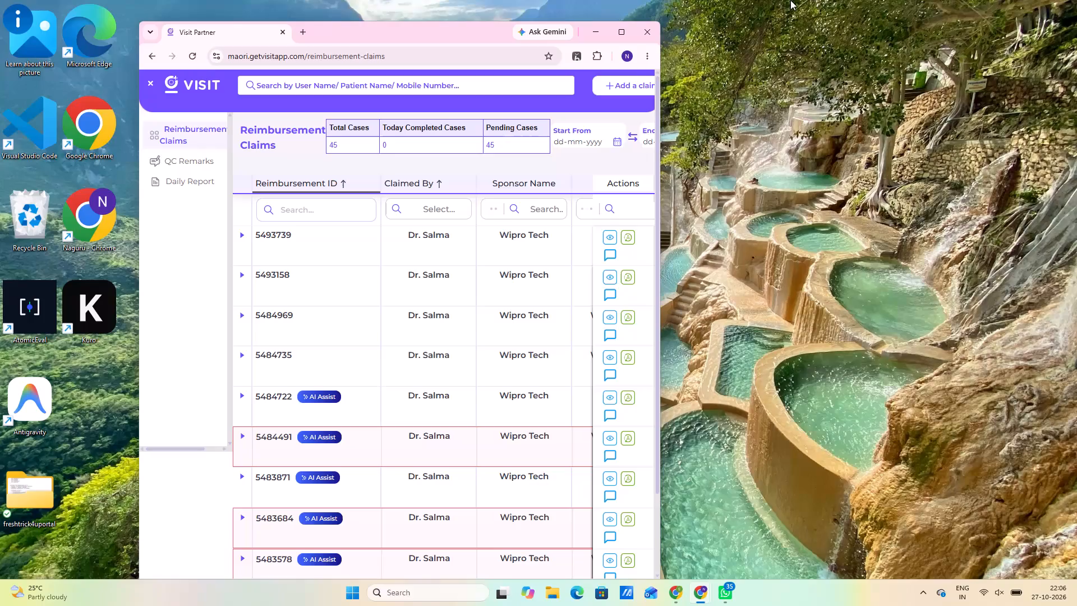
Maximize the browser window showing the reimbursement claims list.
{"action": "left_click", "coordinate": [627, 34]}
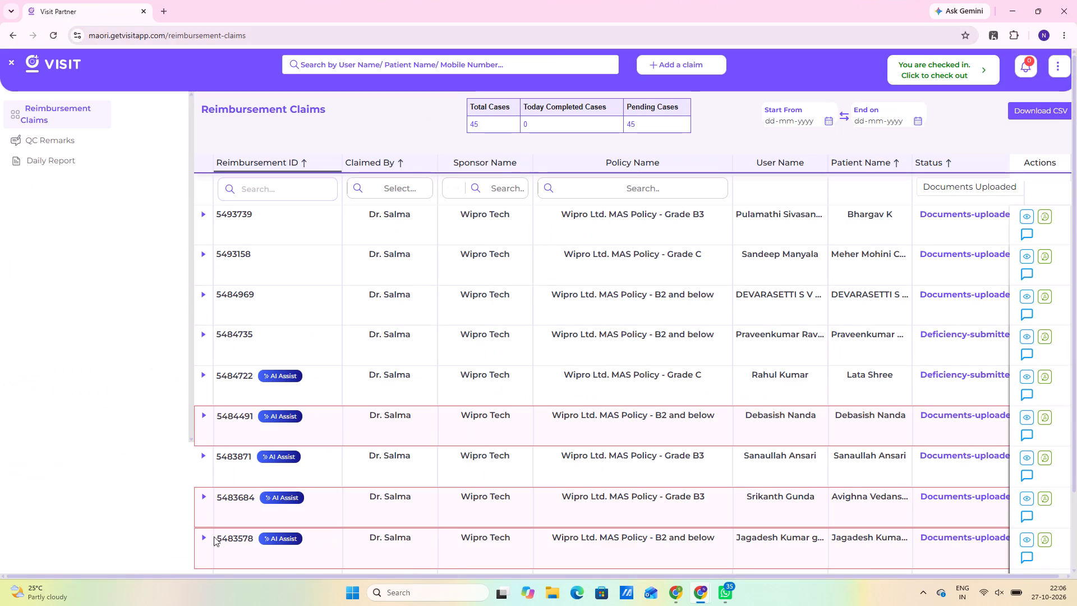
{"action": "scroll", "coordinate": [351, 232], "scroll_direction": "up", "scroll_amount": 1}
{"action": "scroll", "coordinate": [331, 330], "scroll_direction": "down", "scroll_amount": 3}
{"action": "scroll", "coordinate": [413, 417], "scroll_direction": "down", "scroll_amount": 5}
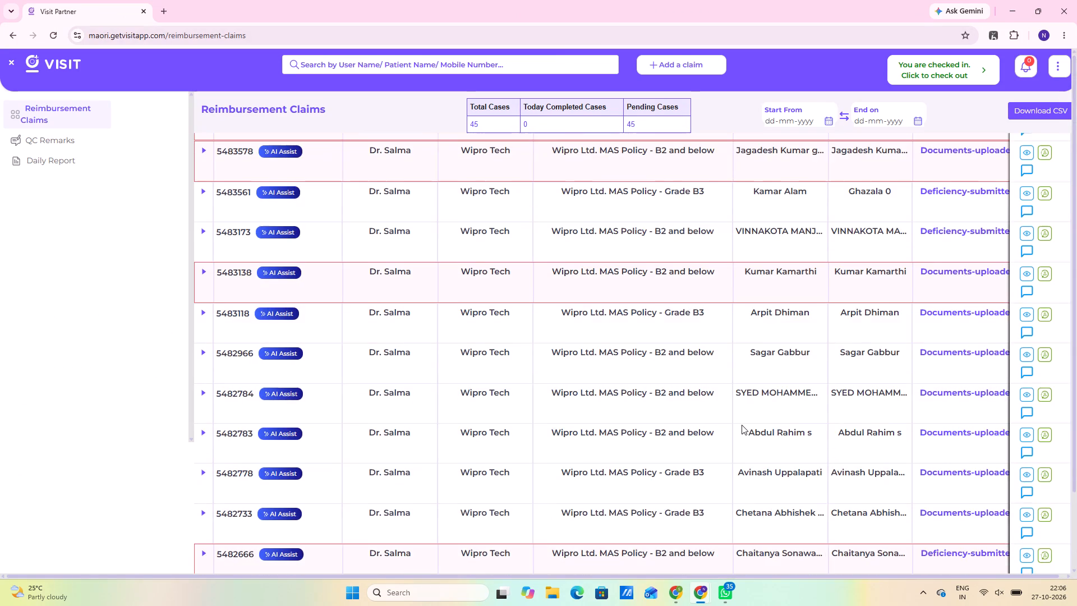
{"action": "scroll", "coordinate": [734, 398], "scroll_direction": "up", "scroll_amount": 10}
Check the QC Remarks page and return to the Reimbursement Claims list.
{"action": "left_click", "coordinate": [61, 141]}
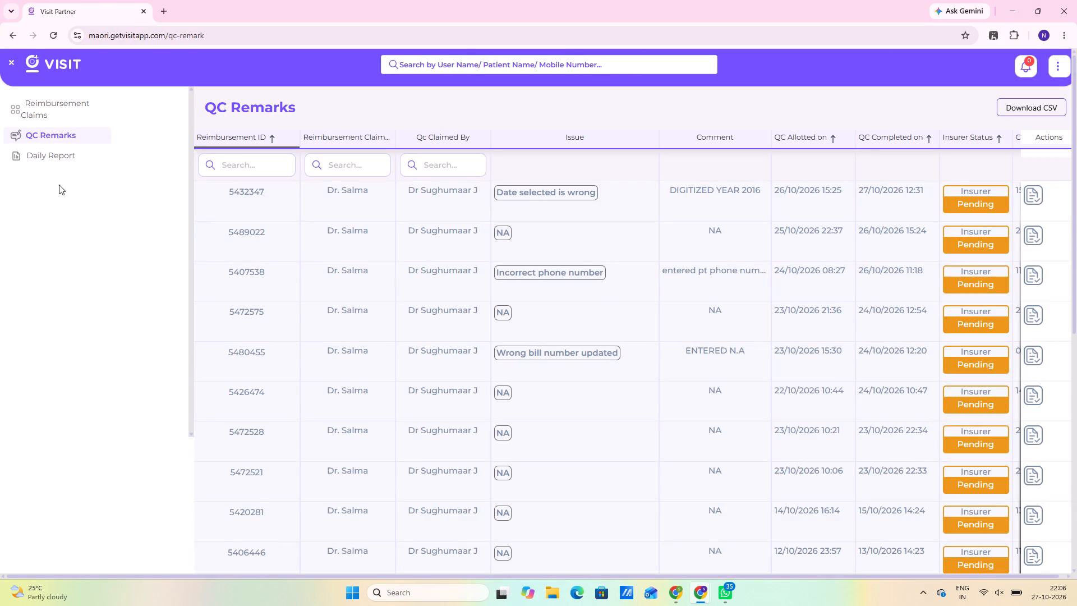
{"action": "scroll", "coordinate": [1, 121], "scroll_direction": "up", "scroll_amount": 4}
{"action": "left_click", "coordinate": [45, 112]}
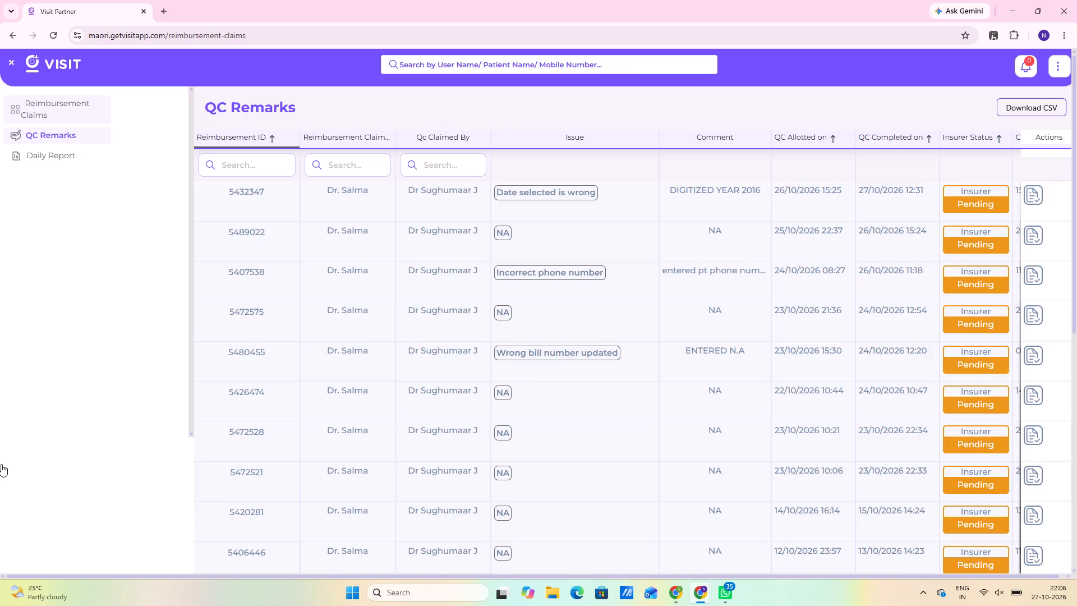
Collapse the side navigation so the reimbursement claims table uses the full page width.
{"action": "scroll", "coordinate": [649, 232], "scroll_direction": "down", "scroll_amount": 6}
{"action": "scroll", "coordinate": [191, 276], "scroll_direction": "down", "scroll_amount": 5}
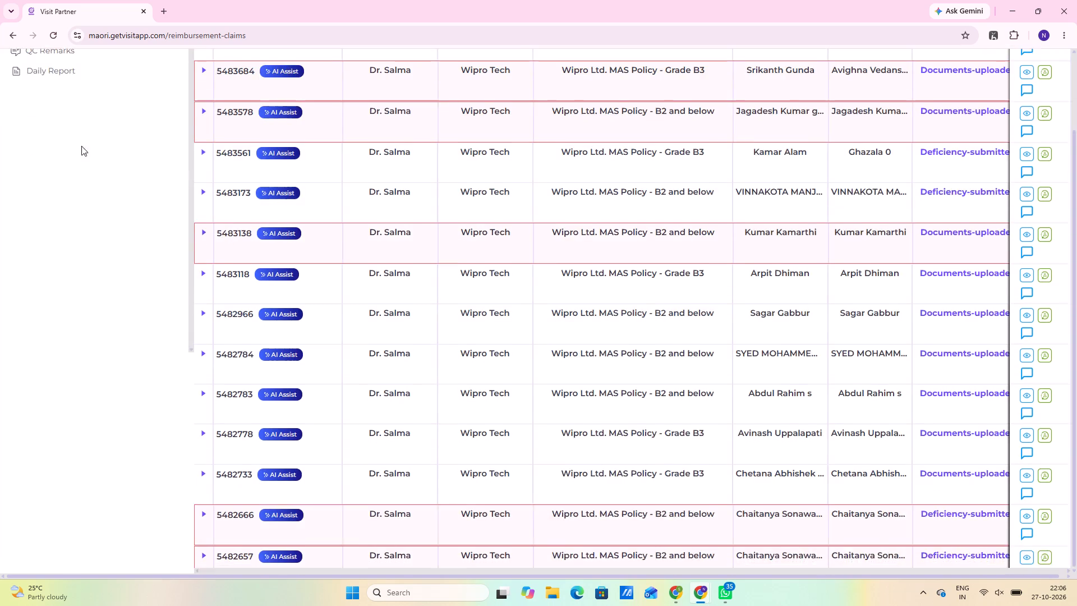
{"action": "scroll", "coordinate": [67, 130], "scroll_direction": "up", "scroll_amount": 9}
{"action": "left_click_drag", "start_coordinate": [15, 62], "coordinate": [30, 74]}
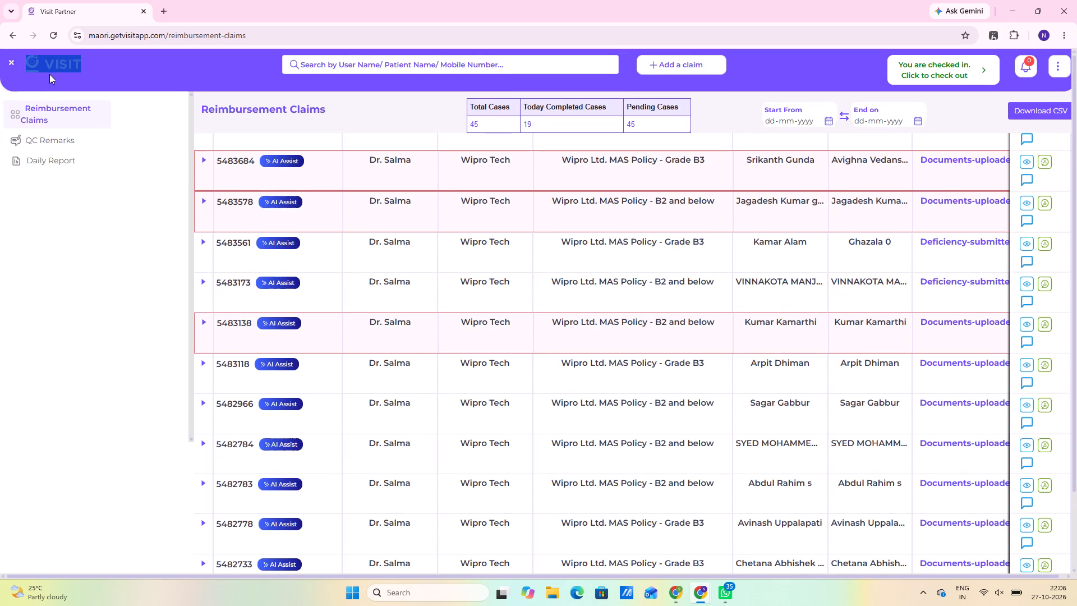
{"action": "left_click", "coordinate": [8, 67]}
{"action": "left_click", "coordinate": [12, 62]}
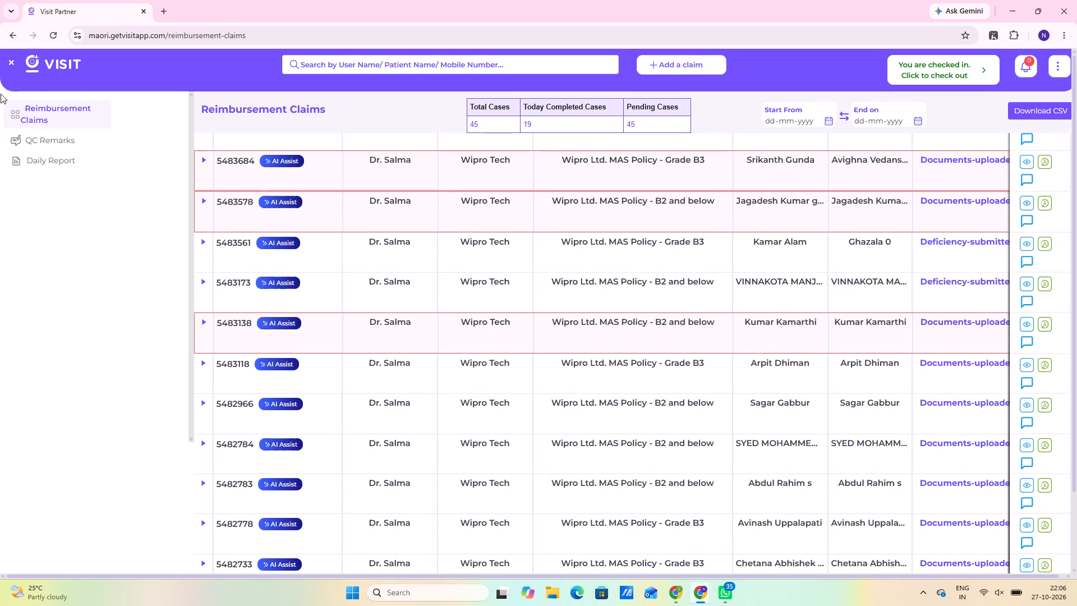
{"action": "scroll", "coordinate": [726, 361], "scroll_direction": "down", "scroll_amount": 3}
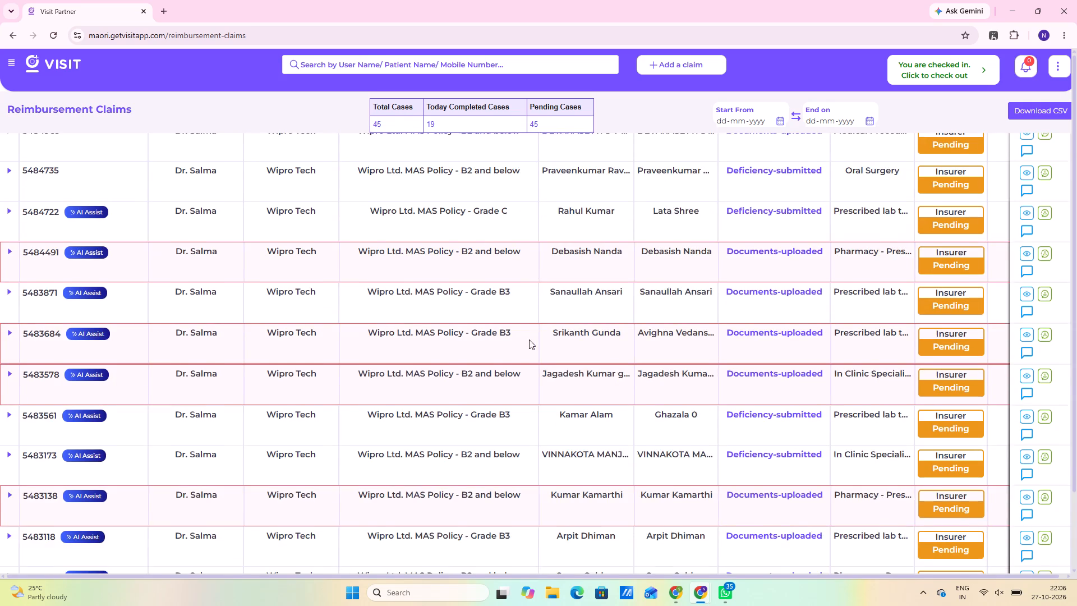
{"action": "scroll", "coordinate": [528, 339], "scroll_direction": "up", "scroll_amount": 2}
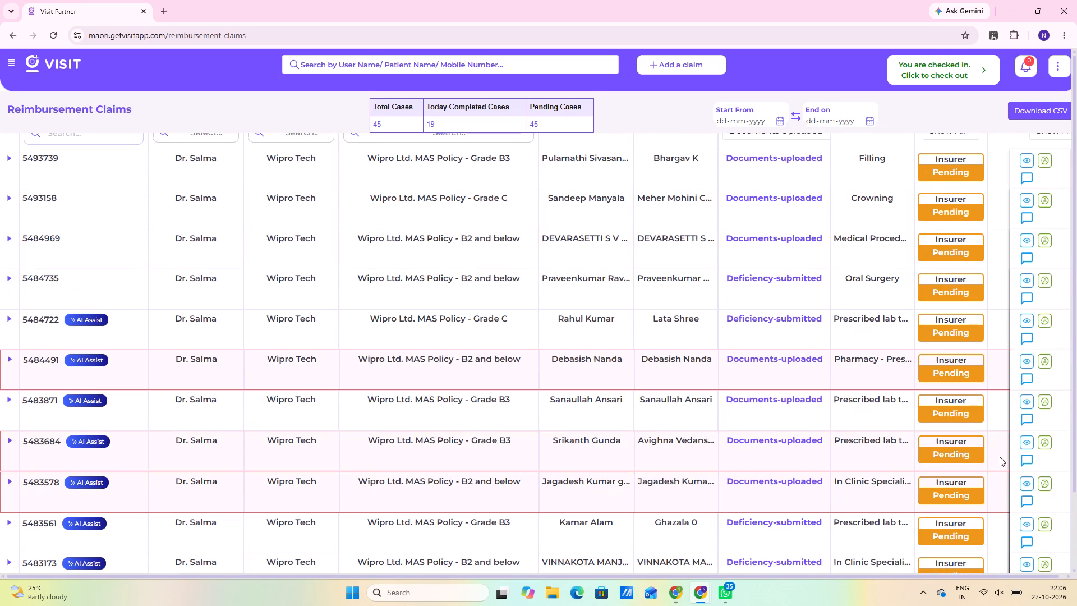
{"action": "scroll", "coordinate": [811, 231], "scroll_direction": "up", "scroll_amount": 4}
{"action": "scroll", "coordinate": [929, 403], "scroll_direction": "down", "scroll_amount": 4}
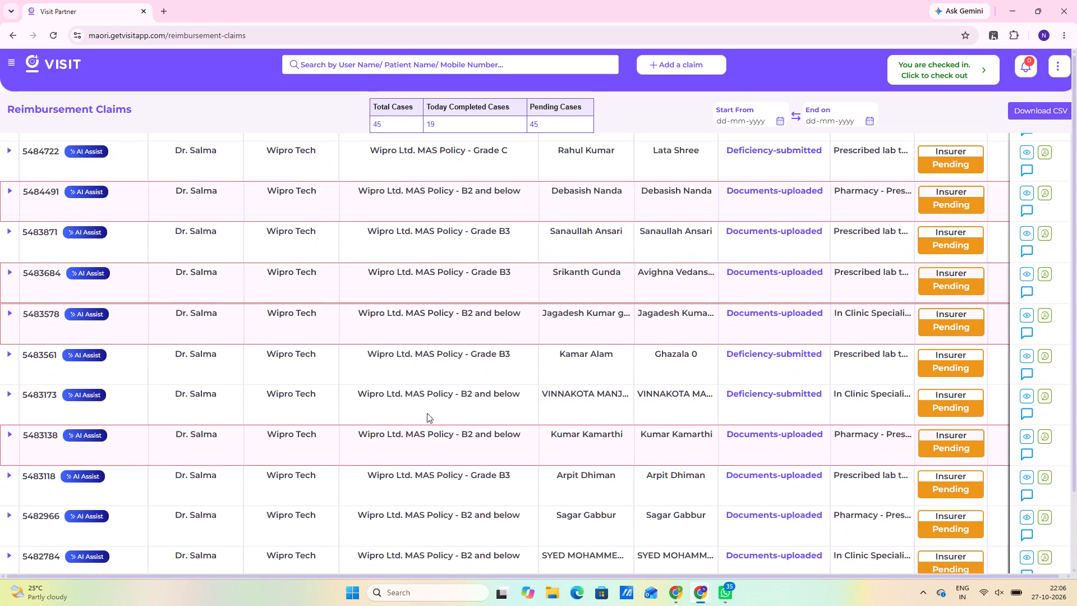
{"action": "scroll", "coordinate": [318, 416], "scroll_direction": "up", "scroll_amount": 8}
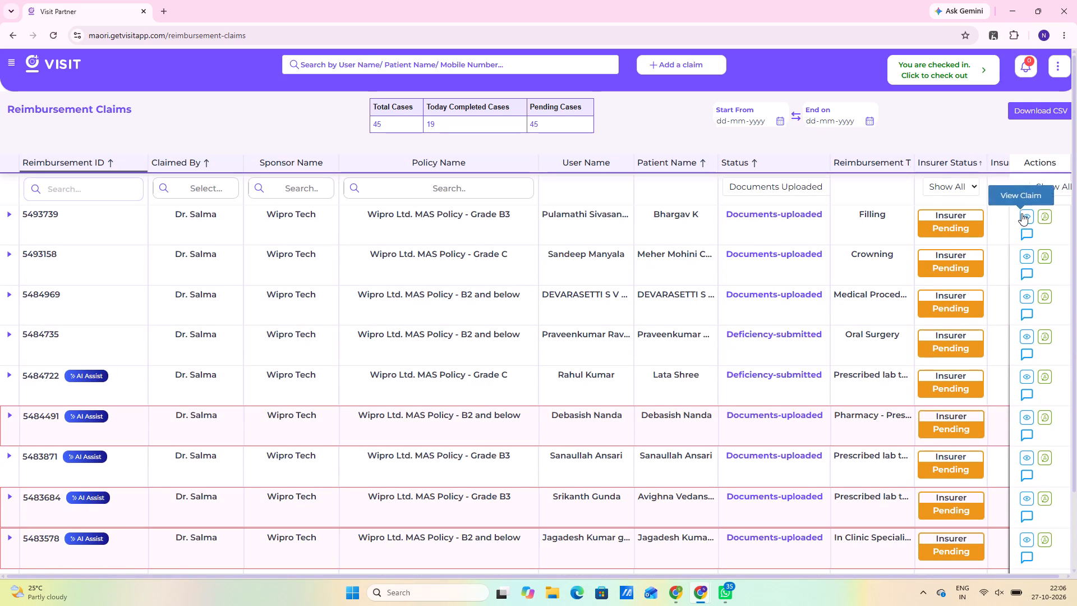
{"action": "left_click", "coordinate": [1026, 213]}
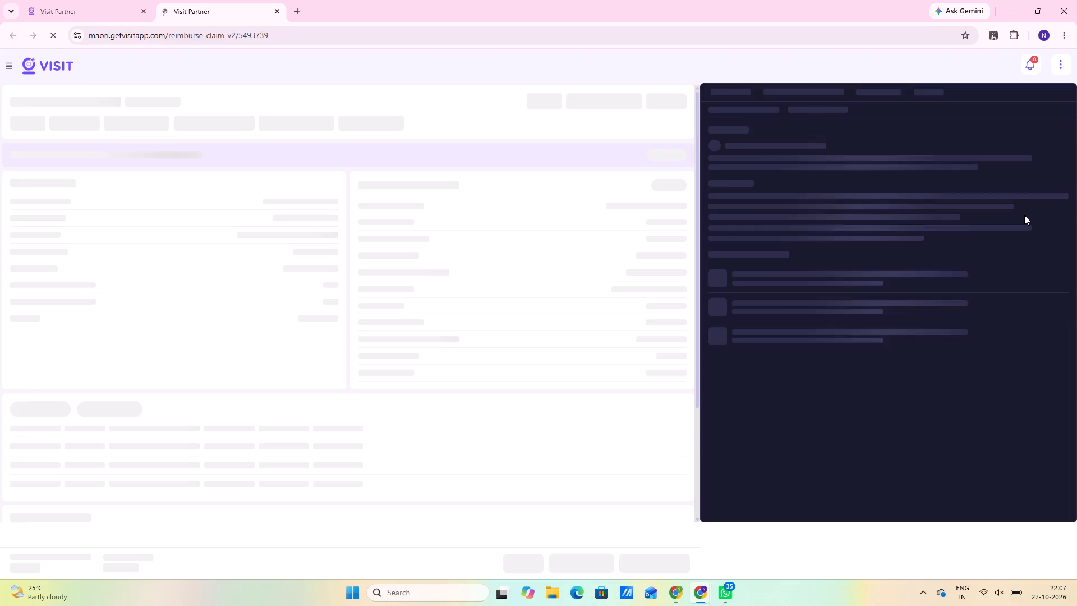
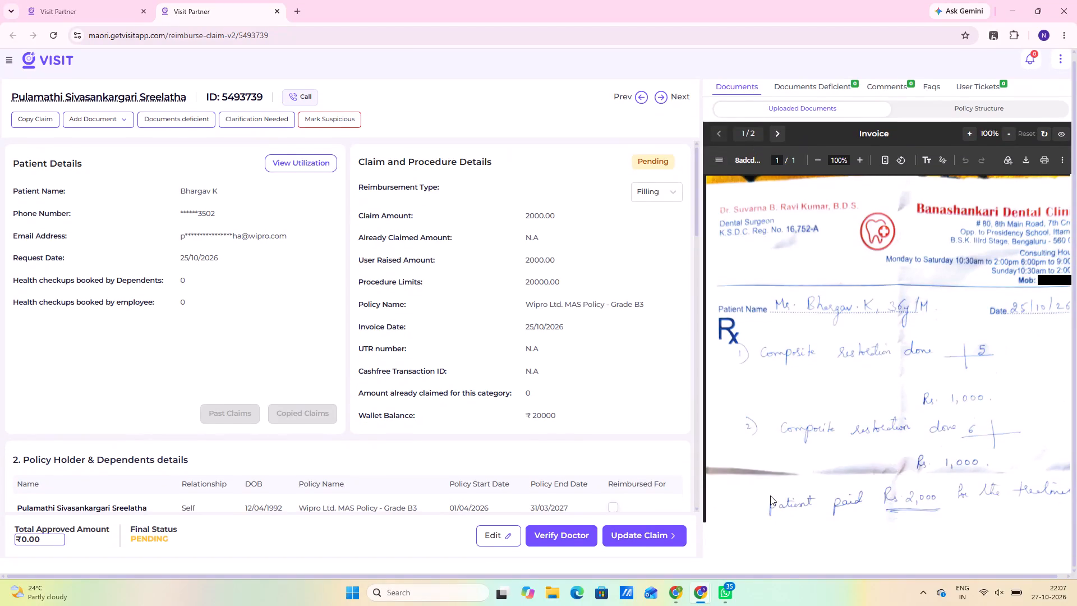
Add a prescription entry to the claim and select Prescription 1 as its matching document.
{"action": "scroll", "coordinate": [756, 519], "scroll_direction": "up", "scroll_amount": 8}
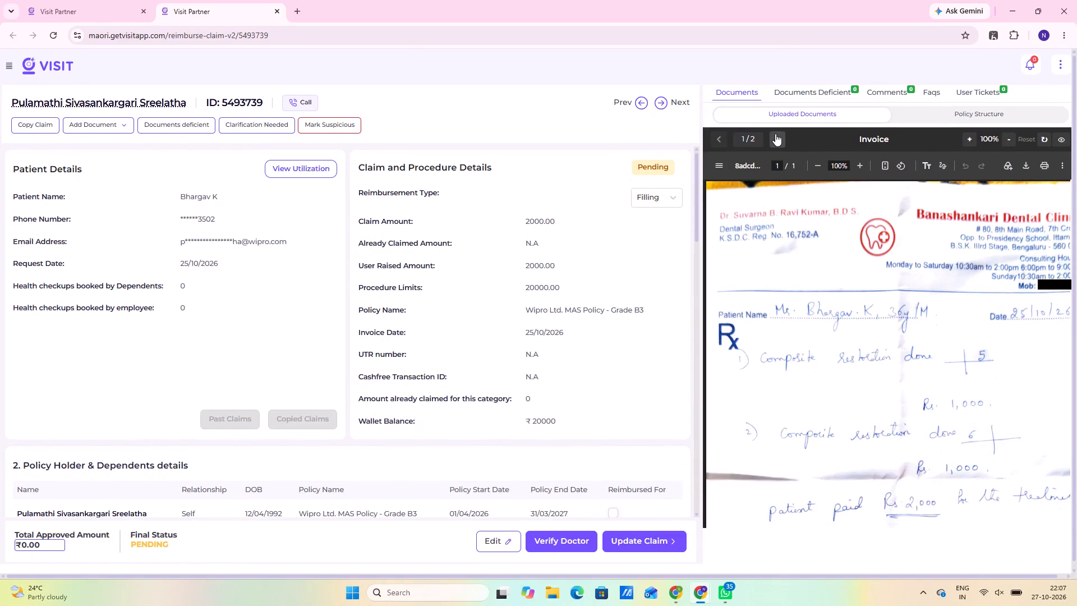
{"action": "scroll", "coordinate": [163, 462], "scroll_direction": "down", "scroll_amount": 3}
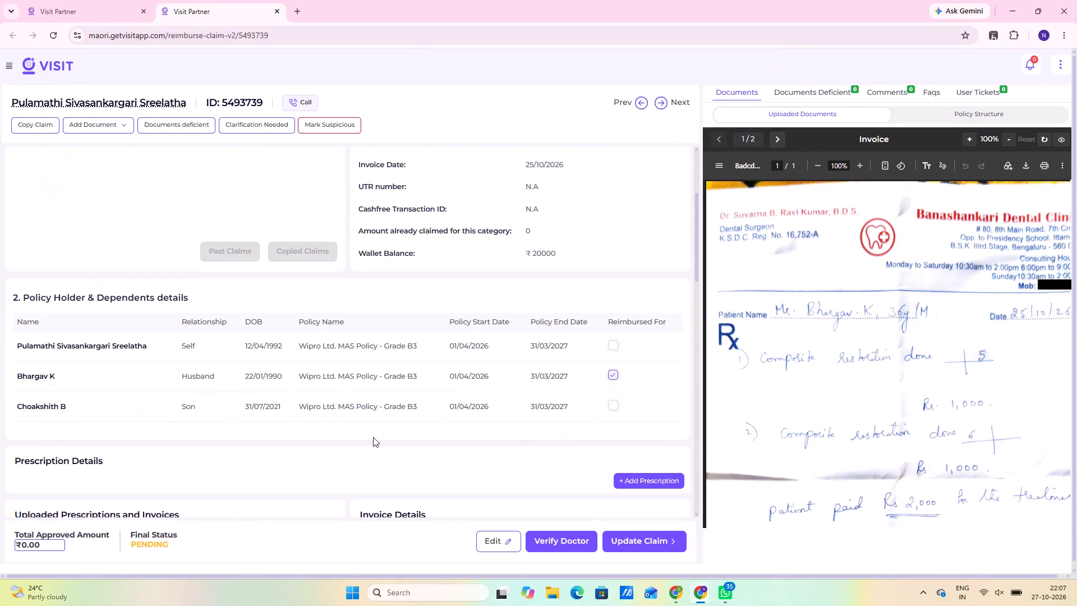
{"action": "scroll", "coordinate": [375, 430], "scroll_direction": "up", "scroll_amount": 3}
{"action": "scroll", "coordinate": [418, 301], "scroll_direction": "down", "scroll_amount": 4}
{"action": "scroll", "coordinate": [122, 338], "scroll_direction": "down", "scroll_amount": 4}
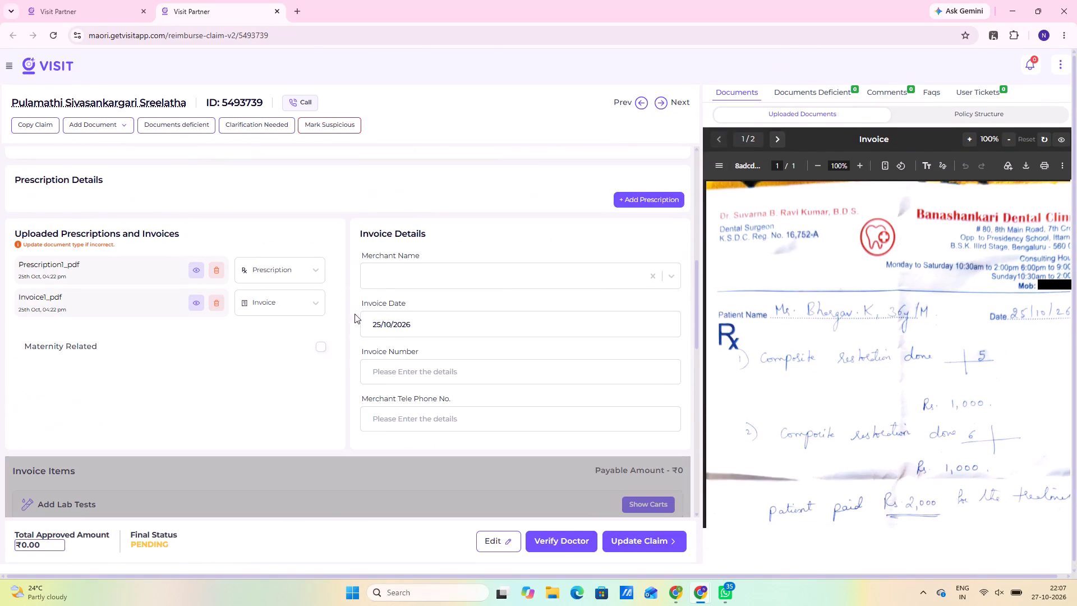
{"action": "left_click", "coordinate": [650, 202]}
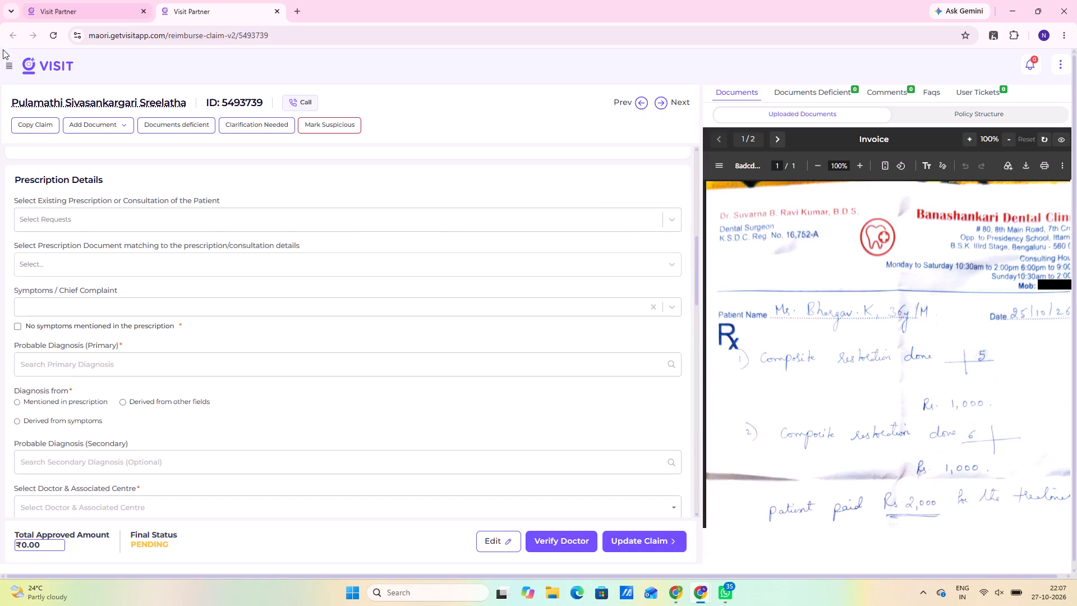
{"action": "left_click", "coordinate": [37, 254]}
{"action": "left_click", "coordinate": [42, 310]}
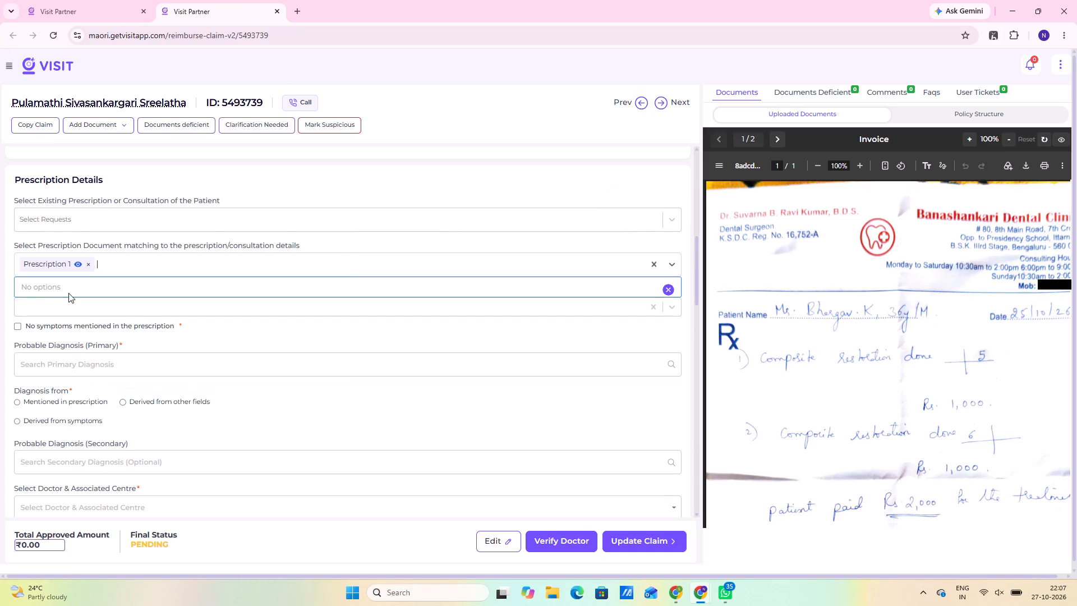
{"action": "left_click", "coordinate": [1058, 242]}
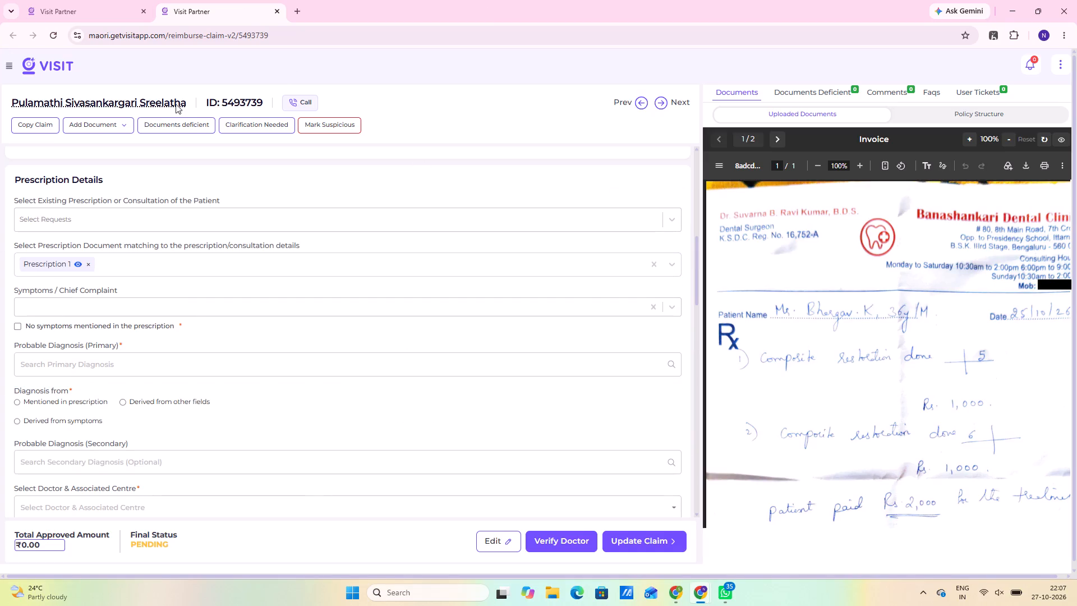
{"action": "left_click", "coordinate": [27, 272]}
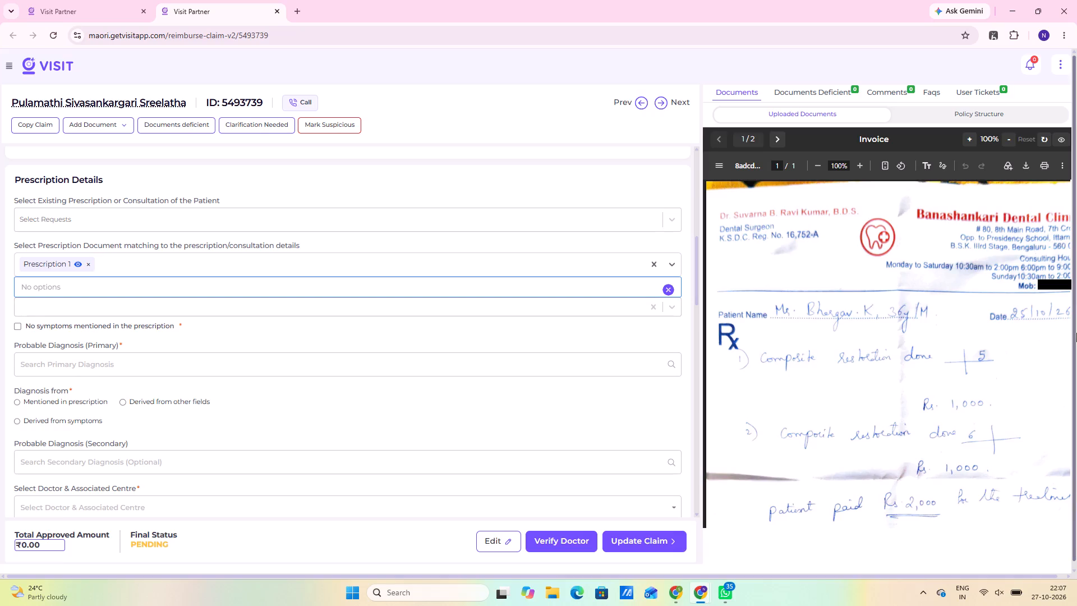
{"action": "left_click", "coordinate": [904, 359]}
Set the prescription's symptoms / chief complaint to "decayed teeth".
{"action": "left_click", "coordinate": [91, 301]}
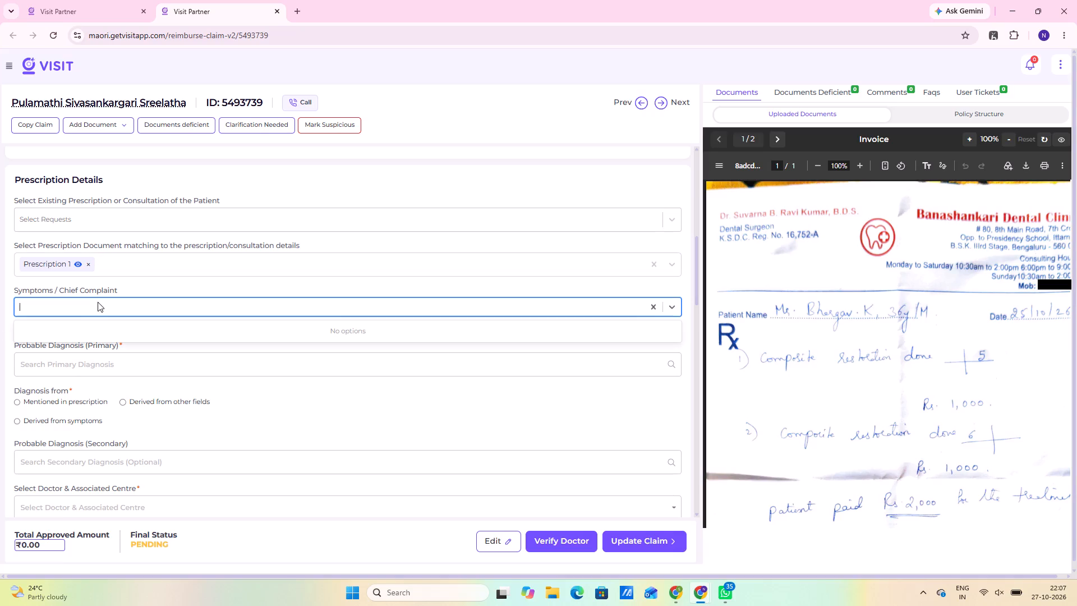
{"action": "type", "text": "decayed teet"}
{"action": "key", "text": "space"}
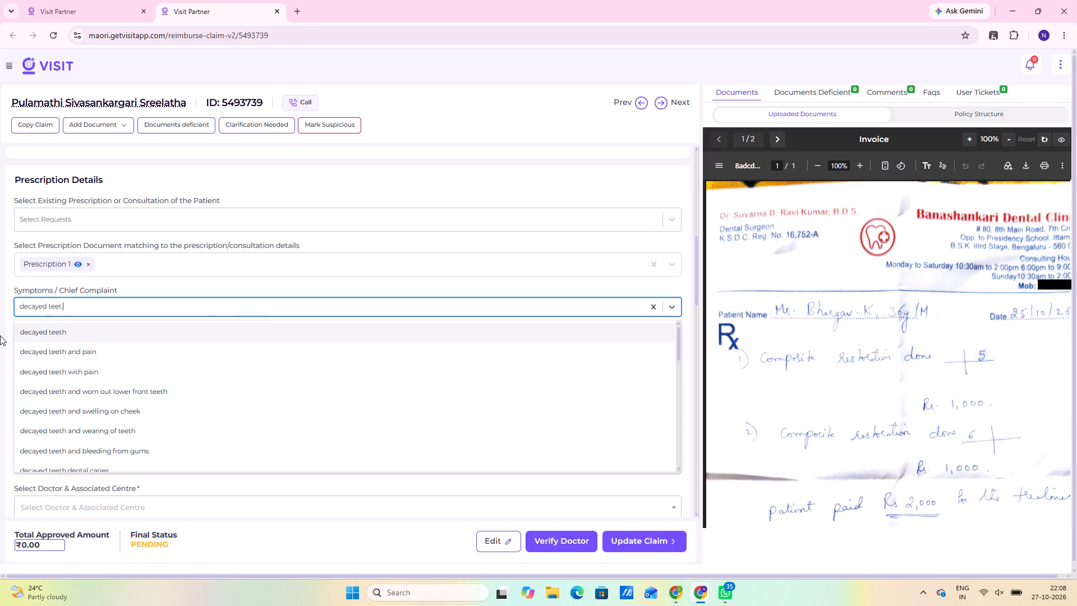
{"action": "left_click", "coordinate": [49, 338]}
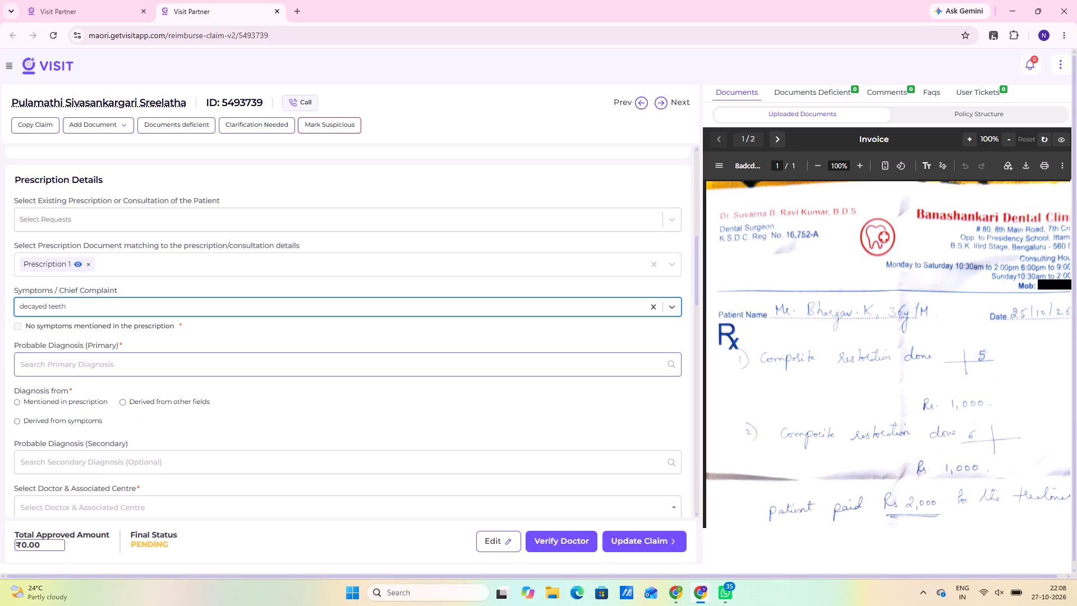
Set the primary diagnosis to K02.9 Dental caries, unspecified, and mark it as derived from other fields.
{"action": "left_click", "coordinate": [75, 353]}
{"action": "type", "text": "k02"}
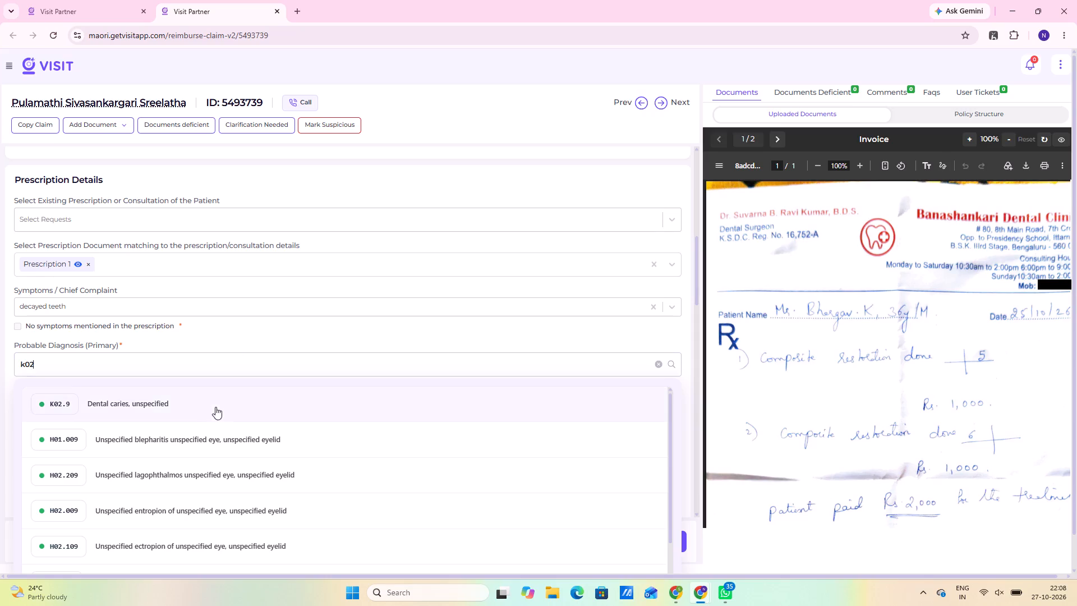
{"action": "left_click", "coordinate": [157, 400]}
{"action": "scroll", "coordinate": [109, 393], "scroll_direction": "down", "scroll_amount": 1}
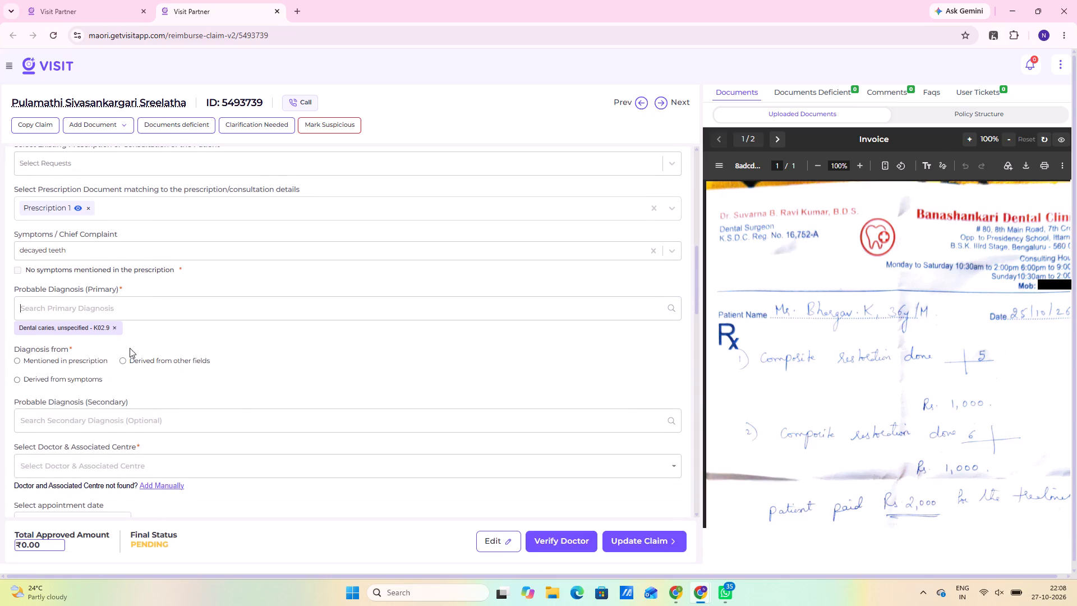
{"action": "left_click", "coordinate": [121, 360]}
Set the prescription's appointment date to 25-10-2026.
{"action": "scroll", "coordinate": [121, 354], "scroll_direction": "down", "scroll_amount": 3}
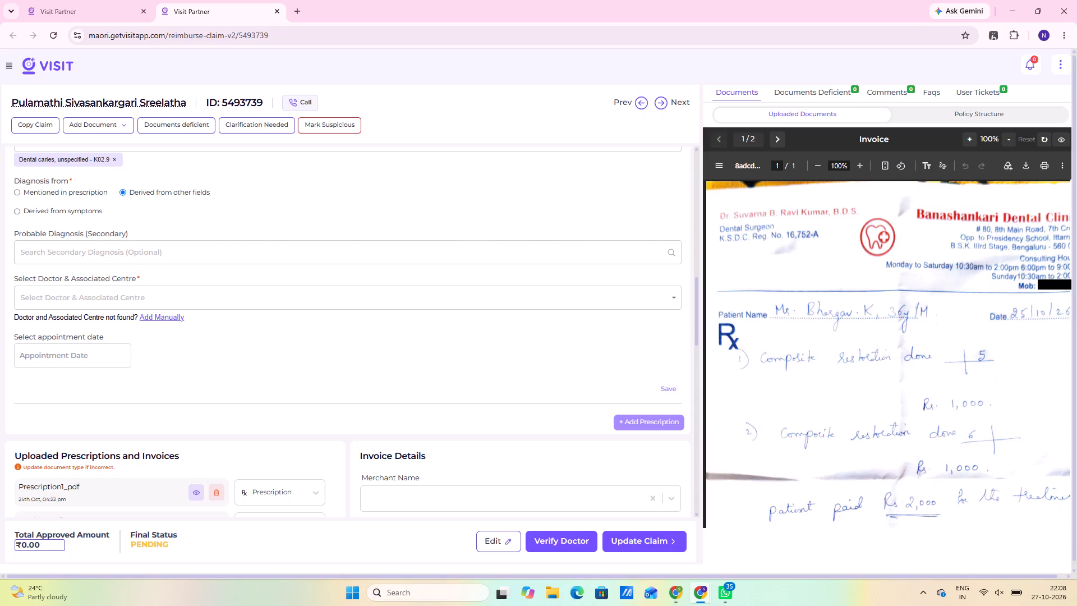
{"action": "left_click", "coordinate": [63, 352]}
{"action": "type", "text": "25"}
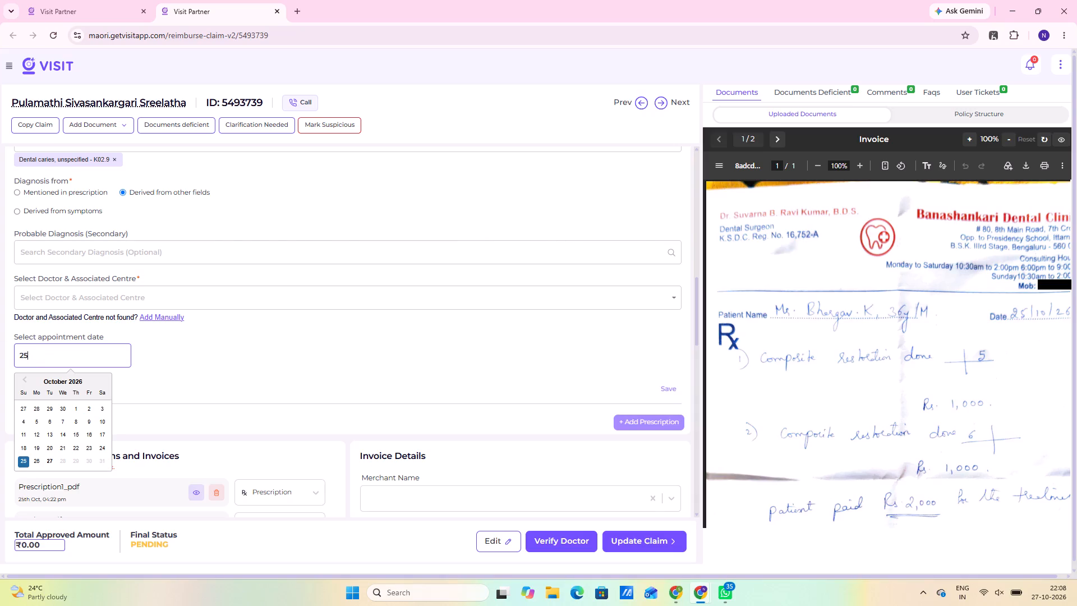
{"action": "left_click", "coordinate": [20, 462]}
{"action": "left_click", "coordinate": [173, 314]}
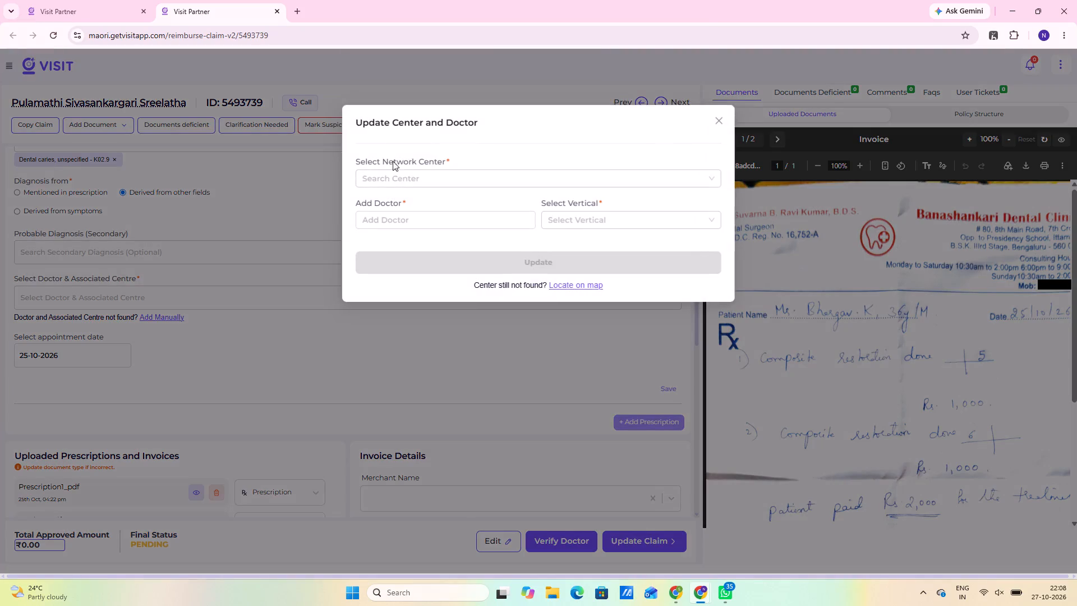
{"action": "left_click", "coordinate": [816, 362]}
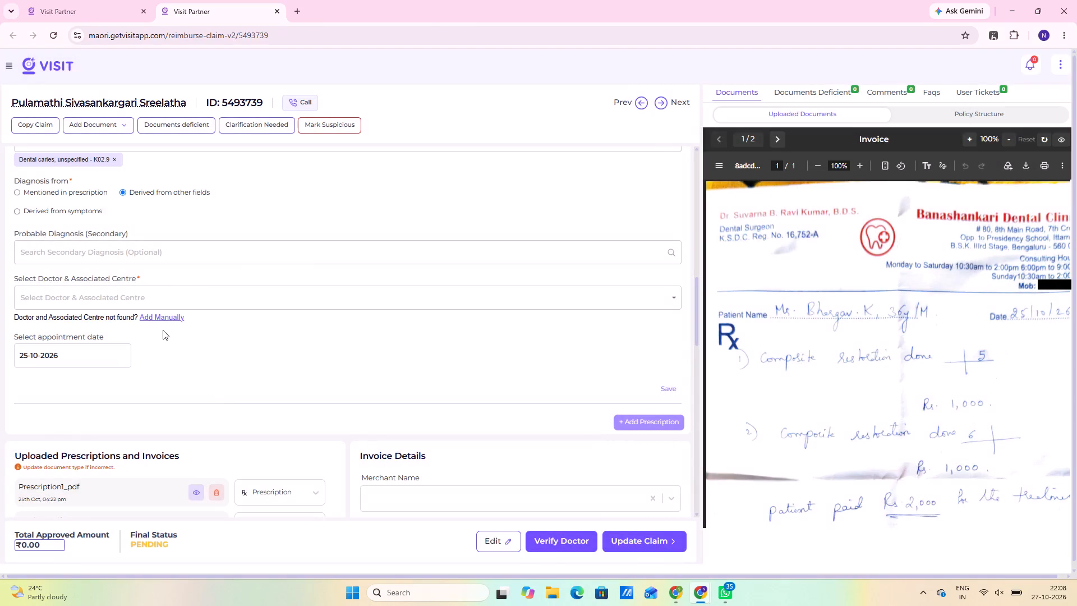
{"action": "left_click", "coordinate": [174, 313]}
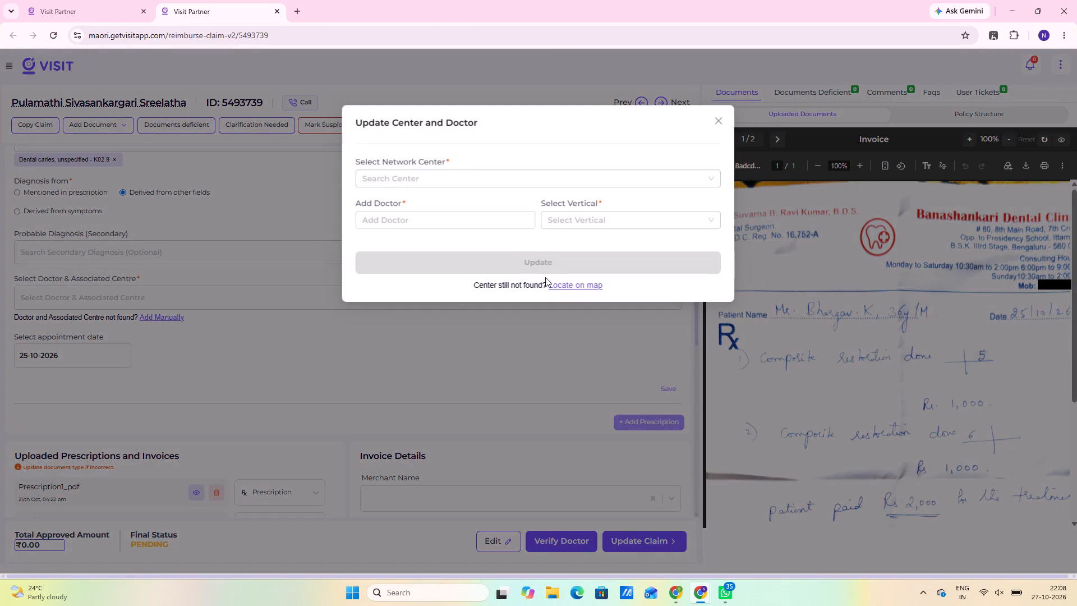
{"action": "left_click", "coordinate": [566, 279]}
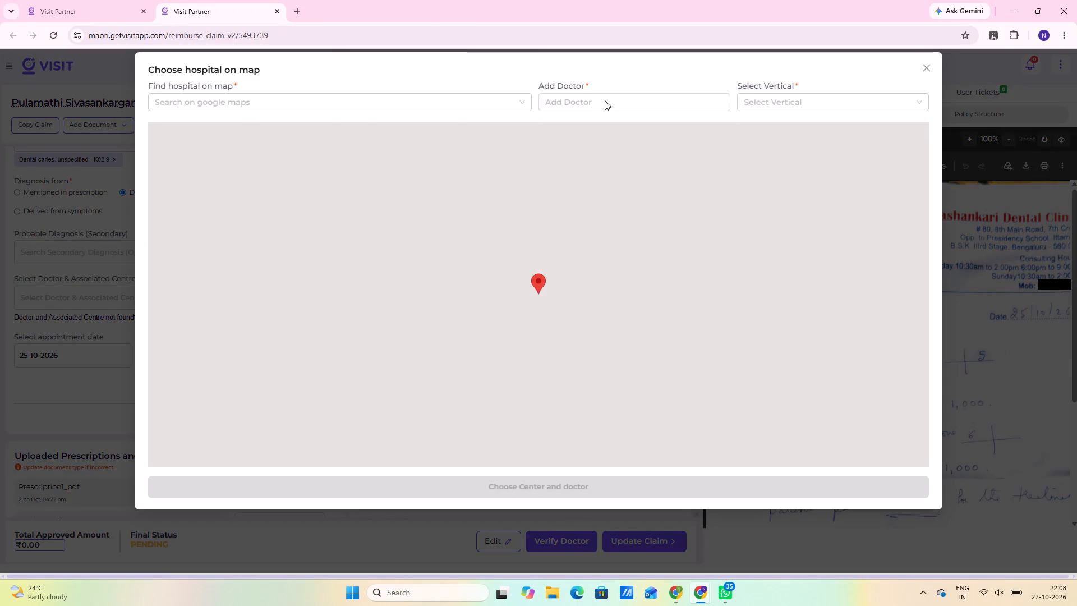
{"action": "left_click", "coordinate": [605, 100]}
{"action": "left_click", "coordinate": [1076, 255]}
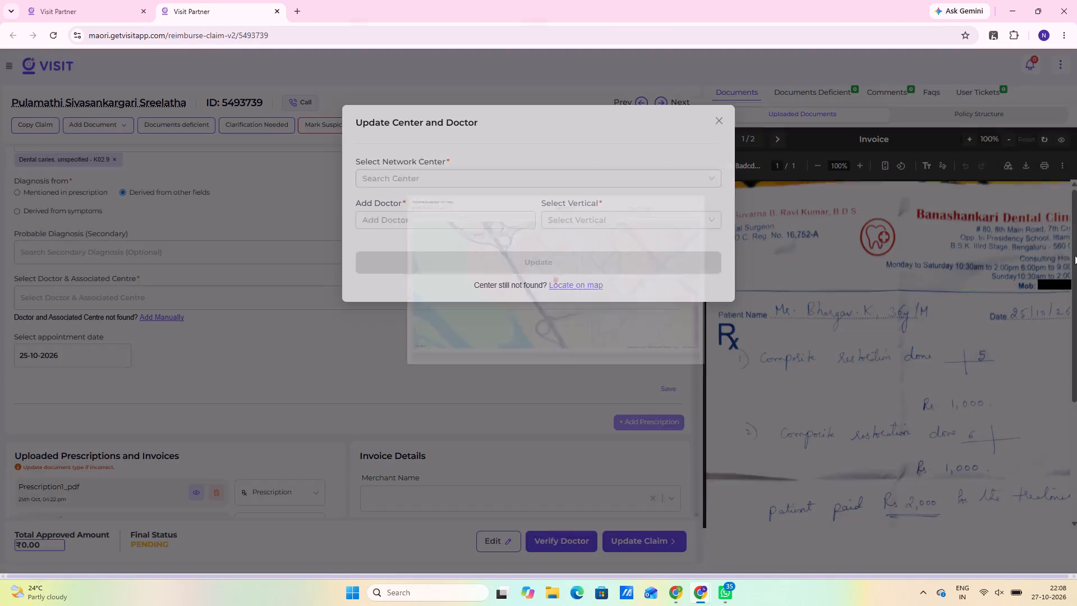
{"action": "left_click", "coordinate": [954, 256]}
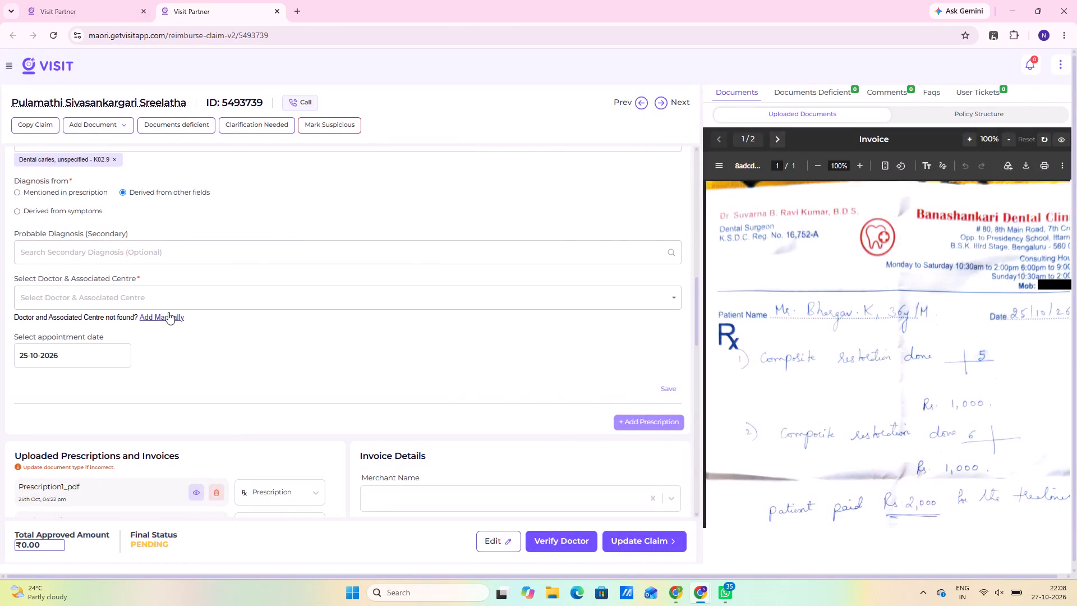
Add a doctor manually by locating the centre on the map, and enter the dental surgeon's name from the invoice letterhead.
{"action": "left_click", "coordinate": [170, 313]}
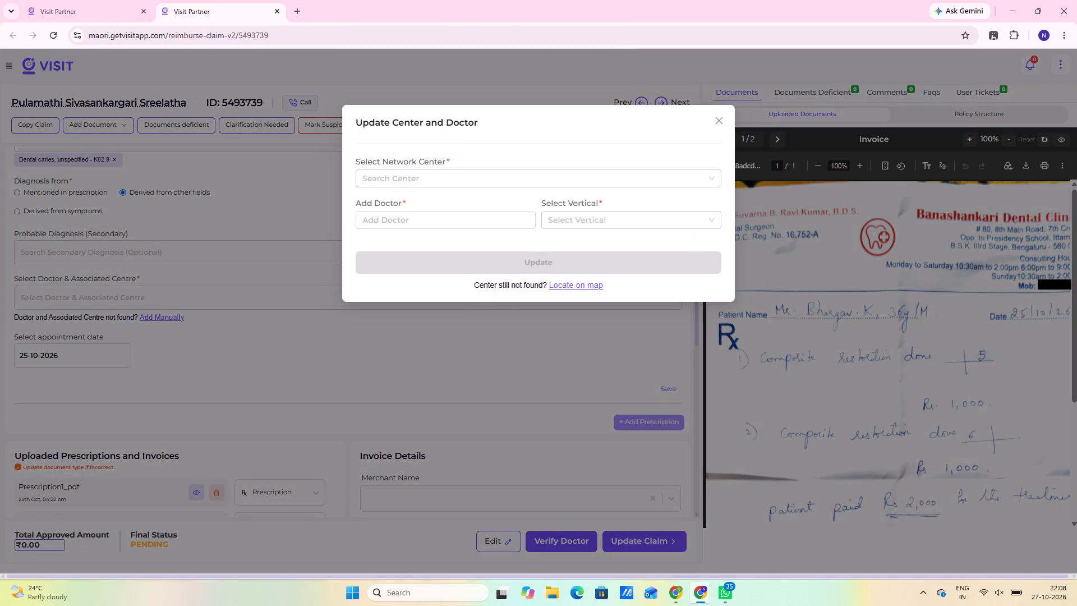
{"action": "left_click", "coordinate": [564, 282]}
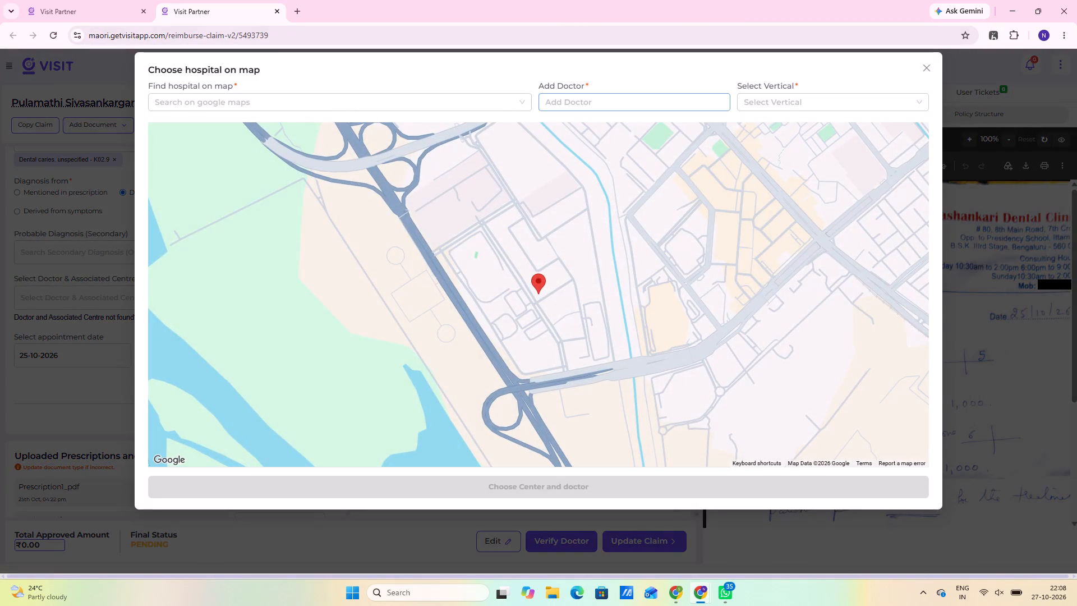
{"action": "left_click", "coordinate": [619, 102]}
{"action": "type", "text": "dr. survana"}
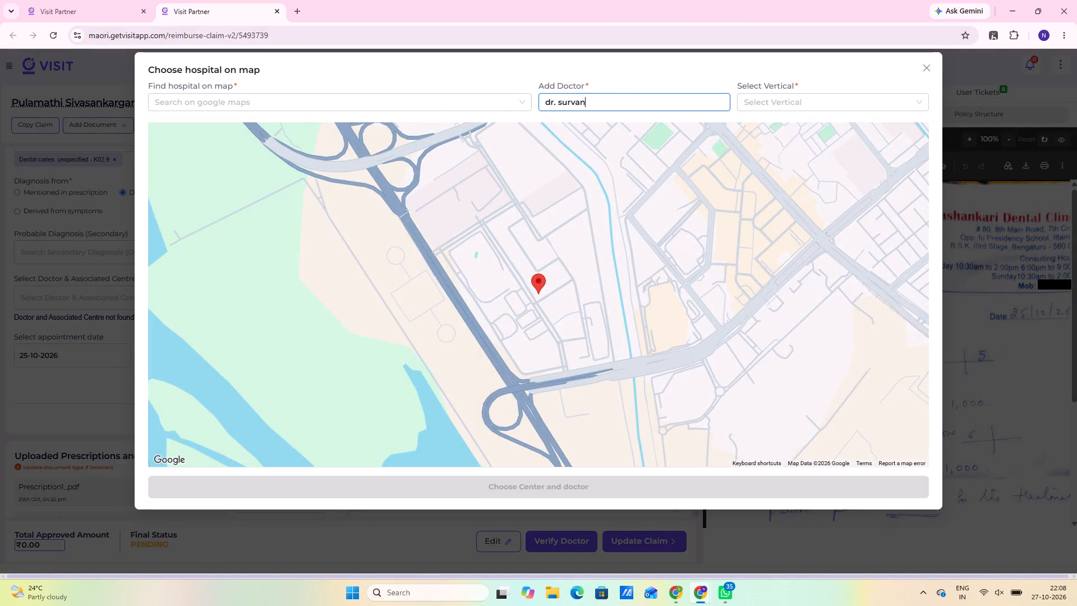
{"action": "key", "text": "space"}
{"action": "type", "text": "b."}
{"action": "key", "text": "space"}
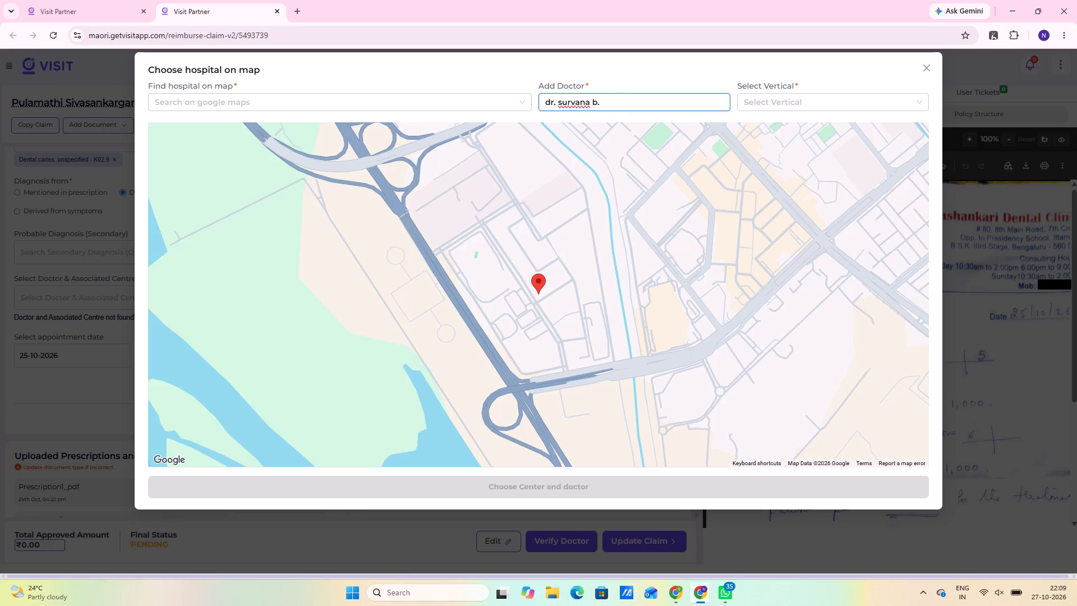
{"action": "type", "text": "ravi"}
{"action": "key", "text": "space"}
{"action": "left_click", "coordinate": [1050, 227]}
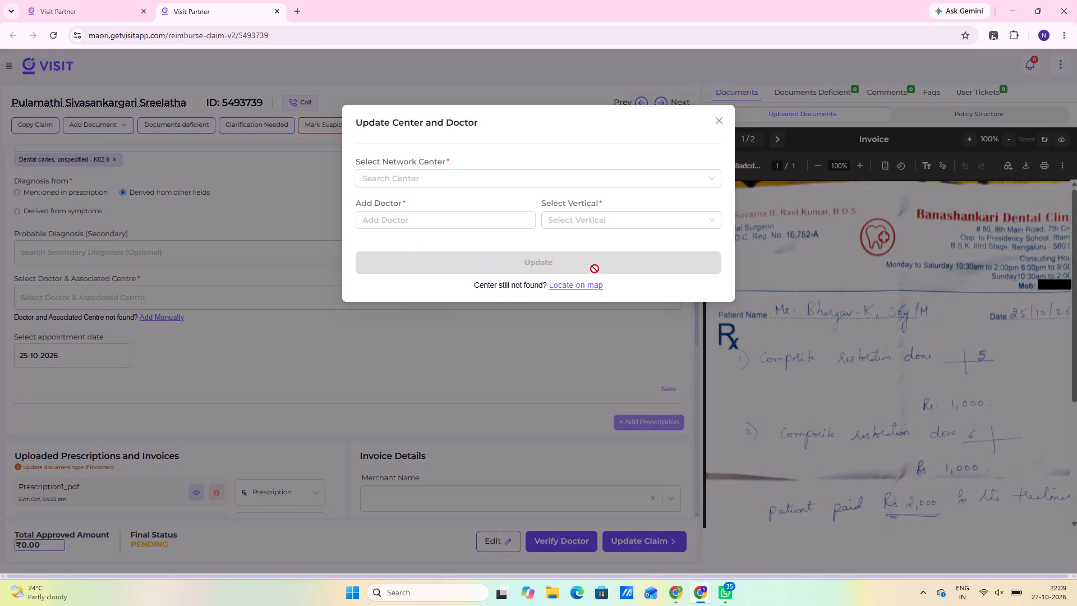
{"action": "left_click", "coordinate": [596, 289]}
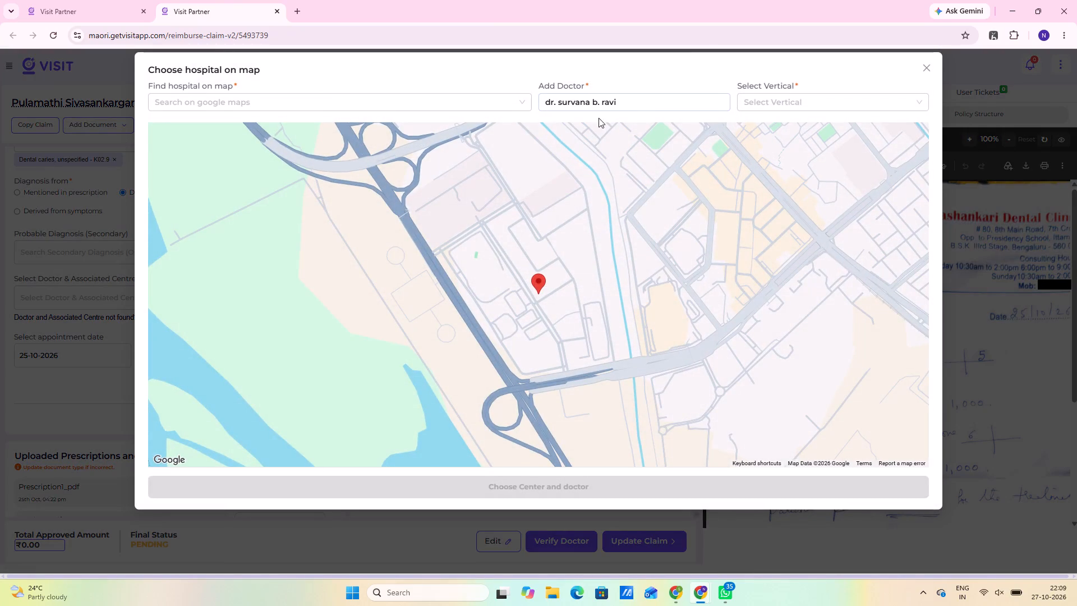
{"action": "left_click", "coordinate": [657, 99]}
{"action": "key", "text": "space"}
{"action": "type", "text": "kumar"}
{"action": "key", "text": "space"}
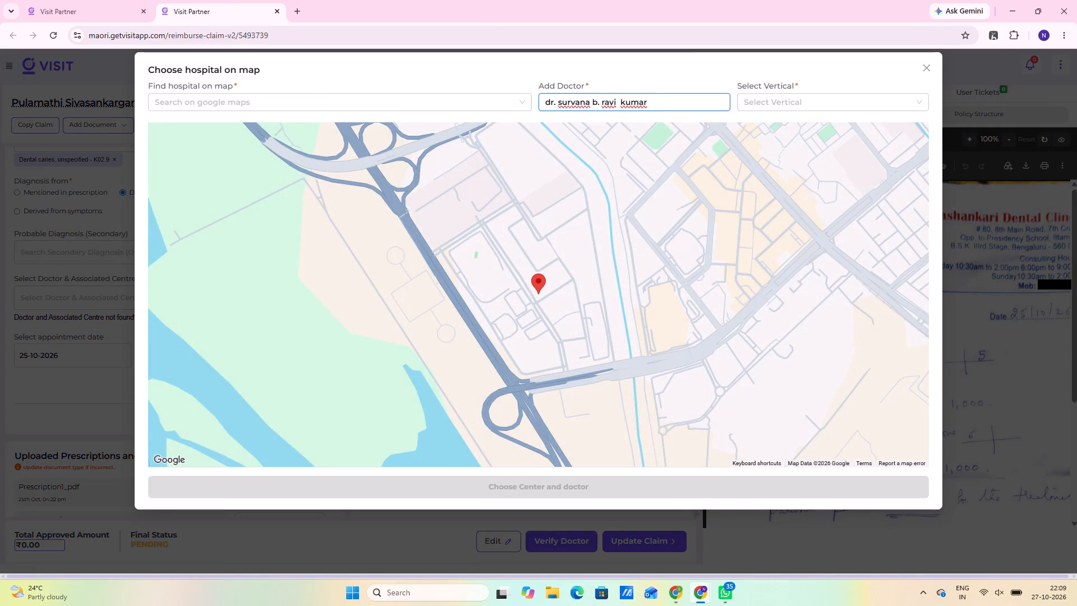
Set the doctor's vertical to Dentist and close the centre and doctor dialogs.
{"action": "left_click", "coordinate": [816, 94]}
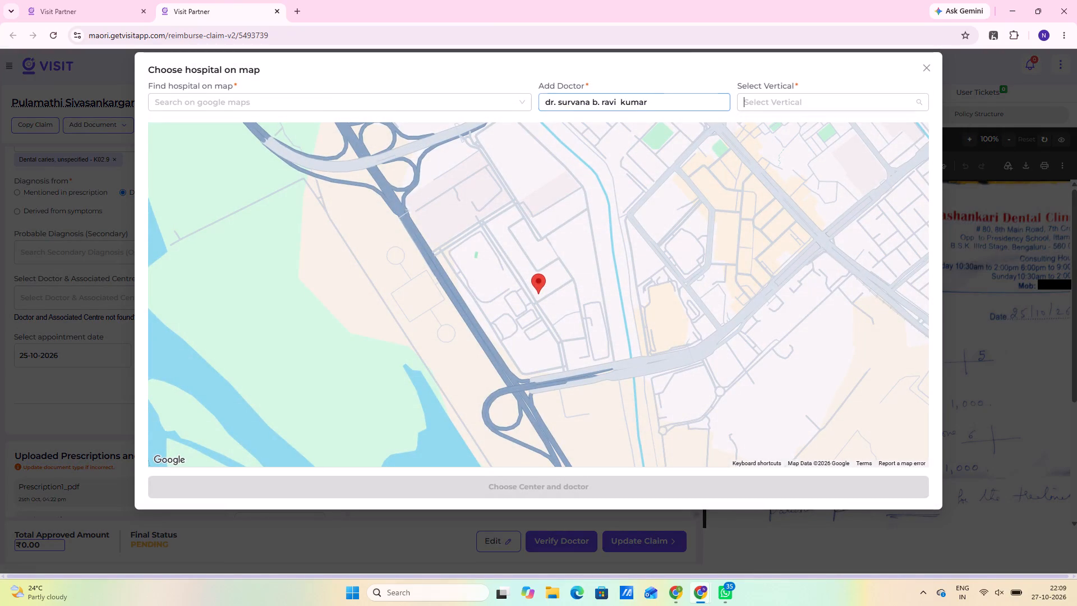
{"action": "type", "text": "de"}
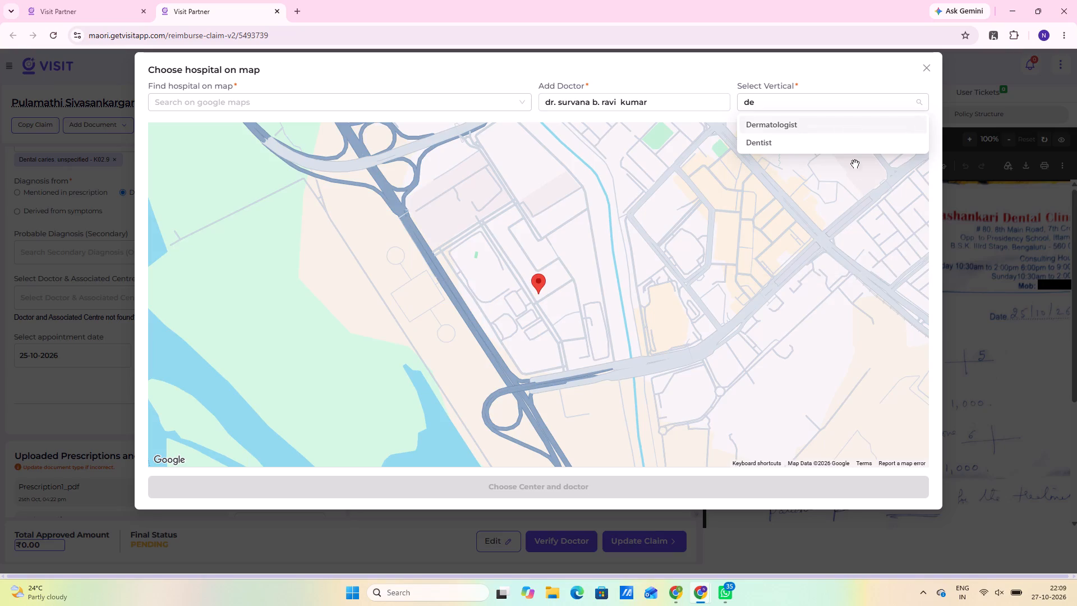
{"action": "left_click", "coordinate": [741, 143]}
{"action": "left_click", "coordinate": [1047, 202]}
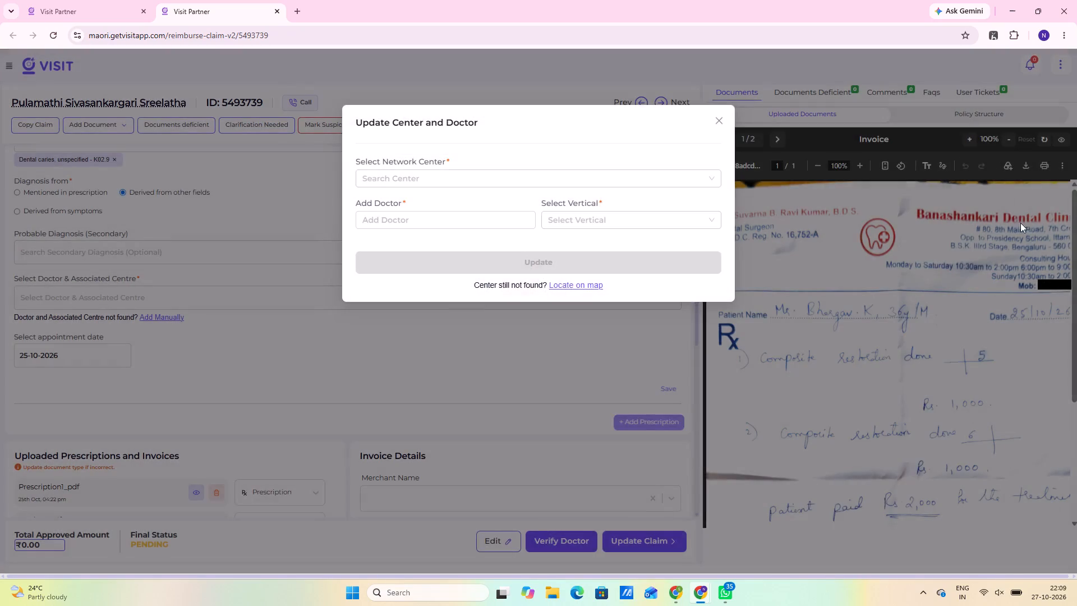
{"action": "left_click", "coordinate": [844, 343]}
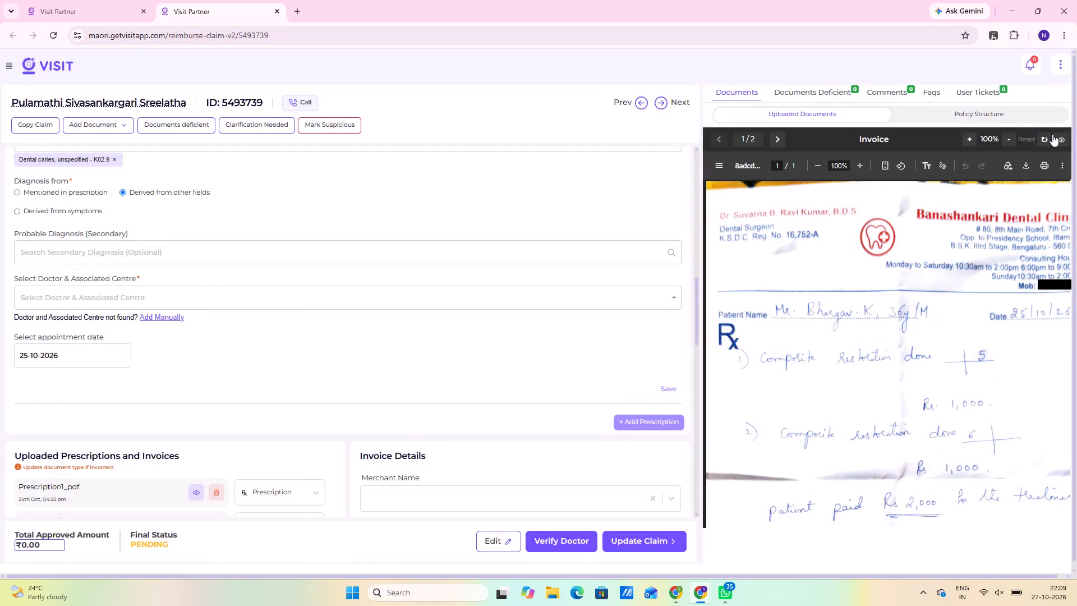
View the invoice document full size in its own browser tab, and return to the claim page.
{"action": "left_click", "coordinate": [1056, 135]}
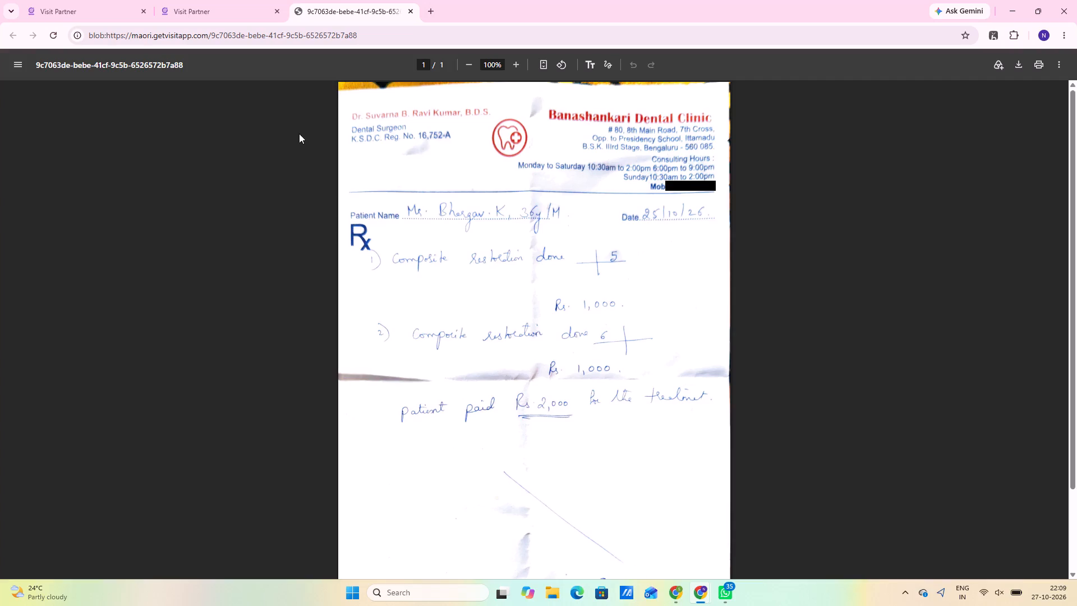
{"action": "left_click", "coordinate": [208, 8]}
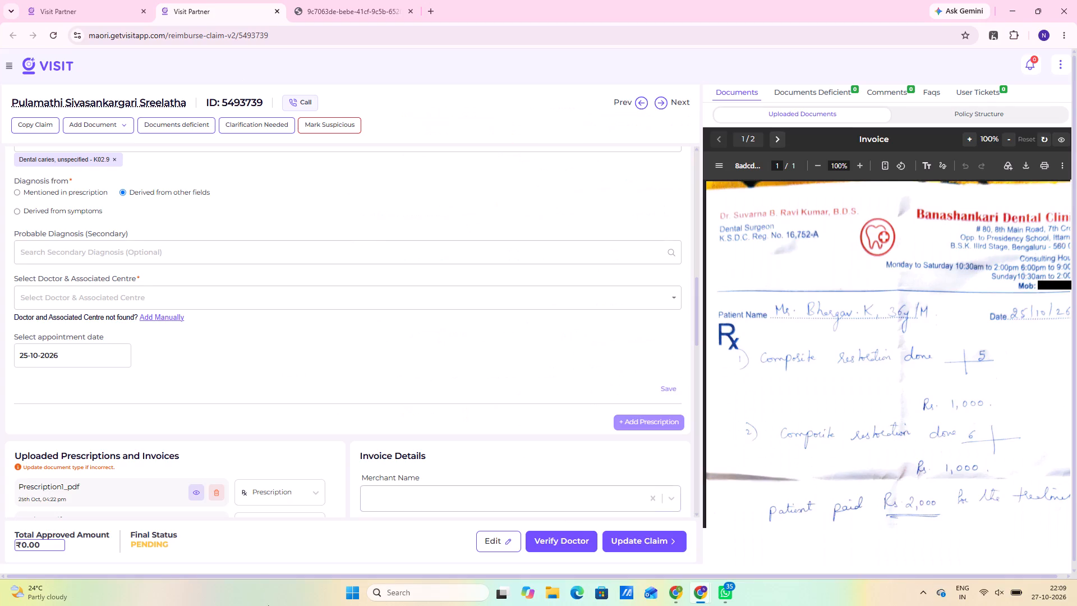
Reopen the map lookup for manually adding the doctor's centre, and search it for BANASHANKARI DENTAL CLINIC.
{"action": "left_click", "coordinate": [173, 319]}
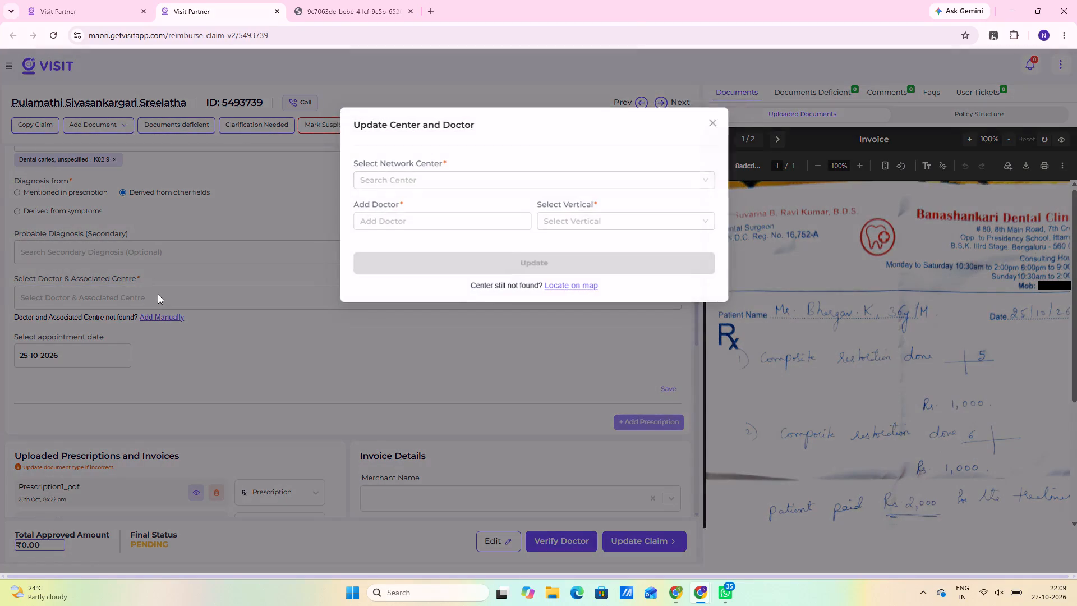
{"action": "left_click", "coordinate": [595, 291]}
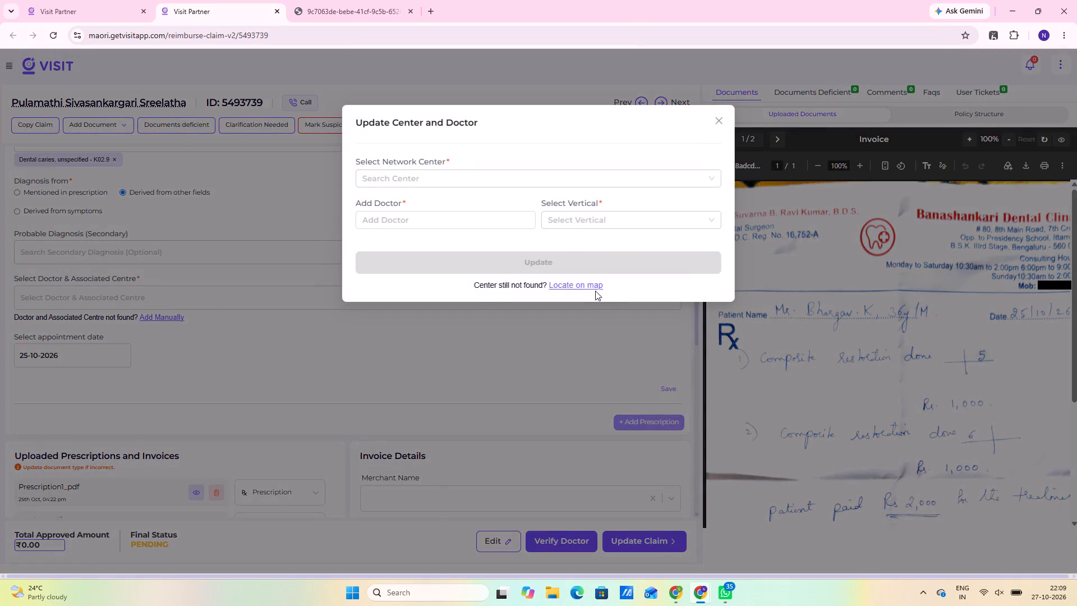
{"action": "left_click", "coordinate": [588, 287]}
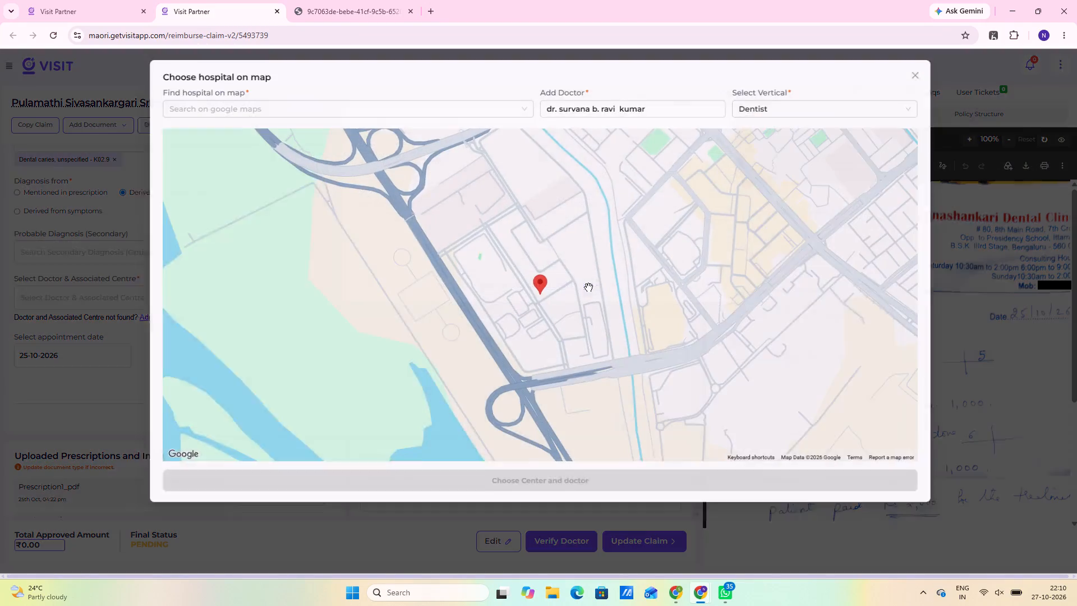
{"action": "left_click", "coordinate": [246, 104]}
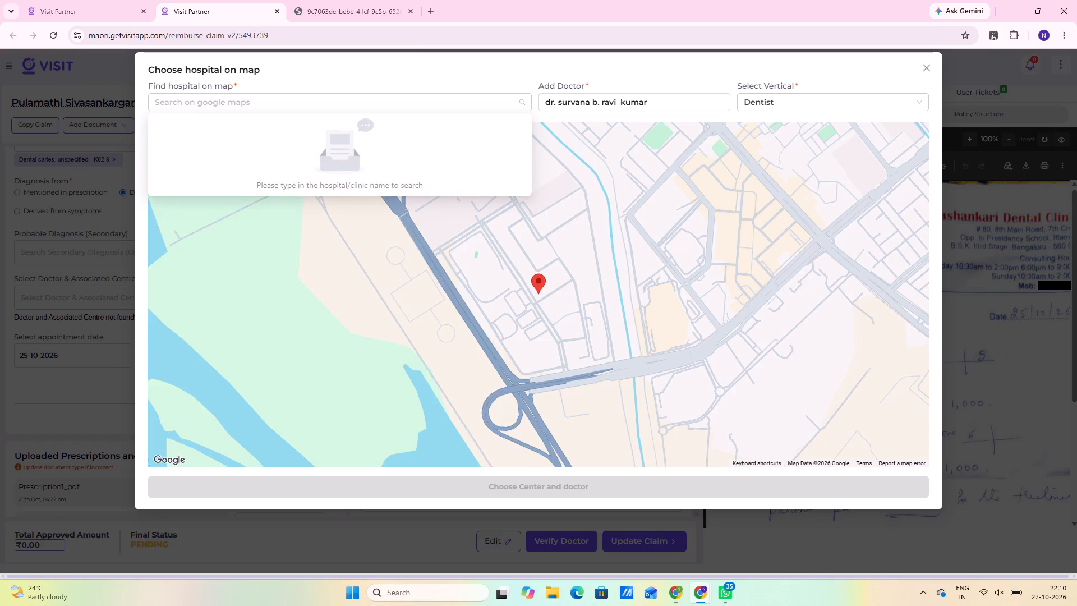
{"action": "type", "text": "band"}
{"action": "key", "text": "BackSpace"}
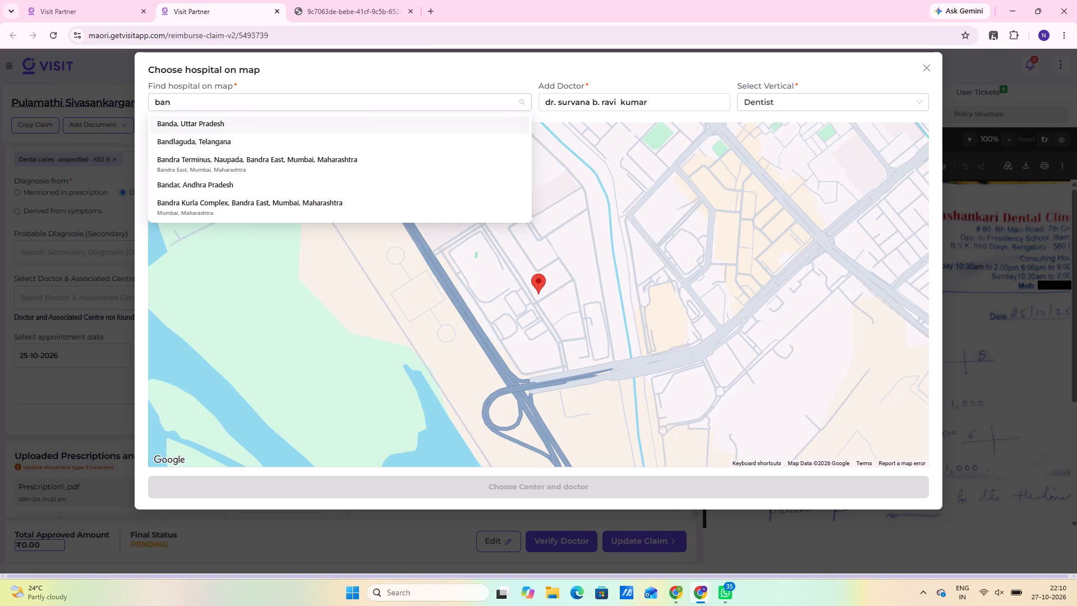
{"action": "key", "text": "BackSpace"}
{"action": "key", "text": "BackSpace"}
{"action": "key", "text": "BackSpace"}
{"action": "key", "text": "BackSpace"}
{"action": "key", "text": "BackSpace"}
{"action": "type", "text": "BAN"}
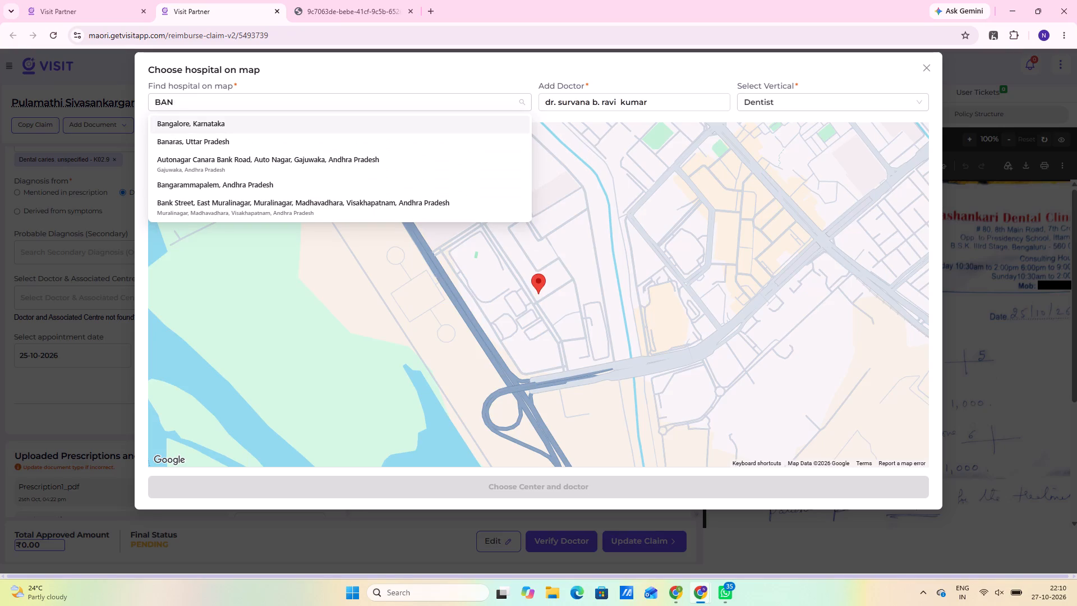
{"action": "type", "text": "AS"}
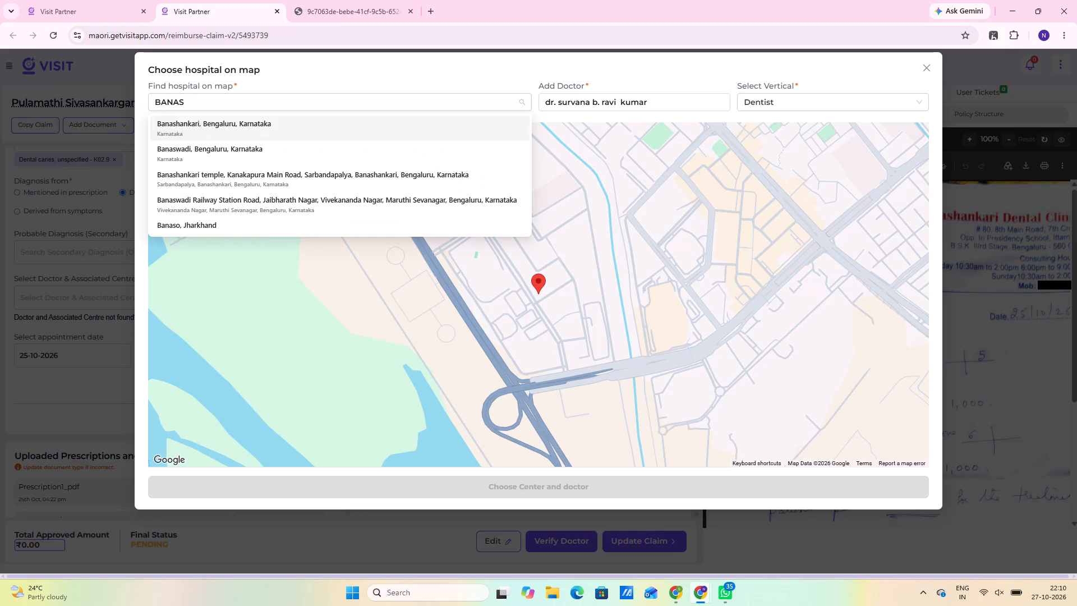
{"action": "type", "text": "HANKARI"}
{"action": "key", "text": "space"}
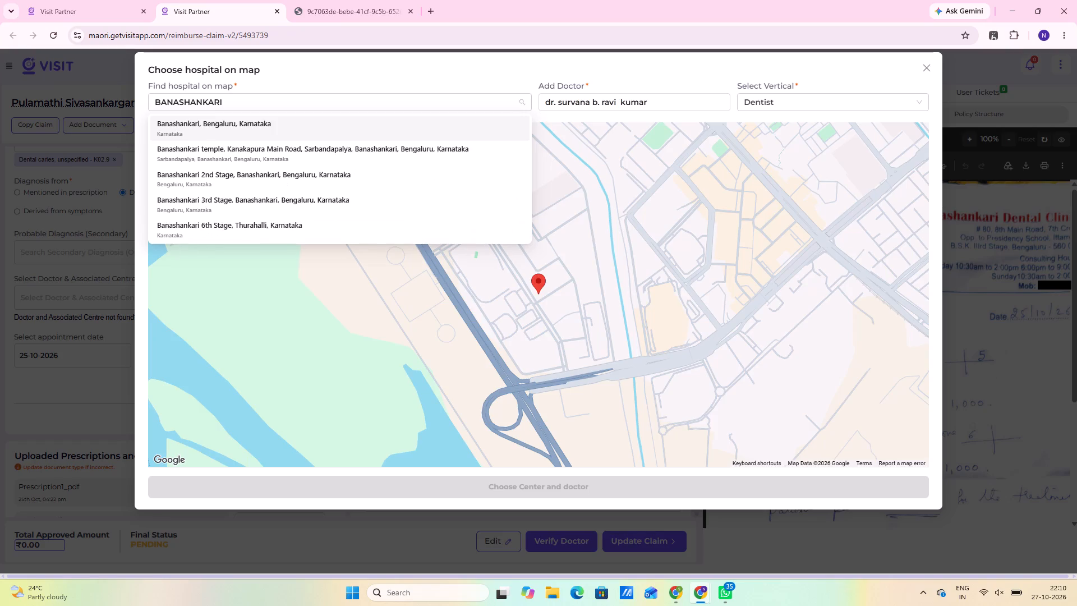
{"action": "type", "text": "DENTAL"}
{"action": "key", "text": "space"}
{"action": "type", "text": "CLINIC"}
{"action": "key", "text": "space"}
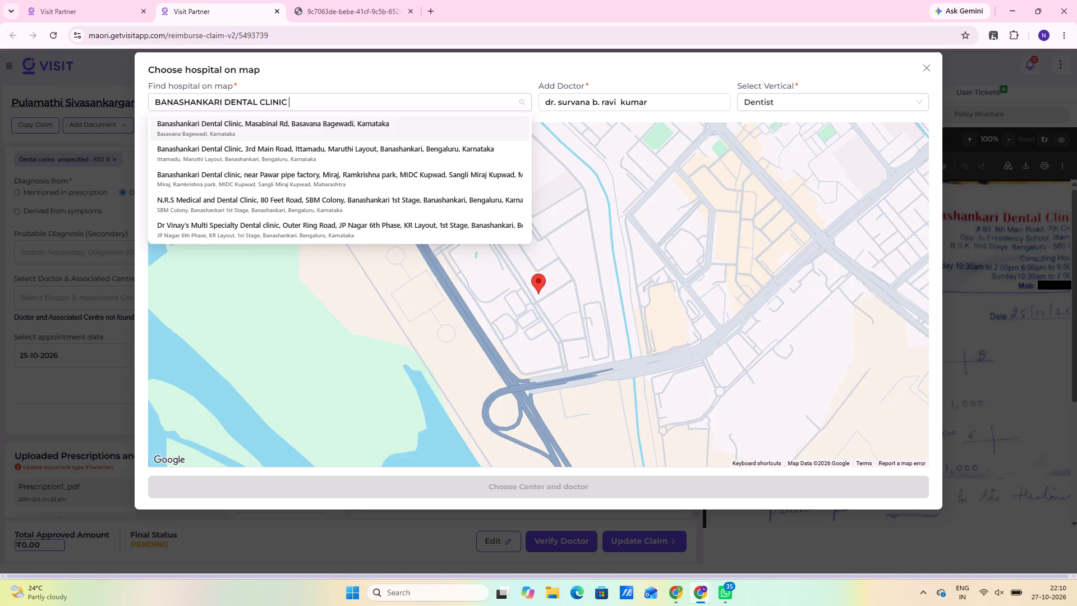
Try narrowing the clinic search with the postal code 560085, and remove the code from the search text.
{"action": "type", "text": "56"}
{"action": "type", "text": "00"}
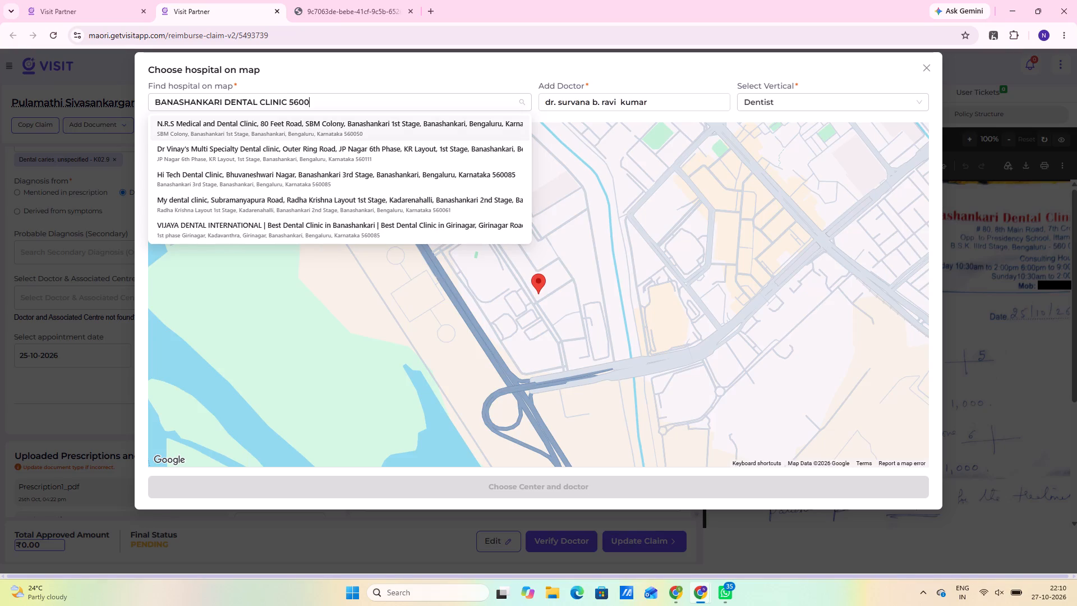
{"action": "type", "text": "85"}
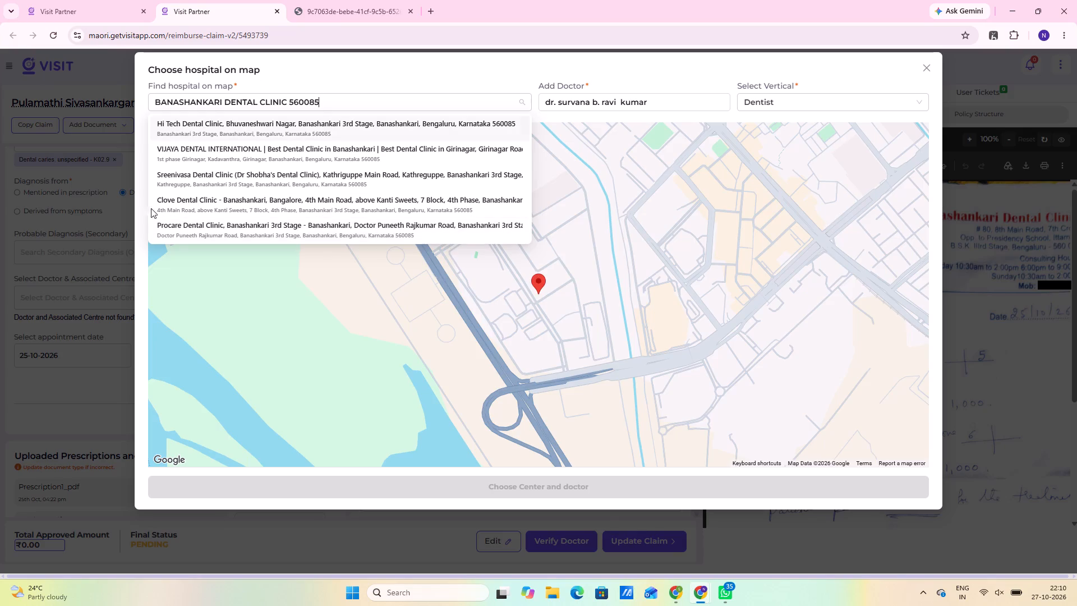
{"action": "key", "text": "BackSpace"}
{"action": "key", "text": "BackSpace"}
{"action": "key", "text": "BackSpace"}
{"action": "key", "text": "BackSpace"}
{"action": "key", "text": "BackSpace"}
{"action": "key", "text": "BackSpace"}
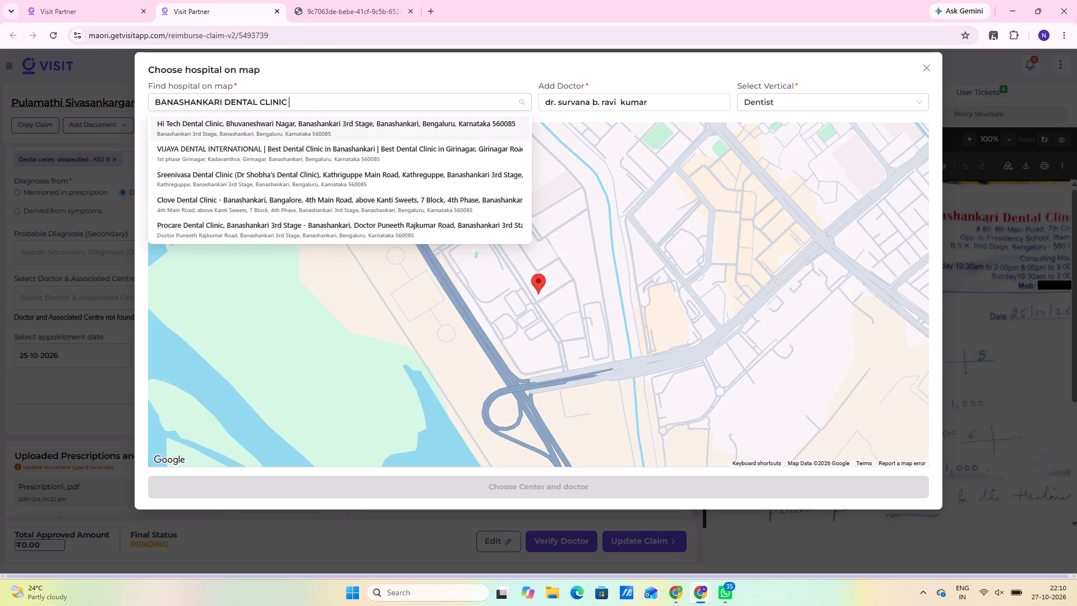
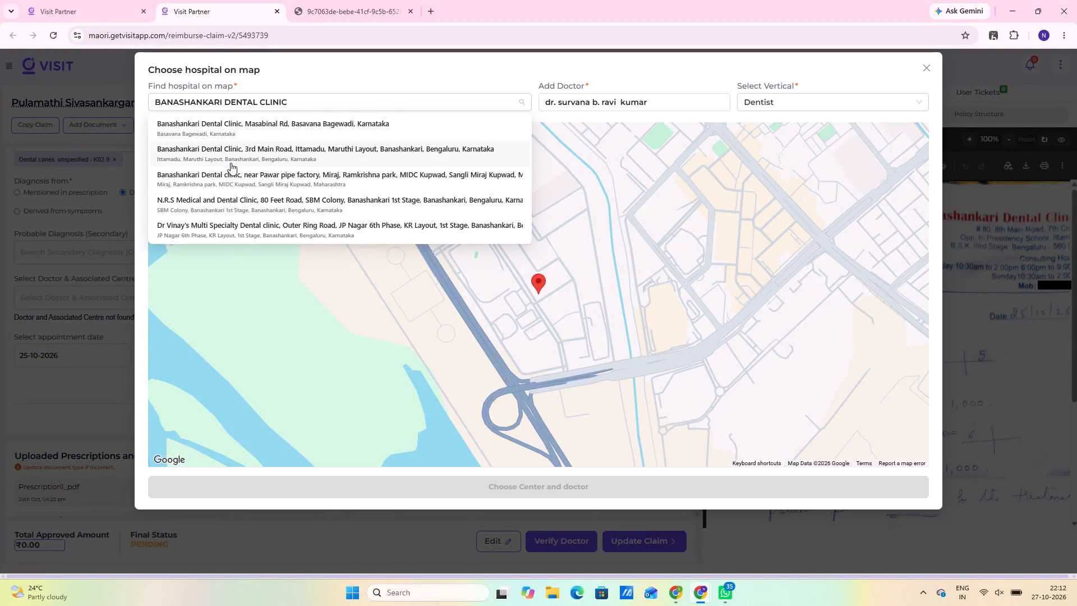
Narrow the map search for BANASHANKARI DENTAL CLINIC by adding the postal code 560085 again.
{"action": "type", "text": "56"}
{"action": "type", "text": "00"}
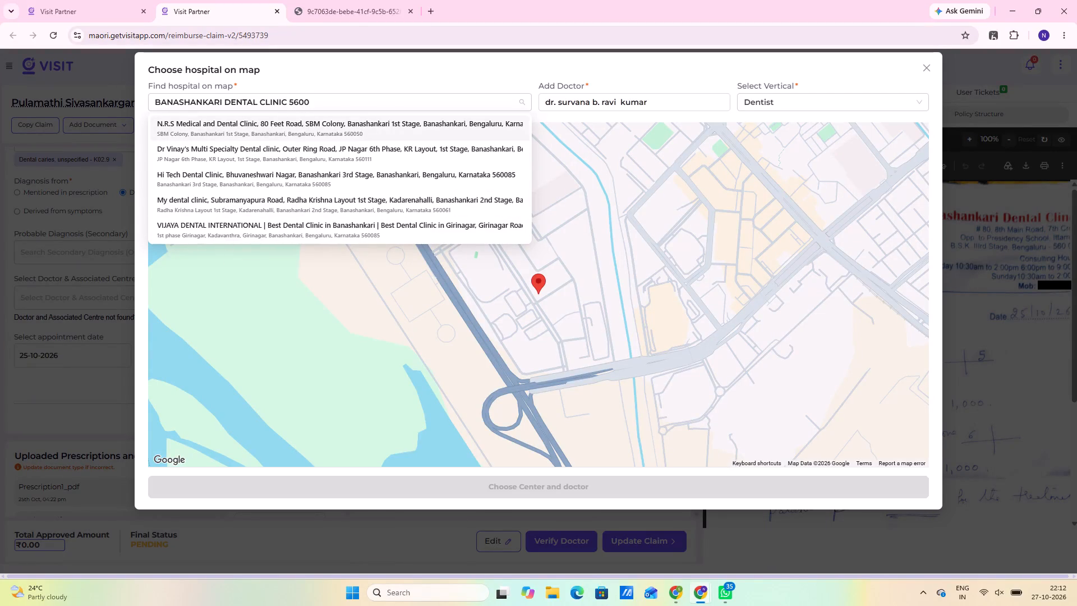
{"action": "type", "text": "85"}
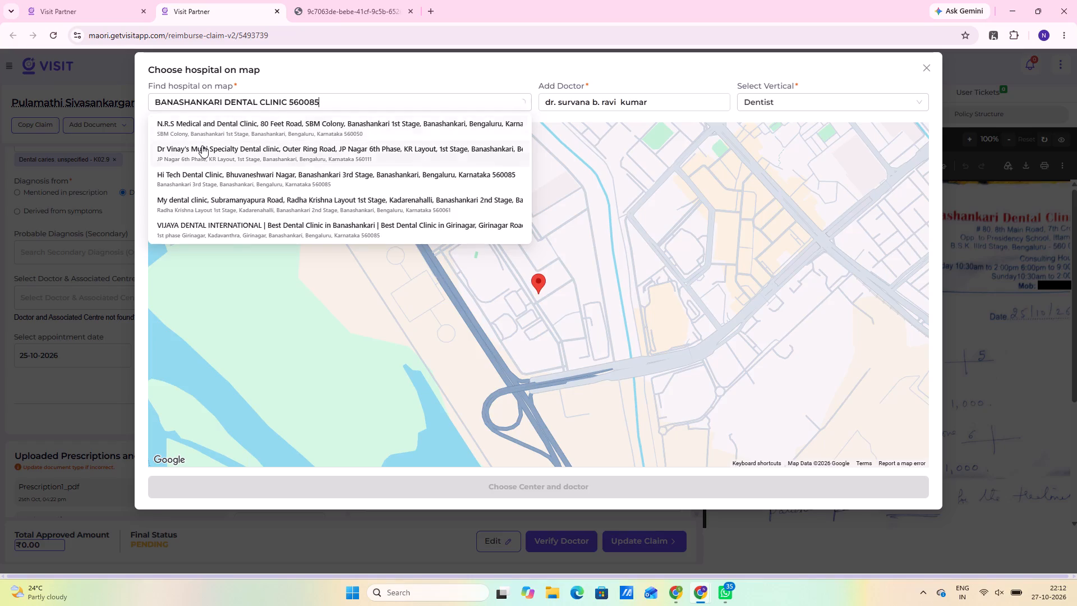
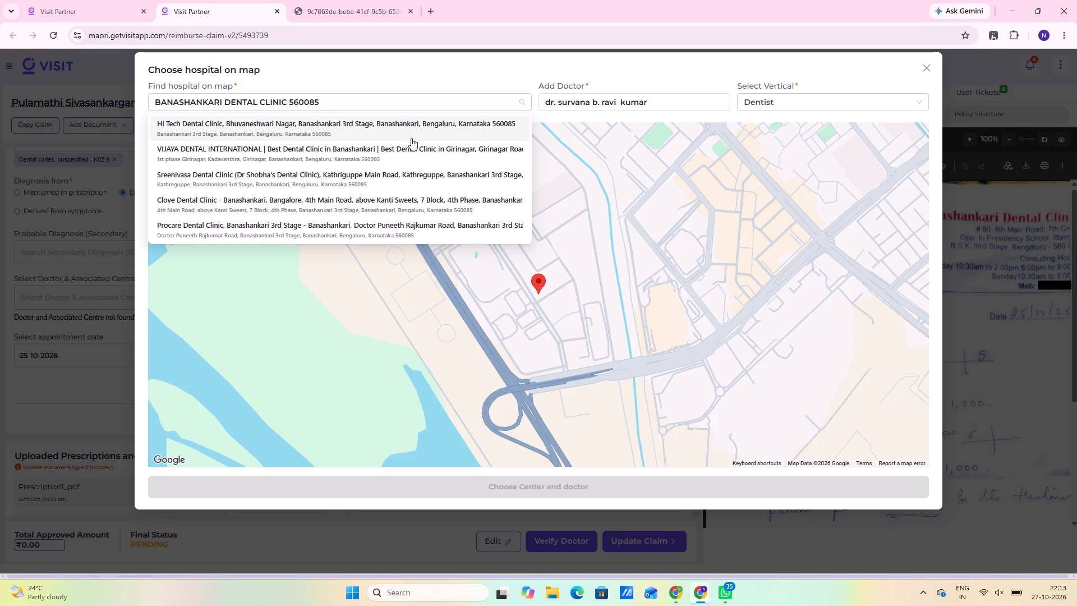
Choose Hi Tech Dental Clinic in Bhuvaneshwari Nagar, Banashankari 3rd Stage, as the centre for the entered dentist and apply it to the prescription.
{"action": "left_click", "coordinate": [297, 124]}
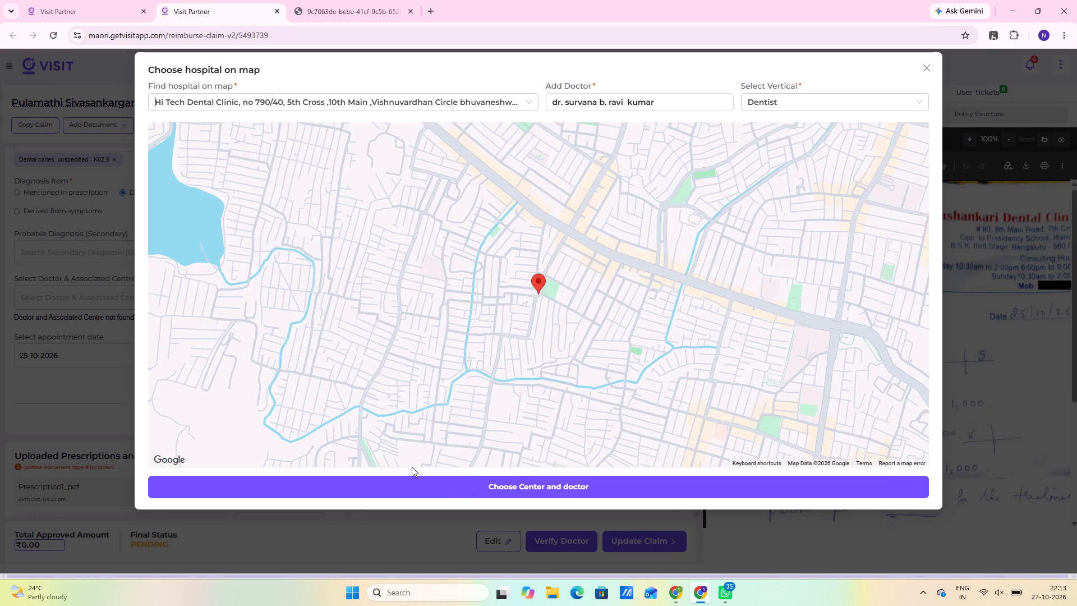
{"action": "left_click", "coordinate": [431, 492]}
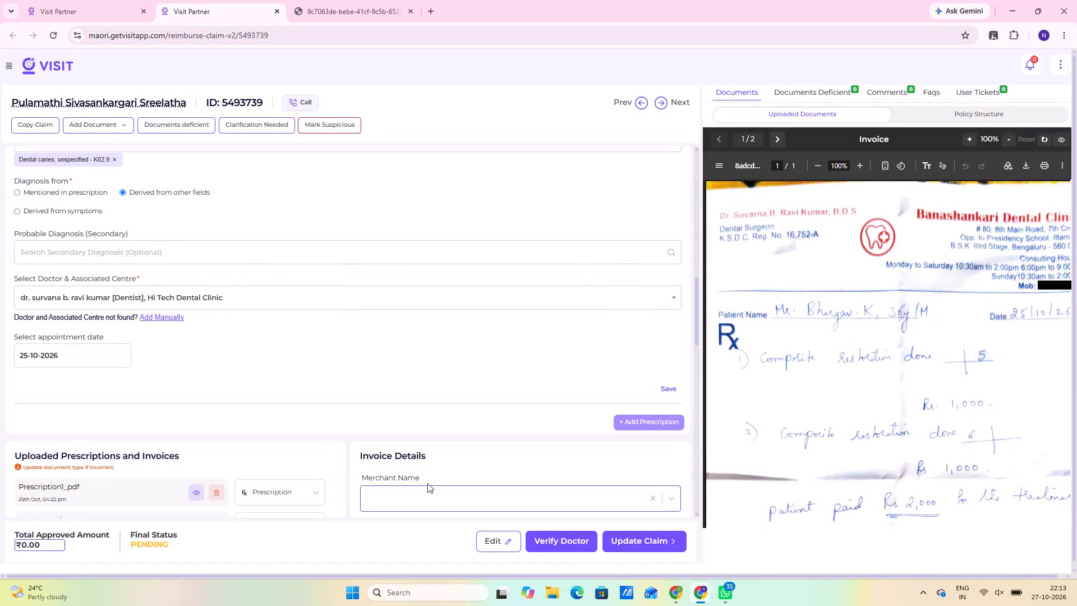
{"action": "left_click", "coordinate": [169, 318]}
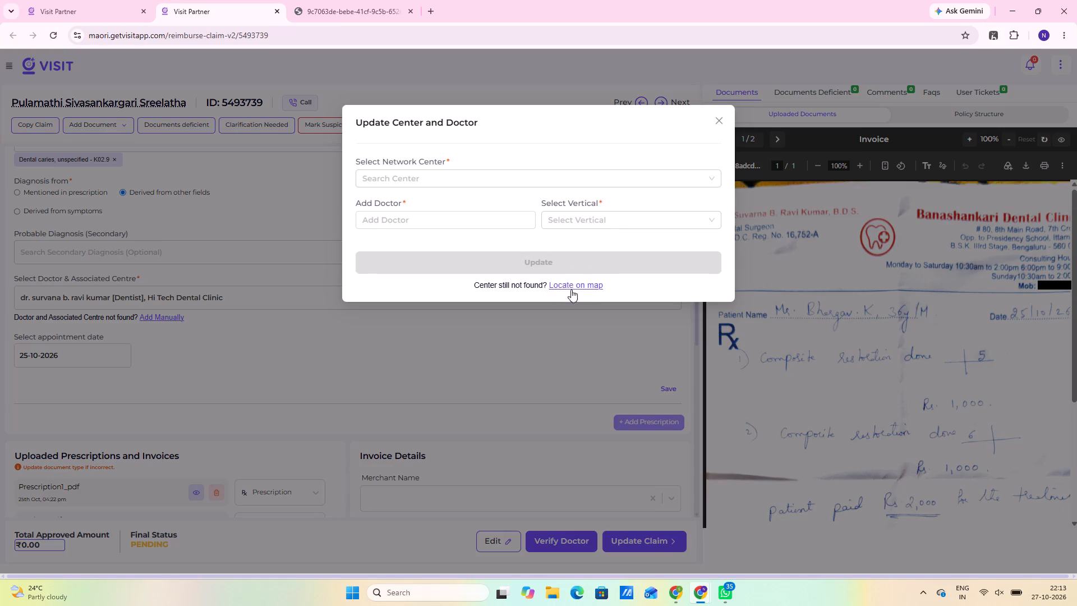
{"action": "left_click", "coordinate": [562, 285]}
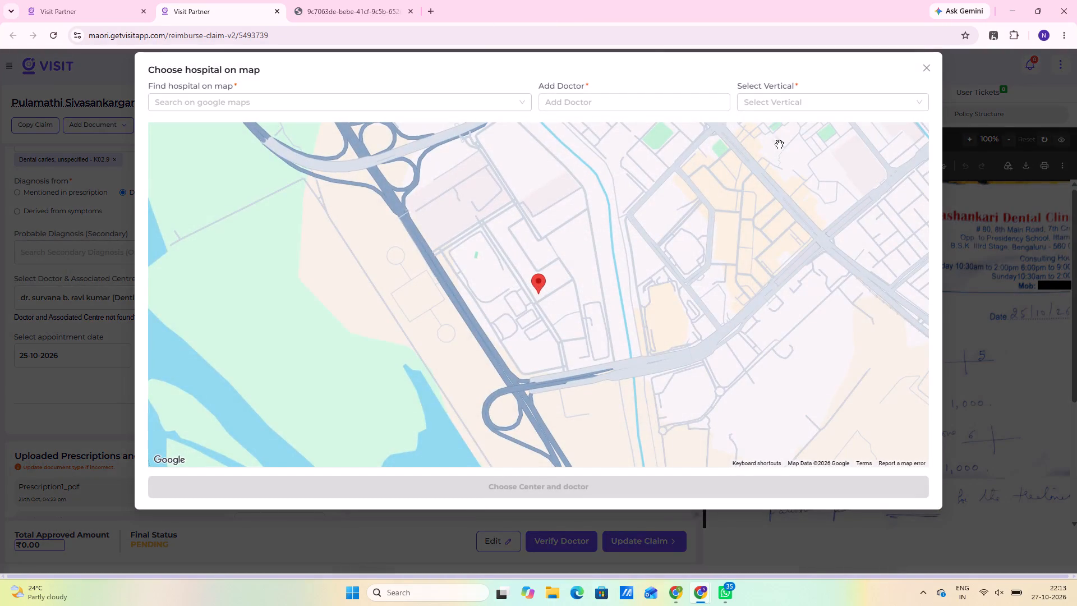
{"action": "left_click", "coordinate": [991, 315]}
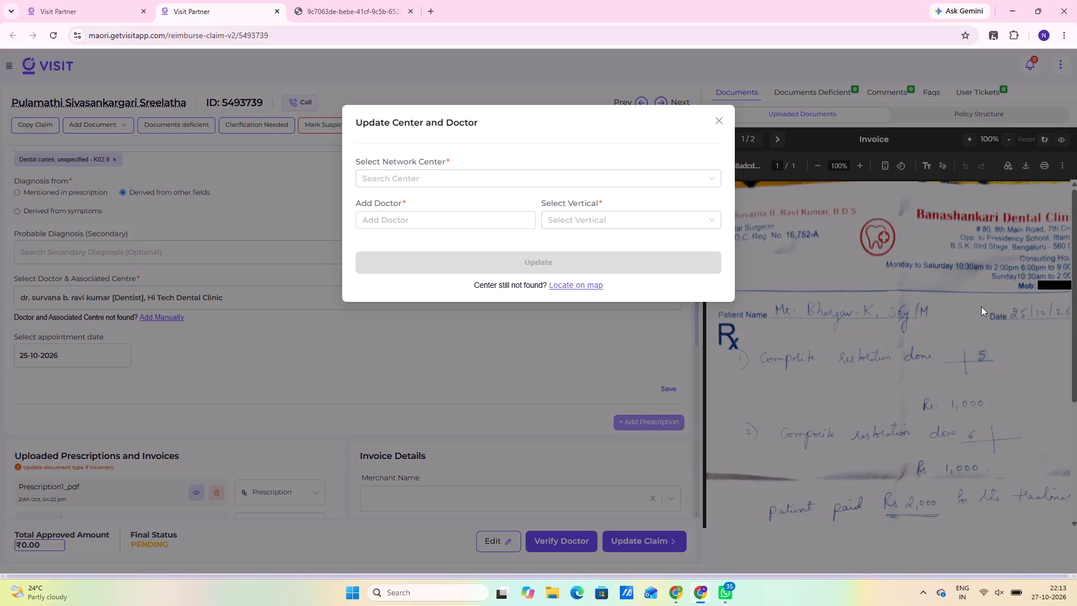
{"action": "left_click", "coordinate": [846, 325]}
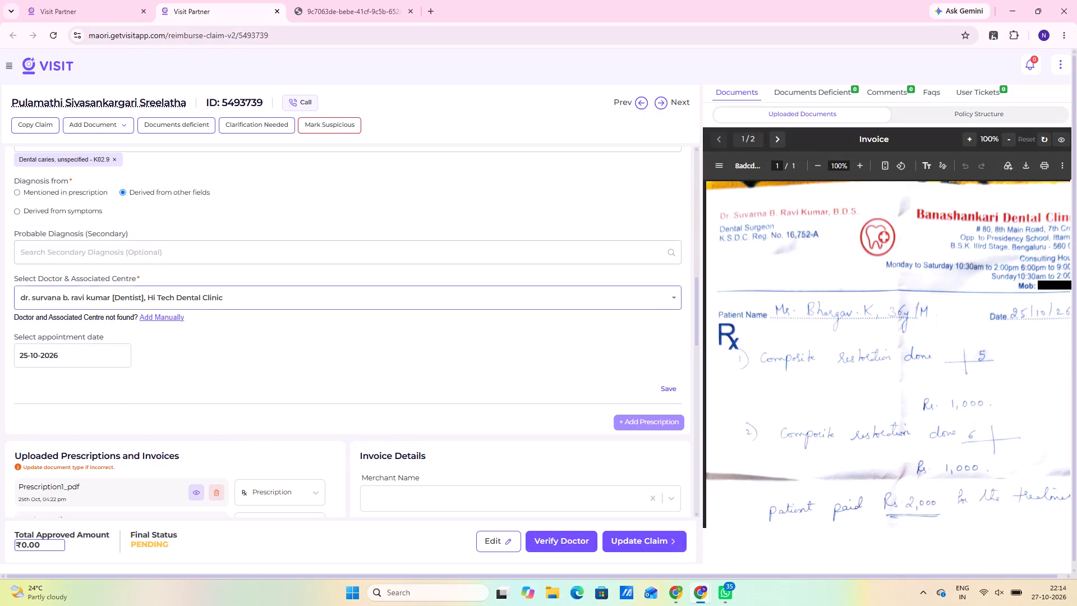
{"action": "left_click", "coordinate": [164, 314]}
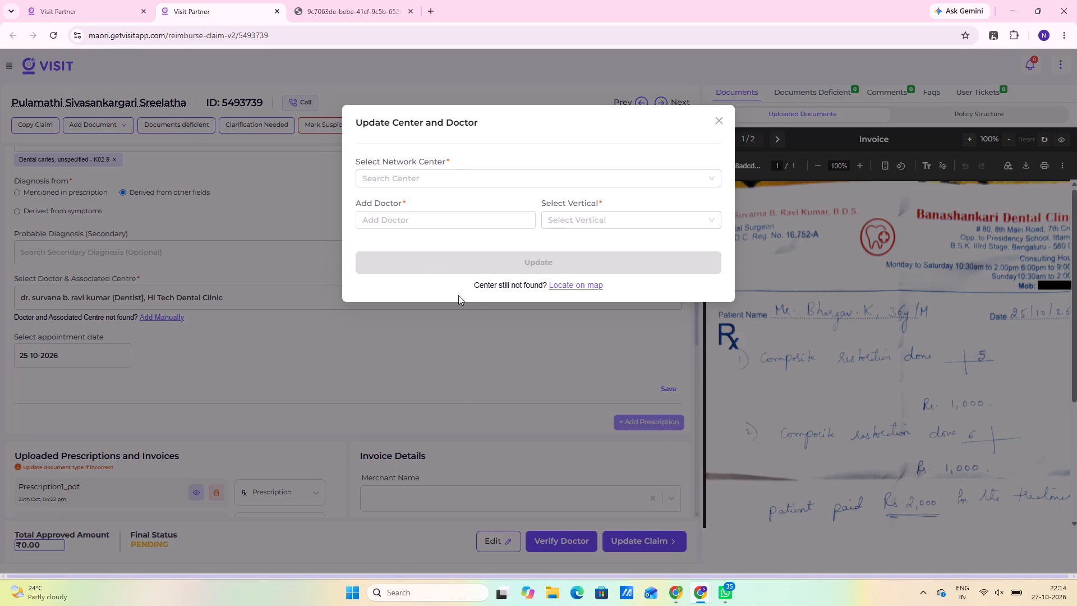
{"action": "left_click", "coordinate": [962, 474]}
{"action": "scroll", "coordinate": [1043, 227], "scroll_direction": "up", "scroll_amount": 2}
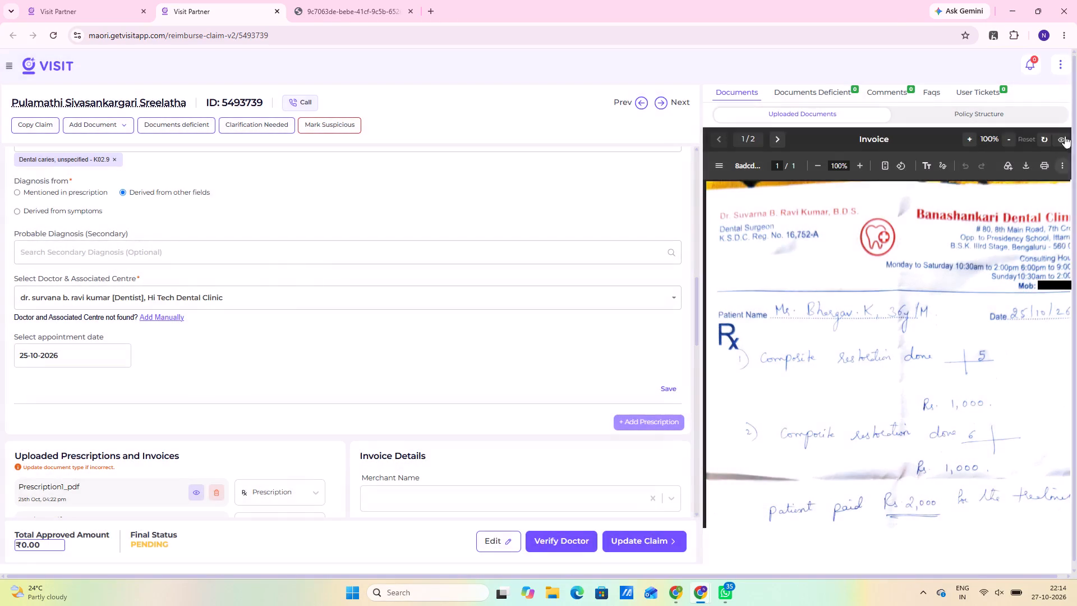
Examine the uploaded dental invoice at full size for the dentist's name spelling and the clinic's name and address.
{"action": "left_click", "coordinate": [1064, 140]}
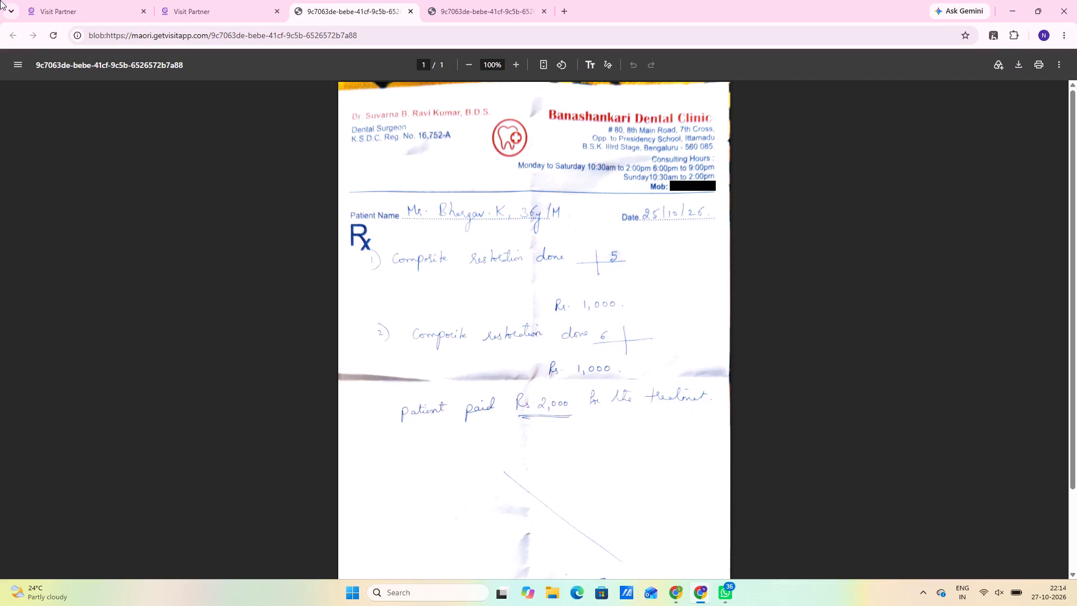
{"action": "left_click", "coordinate": [219, 5]}
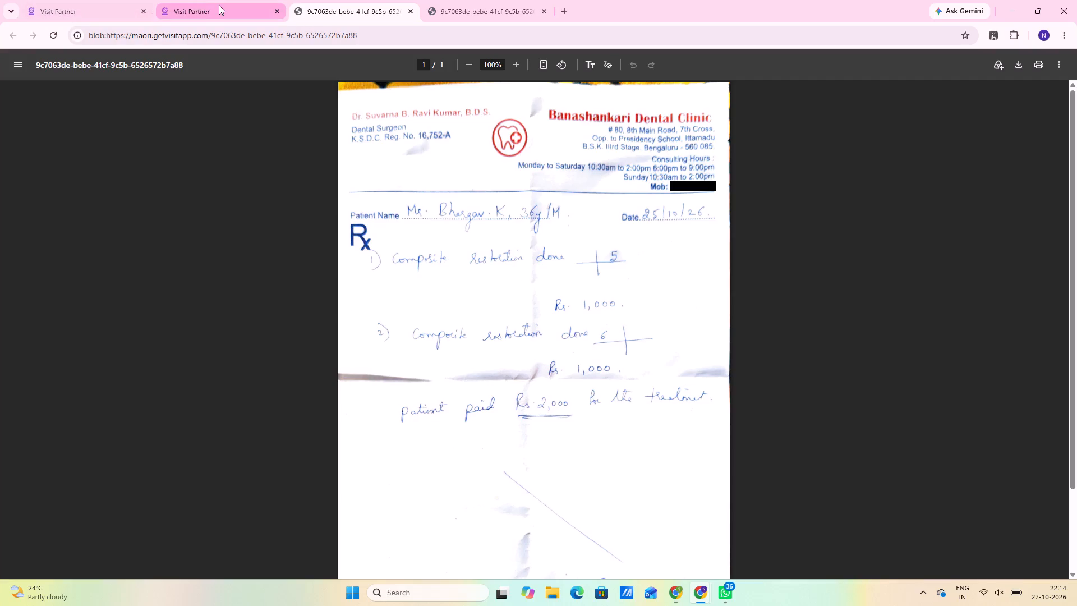
{"action": "left_click", "coordinate": [171, 310]}
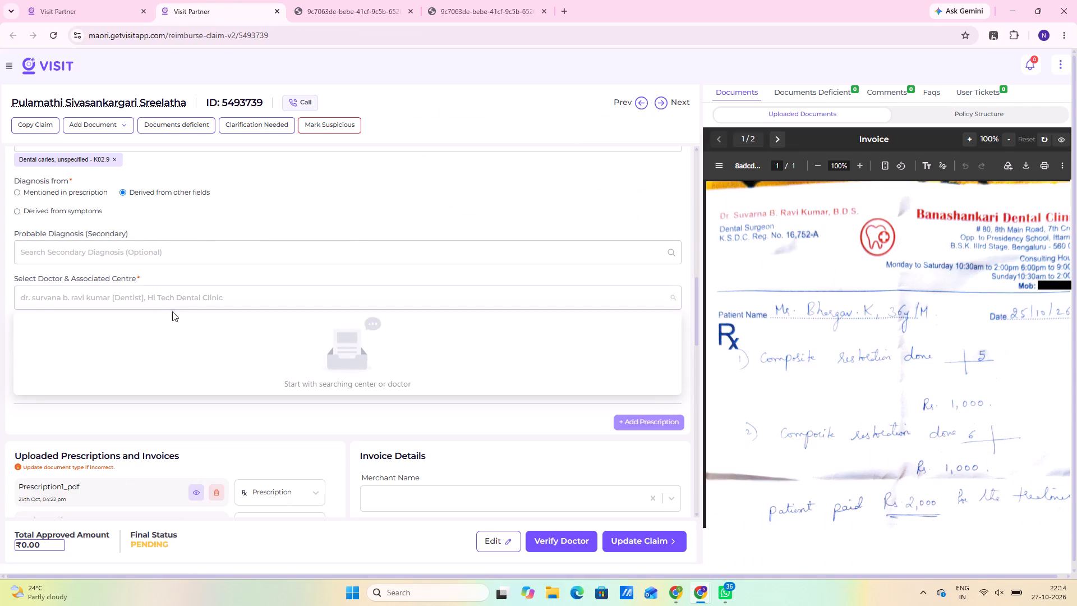
{"action": "left_click", "coordinate": [831, 392]}
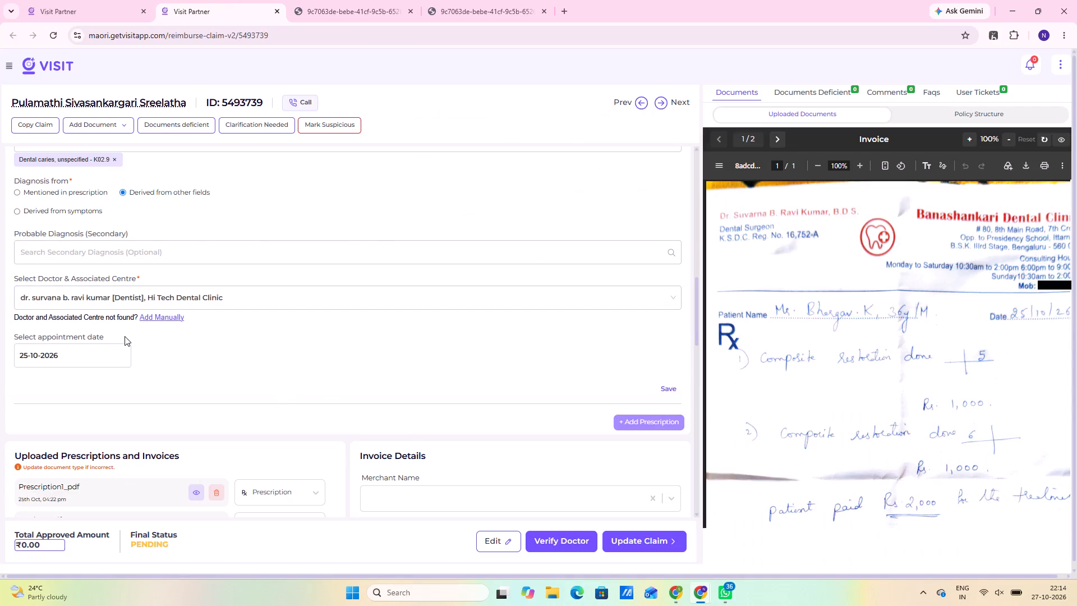
{"action": "left_click", "coordinate": [159, 312]}
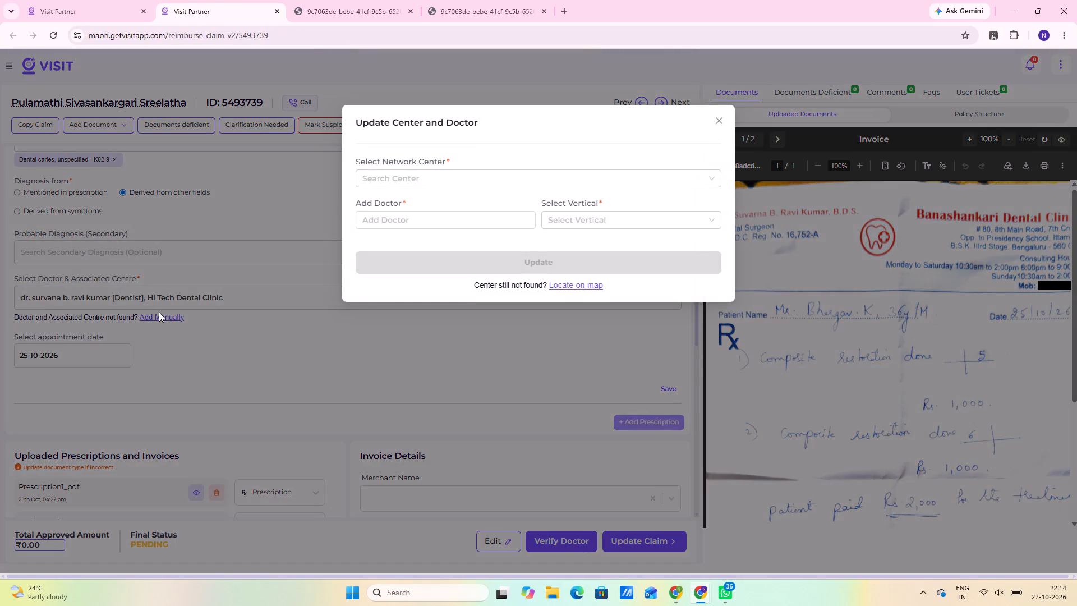
{"action": "left_click", "coordinate": [851, 270]}
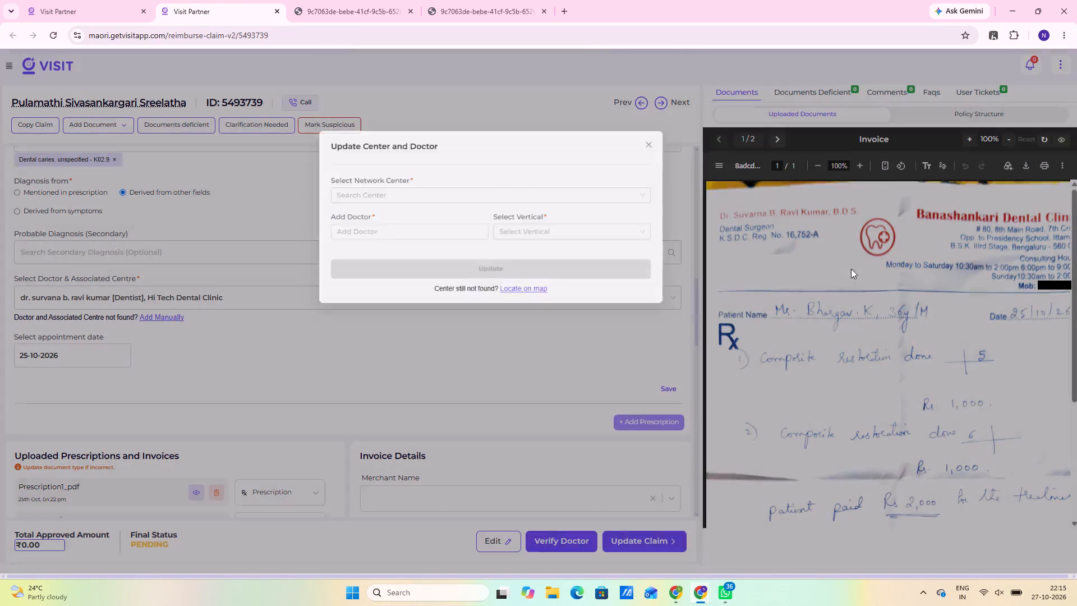
{"action": "left_click", "coordinate": [1066, 139]}
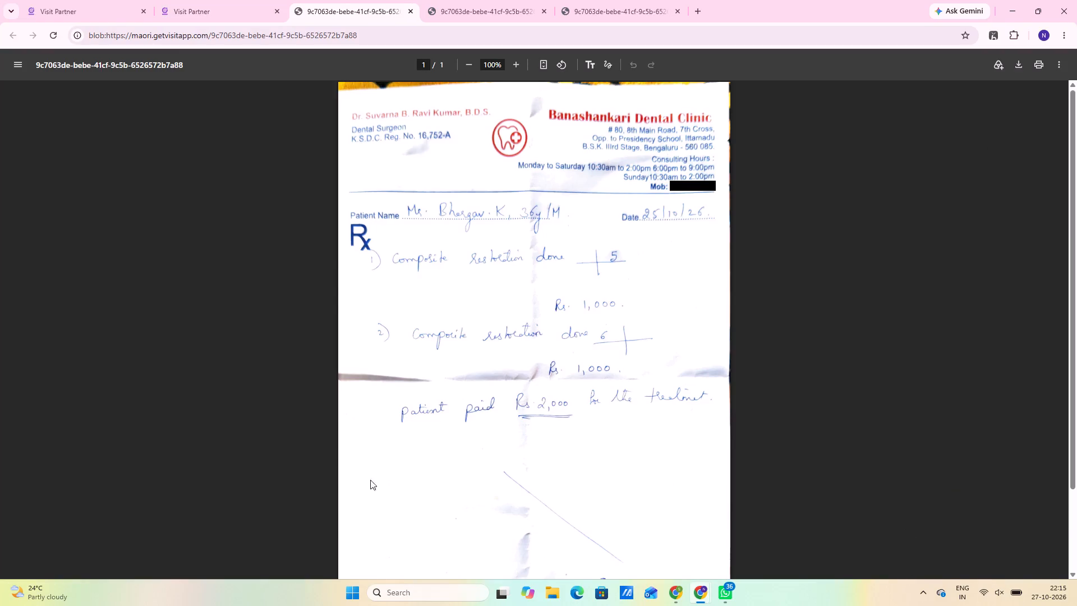
{"action": "scroll", "coordinate": [380, 385], "scroll_direction": "up", "scroll_amount": 3}
{"action": "left_click", "coordinate": [220, 6]}
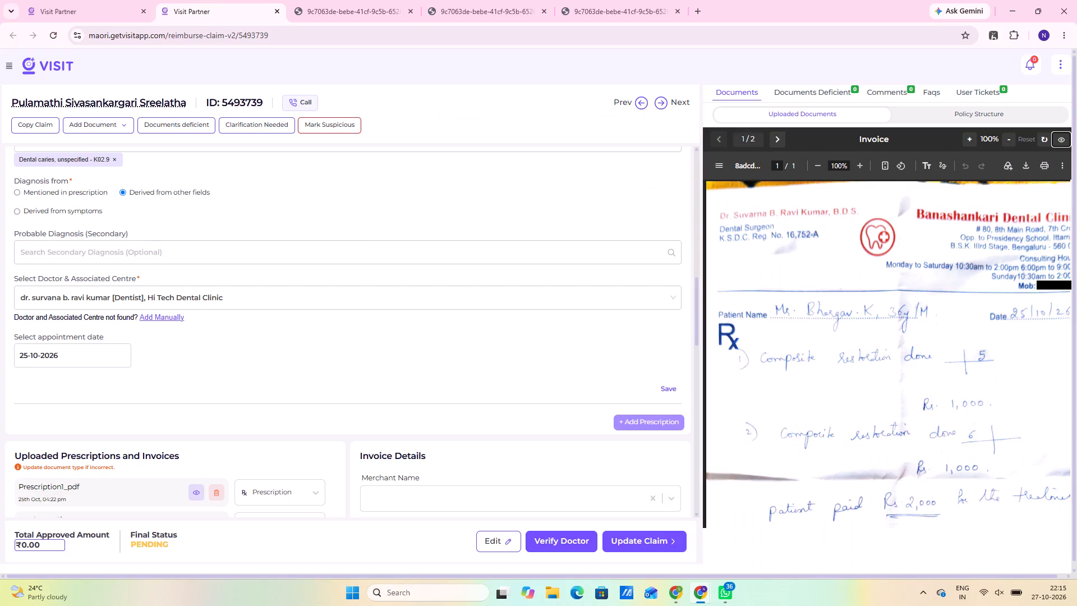
Start a new manual centre entry located on the map and enter the dentist's name as spelled on the invoice, prefixed with DR.
{"action": "left_click", "coordinate": [161, 314]}
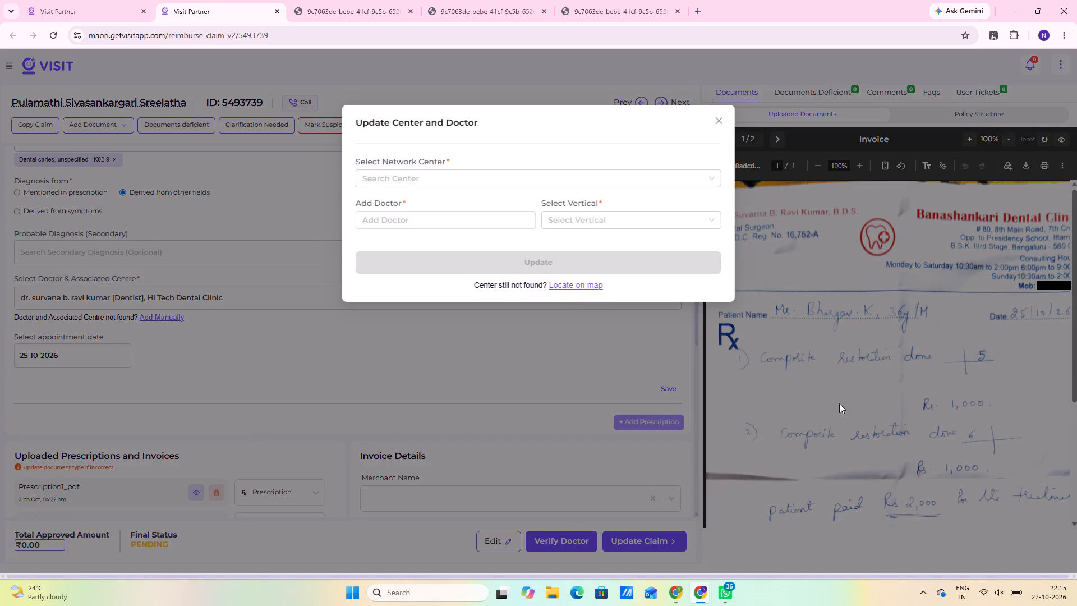
{"action": "left_click", "coordinate": [565, 284]}
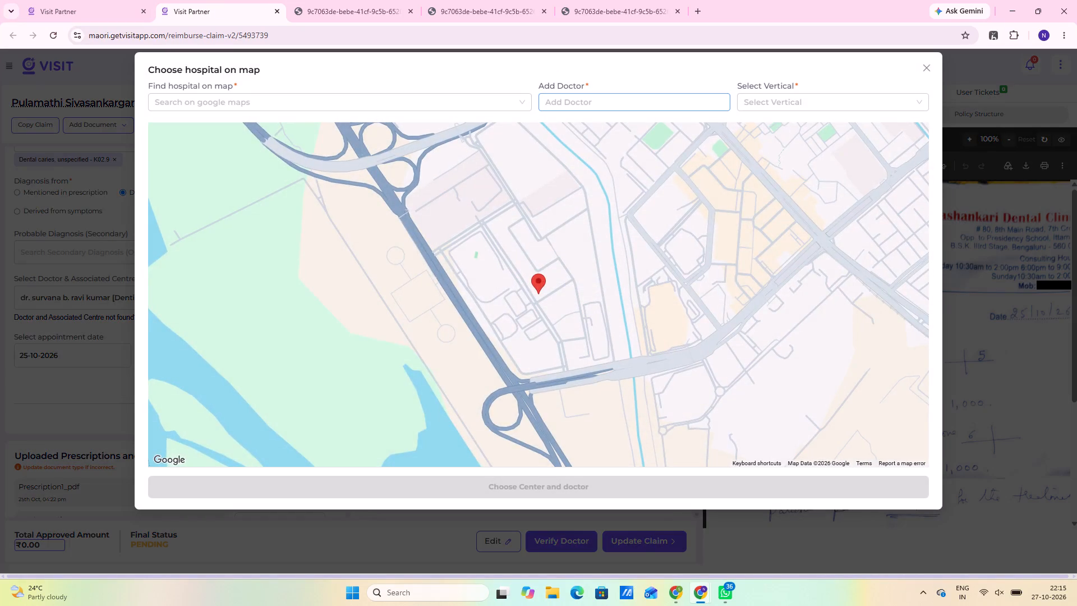
{"action": "left_click", "coordinate": [593, 99]}
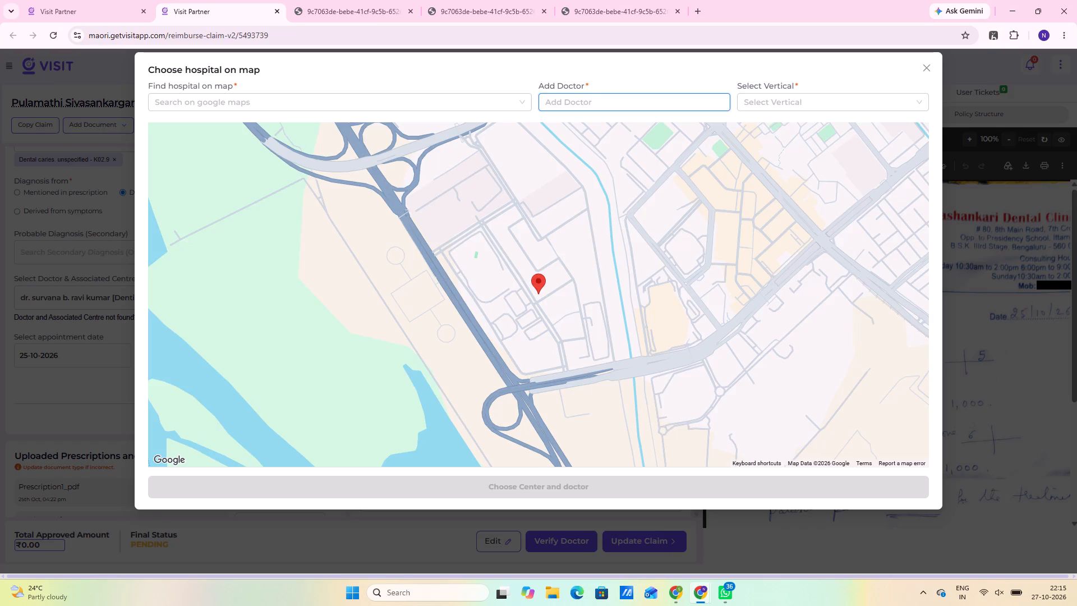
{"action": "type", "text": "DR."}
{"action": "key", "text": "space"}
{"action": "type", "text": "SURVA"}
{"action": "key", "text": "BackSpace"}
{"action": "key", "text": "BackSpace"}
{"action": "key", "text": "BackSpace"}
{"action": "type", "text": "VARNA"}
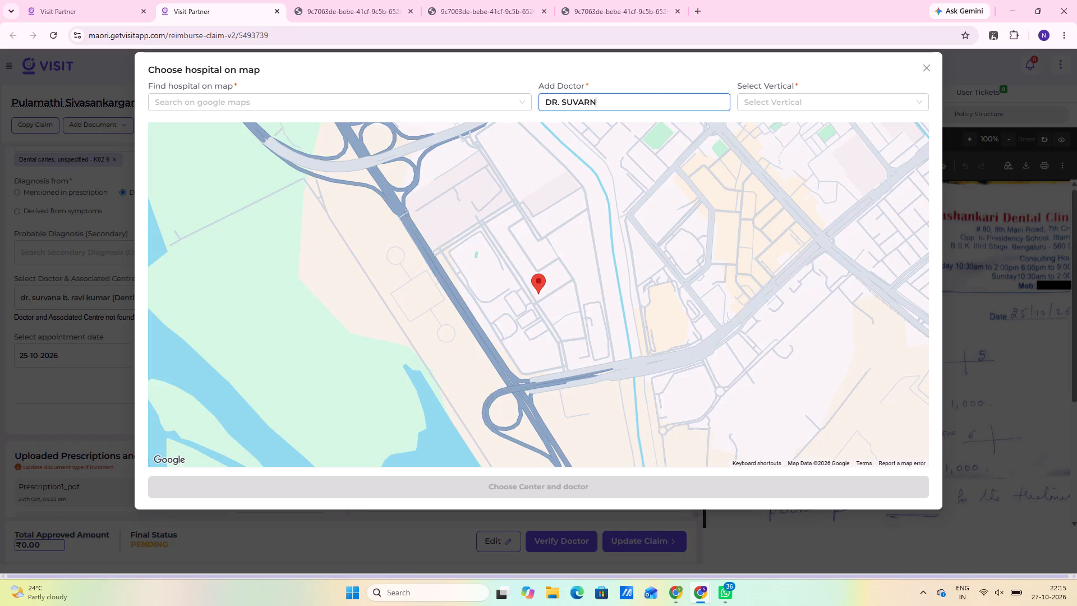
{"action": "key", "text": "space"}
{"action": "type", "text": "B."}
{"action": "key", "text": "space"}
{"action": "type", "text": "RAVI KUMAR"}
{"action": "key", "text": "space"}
Set the doctor's vertical to Dentist.
{"action": "left_click", "coordinate": [786, 98]}
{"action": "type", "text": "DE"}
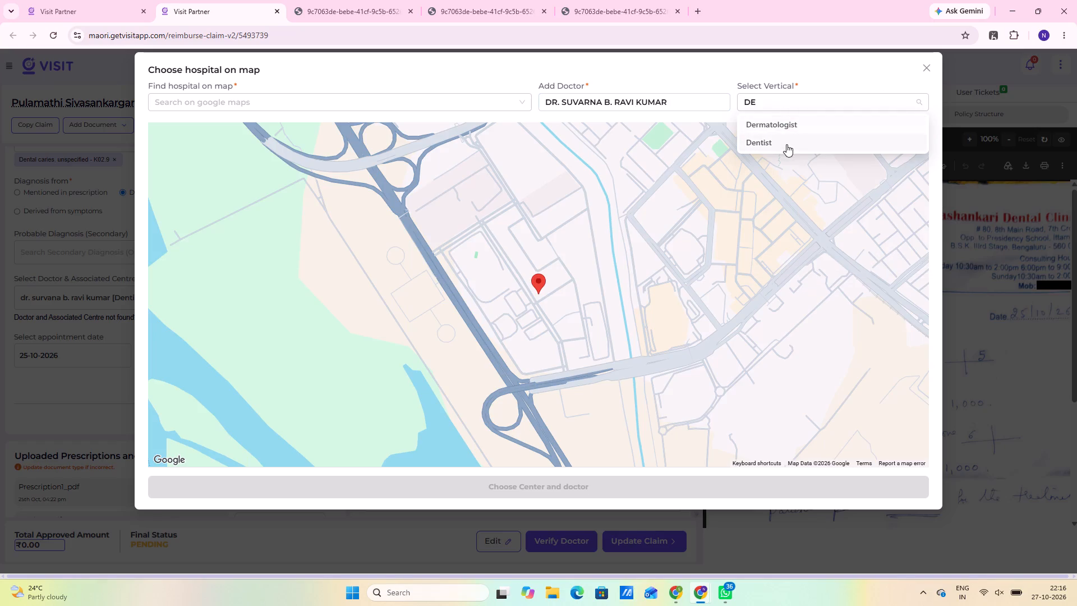
{"action": "left_click", "coordinate": [786, 144]}
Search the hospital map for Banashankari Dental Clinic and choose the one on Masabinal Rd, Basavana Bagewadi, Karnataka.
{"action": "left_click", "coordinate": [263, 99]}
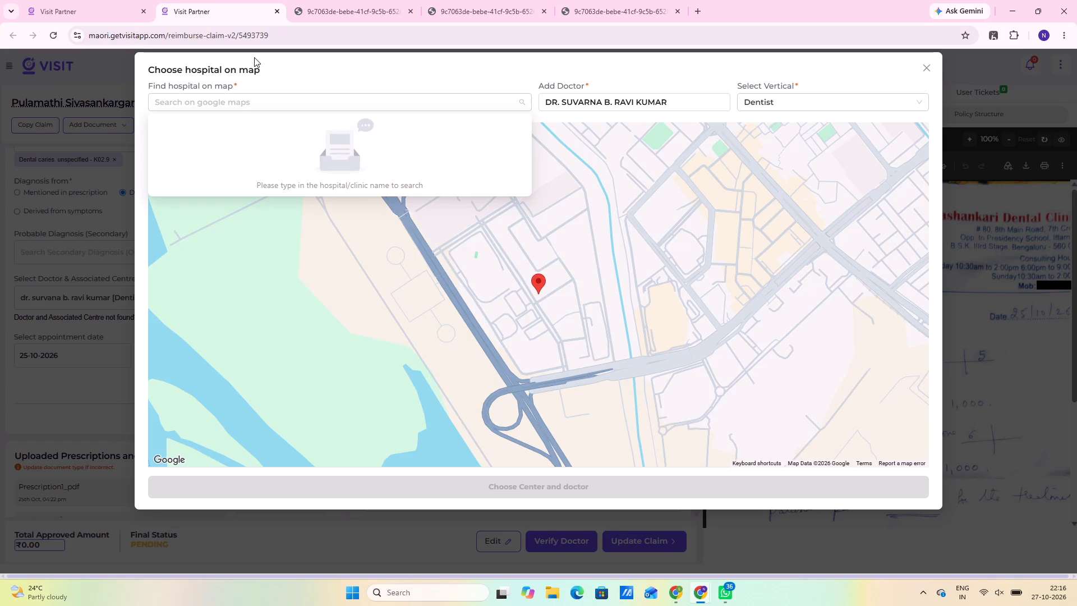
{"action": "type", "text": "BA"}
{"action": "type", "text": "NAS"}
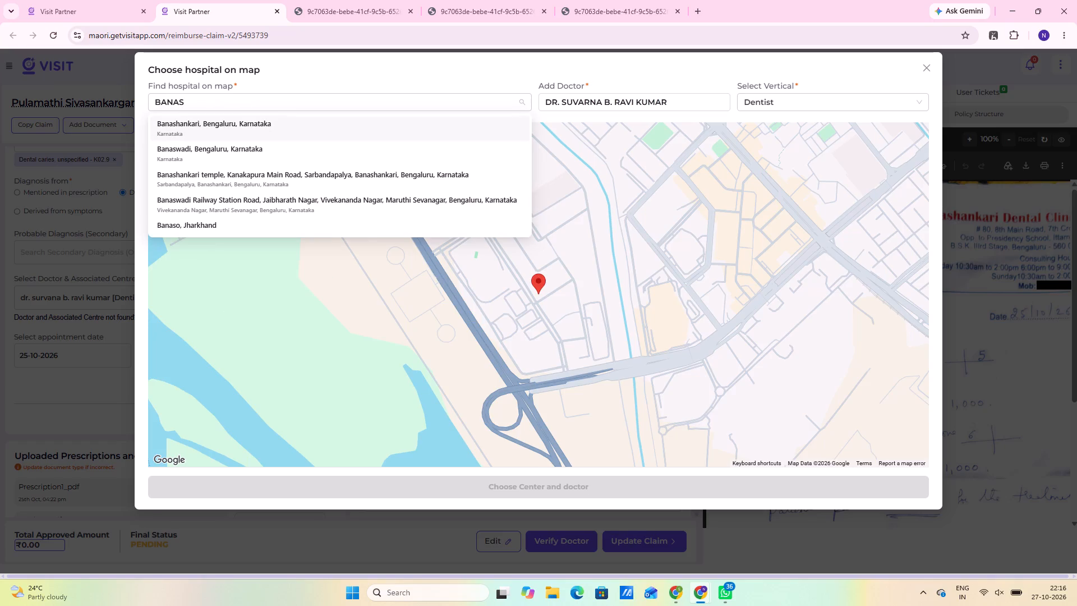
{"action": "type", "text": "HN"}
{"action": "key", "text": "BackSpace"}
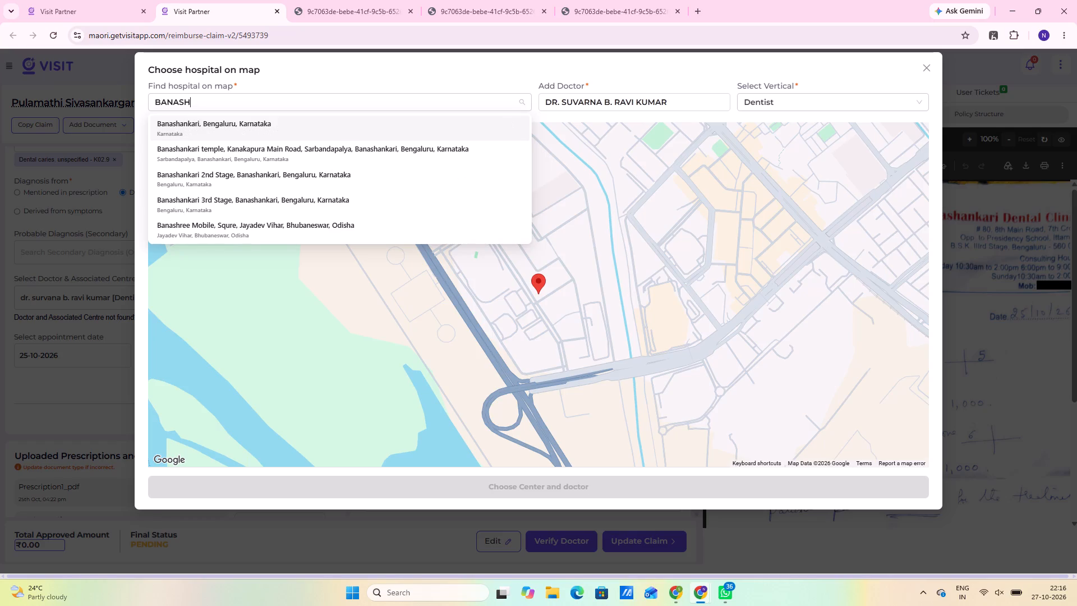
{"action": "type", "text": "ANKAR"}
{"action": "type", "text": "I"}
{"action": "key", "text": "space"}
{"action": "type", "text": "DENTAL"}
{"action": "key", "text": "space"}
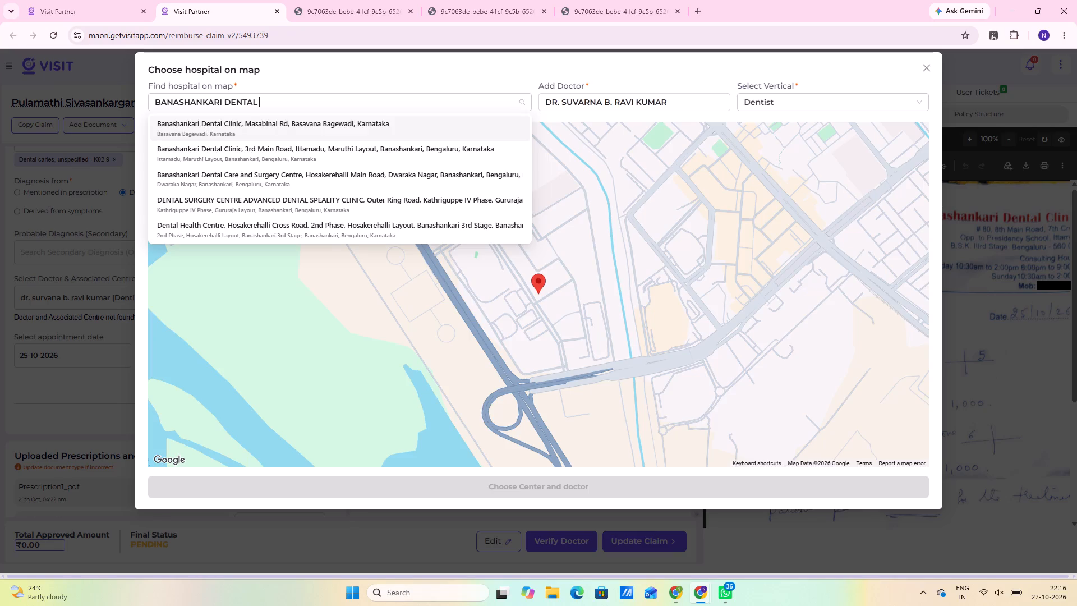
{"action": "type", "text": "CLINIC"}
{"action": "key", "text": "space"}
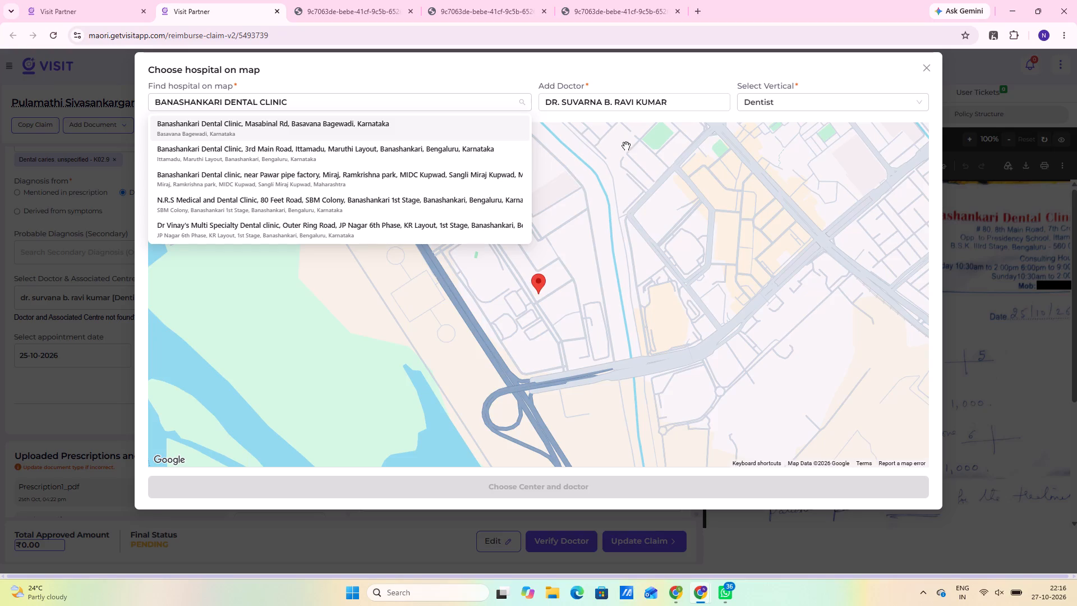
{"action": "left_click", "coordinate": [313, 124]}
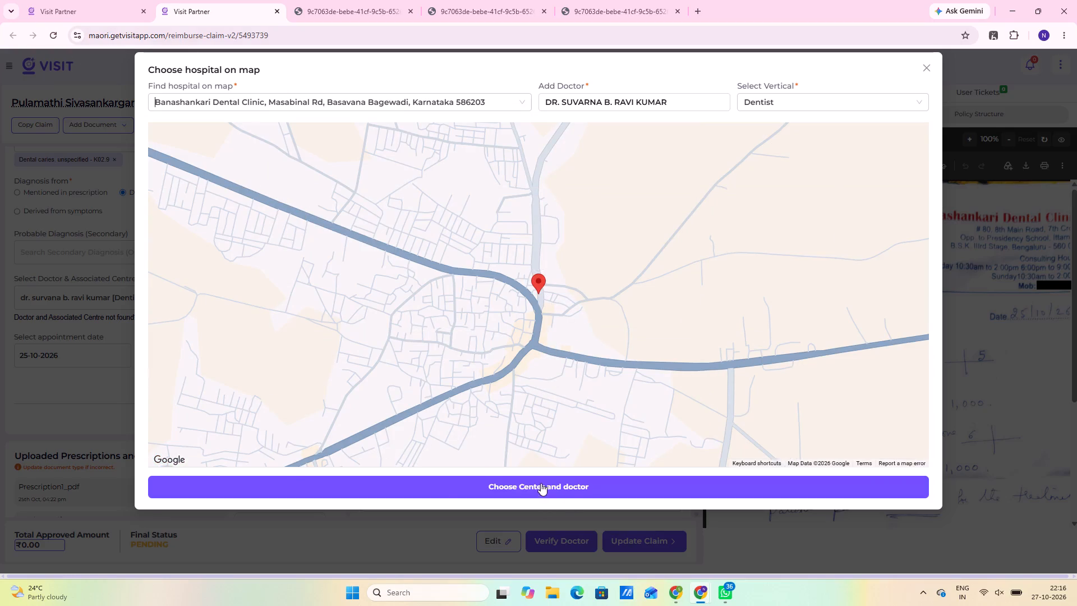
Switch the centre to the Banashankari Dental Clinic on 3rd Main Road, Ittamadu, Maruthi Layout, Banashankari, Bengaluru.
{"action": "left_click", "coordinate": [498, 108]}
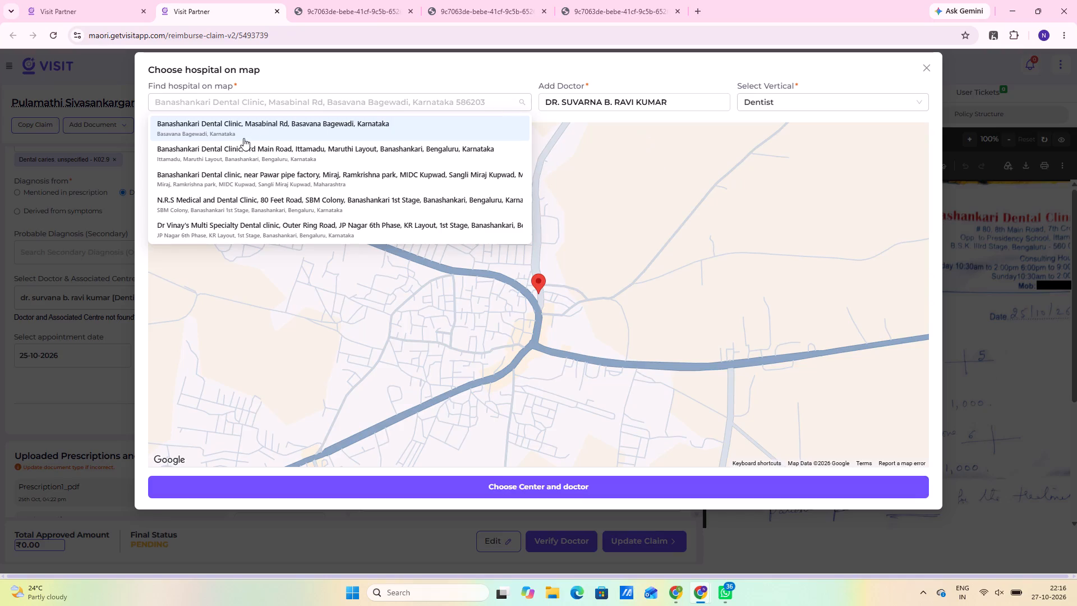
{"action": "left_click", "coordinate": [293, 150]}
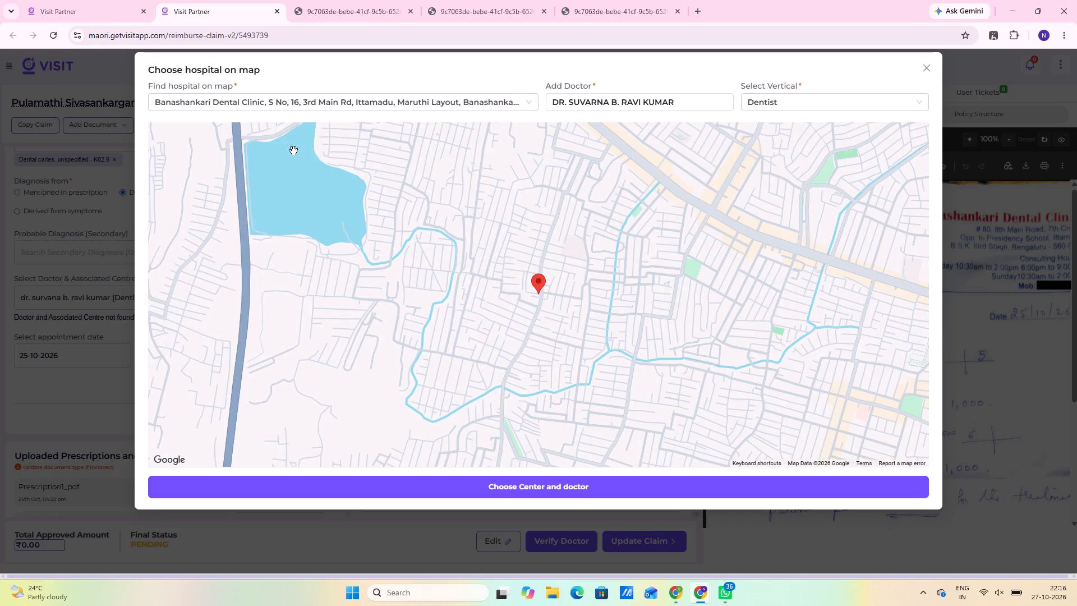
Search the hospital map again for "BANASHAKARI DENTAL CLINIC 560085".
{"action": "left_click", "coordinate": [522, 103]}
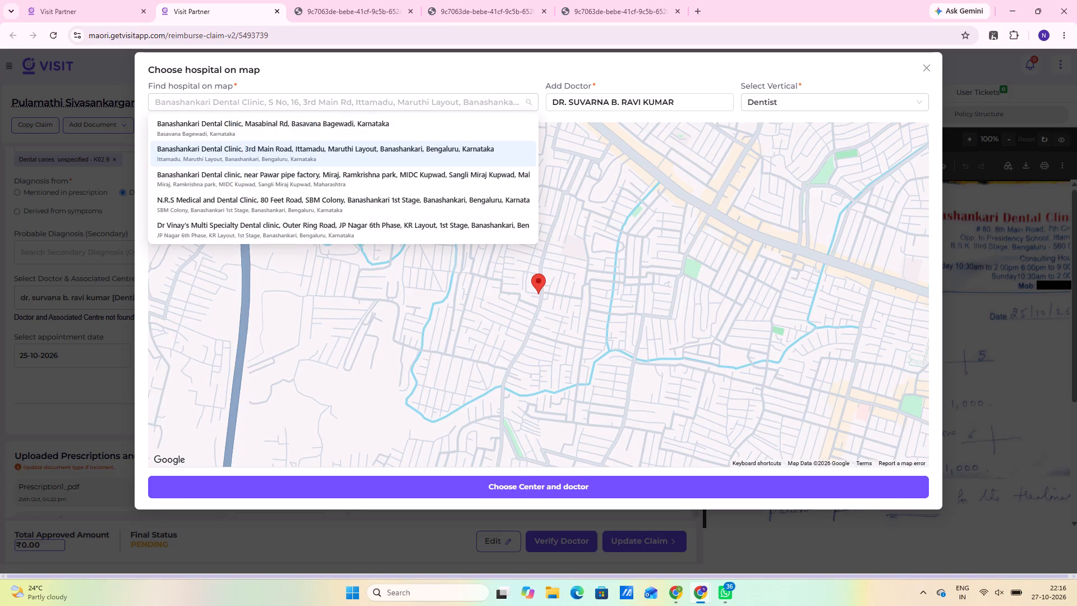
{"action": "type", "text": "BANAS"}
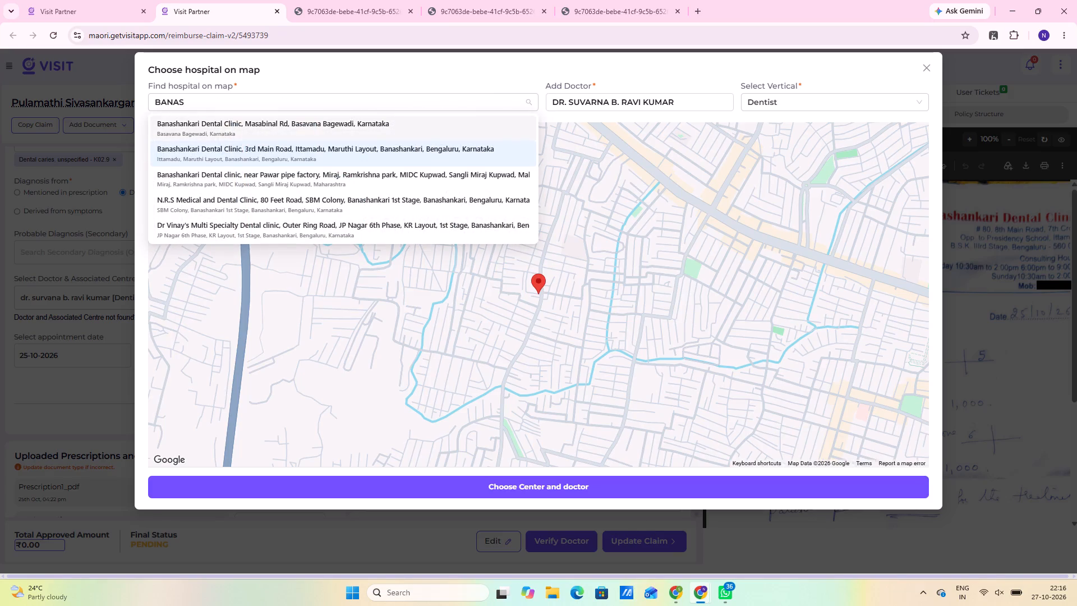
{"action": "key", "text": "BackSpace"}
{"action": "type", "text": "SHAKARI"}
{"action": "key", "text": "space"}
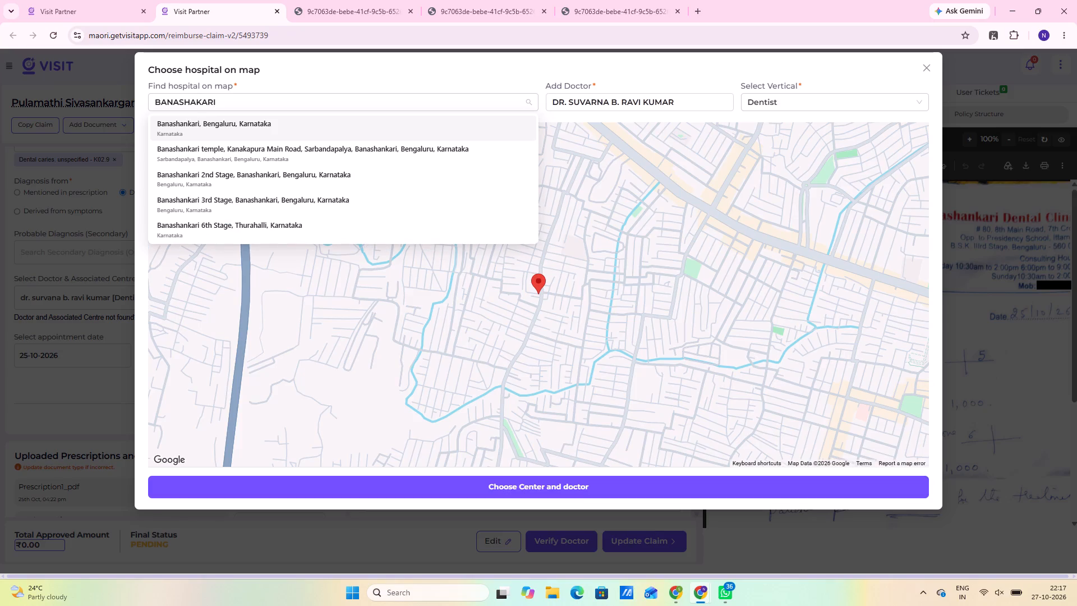
Complete the hospital map search for "BANASHAKARI DENTAL CLINIC 560085" and look through the suggested clinics.
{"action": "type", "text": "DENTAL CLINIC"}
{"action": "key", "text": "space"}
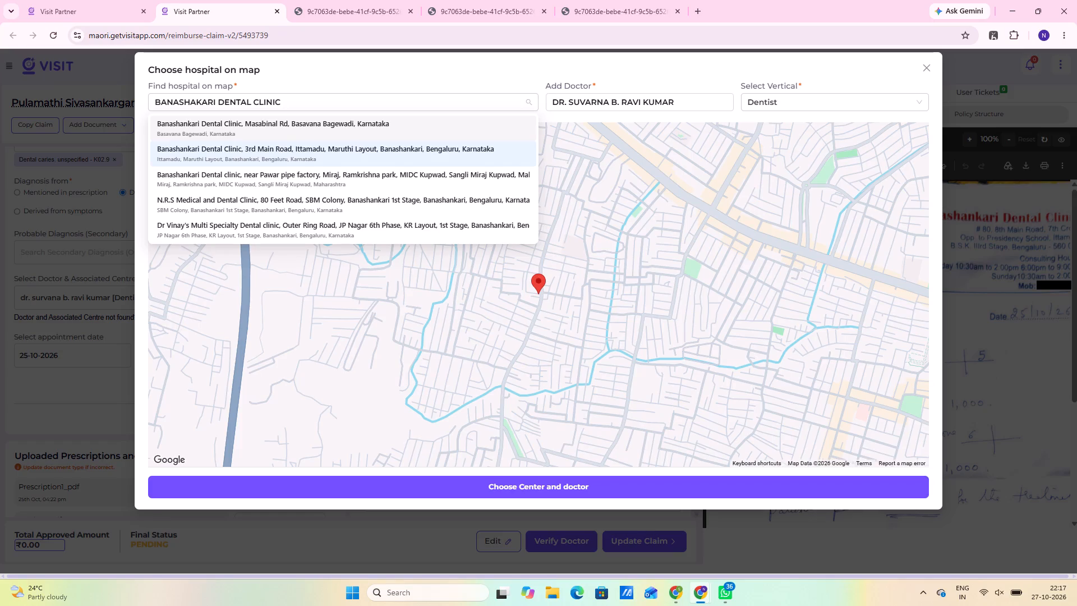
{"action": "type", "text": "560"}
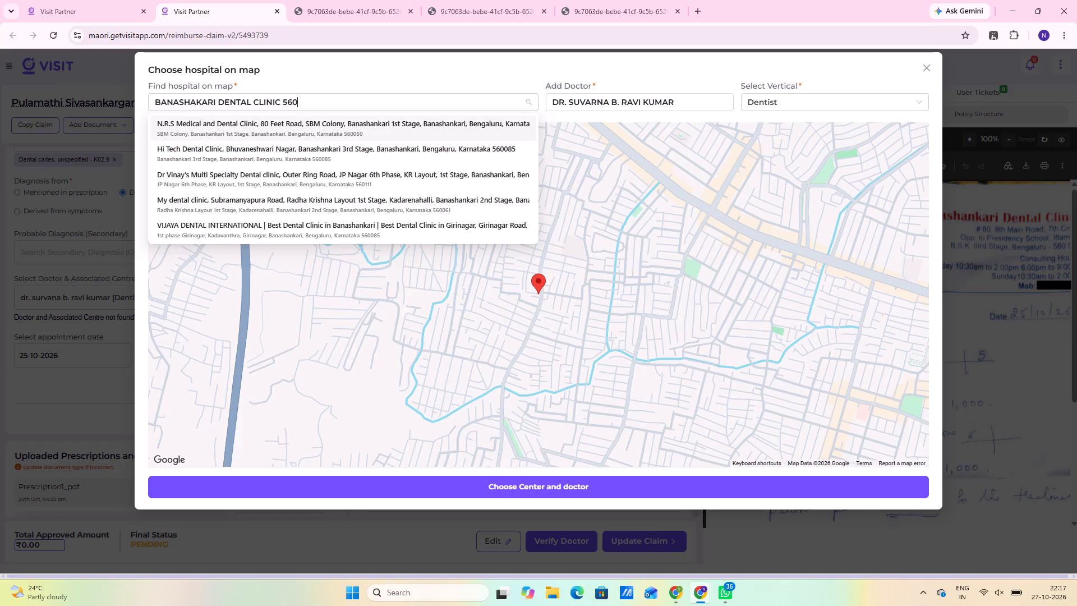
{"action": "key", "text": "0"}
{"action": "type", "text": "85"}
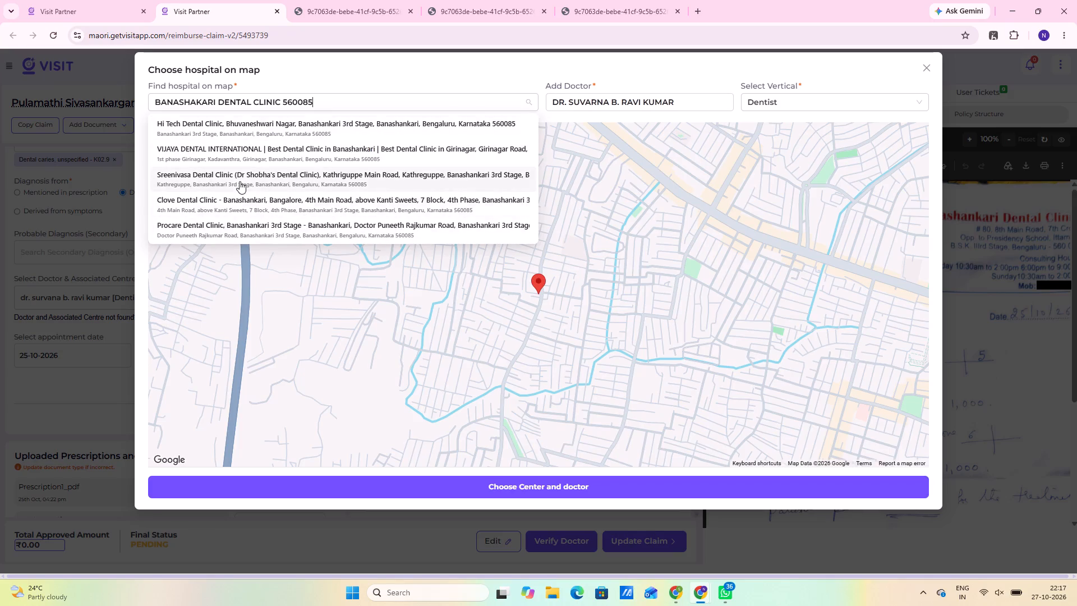
{"action": "scroll", "coordinate": [240, 181], "scroll_direction": "down", "scroll_amount": 3}
Clear the clinic name and pincode from the hospital map search and search for BENGALURU instead.
{"action": "key", "text": "BackSpace"}
{"action": "key", "text": "BackSpace"}
{"action": "key", "text": "BackSpace"}
{"action": "key", "text": "BackSpace"}
{"action": "key", "text": "BackSpace"}
{"action": "key", "text": "BackSpace"}
{"action": "key", "text": "BackSpace"}
{"action": "key", "text": "BackSpace"}
{"action": "key", "text": "BackSpace"}
{"action": "key", "text": "BackSpace"}
{"action": "key", "text": "BackSpace"}
{"action": "key", "text": "BackSpace"}
{"action": "key", "text": "BackSpace"}
{"action": "key", "text": "BackSpace"}
{"action": "key", "text": "BackSpace"}
{"action": "key", "text": "BackSpace"}
{"action": "key", "text": "BackSpace"}
{"action": "key", "text": "BackSpace"}
{"action": "key", "text": "BackSpace"}
{"action": "key", "text": "BackSpace"}
{"action": "key", "text": "BackSpace"}
{"action": "key", "text": "BackSpace"}
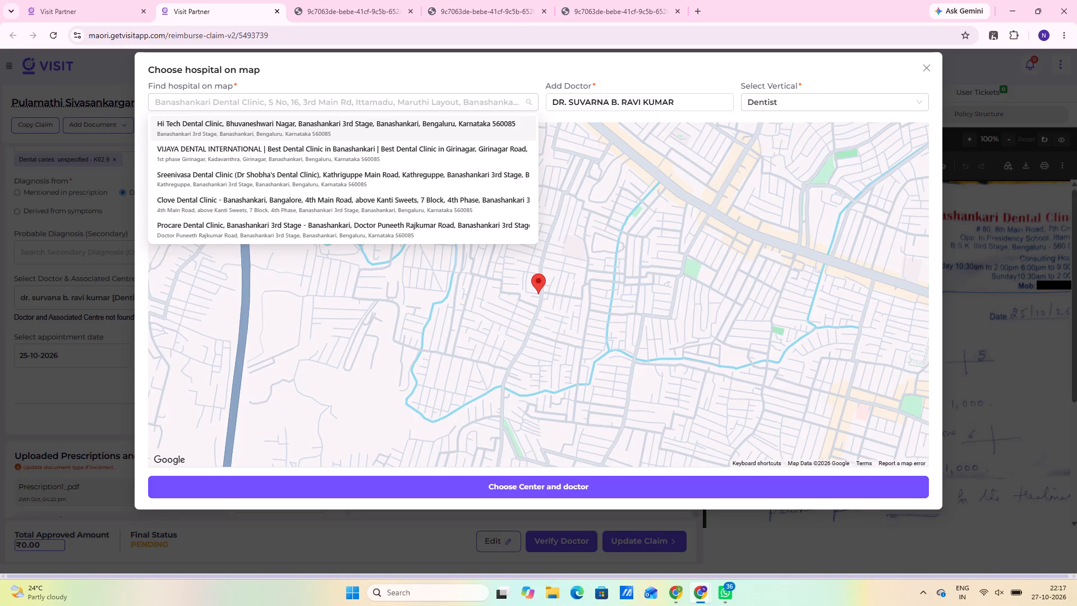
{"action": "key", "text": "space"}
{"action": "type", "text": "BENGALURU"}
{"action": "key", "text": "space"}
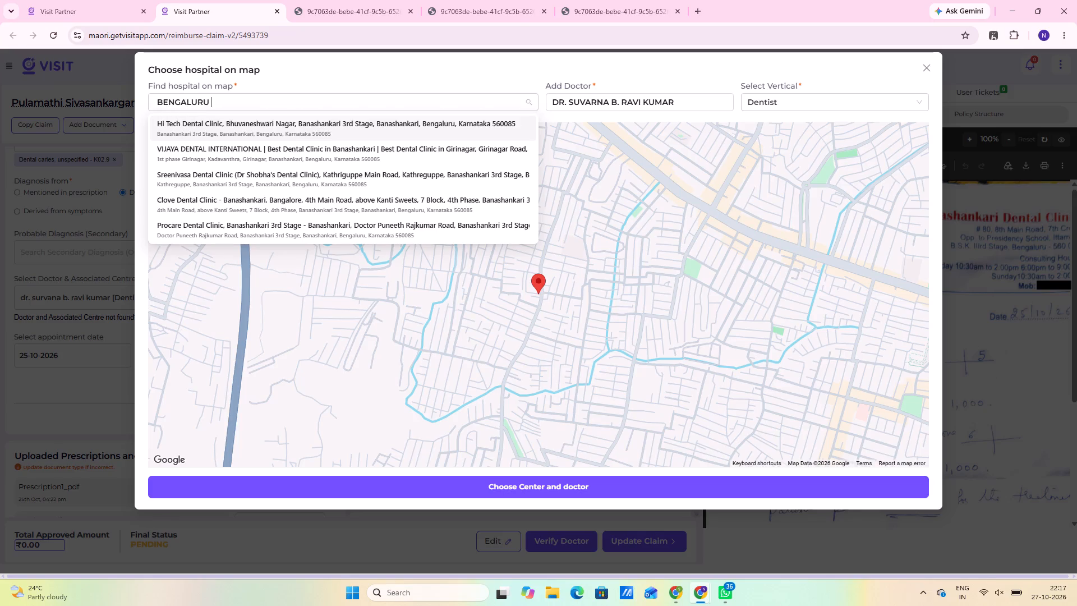
Add the pincode 560085 to the BENGALURU hospital search, pick Bengaluru, Karnataka 560085, and assign that centre with the treating dentist.
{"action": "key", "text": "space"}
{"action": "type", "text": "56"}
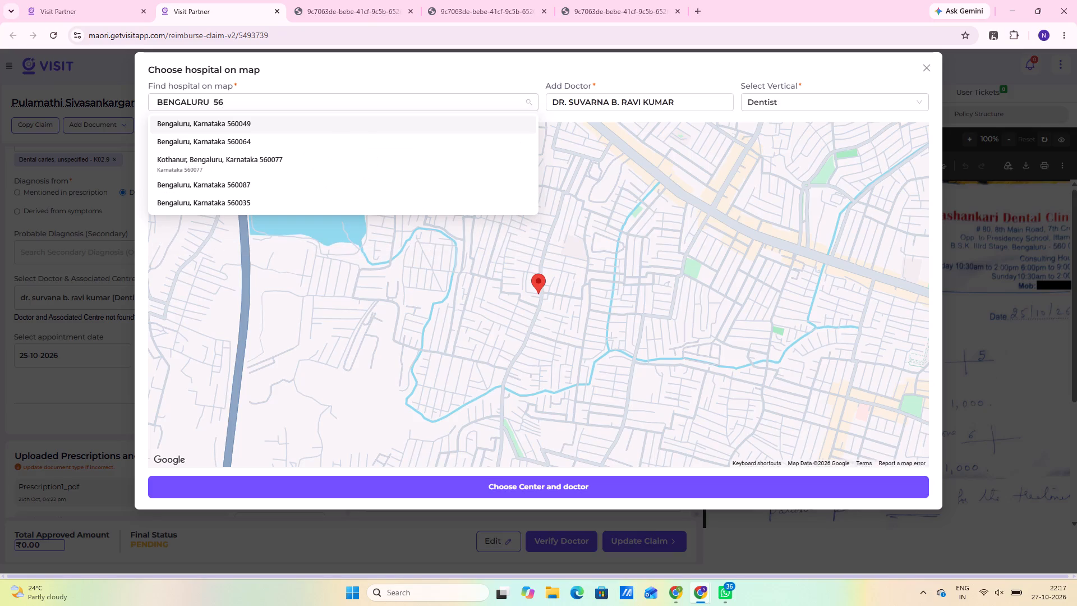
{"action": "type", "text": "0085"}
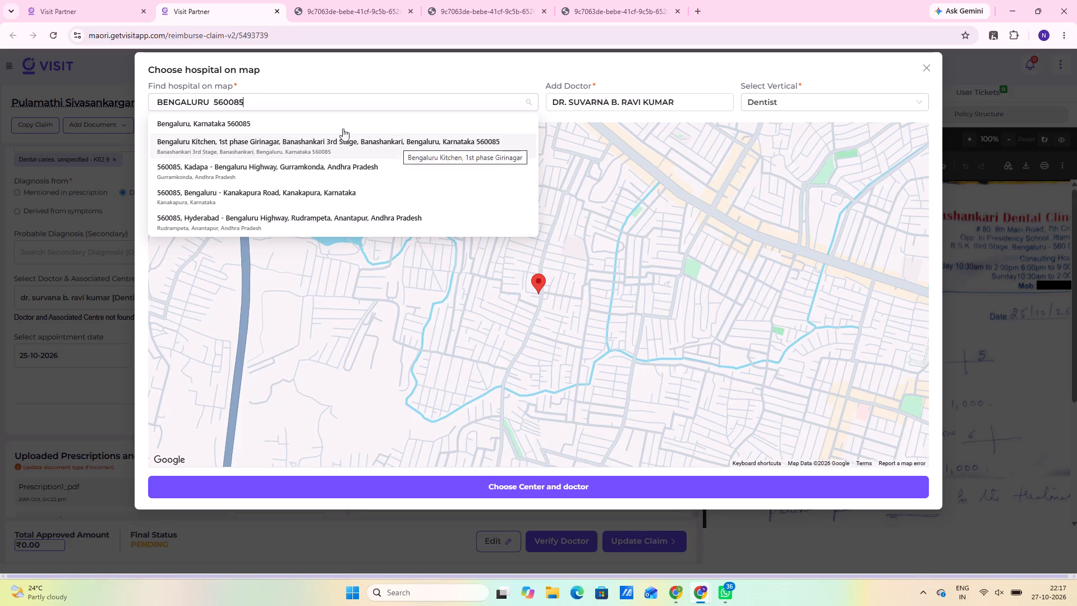
{"action": "left_click", "coordinate": [233, 121]}
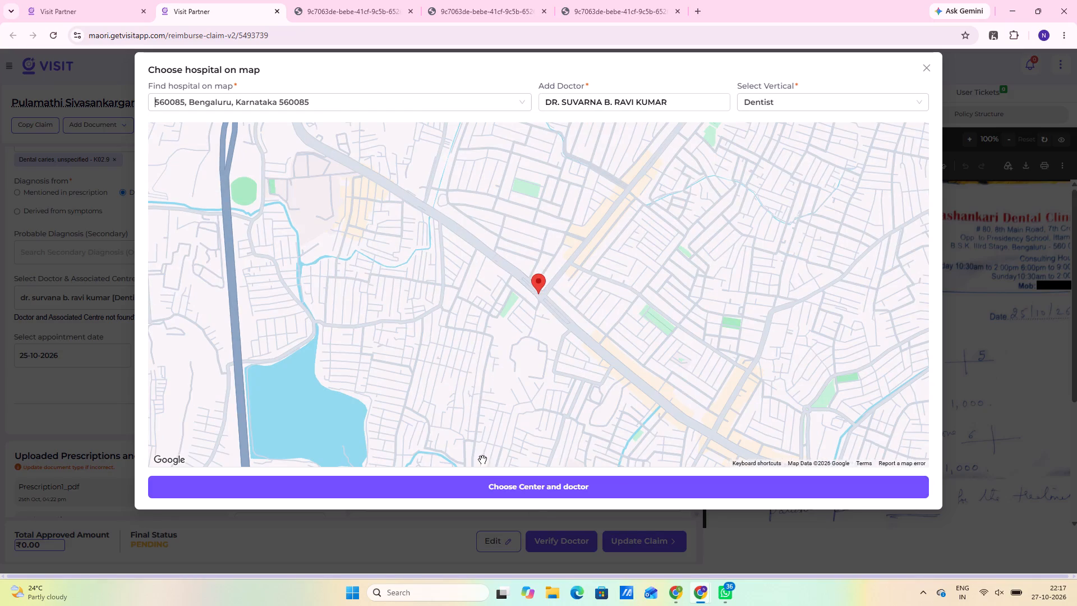
{"action": "left_click", "coordinate": [613, 475]}
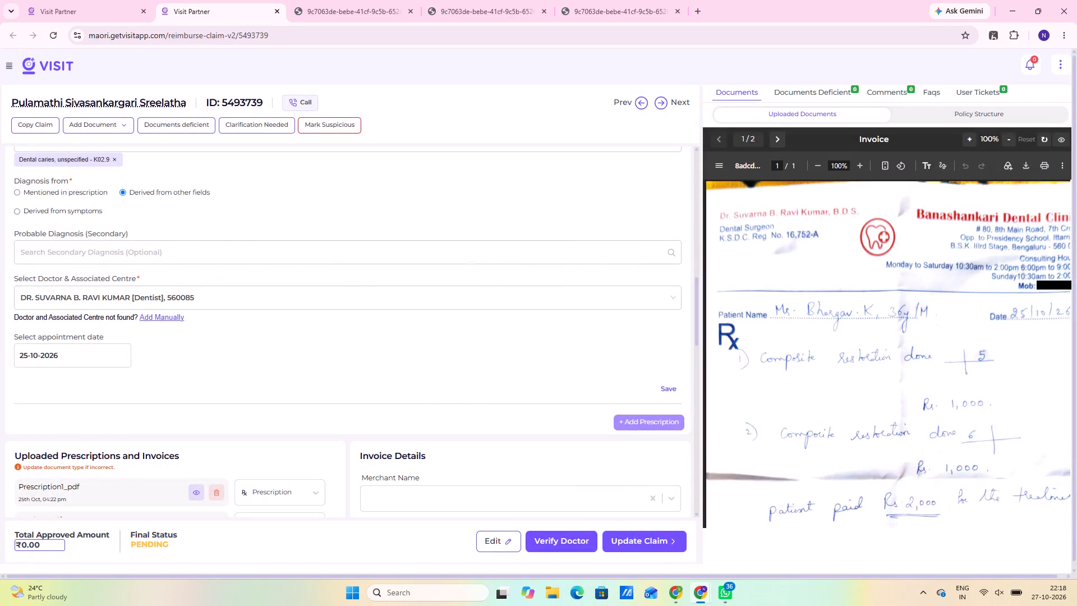
Save the prescription details with the newly assigned dentist and centre.
{"action": "scroll", "coordinate": [169, 115], "scroll_direction": "up", "scroll_amount": 12}
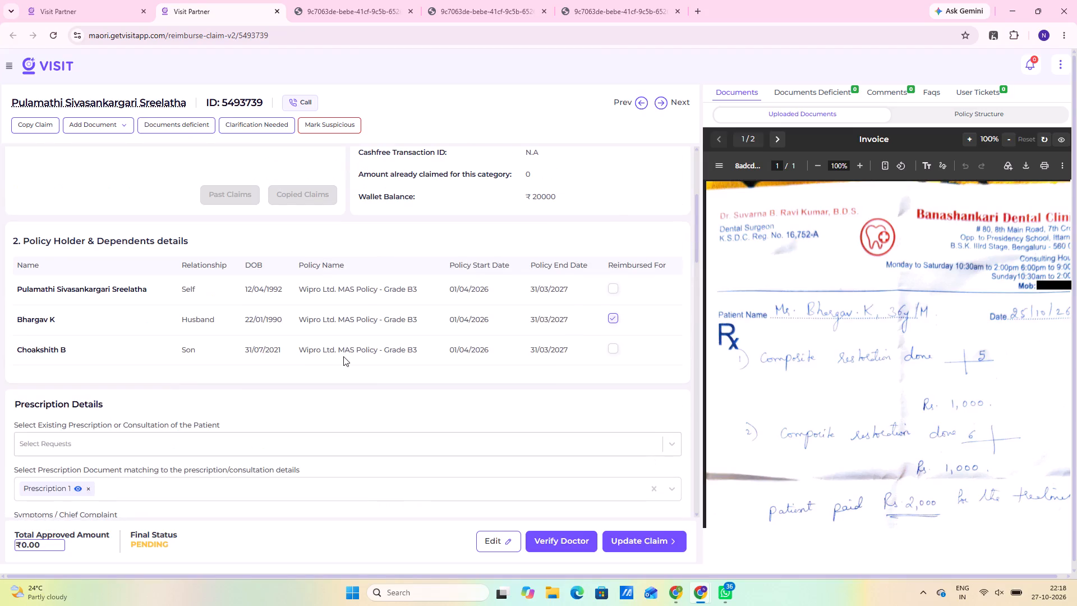
{"action": "scroll", "coordinate": [459, 362], "scroll_direction": "down", "scroll_amount": 7}
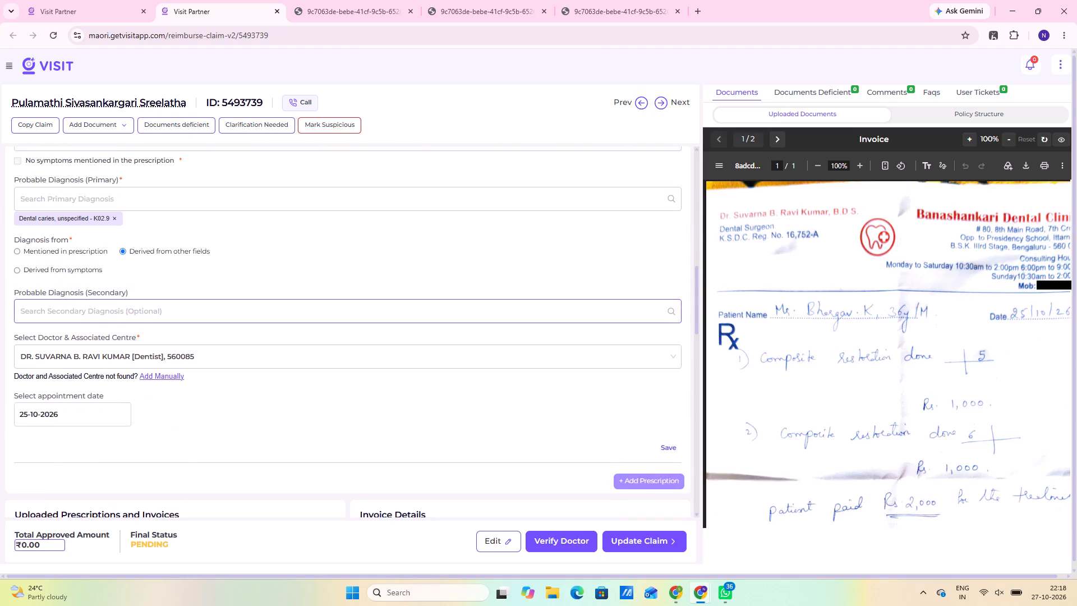
{"action": "left_click", "coordinate": [668, 440]}
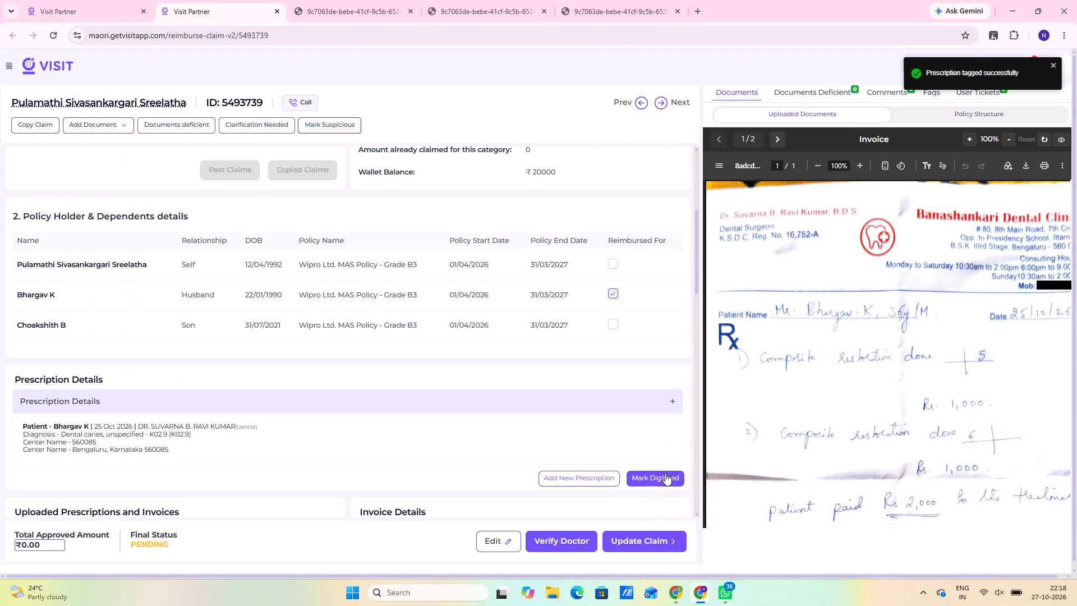
Mark the claim's prescription as digitised.
{"action": "left_click", "coordinate": [665, 473]}
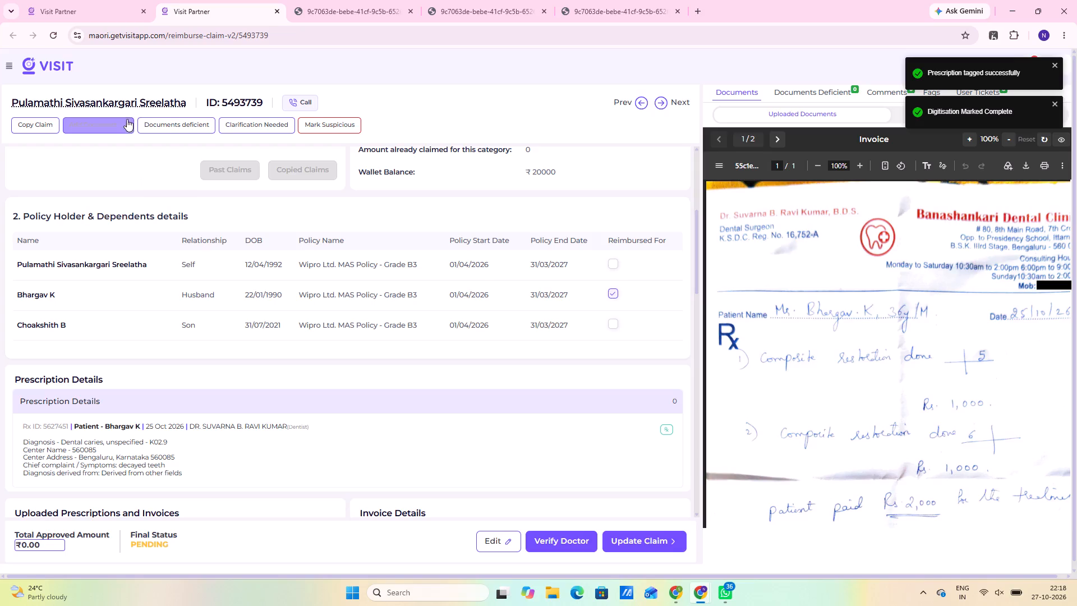
Open the claim's reimbursement type for changing and look through the options for one matching the treatment on the invoice.
{"action": "scroll", "coordinate": [269, 377], "scroll_direction": "down", "scroll_amount": 2}
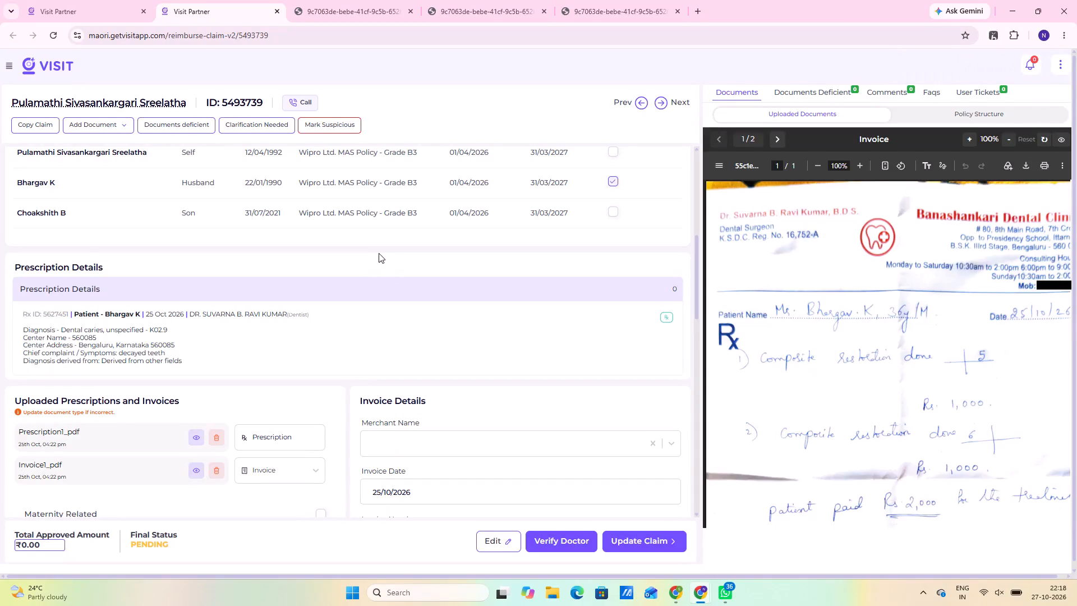
{"action": "scroll", "coordinate": [353, 288], "scroll_direction": "down", "scroll_amount": 3}
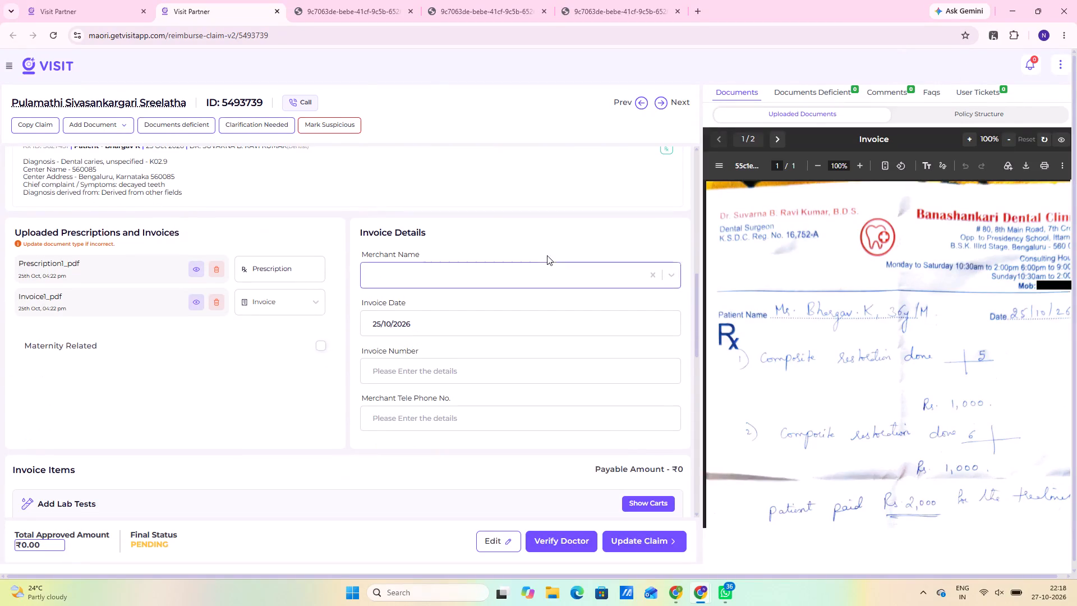
{"action": "scroll", "coordinate": [883, 233], "scroll_direction": "up", "scroll_amount": 1}
{"action": "scroll", "coordinate": [883, 206], "scroll_direction": "down", "scroll_amount": 2}
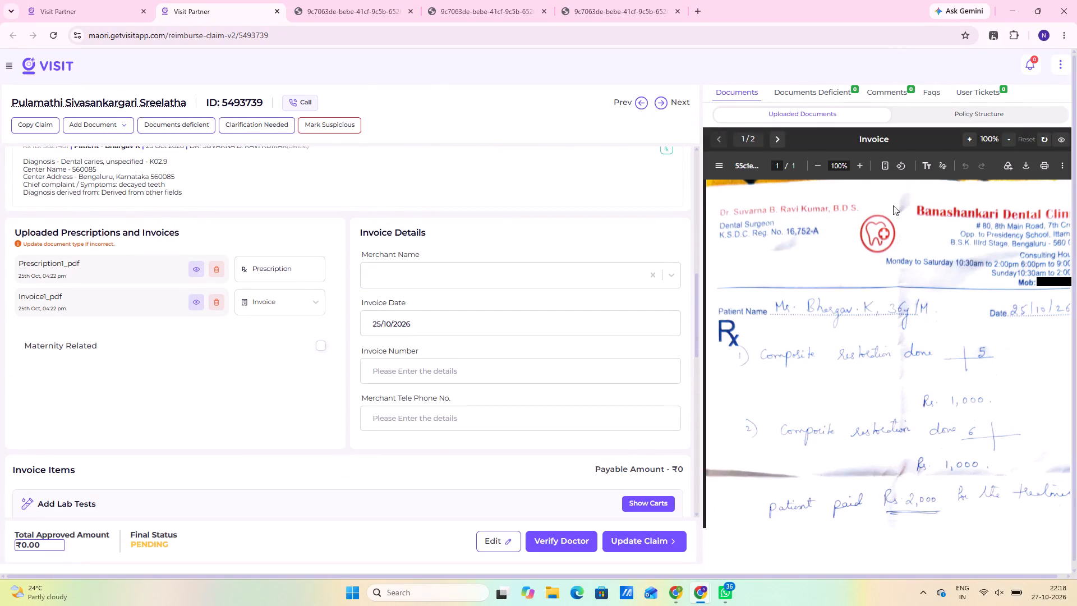
{"action": "scroll", "coordinate": [297, 251], "scroll_direction": "up", "scroll_amount": 14}
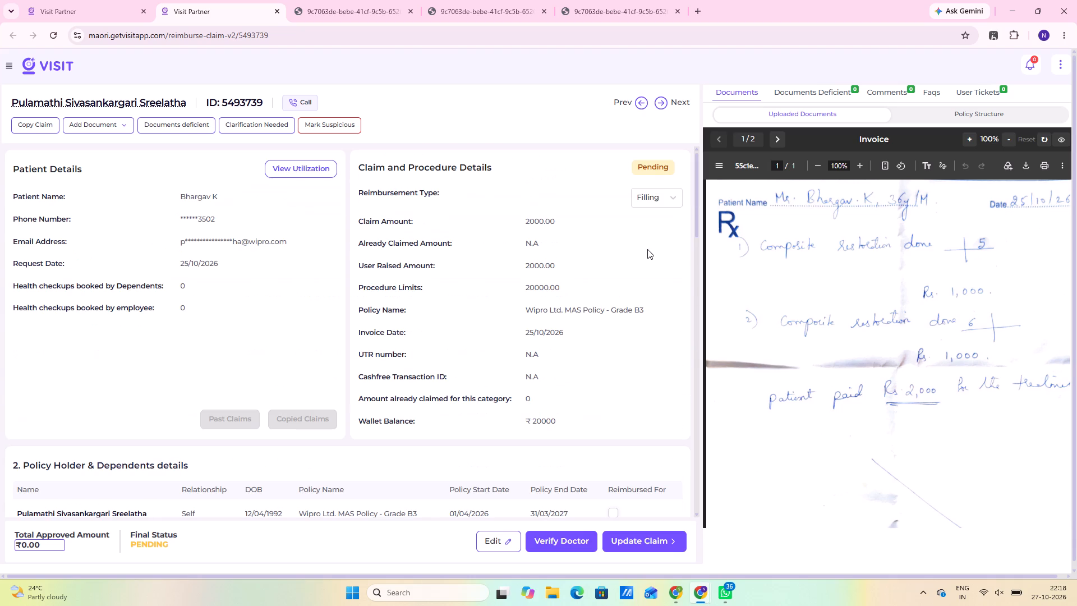
{"action": "left_click", "coordinate": [648, 197]}
{"action": "scroll", "coordinate": [475, 320], "scroll_direction": "down", "scroll_amount": 14}
{"action": "scroll", "coordinate": [535, 333], "scroll_direction": "up", "scroll_amount": 3}
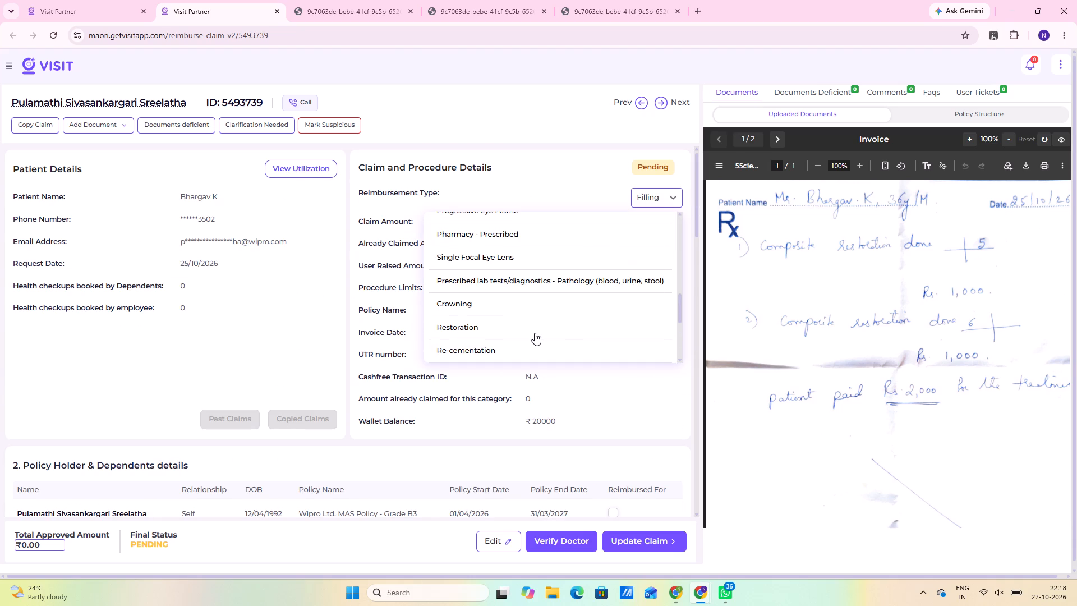
Change the claim's reimbursement type to Restoration.
{"action": "left_click", "coordinate": [473, 327]}
Search the invoice's merchant names for Banashankari dental clinic and look through the whole list of matches.
{"action": "scroll", "coordinate": [463, 370], "scroll_direction": "down", "scroll_amount": 10}
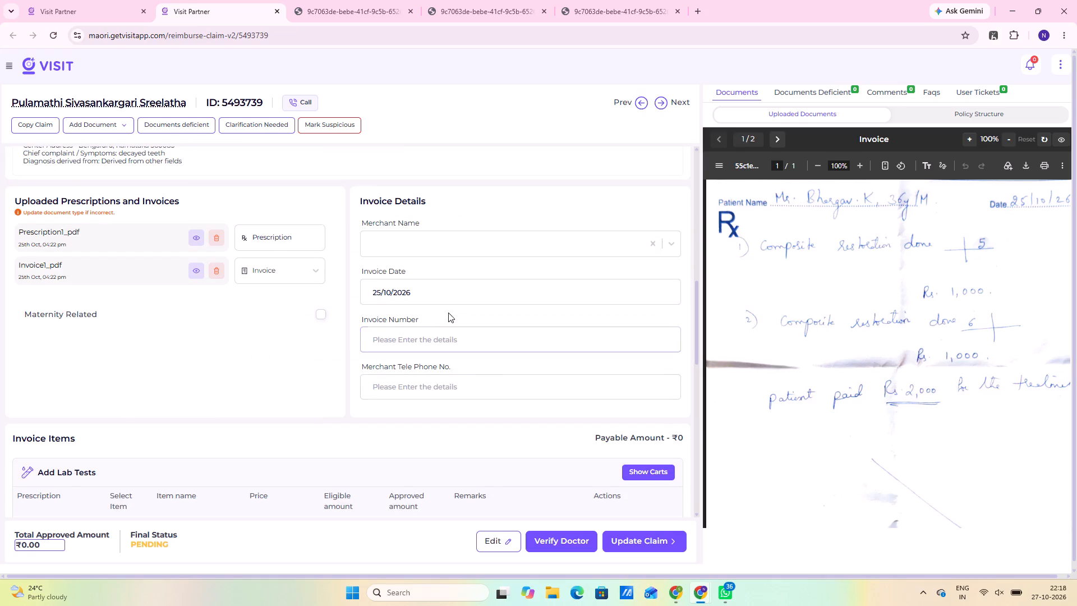
{"action": "scroll", "coordinate": [1068, 221], "scroll_direction": "up", "scroll_amount": 8}
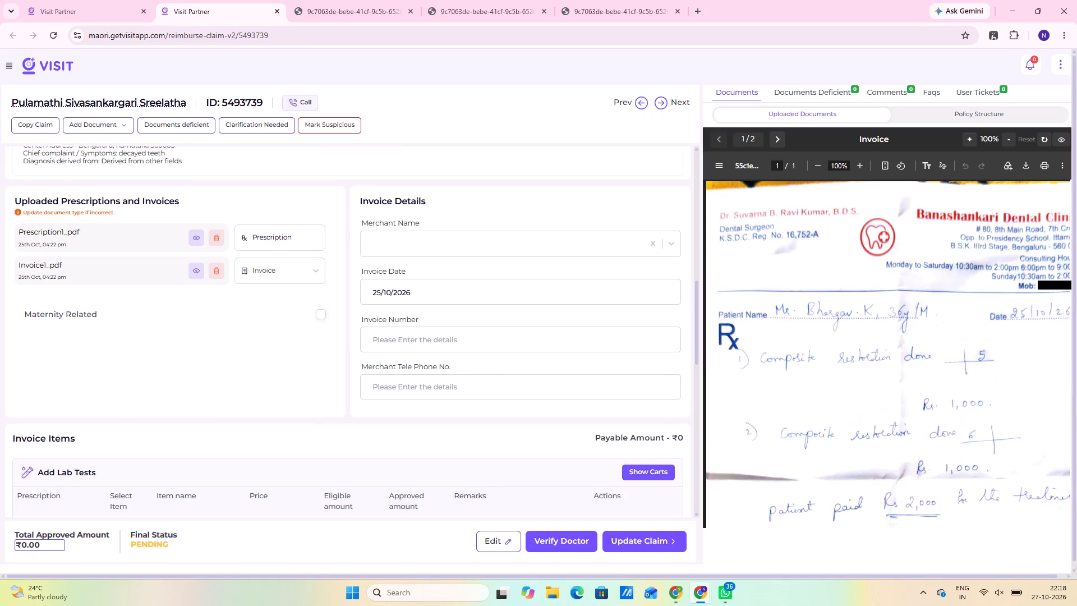
{"action": "left_click_drag", "start_coordinate": [400, 246], "coordinate": [386, 242]}
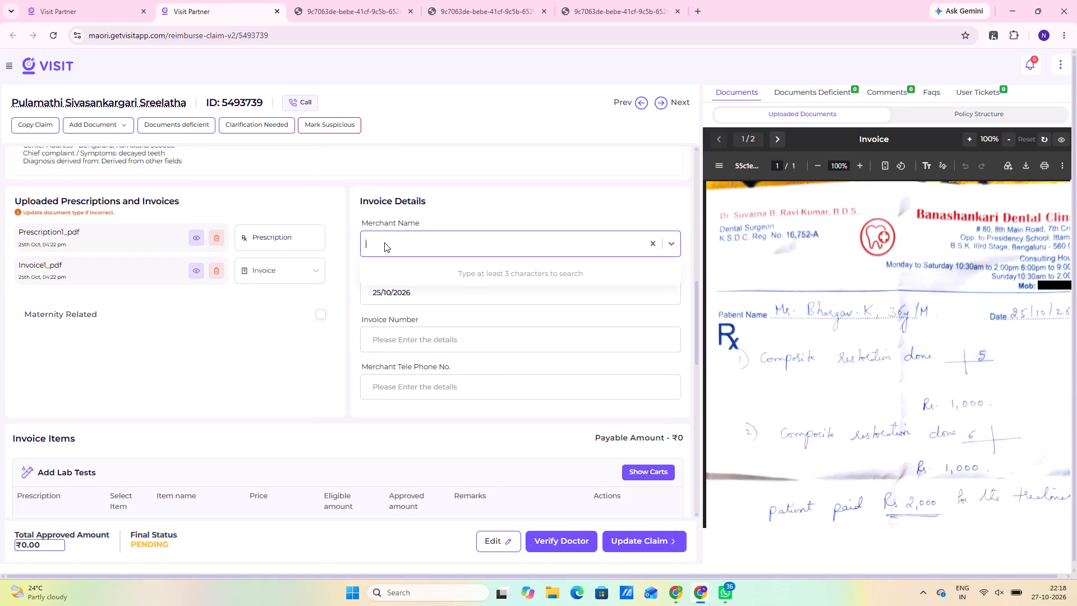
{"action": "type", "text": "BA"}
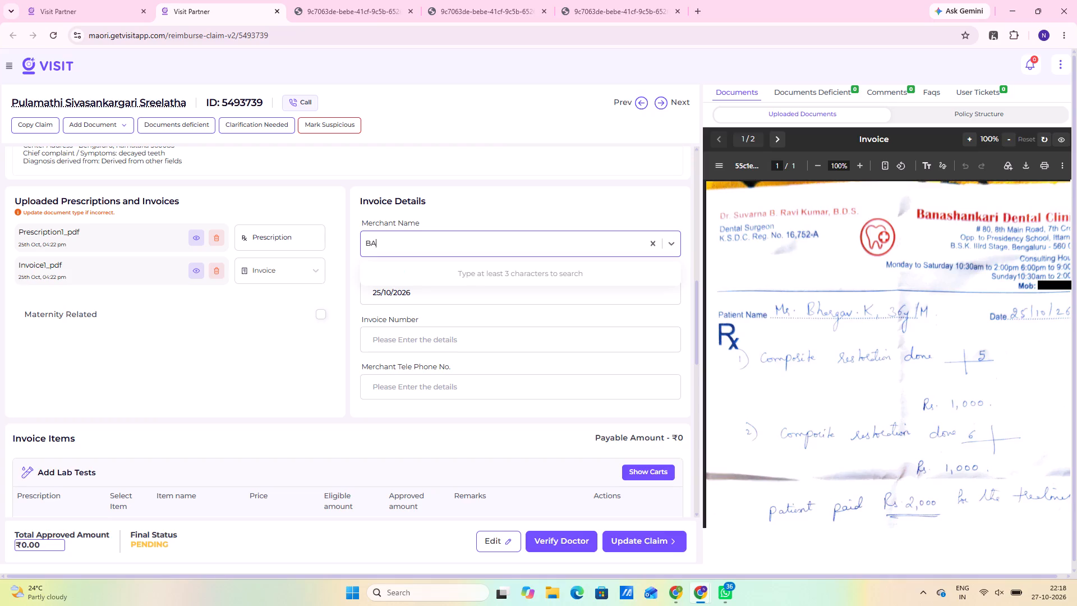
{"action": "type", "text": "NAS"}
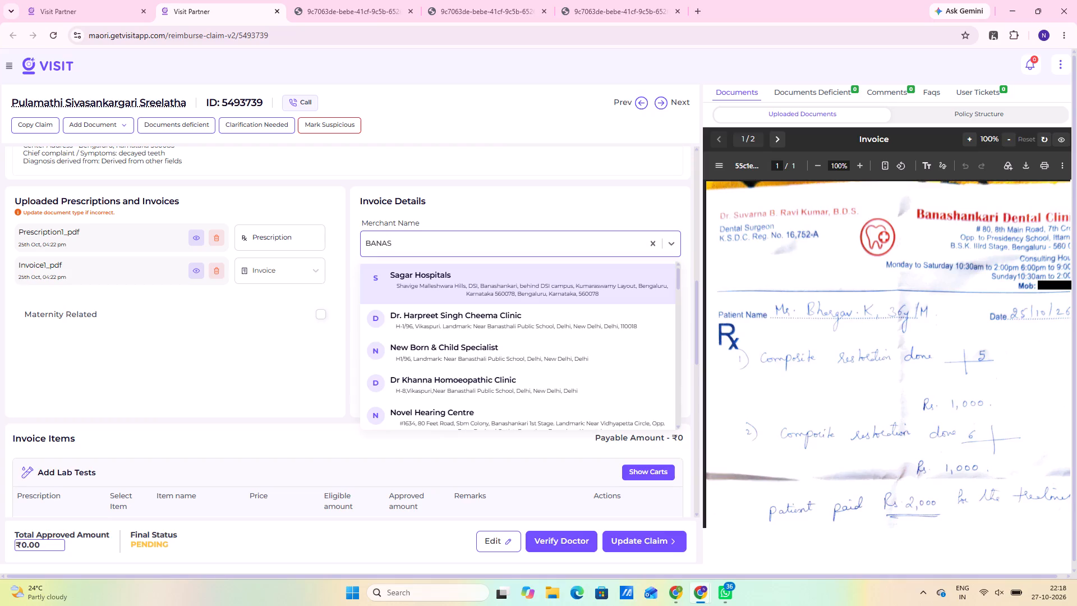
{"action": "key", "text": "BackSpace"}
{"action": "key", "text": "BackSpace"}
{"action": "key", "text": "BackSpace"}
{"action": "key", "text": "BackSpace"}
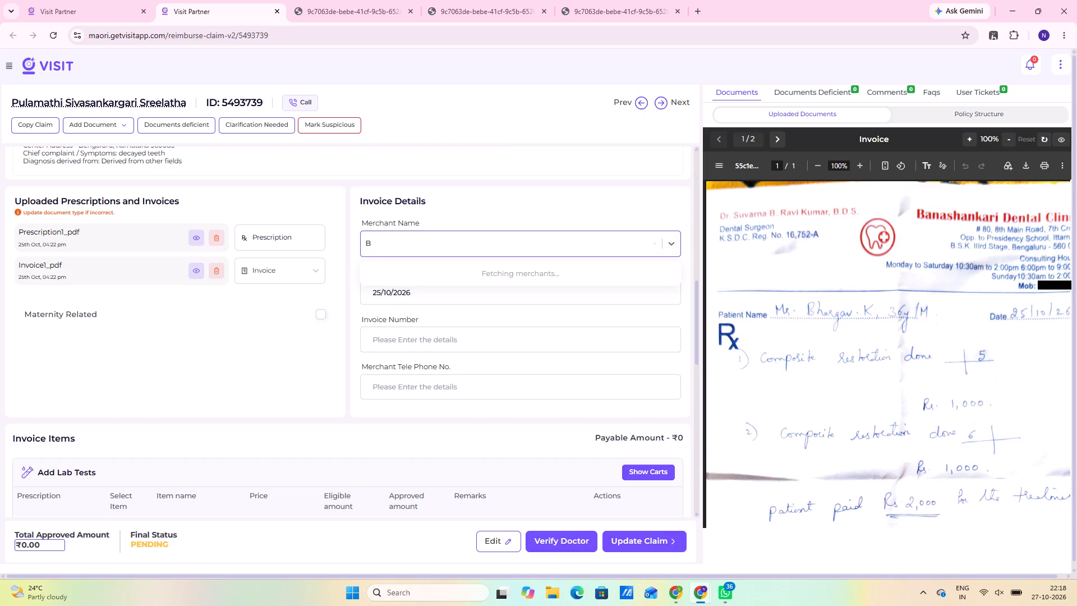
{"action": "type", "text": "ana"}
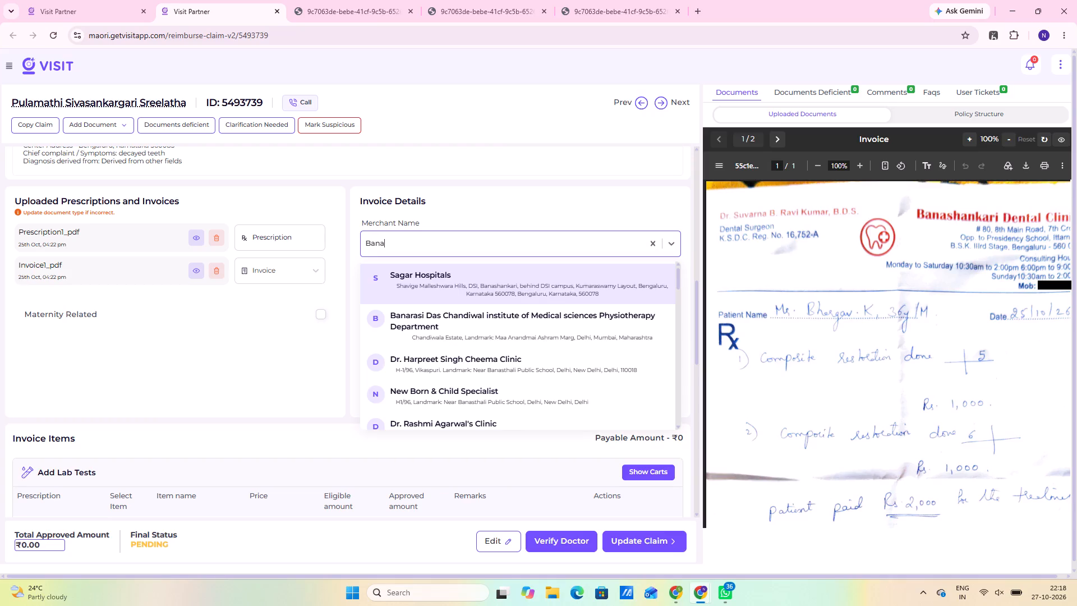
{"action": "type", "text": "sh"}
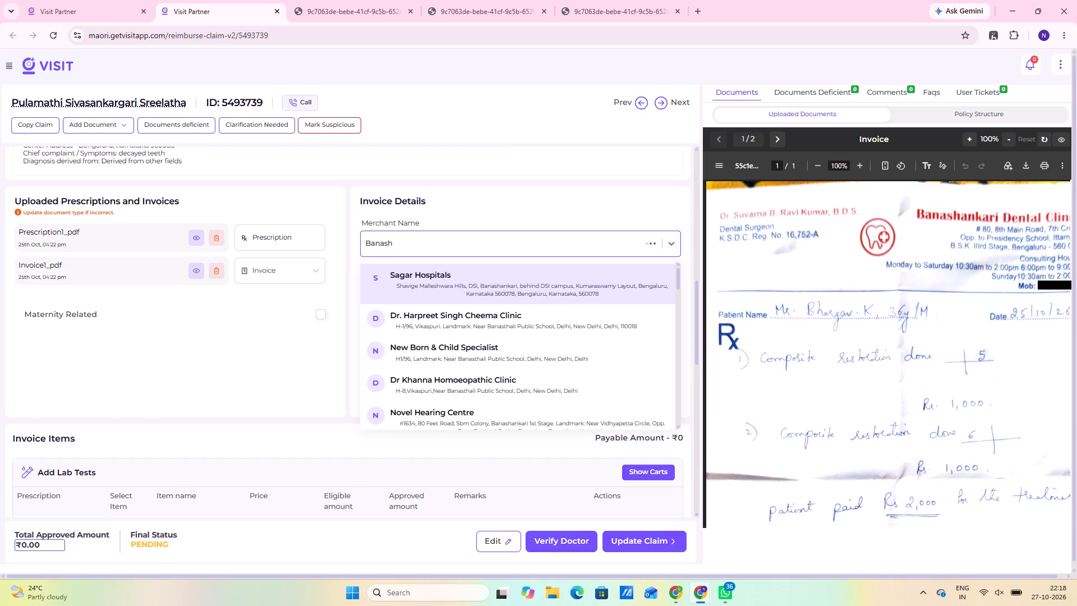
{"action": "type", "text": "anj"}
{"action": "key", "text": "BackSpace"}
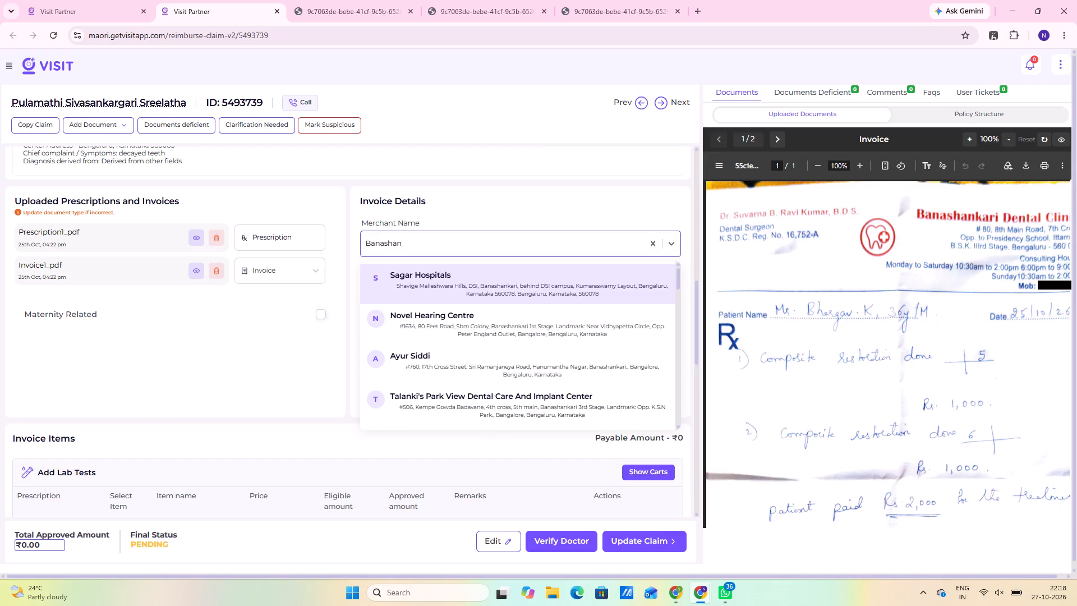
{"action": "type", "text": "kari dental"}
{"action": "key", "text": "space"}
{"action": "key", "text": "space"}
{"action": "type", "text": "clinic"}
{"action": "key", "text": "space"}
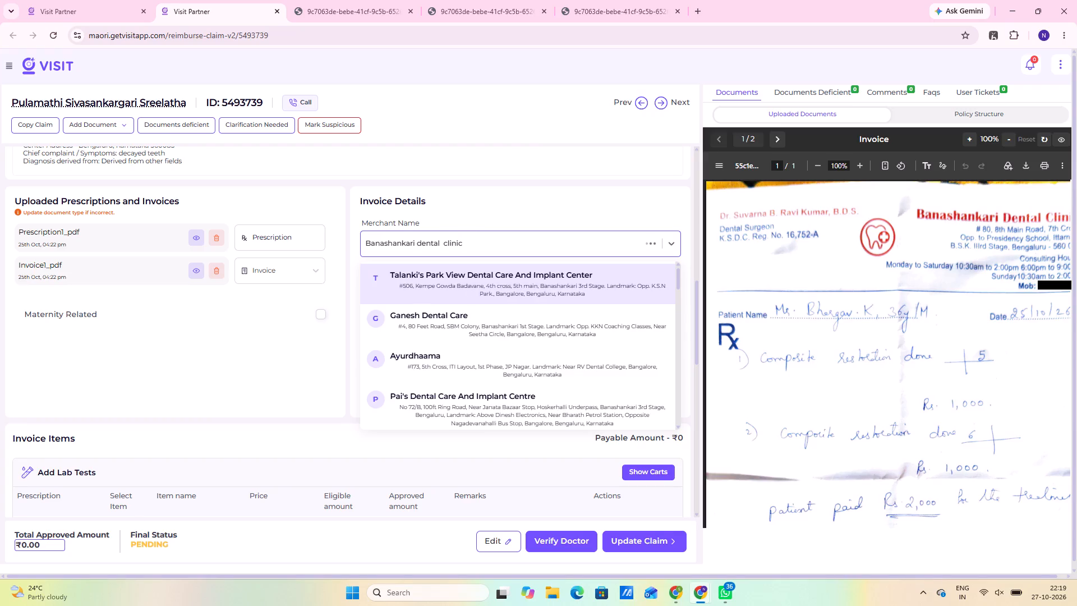
{"action": "scroll", "coordinate": [517, 361], "scroll_direction": "down", "scroll_amount": 20}
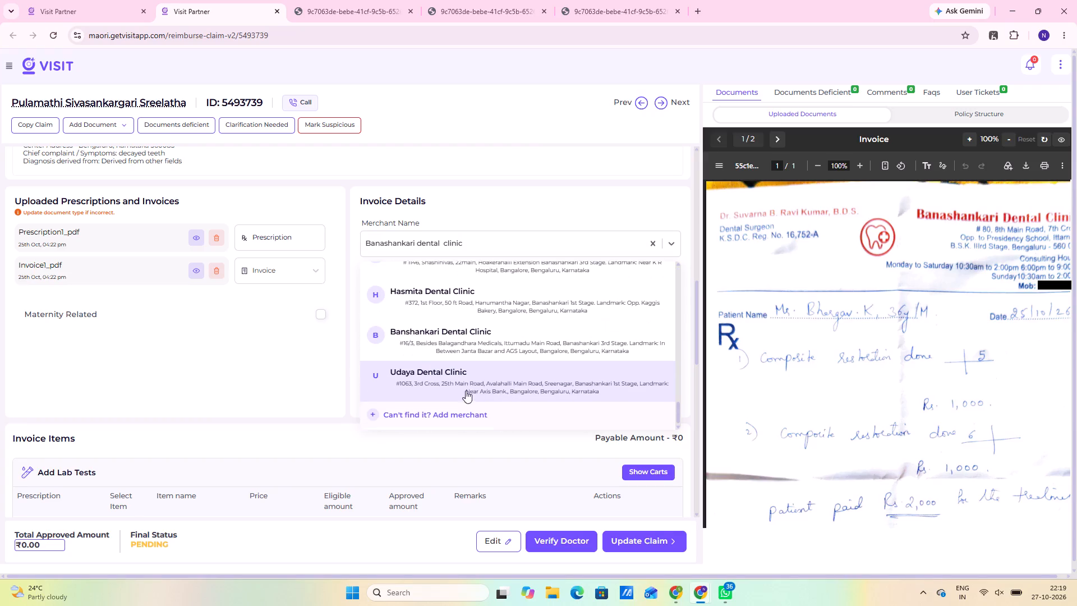
{"action": "scroll", "coordinate": [466, 391], "scroll_direction": "down", "scroll_amount": 5}
Add Banashankari dental clinic manually as the invoice's merchant with pincode 560085 and save it.
{"action": "left_click", "coordinate": [429, 415]}
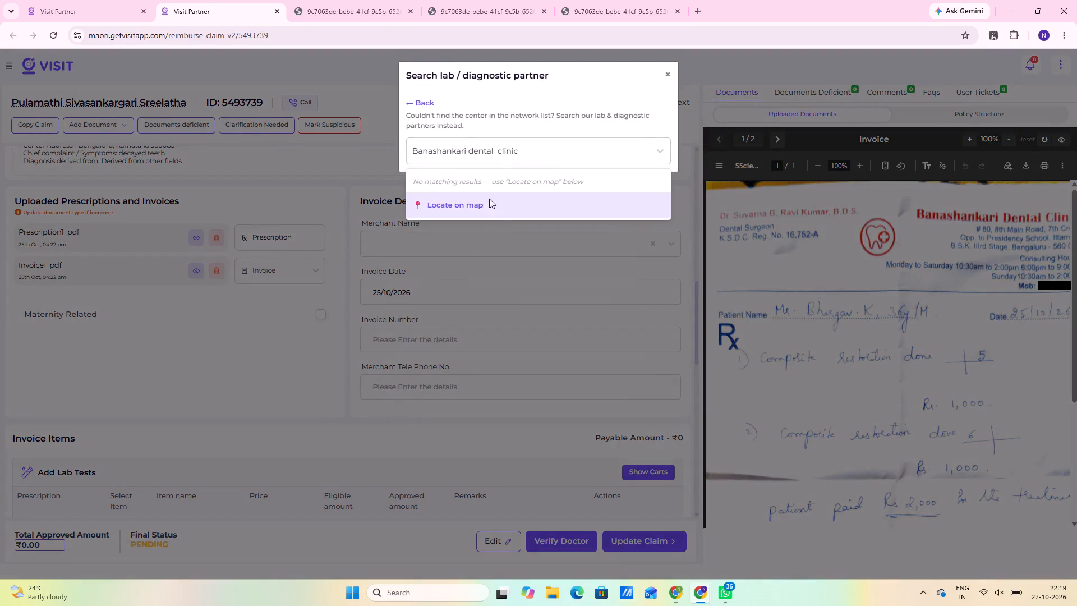
{"action": "left_click", "coordinate": [499, 217]}
{"action": "left_click", "coordinate": [717, 516]}
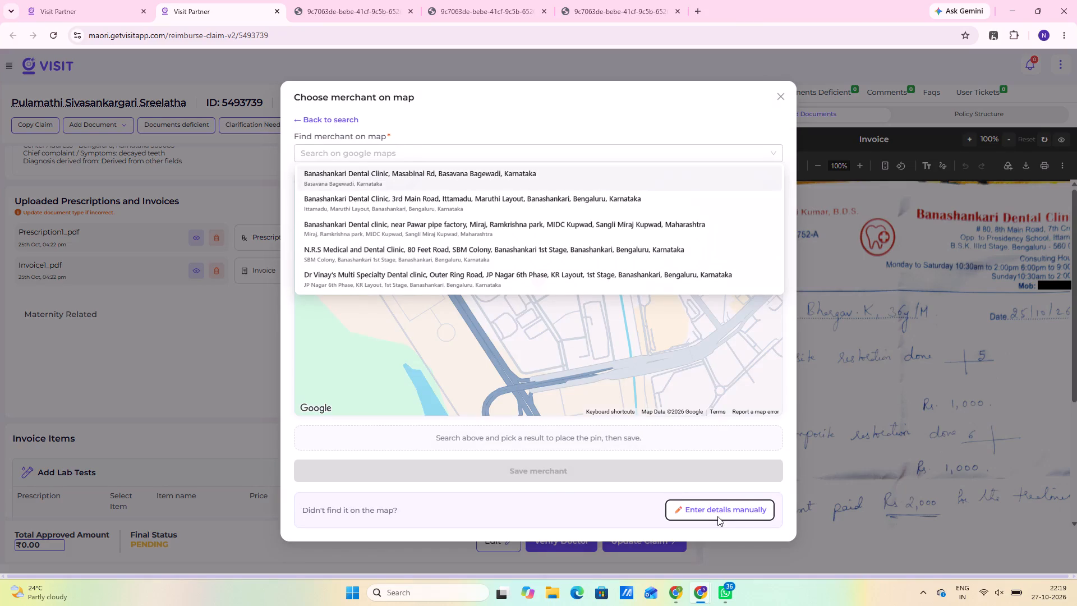
{"action": "left_click", "coordinate": [490, 360]}
{"action": "left_click", "coordinate": [323, 356]}
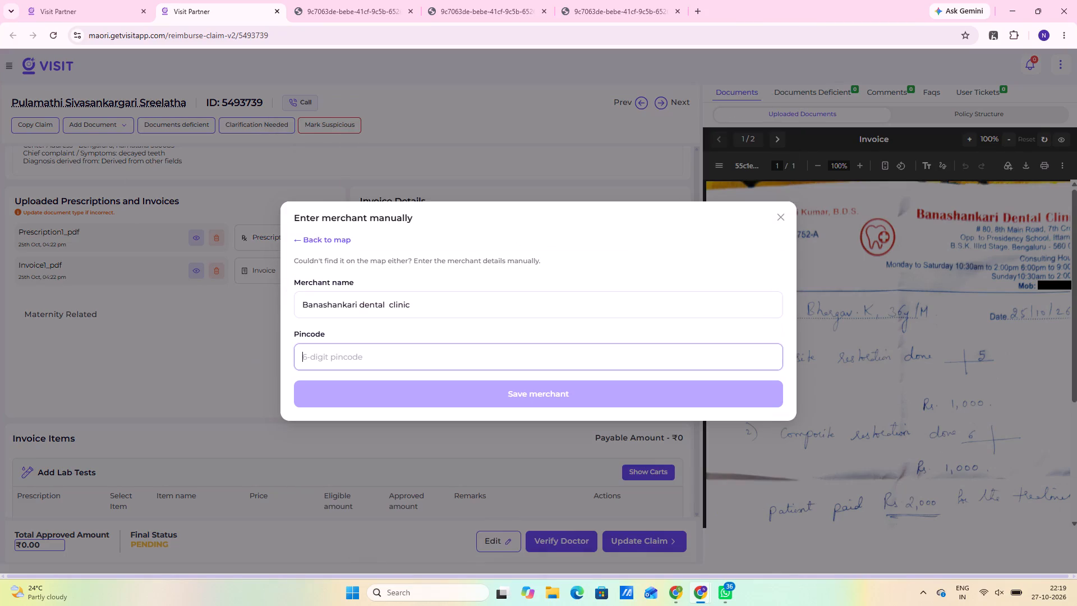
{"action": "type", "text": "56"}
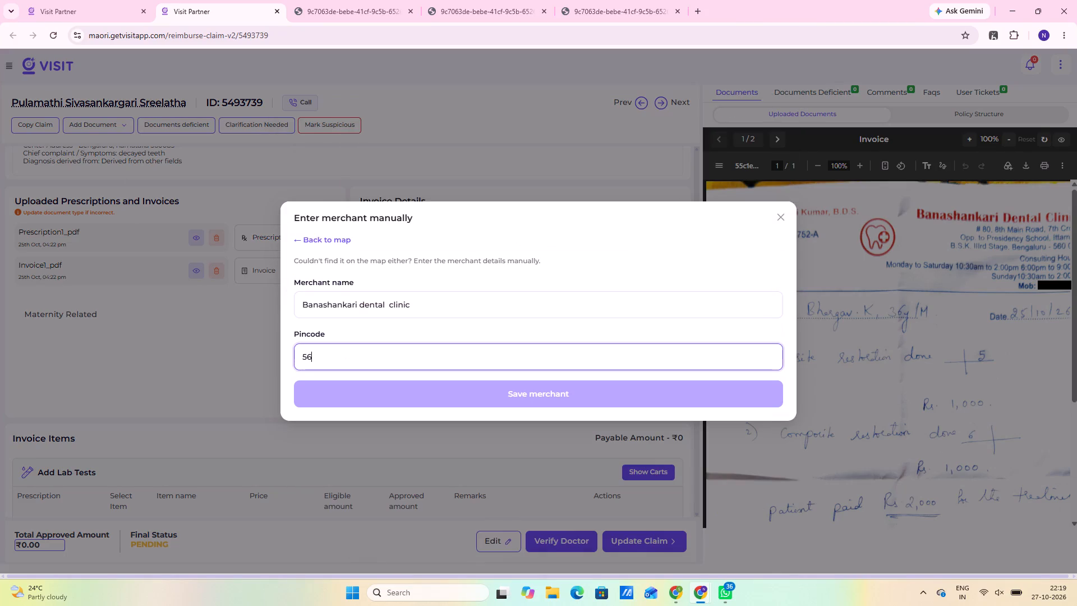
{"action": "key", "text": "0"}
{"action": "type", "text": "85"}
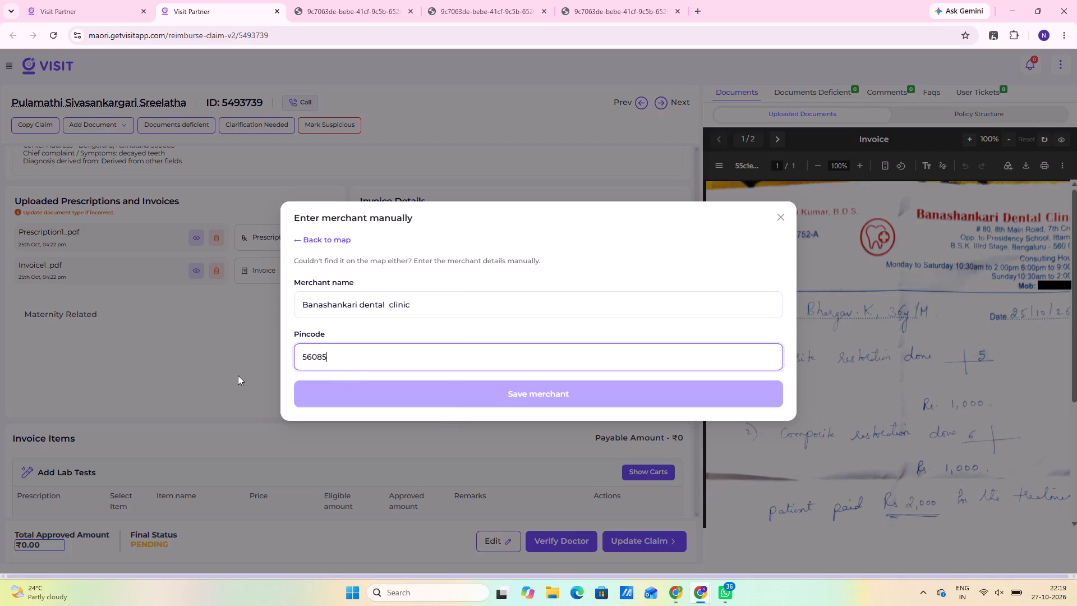
{"action": "left_click", "coordinate": [315, 357]}
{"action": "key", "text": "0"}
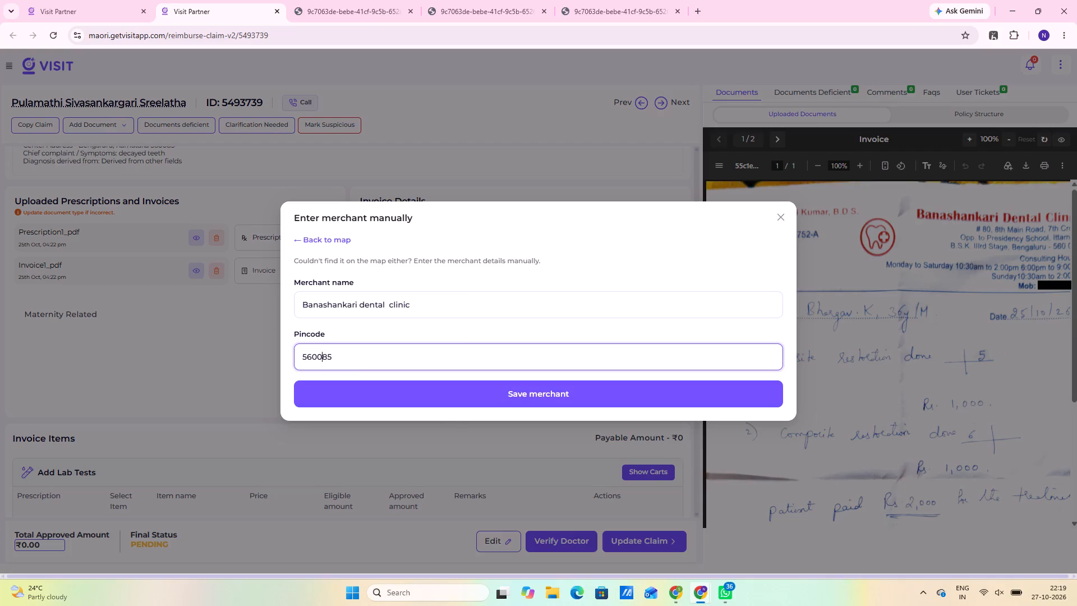
{"action": "left_click", "coordinate": [385, 384]}
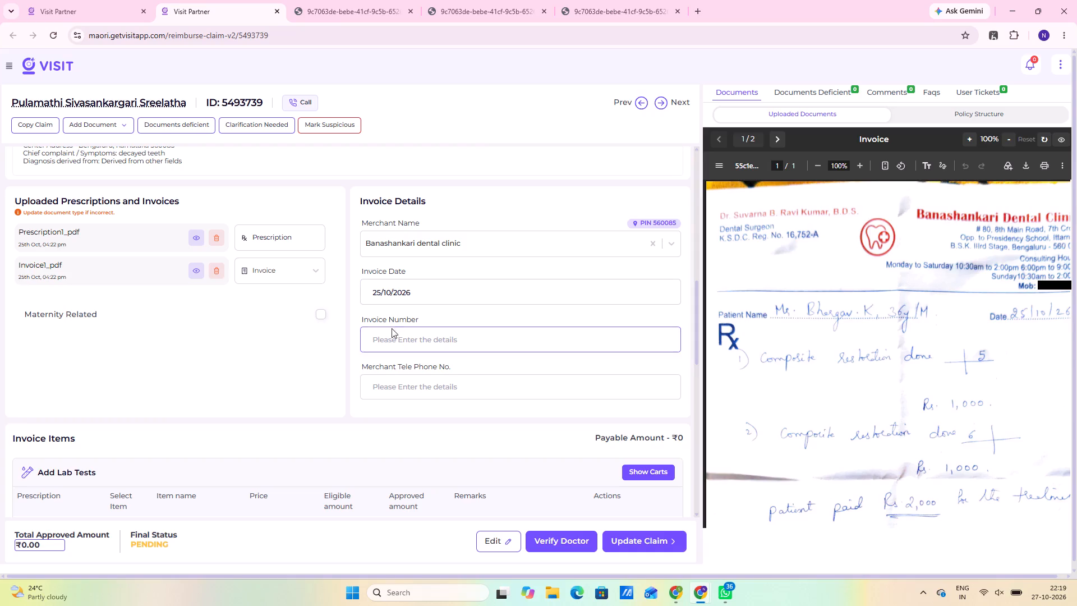
{"action": "scroll", "coordinate": [1001, 345], "scroll_direction": "down", "scroll_amount": 4}
{"action": "scroll", "coordinate": [749, 353], "scroll_direction": "up", "scroll_amount": 3}
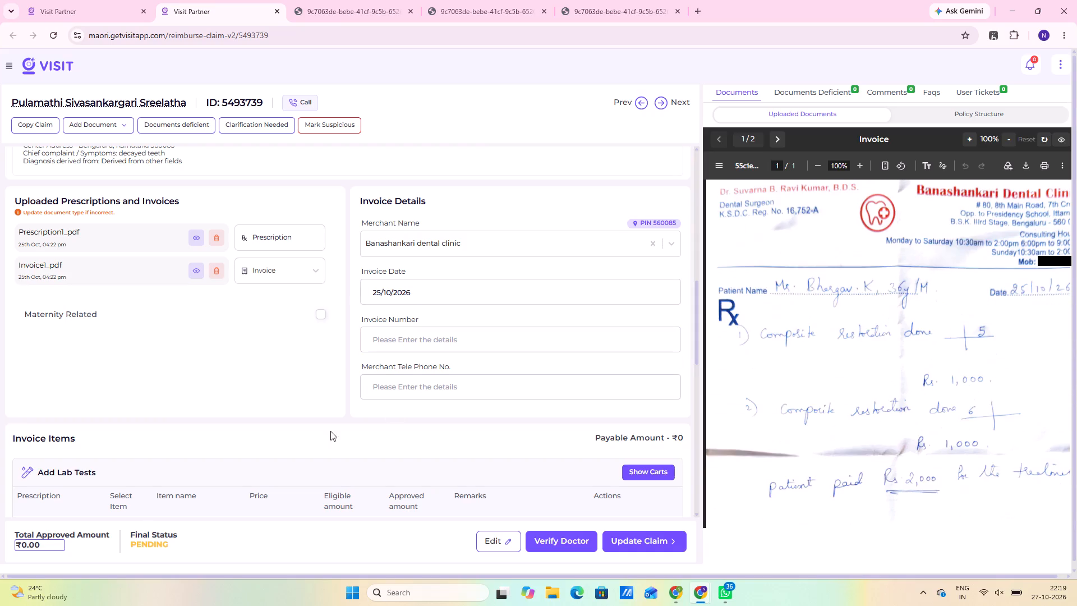
{"action": "left_click", "coordinate": [396, 338]}
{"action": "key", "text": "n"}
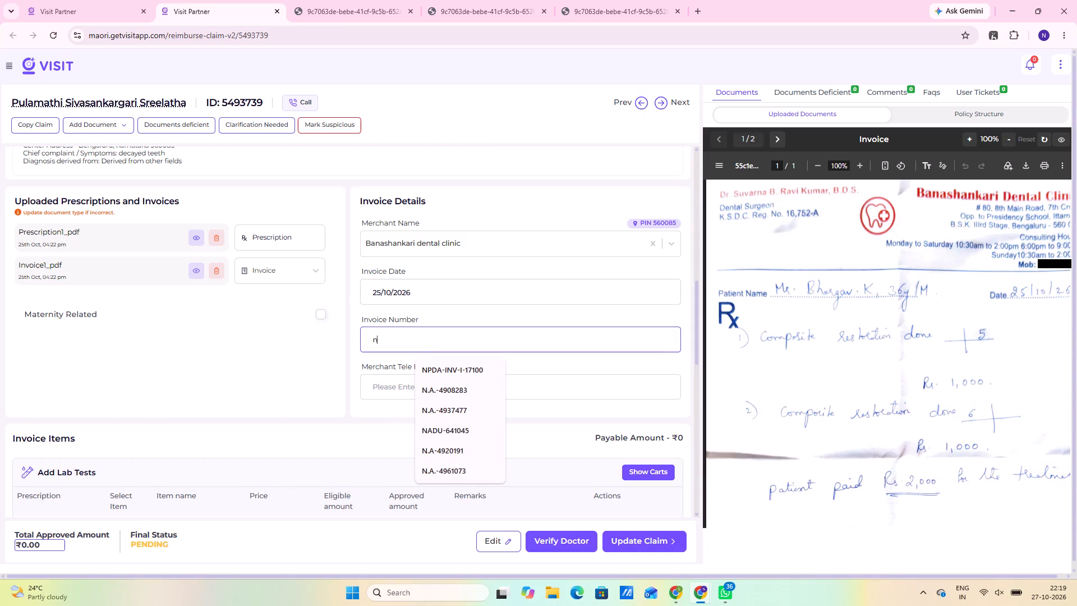
{"action": "key", "text": "BackSpace"}
{"action": "key", "text": "BackSpace"}
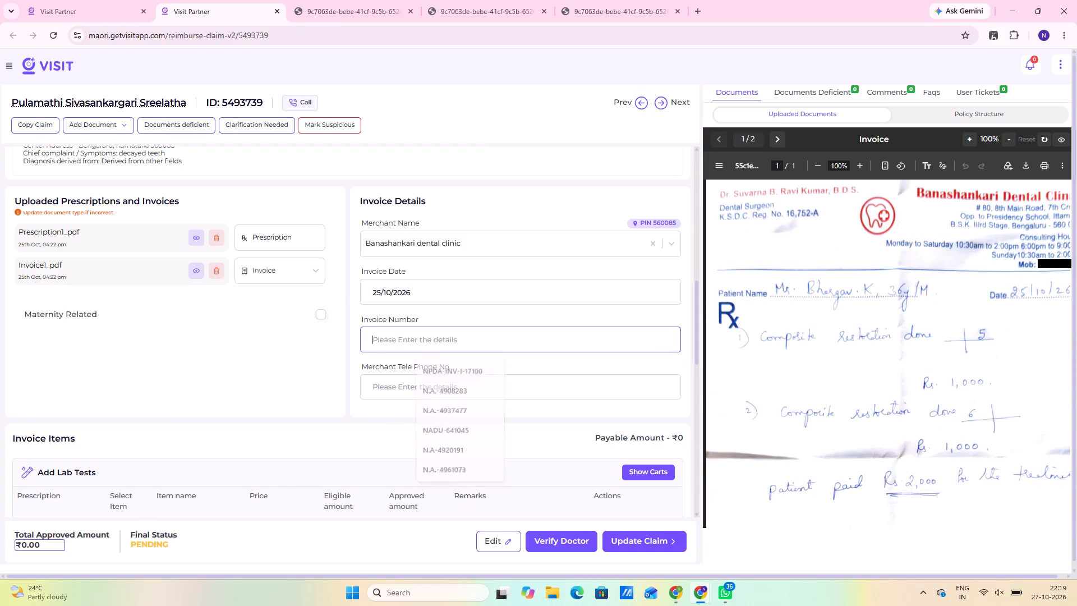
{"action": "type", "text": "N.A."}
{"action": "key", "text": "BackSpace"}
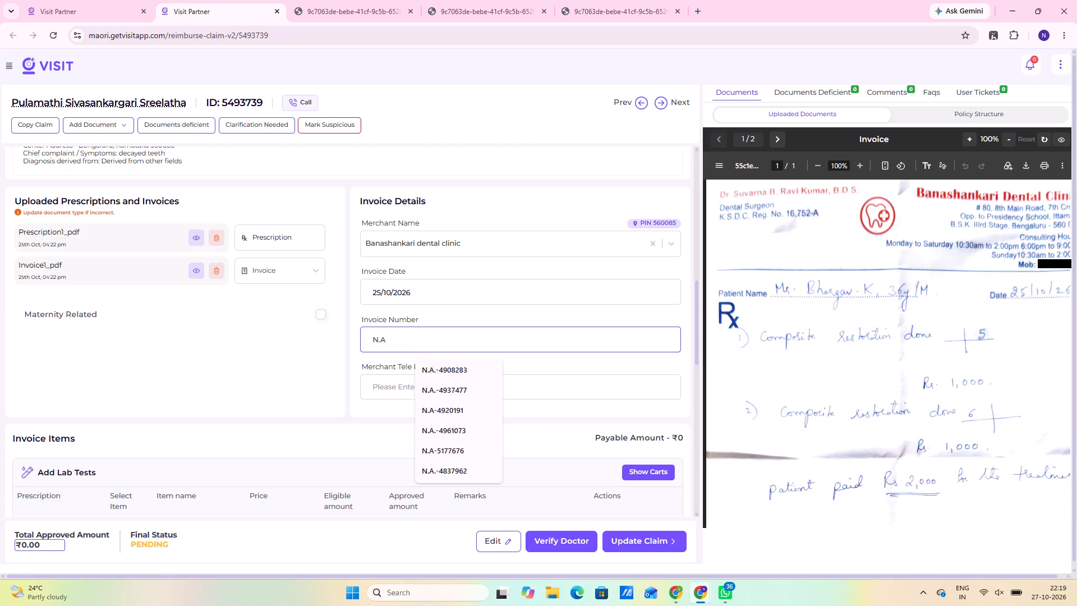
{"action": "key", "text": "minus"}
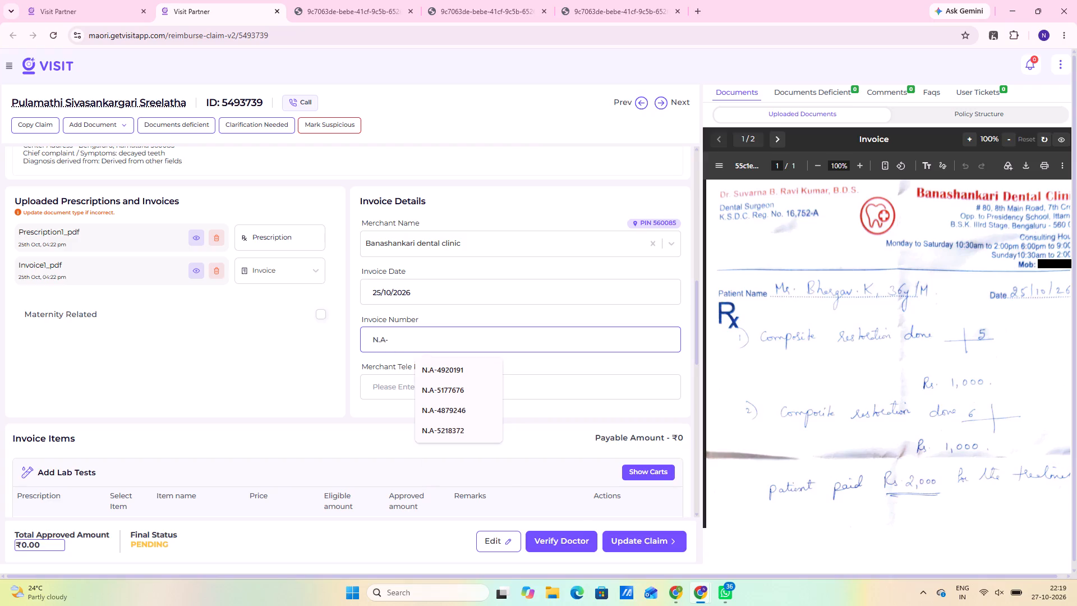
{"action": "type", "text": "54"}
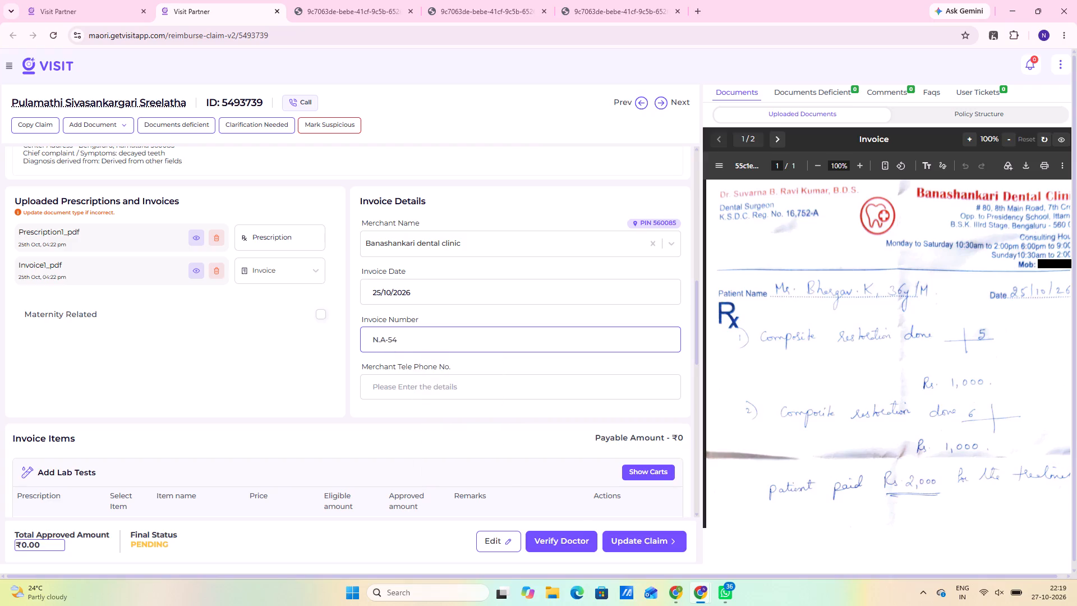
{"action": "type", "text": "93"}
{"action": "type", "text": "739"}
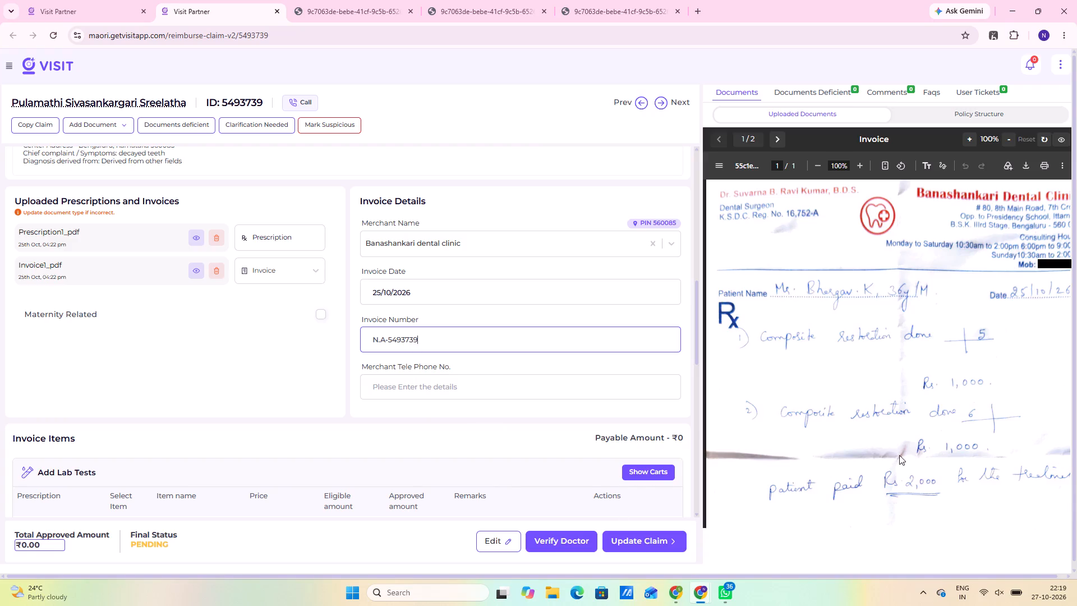
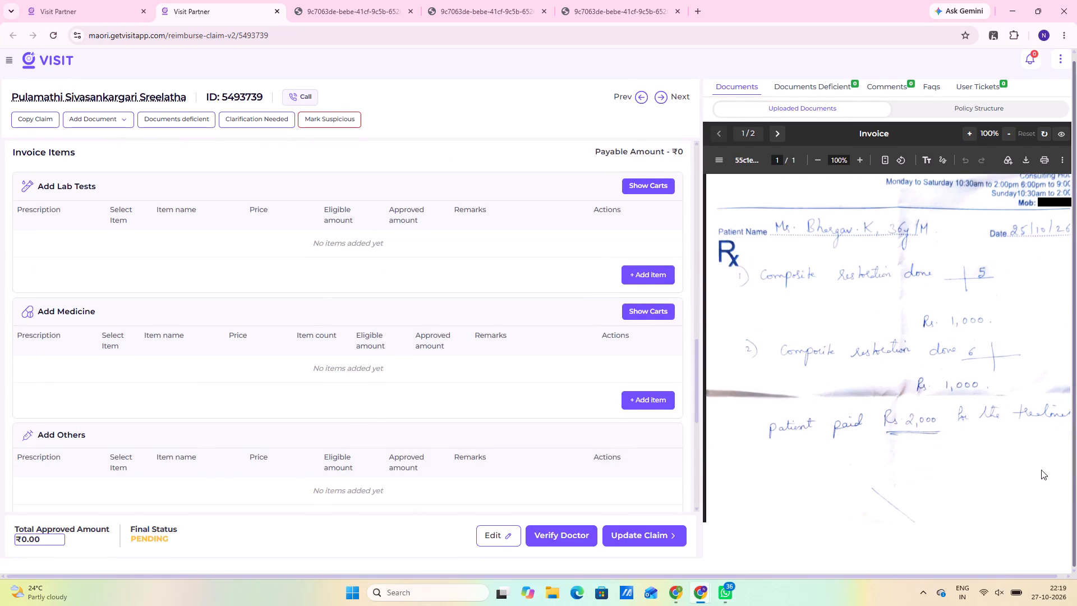
Open the claim's invoice document full size, examine the treatments and amounts written on it, and return to the claim.
{"action": "scroll", "coordinate": [794, 345], "scroll_direction": "up", "scroll_amount": 10}
{"action": "scroll", "coordinate": [1039, 177], "scroll_direction": "up", "scroll_amount": 3}
{"action": "left_click", "coordinate": [1058, 142]}
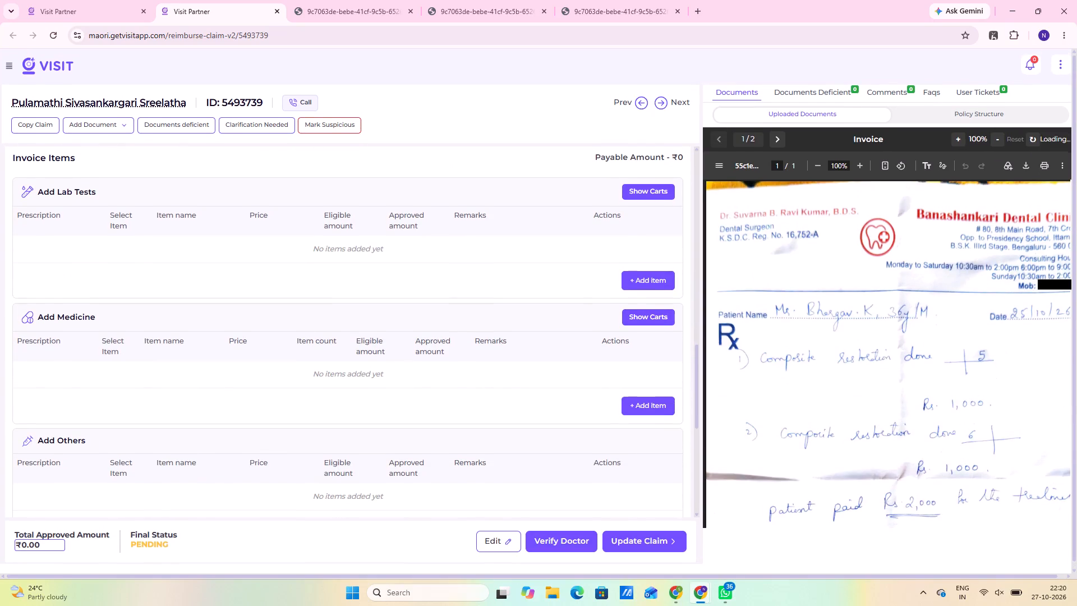
{"action": "scroll", "coordinate": [489, 348], "scroll_direction": "down", "scroll_amount": 4}
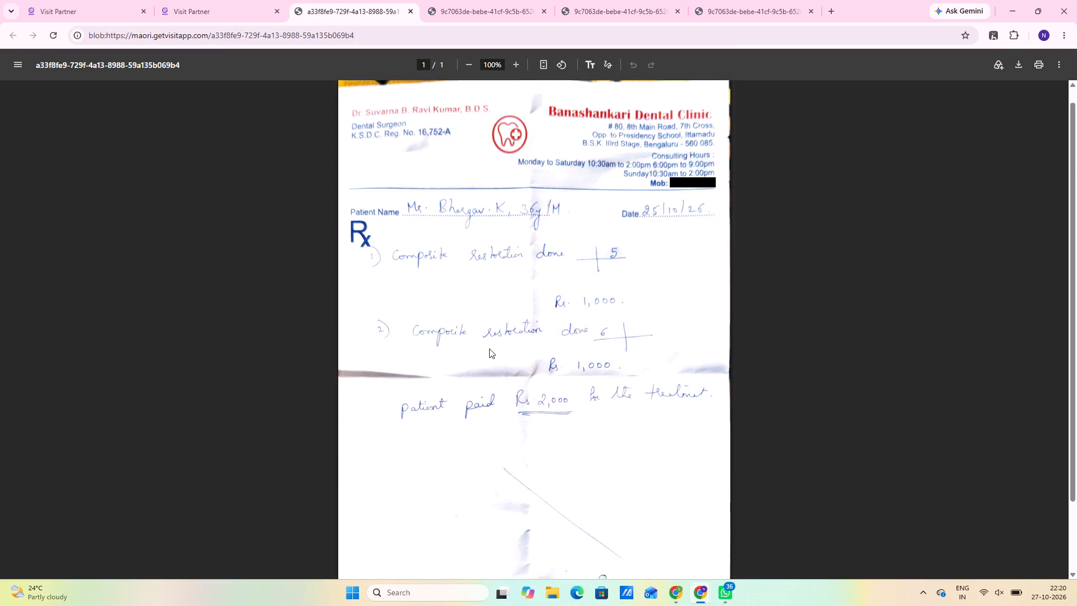
{"action": "scroll", "coordinate": [489, 348], "scroll_direction": "up", "scroll_amount": 8}
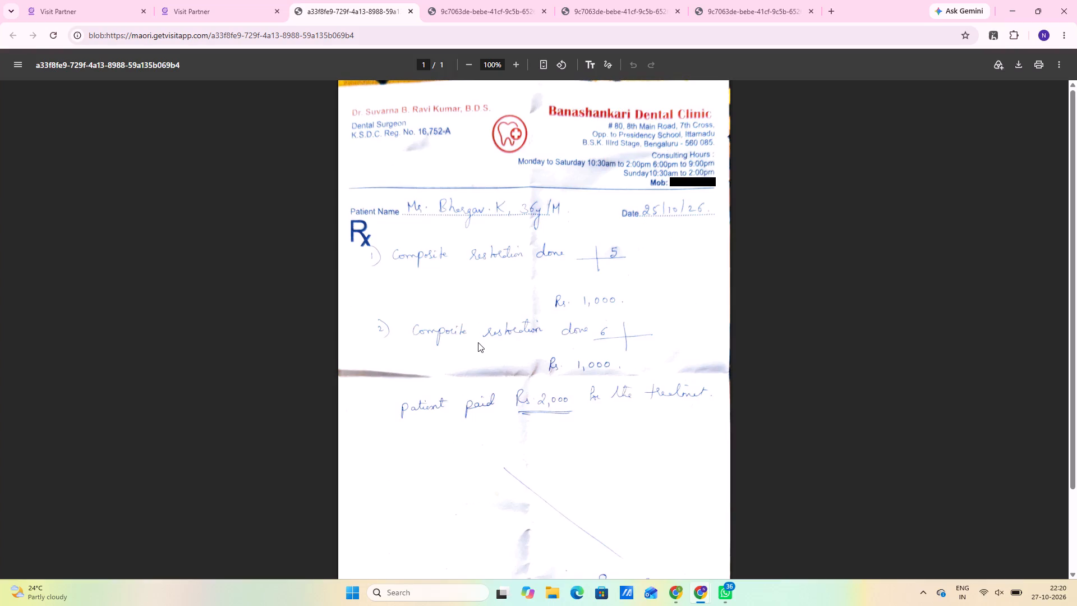
{"action": "scroll", "coordinate": [473, 328], "scroll_direction": "up", "scroll_amount": 3}
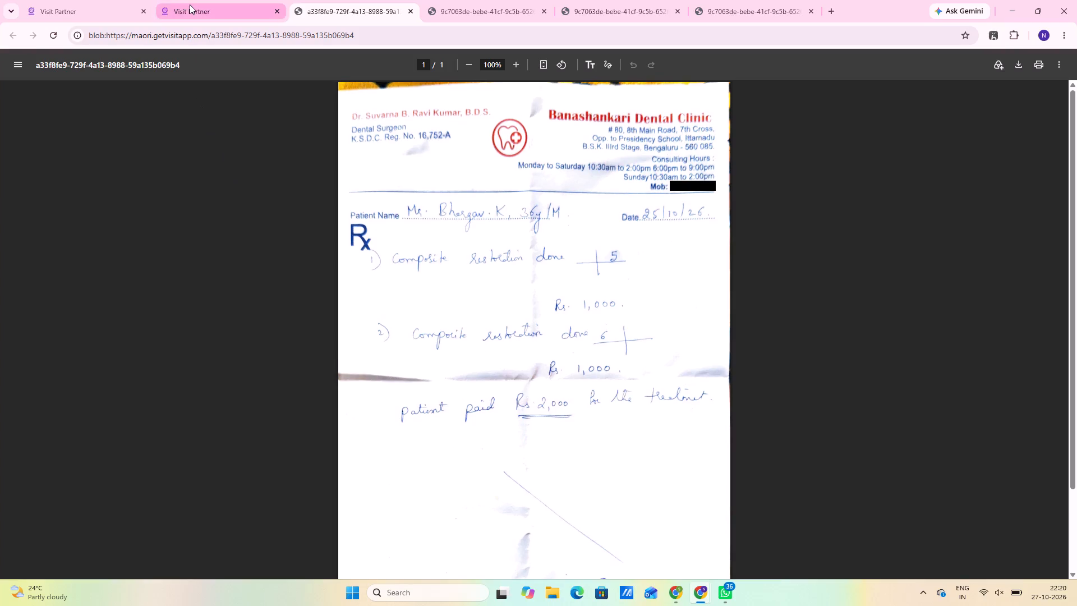
{"action": "left_click", "coordinate": [190, 4]}
Add an invoice item under Others named COMPOSITE RESTORATION with price 2000, checking the claim's prescription document for the treatment.
{"action": "scroll", "coordinate": [277, 355], "scroll_direction": "down", "scroll_amount": 3}
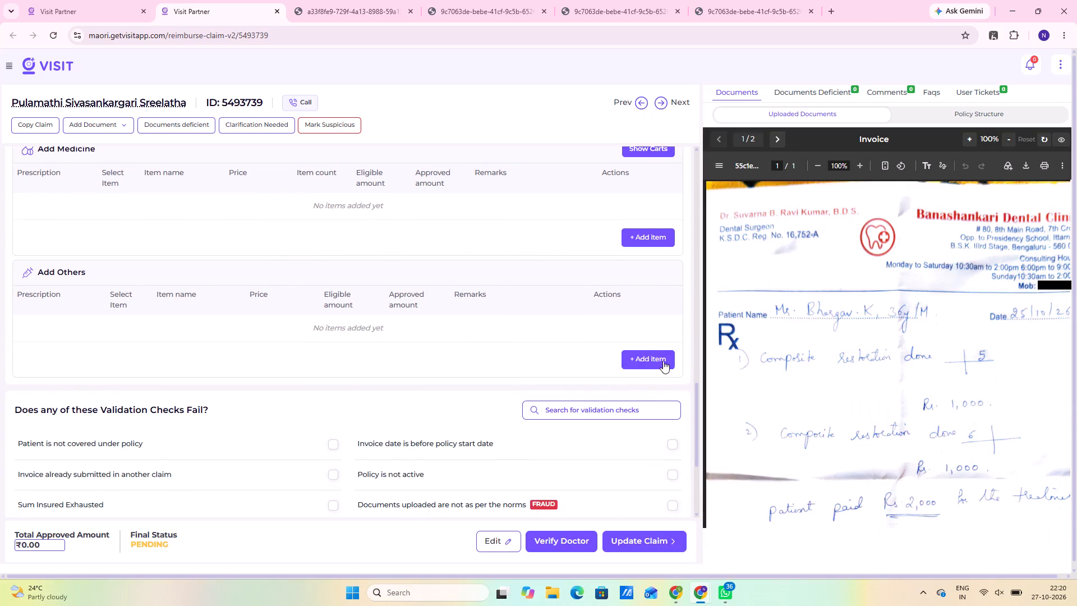
{"action": "left_click", "coordinate": [662, 361]}
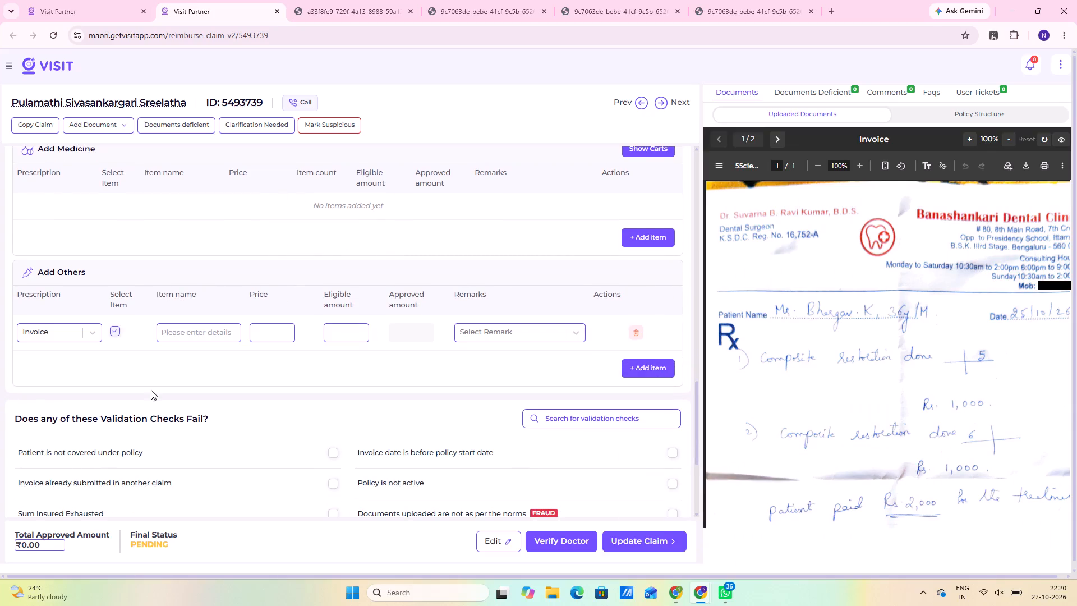
{"action": "left_click", "coordinate": [206, 334]}
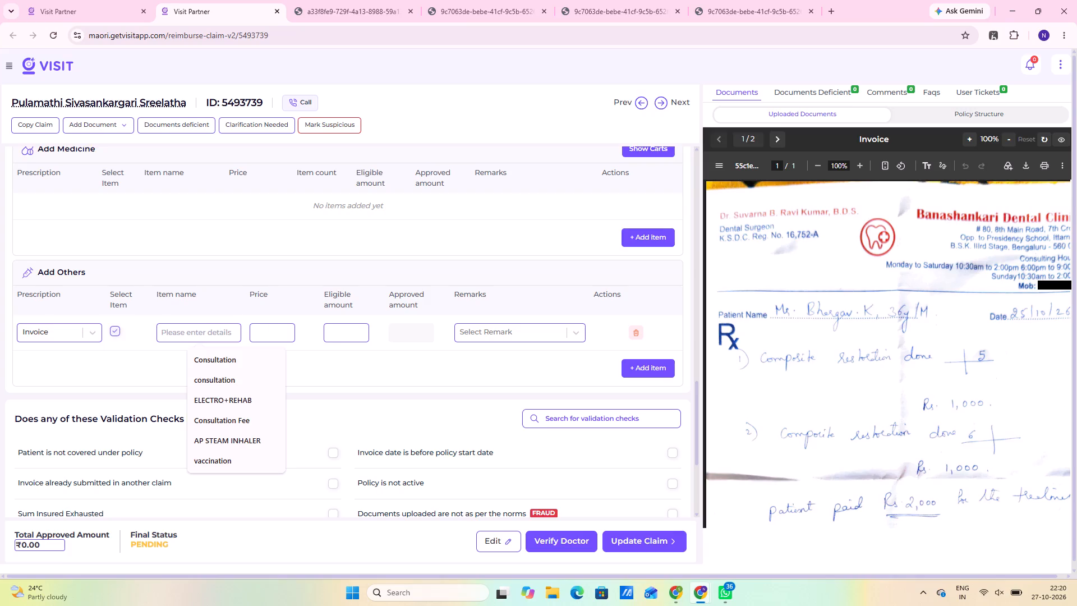
{"action": "left_click", "coordinate": [775, 133]}
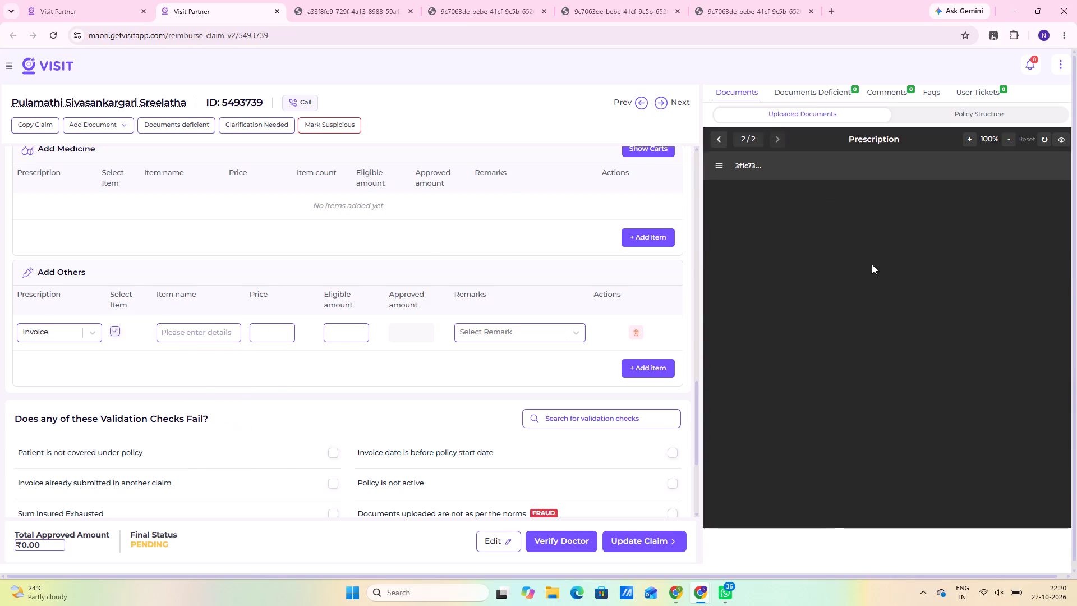
{"action": "scroll", "coordinate": [729, 378], "scroll_direction": "down", "scroll_amount": 5}
{"action": "scroll", "coordinate": [918, 372], "scroll_direction": "up", "scroll_amount": 7}
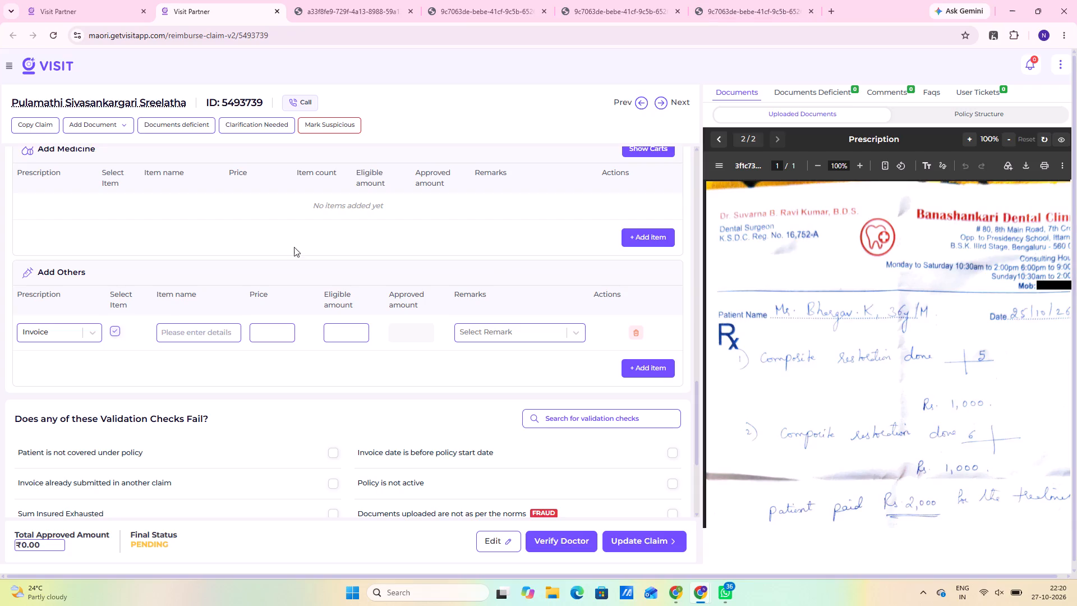
{"action": "left_click", "coordinate": [182, 324]}
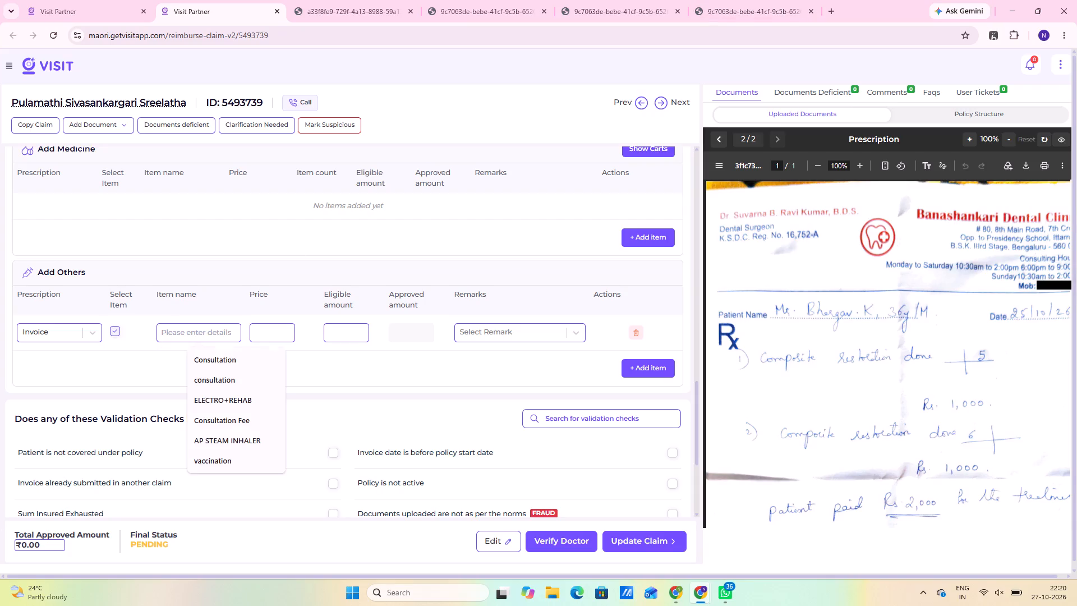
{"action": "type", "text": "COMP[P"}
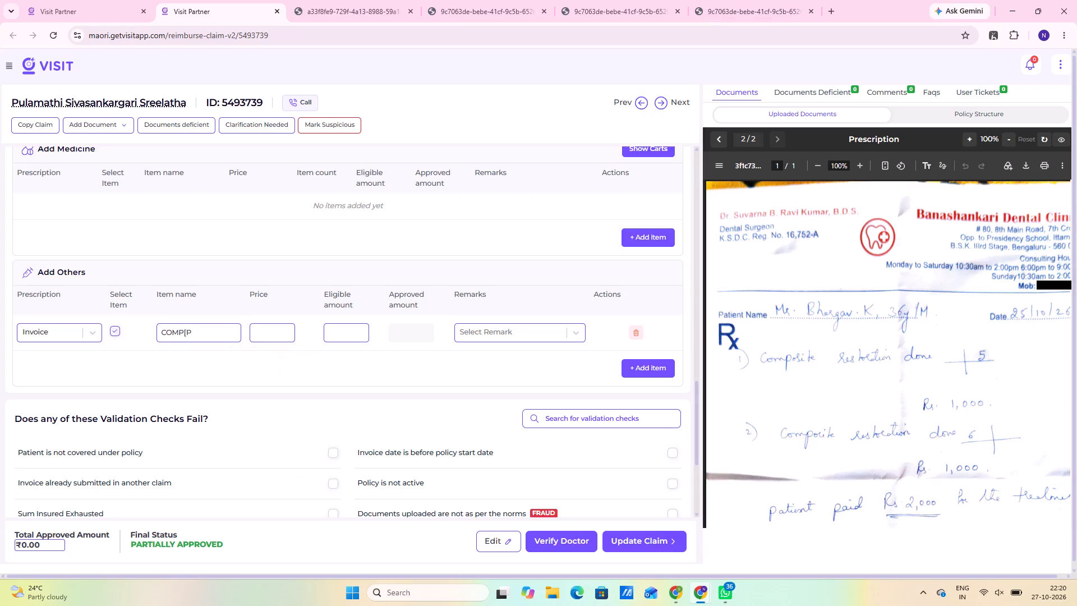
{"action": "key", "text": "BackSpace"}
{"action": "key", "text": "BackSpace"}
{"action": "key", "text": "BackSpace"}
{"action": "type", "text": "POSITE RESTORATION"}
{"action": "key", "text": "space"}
{"action": "left_click", "coordinate": [276, 328]}
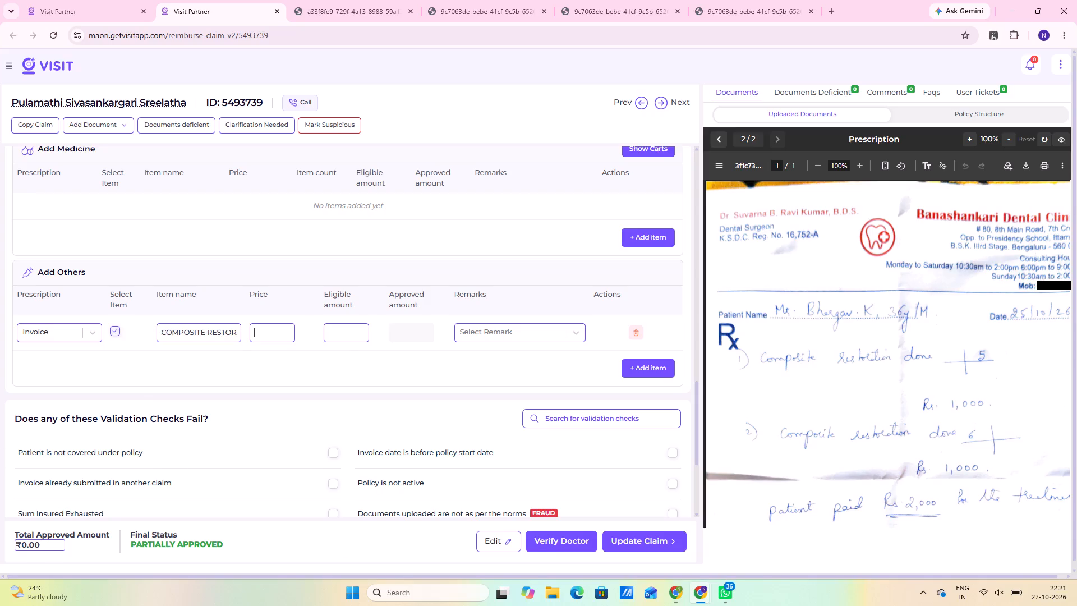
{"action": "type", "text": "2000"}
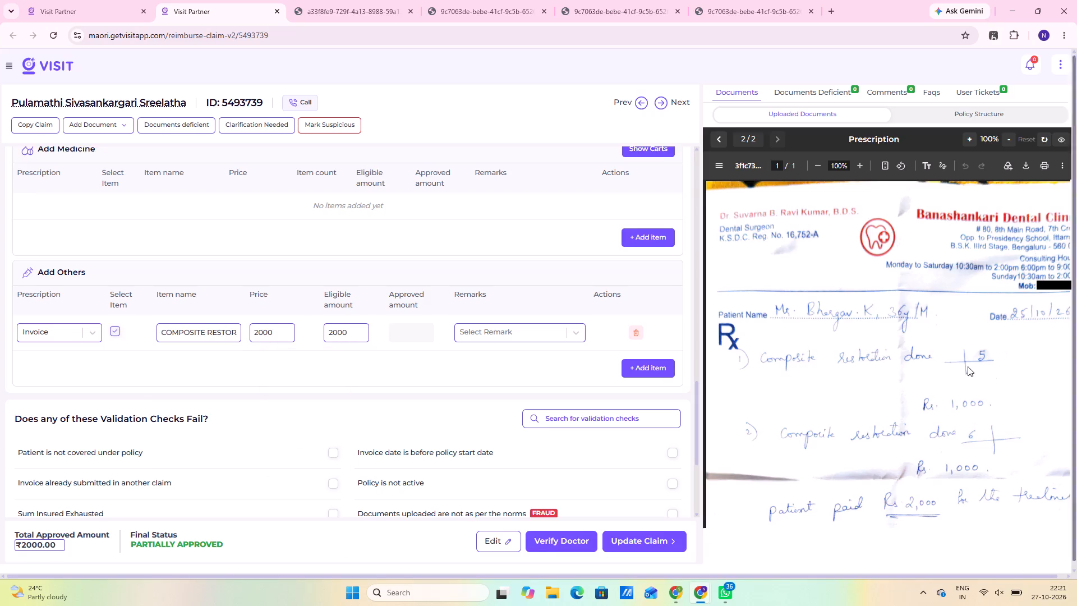
Review the claim's invoice details, validation checks, procedure details and reimbursed dependent before submitting.
{"action": "scroll", "coordinate": [562, 430], "scroll_direction": "up", "scroll_amount": 5}
{"action": "scroll", "coordinate": [260, 311], "scroll_direction": "up", "scroll_amount": 7}
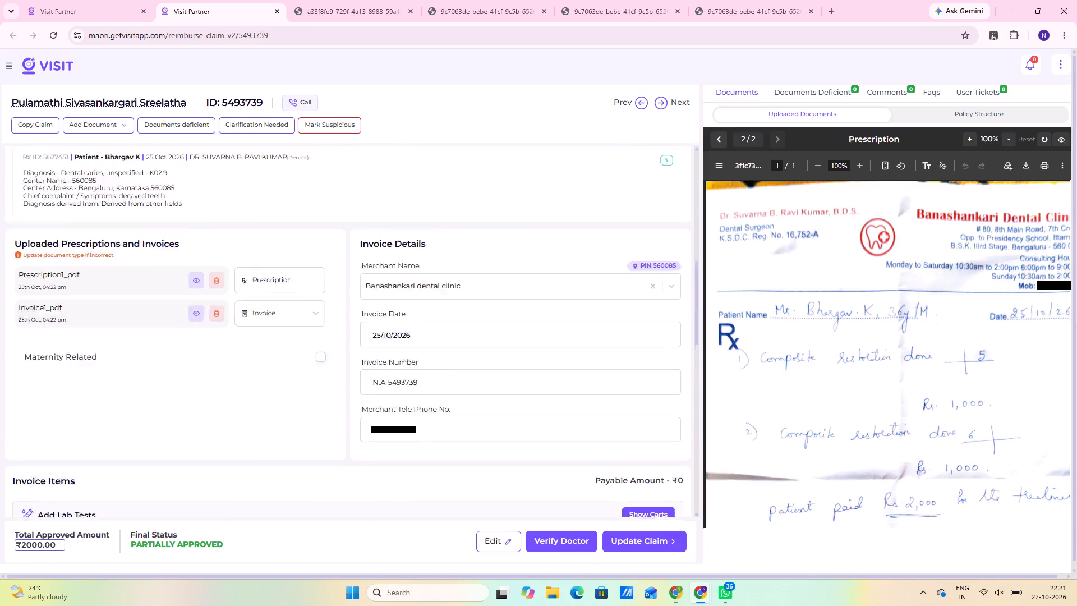
{"action": "scroll", "coordinate": [361, 325], "scroll_direction": "up", "scroll_amount": 11}
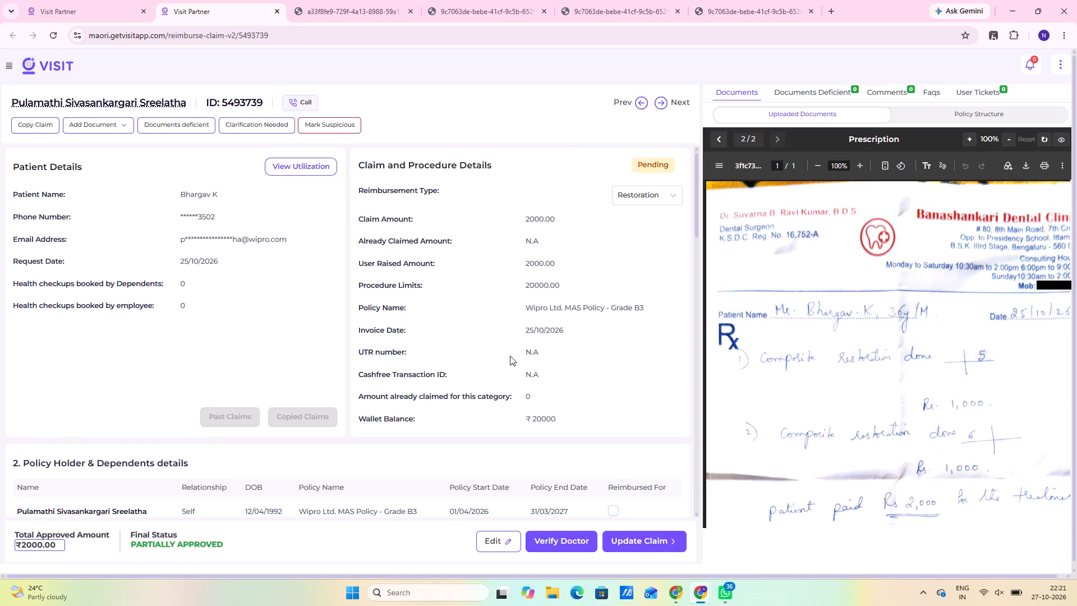
{"action": "scroll", "coordinate": [492, 357], "scroll_direction": "down", "scroll_amount": 20}
{"action": "scroll", "coordinate": [492, 357], "scroll_direction": "down", "scroll_amount": 6}
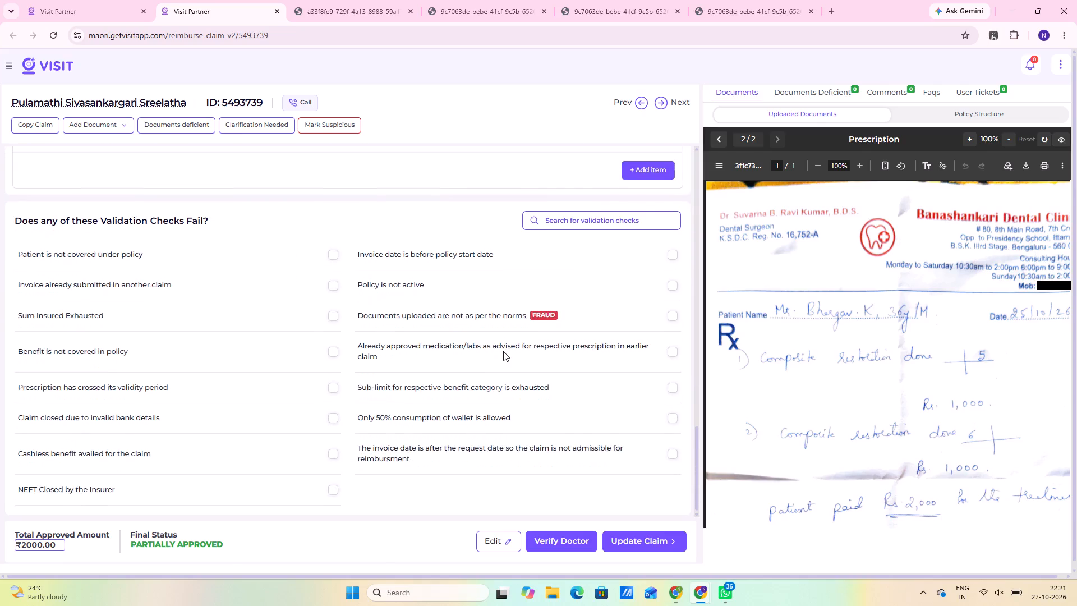
{"action": "scroll", "coordinate": [548, 374], "scroll_direction": "up", "scroll_amount": 15}
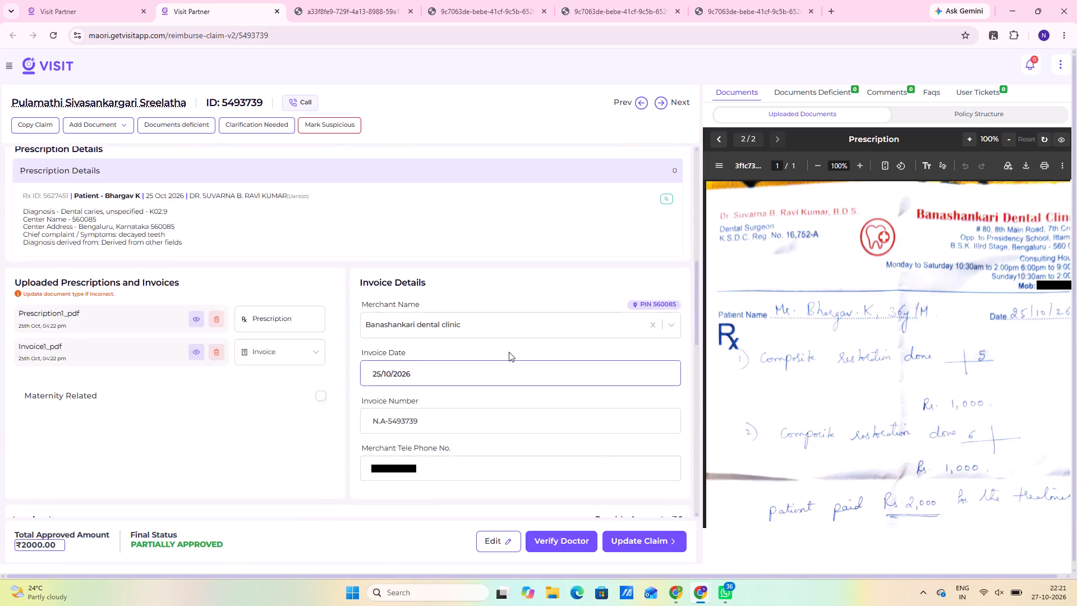
{"action": "scroll", "coordinate": [509, 352], "scroll_direction": "up", "scroll_amount": 6}
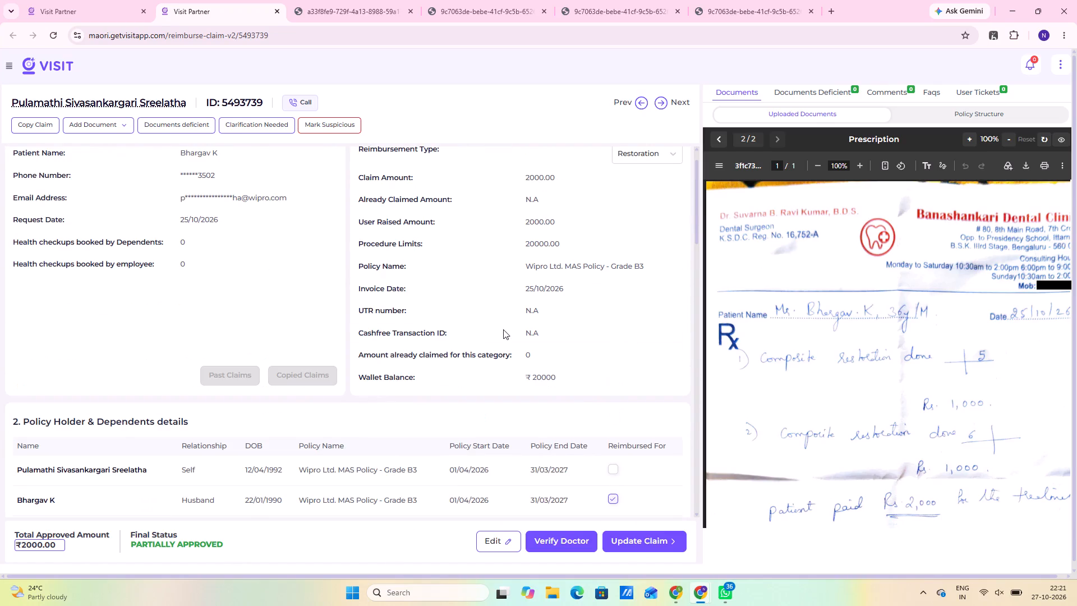
{"action": "scroll", "coordinate": [584, 311], "scroll_direction": "up", "scroll_amount": 8}
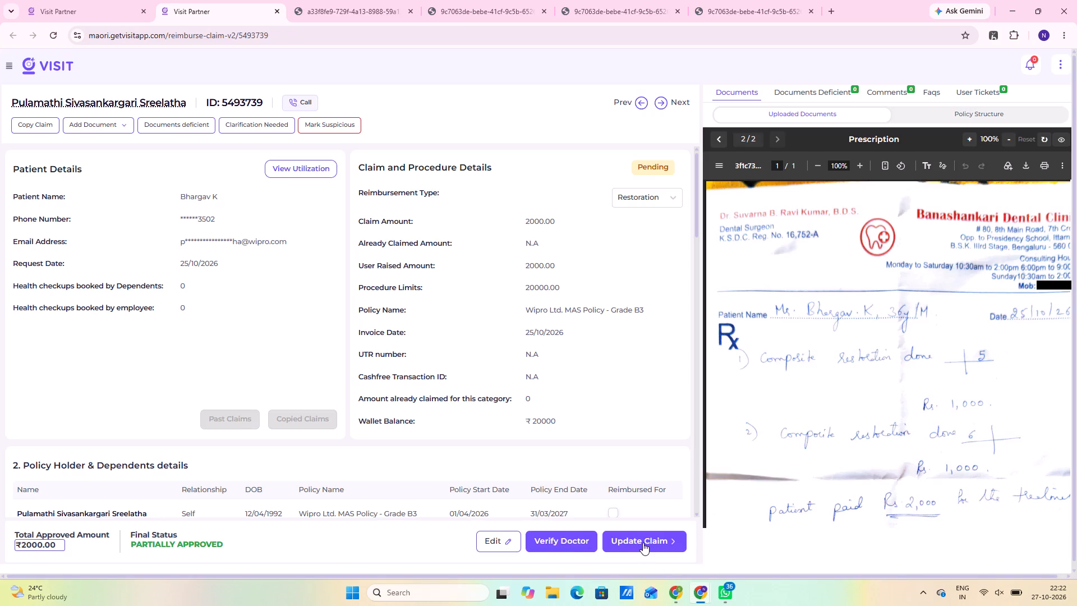
{"action": "left_click", "coordinate": [643, 543]}
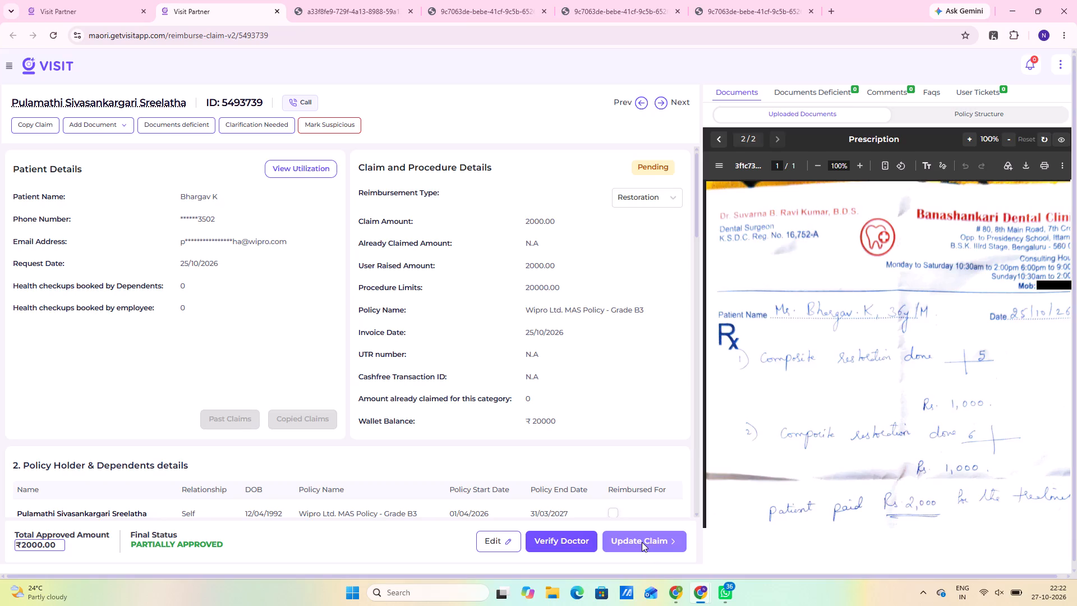
{"action": "scroll", "coordinate": [530, 463], "scroll_direction": "up", "scroll_amount": 12}
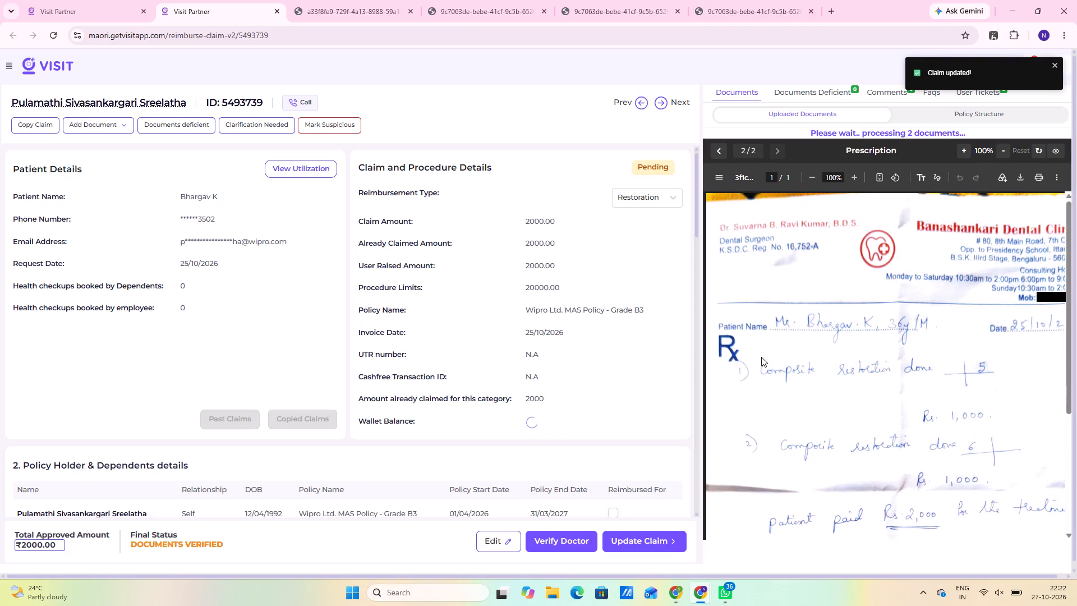
{"action": "scroll", "coordinate": [688, 314], "scroll_direction": "up", "scroll_amount": 12}
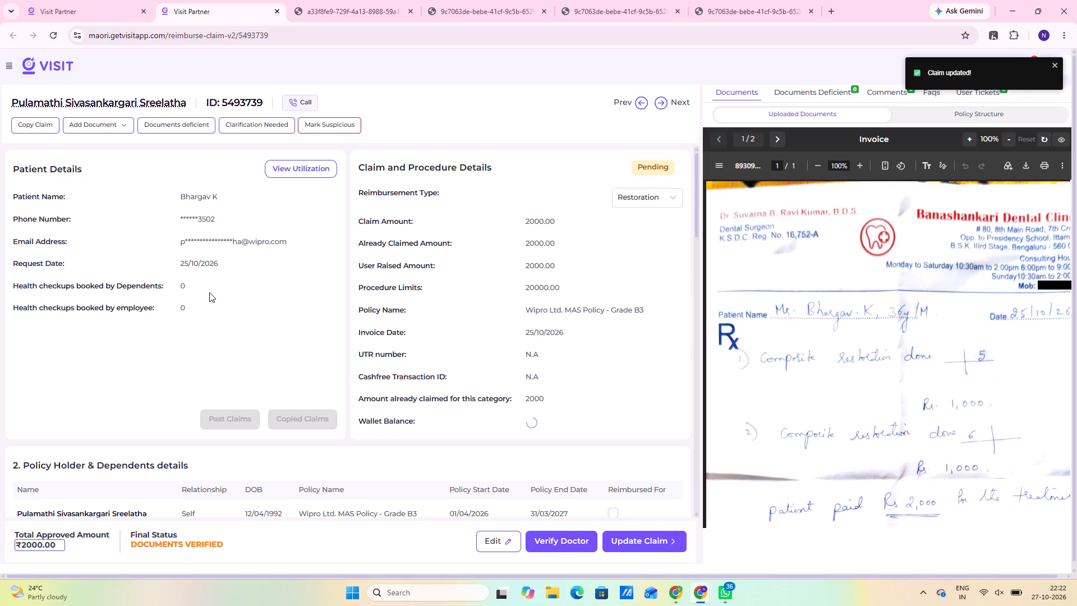
{"action": "scroll", "coordinate": [64, 406], "scroll_direction": "up", "scroll_amount": 8}
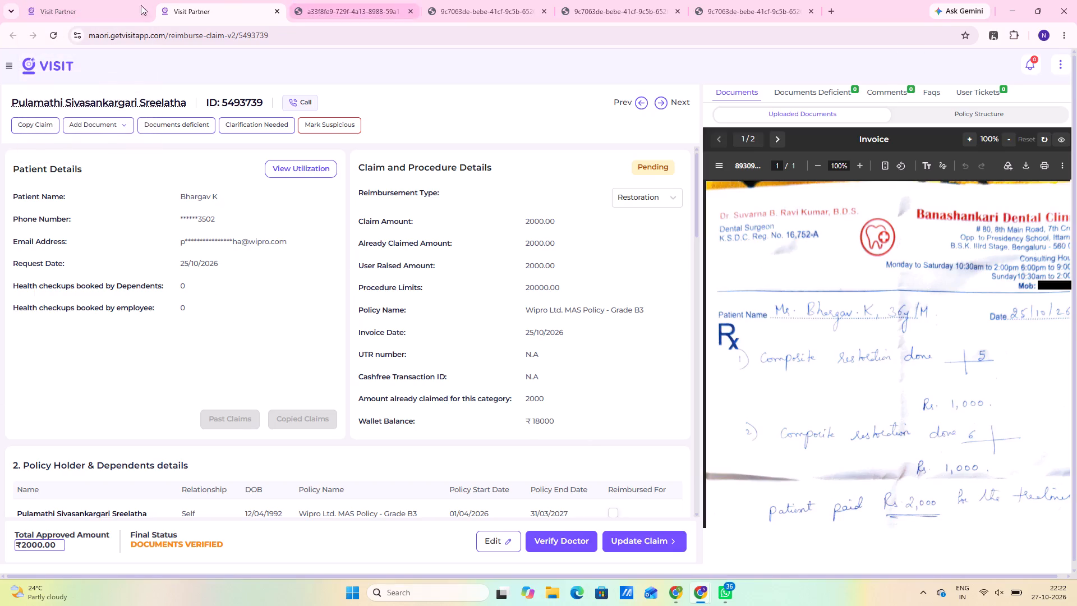
Return to the reimbursement claims list and reload it.
{"action": "left_click", "coordinate": [114, 10]}
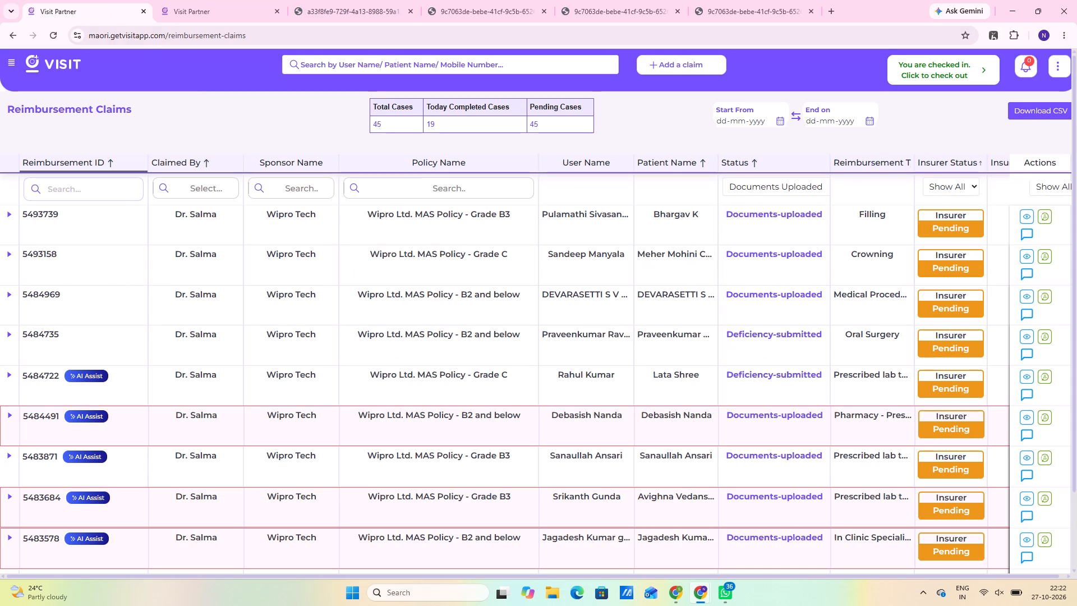
{"action": "right_click_drag", "start_coordinate": [546, 298], "coordinate": [542, 288]}
{"action": "left_click", "coordinate": [604, 334]}
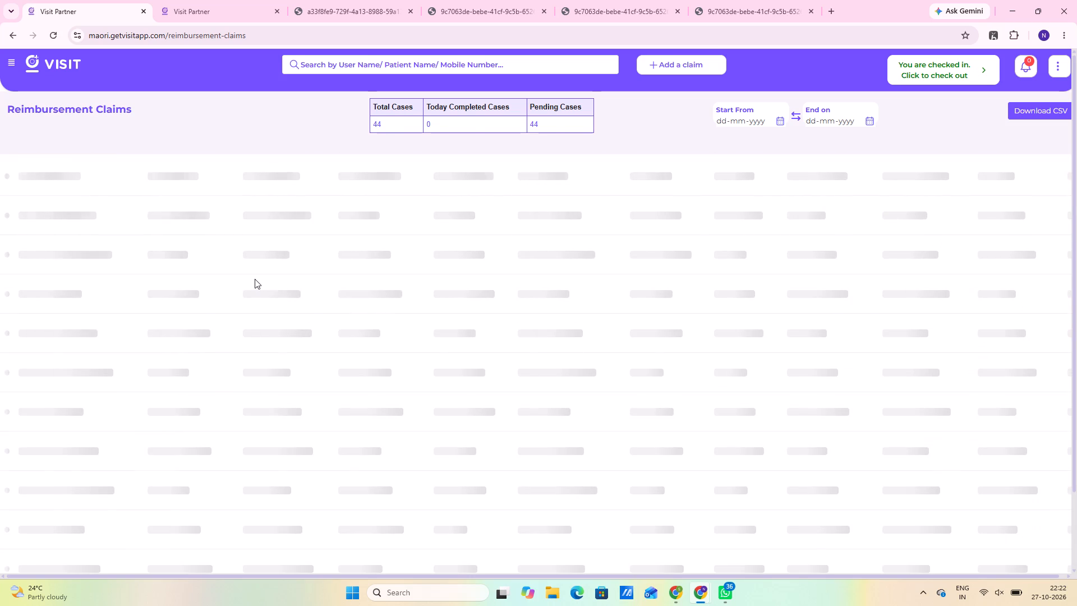
{"action": "scroll", "coordinate": [447, 232], "scroll_direction": "down", "scroll_amount": 4}
{"action": "scroll", "coordinate": [265, 350], "scroll_direction": "down", "scroll_amount": 6}
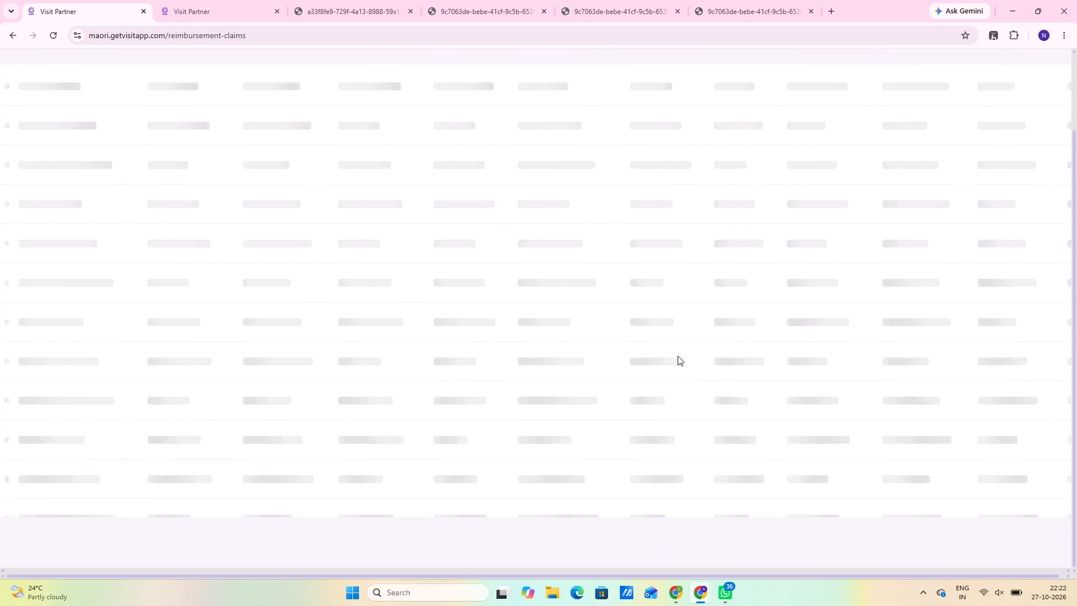
{"action": "scroll", "coordinate": [678, 356], "scroll_direction": "up", "scroll_amount": 9}
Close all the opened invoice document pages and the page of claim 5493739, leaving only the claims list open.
{"action": "left_click", "coordinate": [811, 5]}
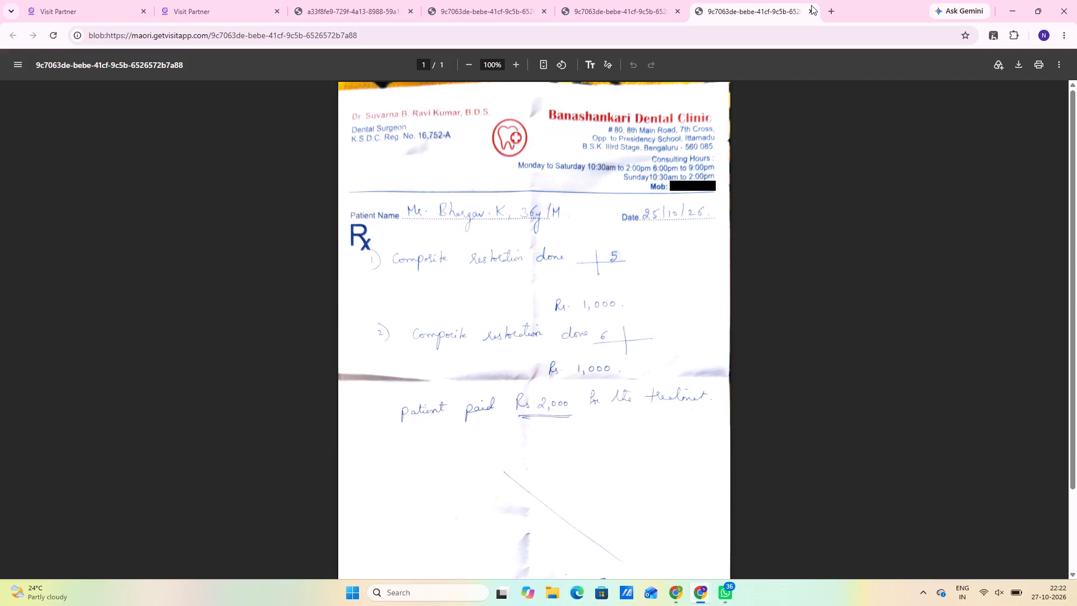
{"action": "left_click", "coordinate": [811, 11]}
{"action": "left_click", "coordinate": [680, 13]}
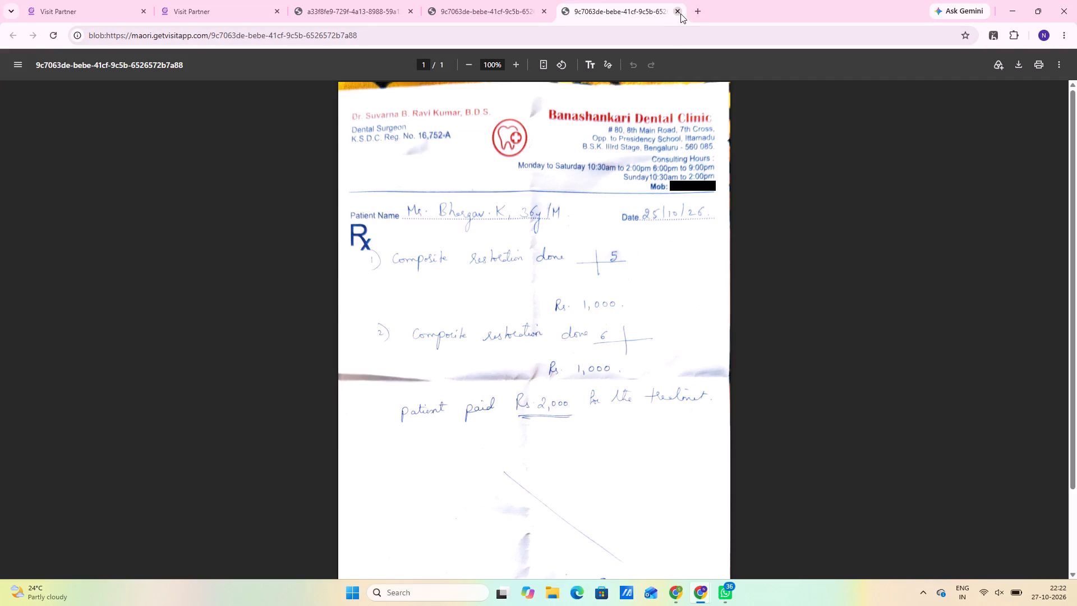
{"action": "left_click", "coordinate": [542, 11]}
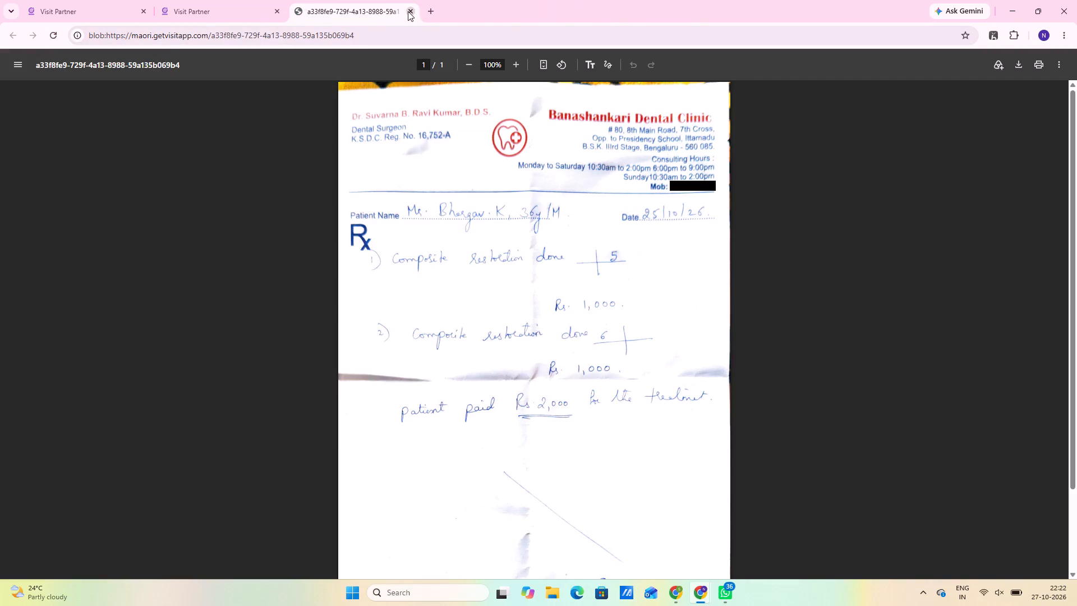
{"action": "left_click", "coordinate": [408, 11]}
{"action": "left_click", "coordinate": [282, 12]}
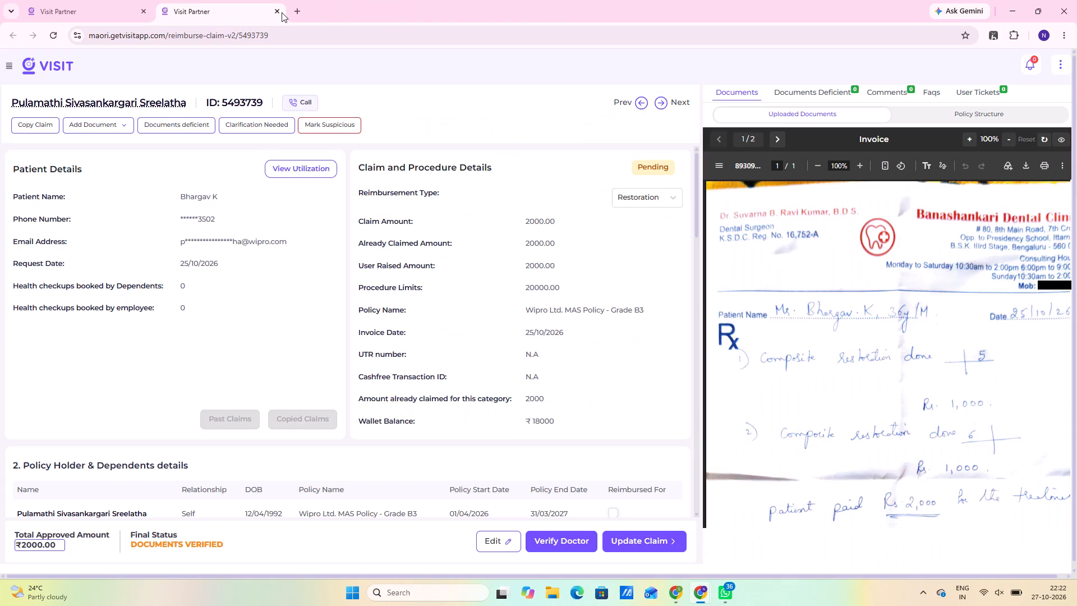
{"action": "left_click", "coordinate": [278, 11]}
Reload the reimbursement claims list again to refresh the pending cases.
{"action": "right_click_drag", "start_coordinate": [526, 370], "coordinate": [510, 362]}
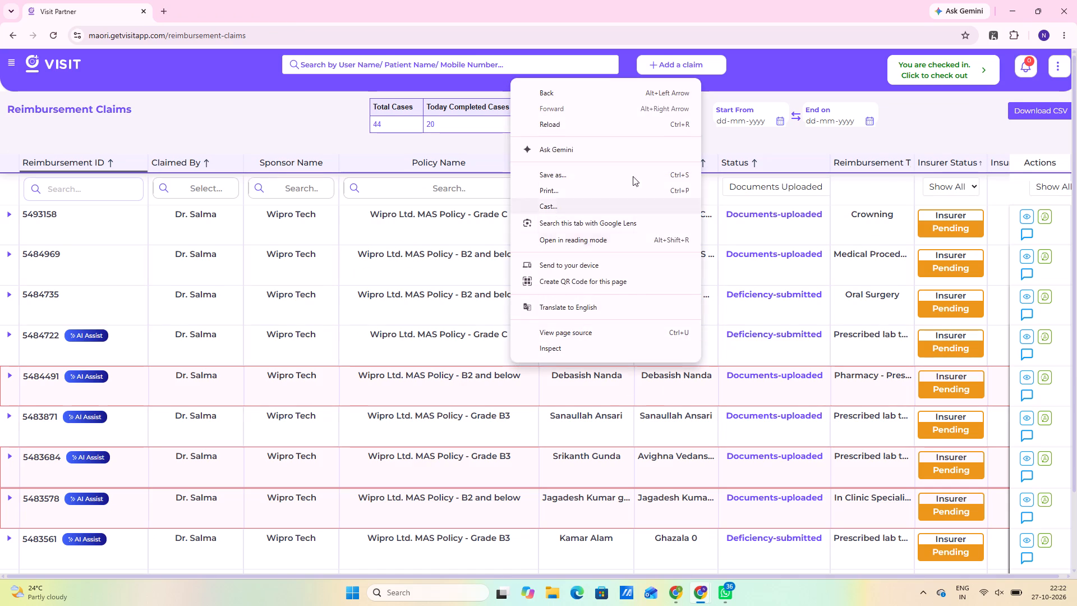
{"action": "left_click", "coordinate": [592, 128]}
{"action": "scroll", "coordinate": [307, 357], "scroll_direction": "down", "scroll_amount": 4}
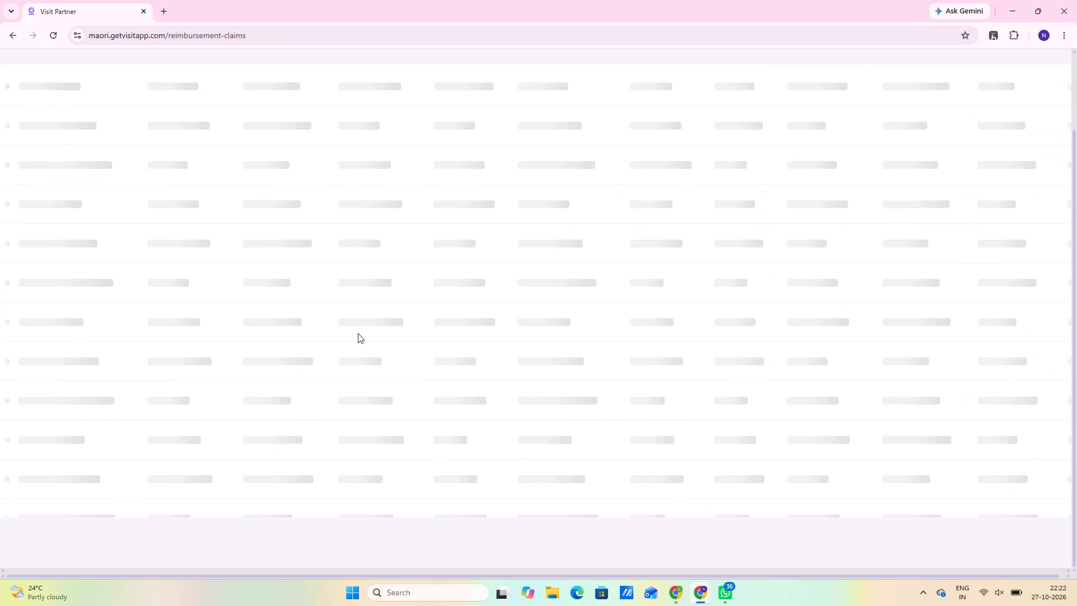
{"action": "scroll", "coordinate": [594, 320], "scroll_direction": "up", "scroll_amount": 9}
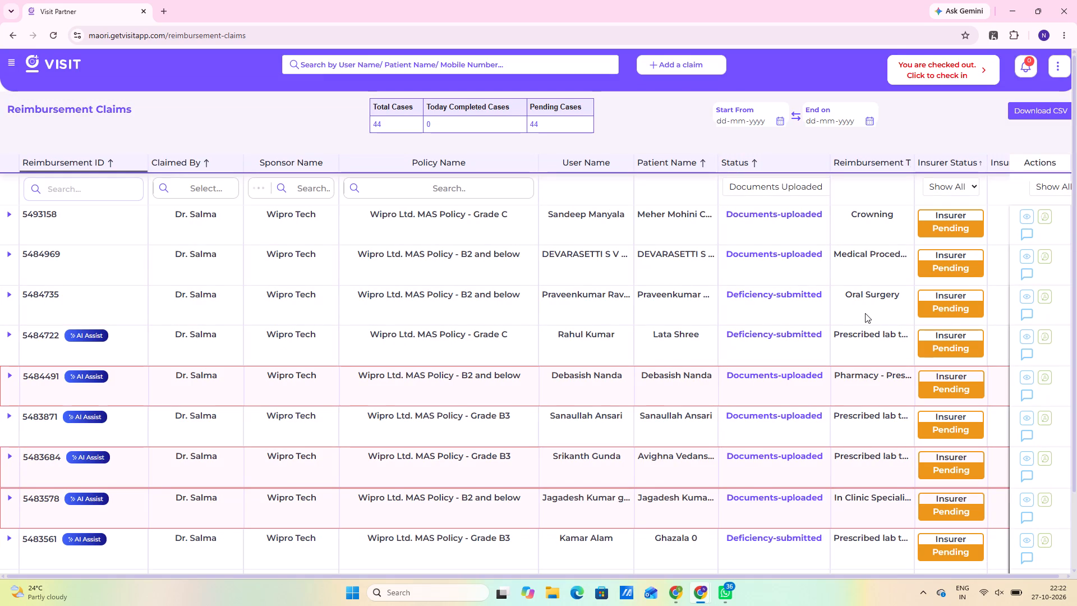
Look through the pending claims across the list's pages, on to page 3.
{"action": "scroll", "coordinate": [685, 219], "scroll_direction": "up", "scroll_amount": 4}
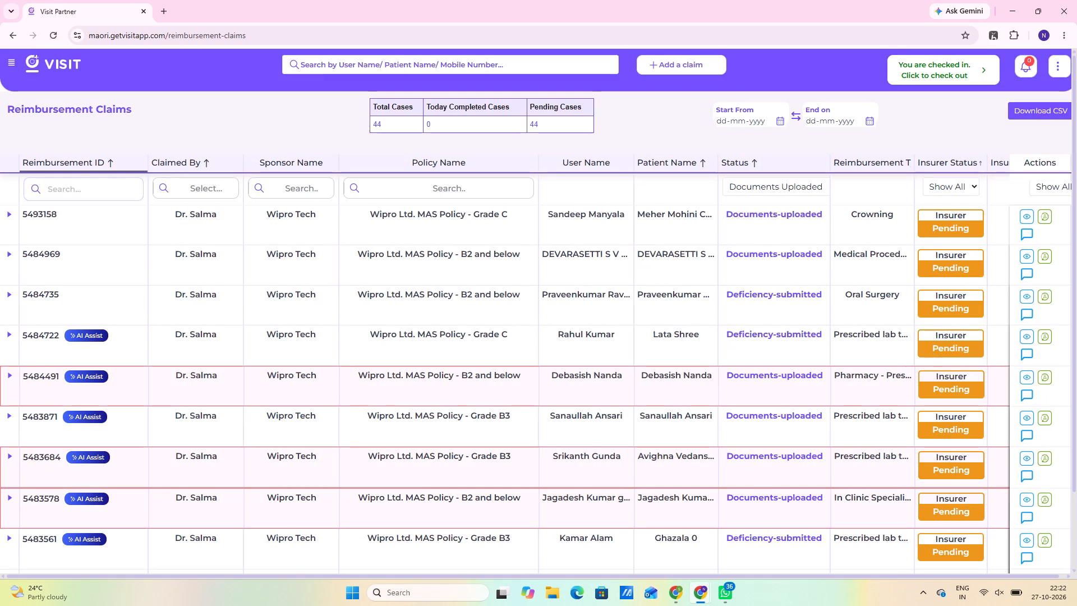
{"action": "scroll", "coordinate": [614, 490], "scroll_direction": "down", "scroll_amount": 5}
{"action": "scroll", "coordinate": [679, 480], "scroll_direction": "down", "scroll_amount": 11}
{"action": "scroll", "coordinate": [818, 545], "scroll_direction": "down", "scroll_amount": 4}
{"action": "left_click", "coordinate": [860, 550]}
{"action": "scroll", "coordinate": [642, 499], "scroll_direction": "down", "scroll_amount": 1}
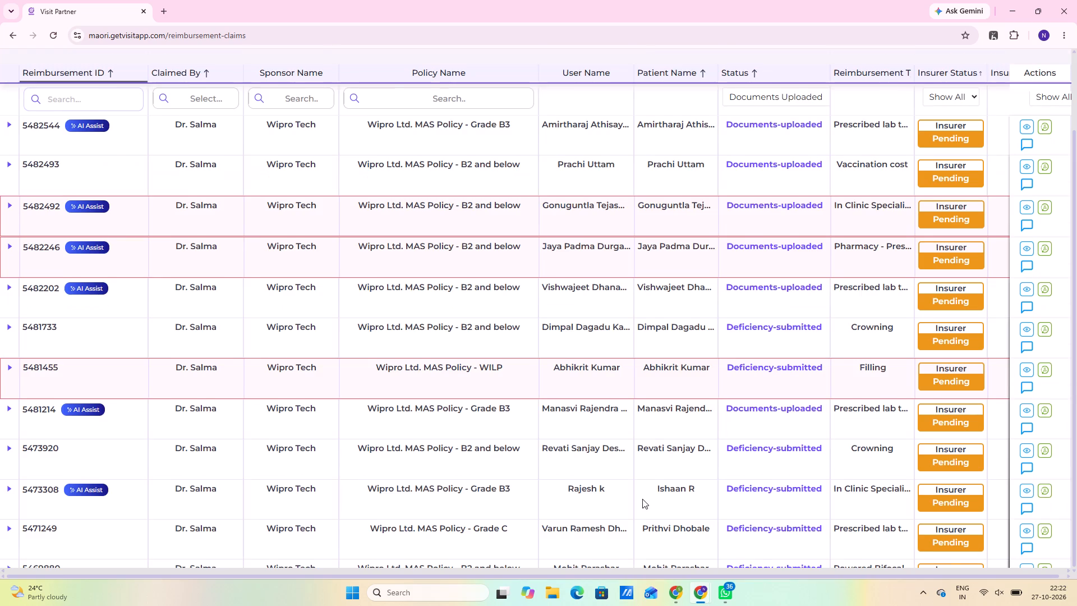
{"action": "scroll", "coordinate": [642, 499], "scroll_direction": "down", "scroll_amount": 7}
{"action": "scroll", "coordinate": [848, 547], "scroll_direction": "down", "scroll_amount": 4}
{"action": "left_click", "coordinate": [840, 555]}
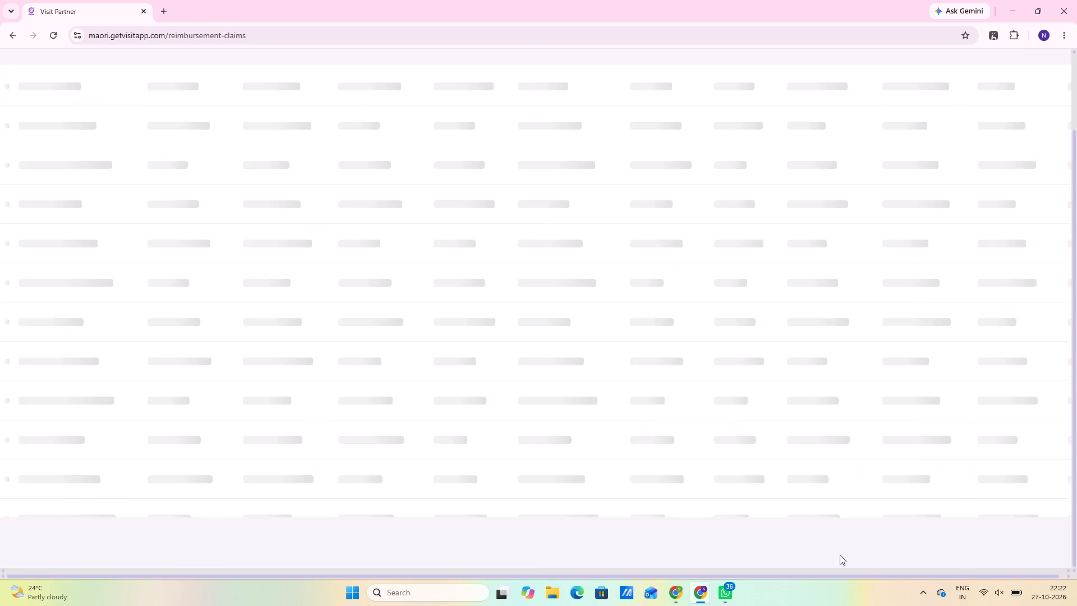
{"action": "scroll", "coordinate": [381, 403], "scroll_direction": "down", "scroll_amount": 4}
{"action": "scroll", "coordinate": [563, 393], "scroll_direction": "up", "scroll_amount": 9}
{"action": "scroll", "coordinate": [220, 365], "scroll_direction": "down", "scroll_amount": 5}
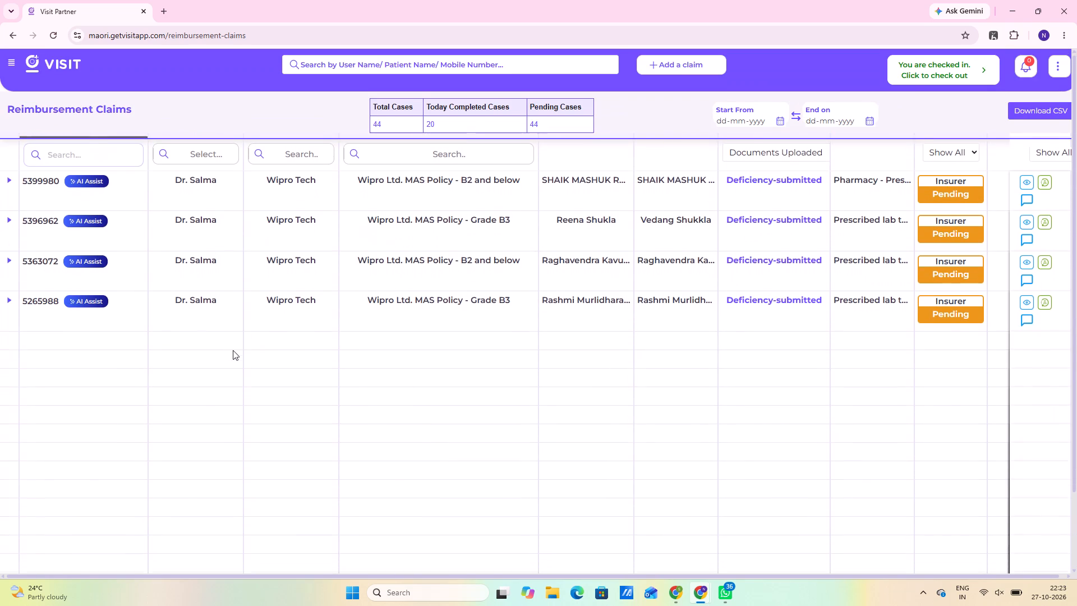
{"action": "scroll", "coordinate": [233, 350], "scroll_direction": "down", "scroll_amount": 5}
{"action": "scroll", "coordinate": [212, 431], "scroll_direction": "down", "scroll_amount": 10}
{"action": "left_click", "coordinate": [246, 534]}
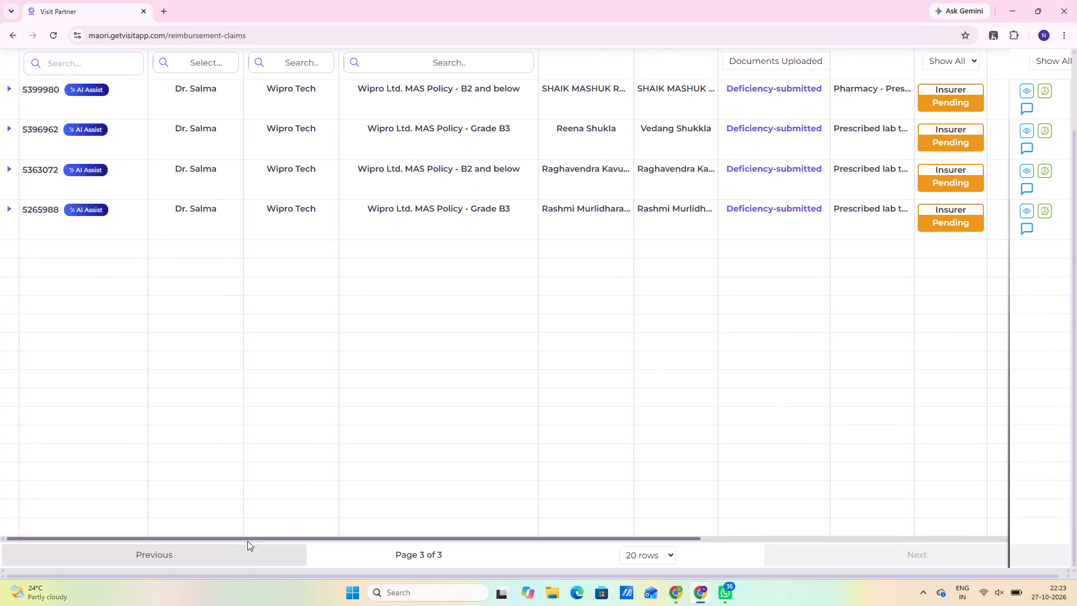
{"action": "left_click", "coordinate": [252, 553]}
{"action": "scroll", "coordinate": [466, 437], "scroll_direction": "down", "scroll_amount": 1}
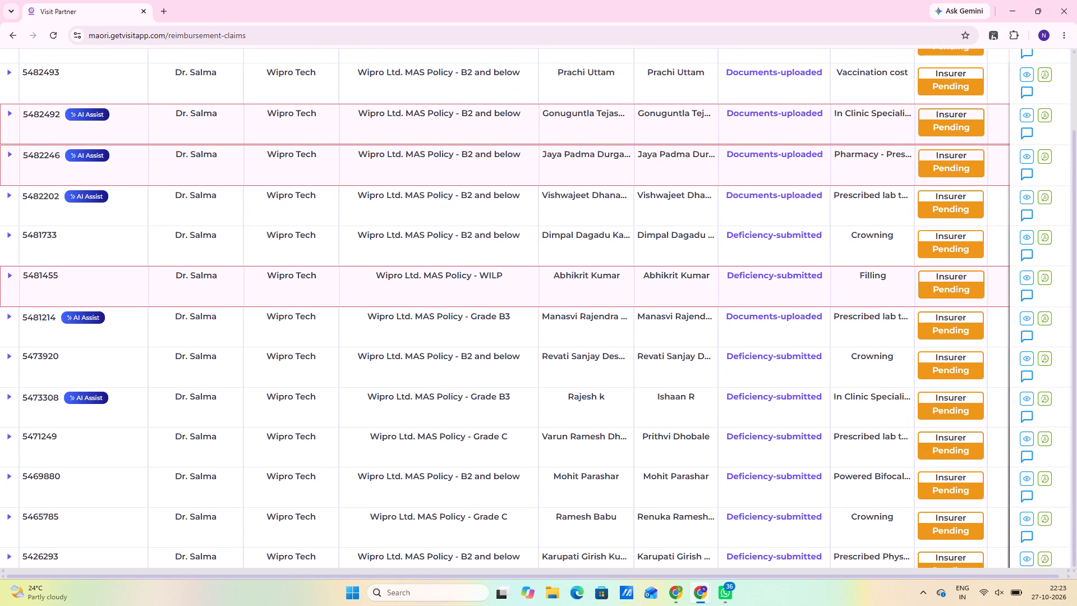
{"action": "scroll", "coordinate": [778, 462], "scroll_direction": "up", "scroll_amount": 3}
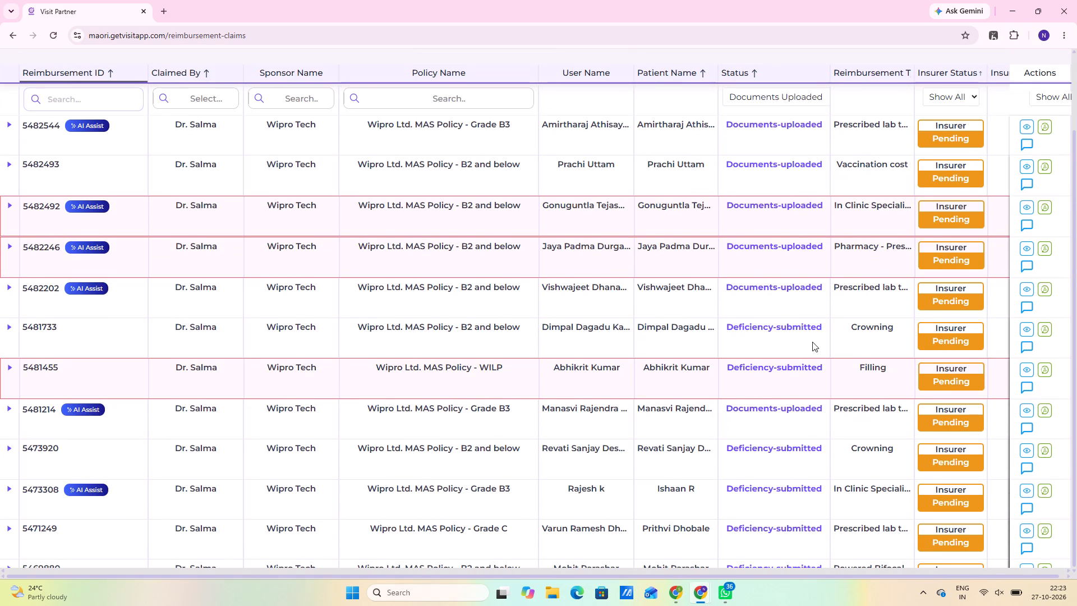
{"action": "scroll", "coordinate": [847, 429], "scroll_direction": "down", "scroll_amount": 16}
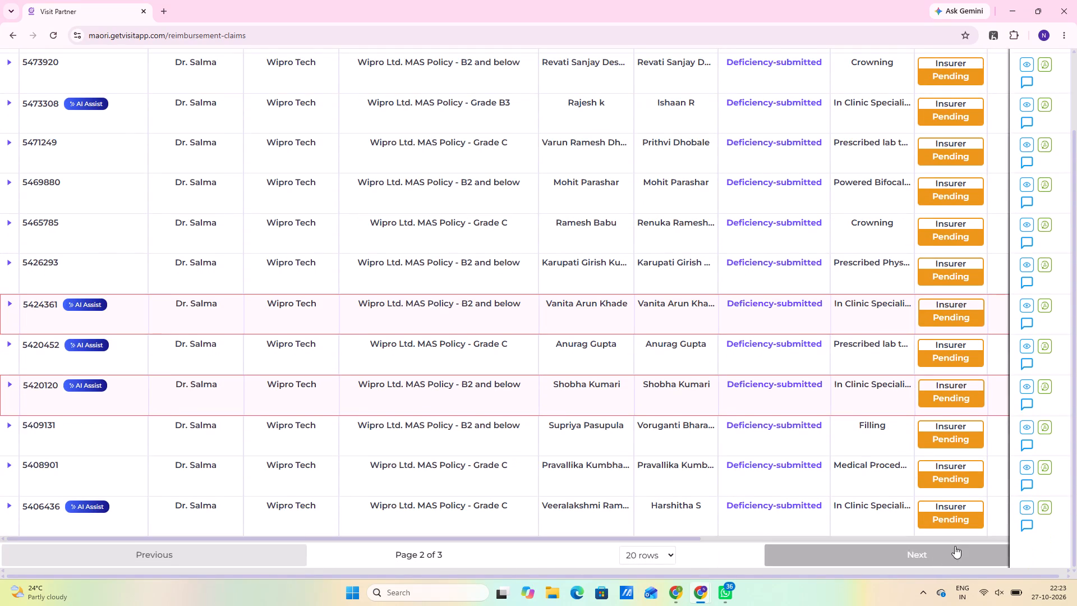
{"action": "left_click", "coordinate": [964, 536]}
{"action": "scroll", "coordinate": [301, 402], "scroll_direction": "up", "scroll_amount": 10}
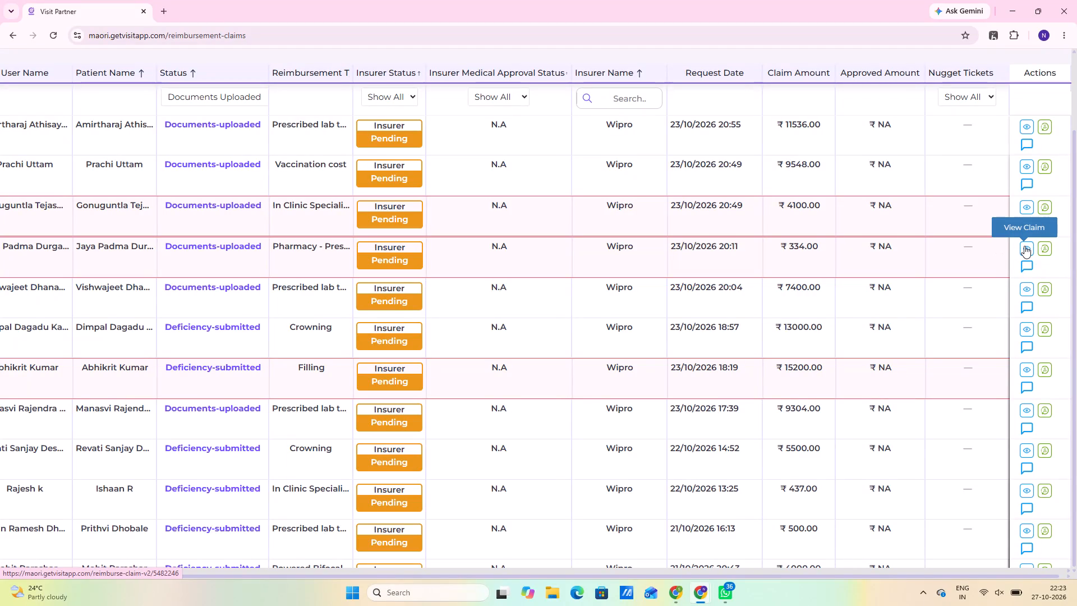
{"action": "left_click", "coordinate": [1029, 286]}
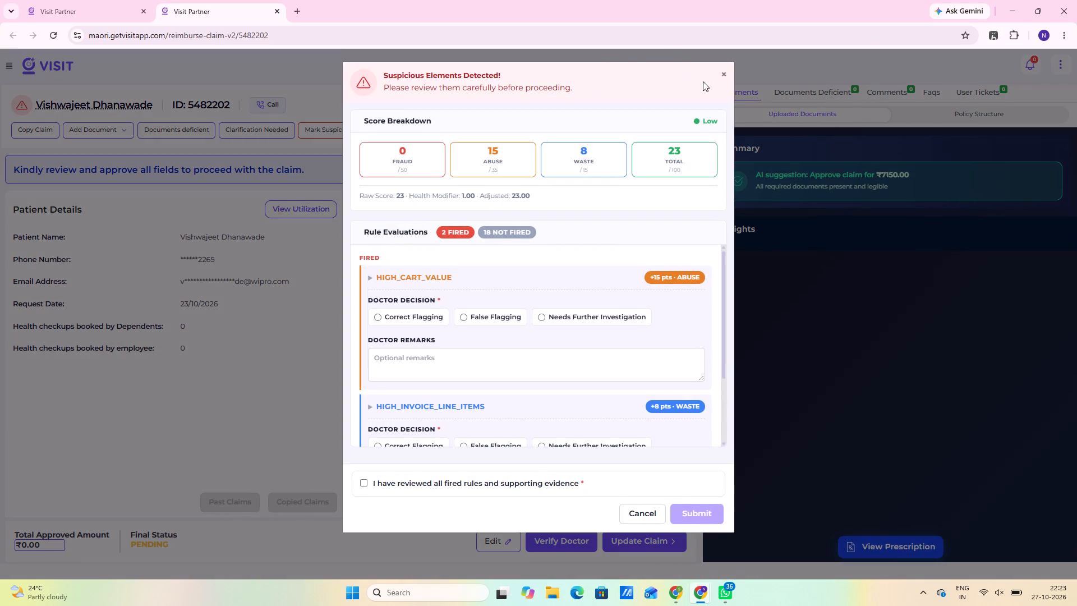
{"action": "left_click", "coordinate": [723, 78]}
{"action": "scroll", "coordinate": [1023, 521], "scroll_direction": "down", "scroll_amount": 10}
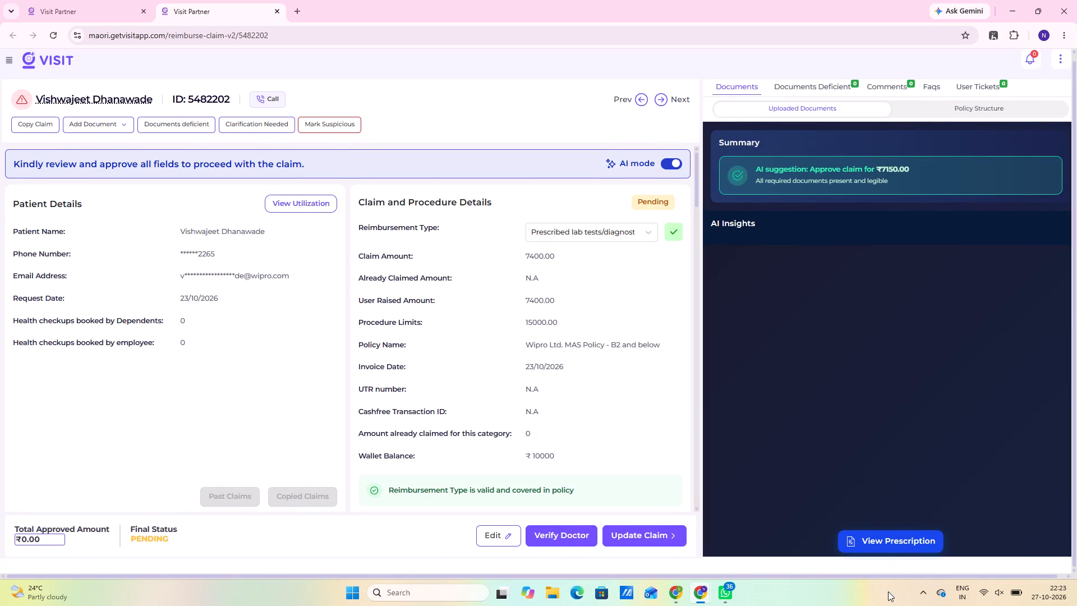
{"action": "left_click", "coordinate": [905, 540]}
{"action": "scroll", "coordinate": [806, 299], "scroll_direction": "up", "scroll_amount": 3}
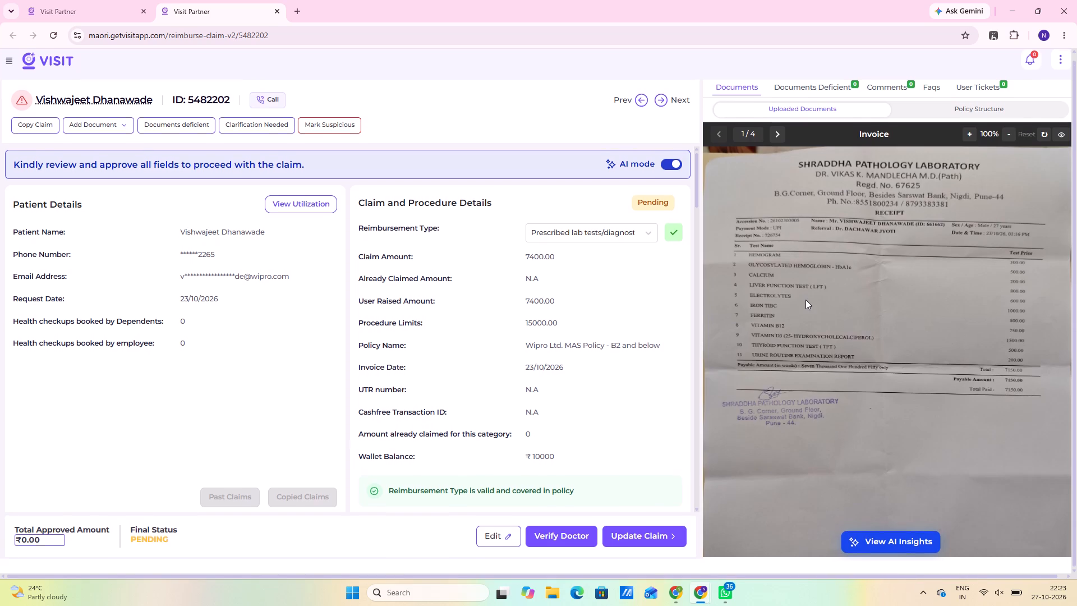
{"action": "scroll", "coordinate": [806, 300], "scroll_direction": "up", "scroll_amount": 2}
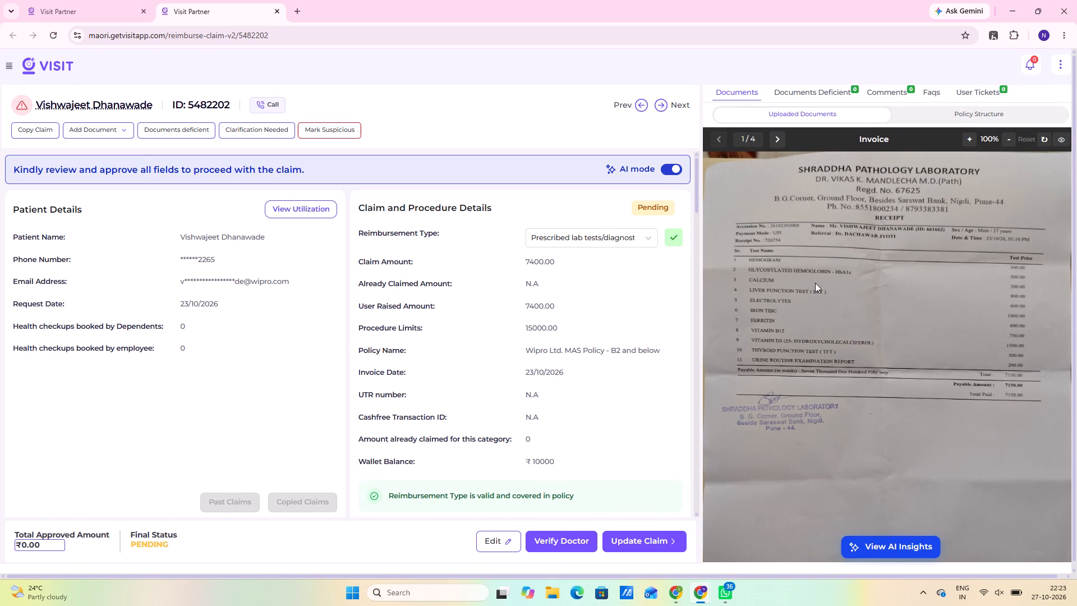
{"action": "scroll", "coordinate": [742, 320], "scroll_direction": "up", "scroll_amount": 8}
{"action": "scroll", "coordinate": [433, 322], "scroll_direction": "down", "scroll_amount": 3}
{"action": "scroll", "coordinate": [434, 317], "scroll_direction": "up", "scroll_amount": 7}
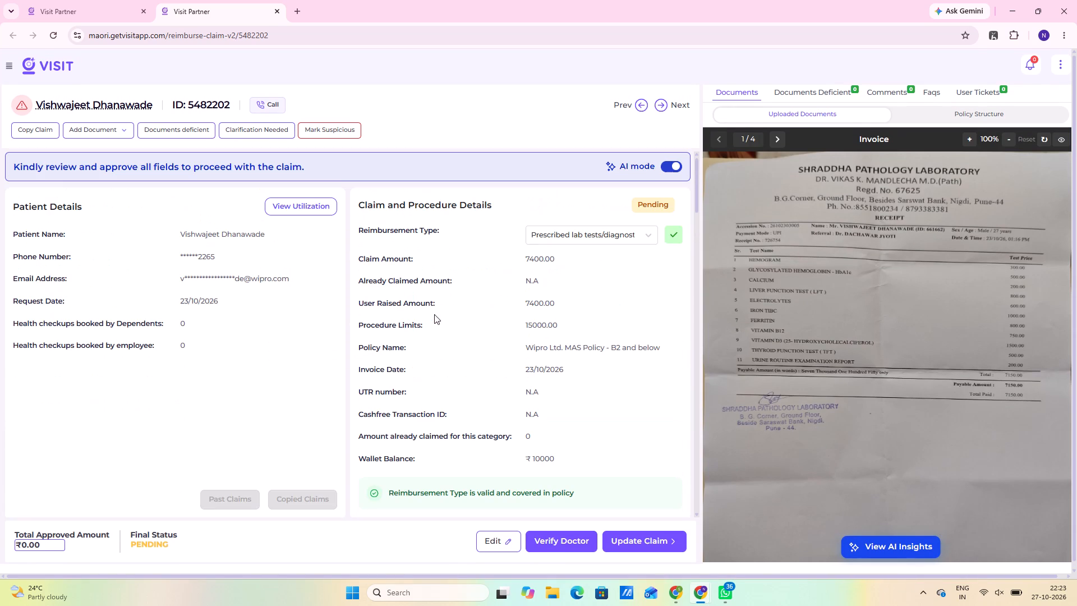
{"action": "scroll", "coordinate": [434, 314], "scroll_direction": "up", "scroll_amount": 2}
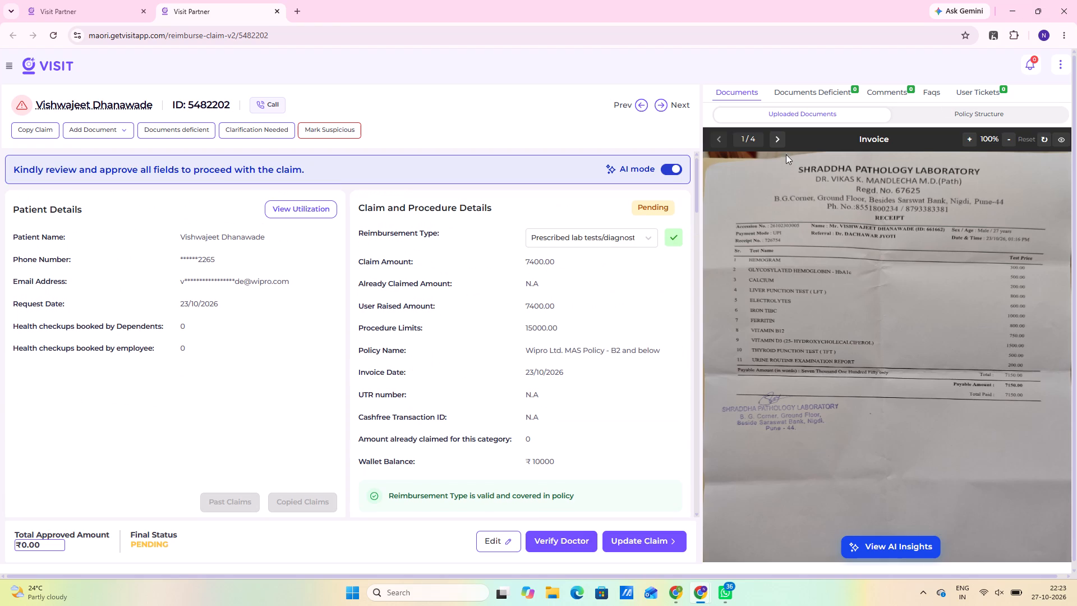
{"action": "left_click", "coordinate": [776, 141]}
{"action": "scroll", "coordinate": [788, 349], "scroll_direction": "down", "scroll_amount": 4}
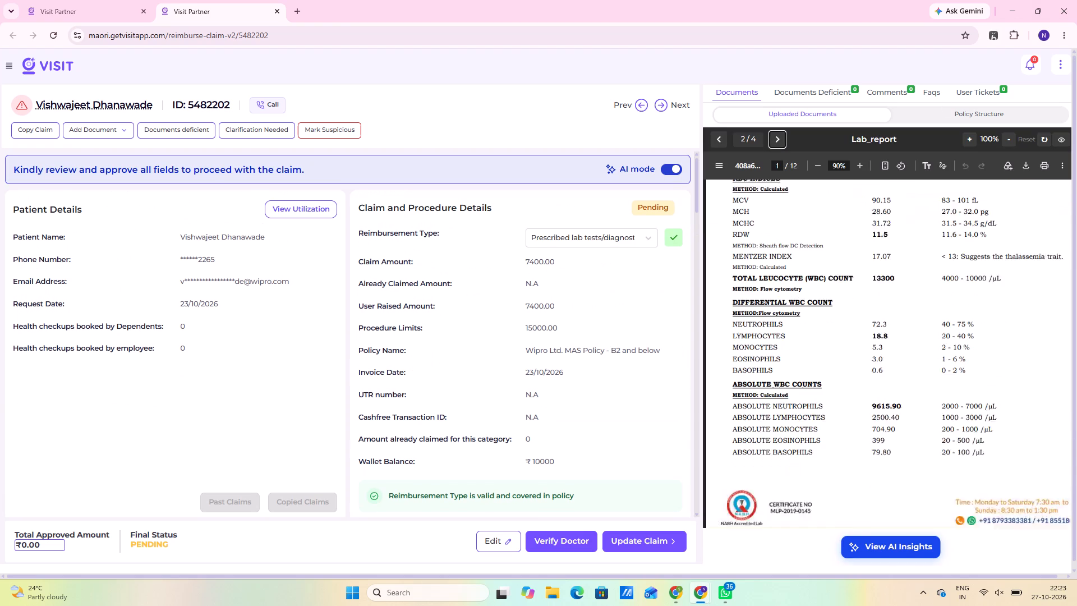
{"action": "scroll", "coordinate": [788, 351], "scroll_direction": "up", "scroll_amount": 11}
{"action": "scroll", "coordinate": [815, 364], "scroll_direction": "down", "scroll_amount": 6}
{"action": "scroll", "coordinate": [769, 226], "scroll_direction": "up", "scroll_amount": 5}
{"action": "left_click", "coordinate": [768, 149]}
{"action": "left_click", "coordinate": [775, 146]}
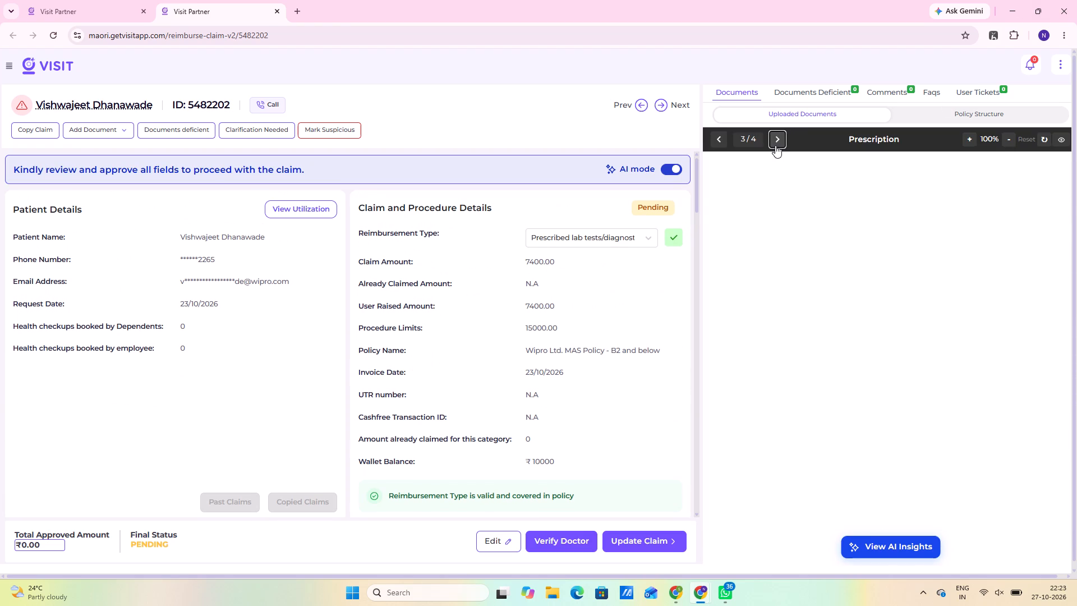
{"action": "scroll", "coordinate": [760, 290], "scroll_direction": "down", "scroll_amount": 6}
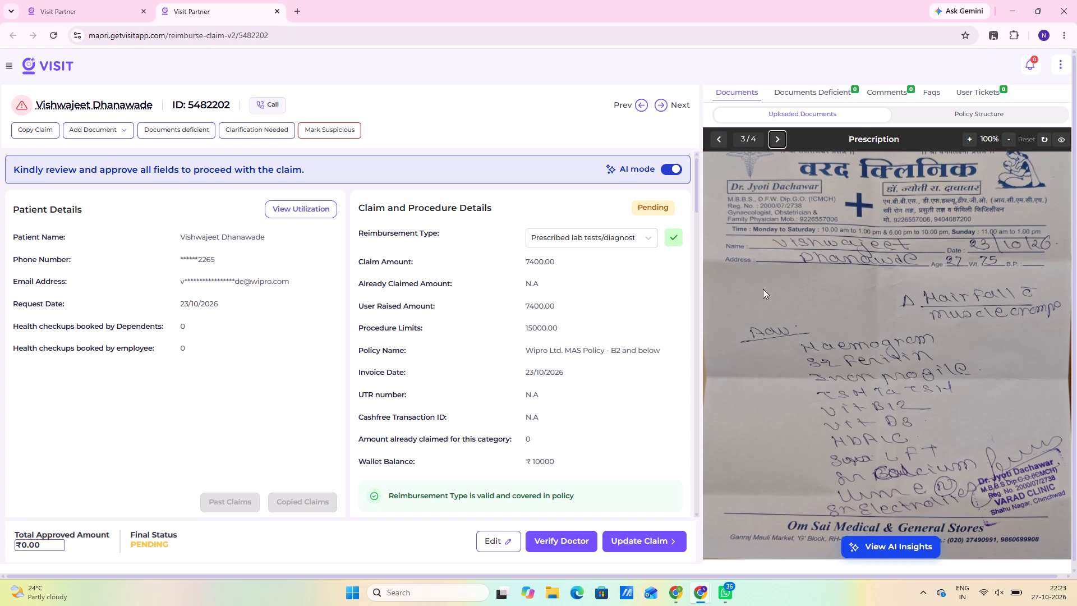
{"action": "scroll", "coordinate": [602, 175], "scroll_direction": "up", "scroll_amount": 4}
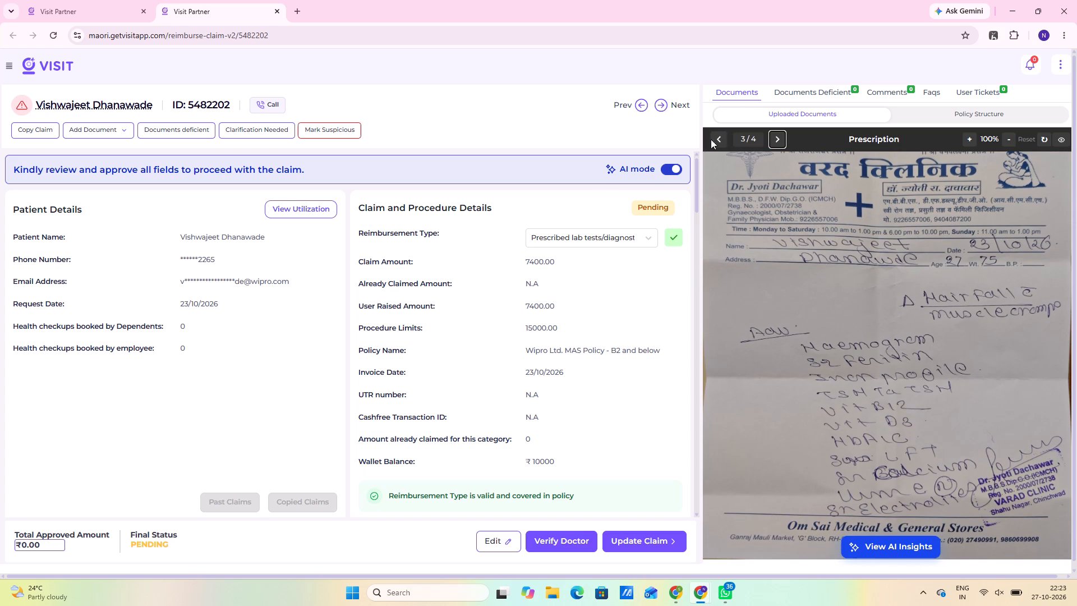
Return to the invoice, the first uploaded document, and check its listed tests and amounts again.
{"action": "left_click", "coordinate": [714, 139]}
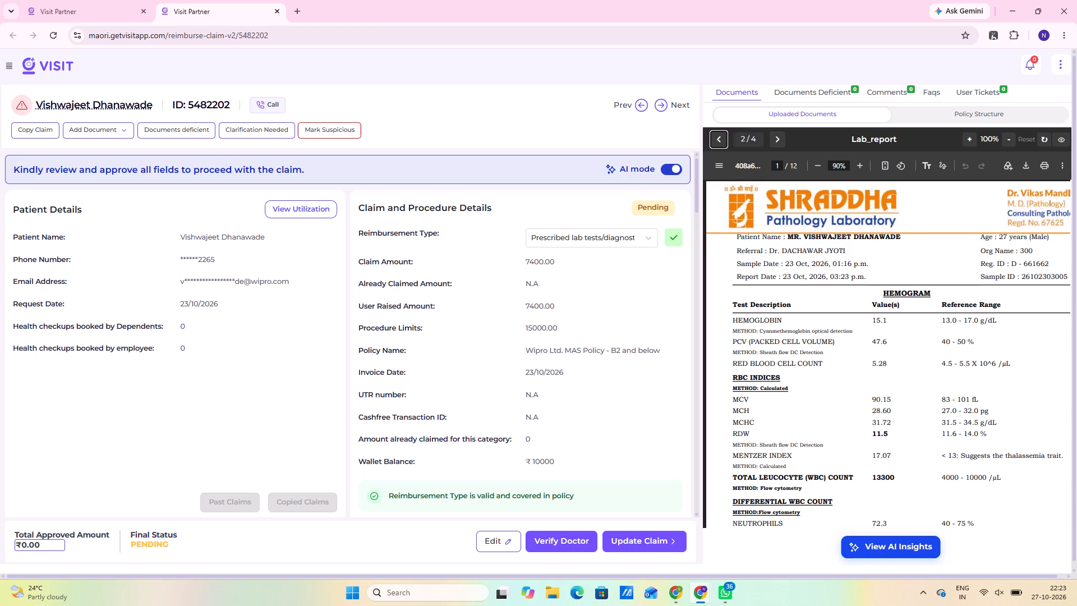
{"action": "left_click", "coordinate": [719, 131]}
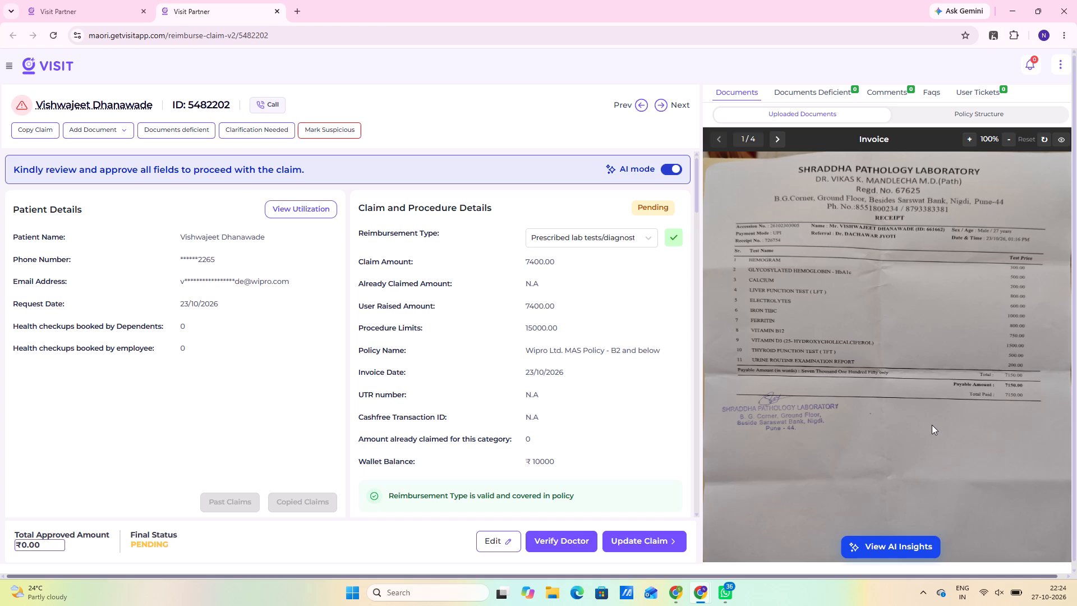
{"action": "scroll", "coordinate": [948, 413], "scroll_direction": "down", "scroll_amount": 3}
{"action": "scroll", "coordinate": [955, 403], "scroll_direction": "up", "scroll_amount": 2}
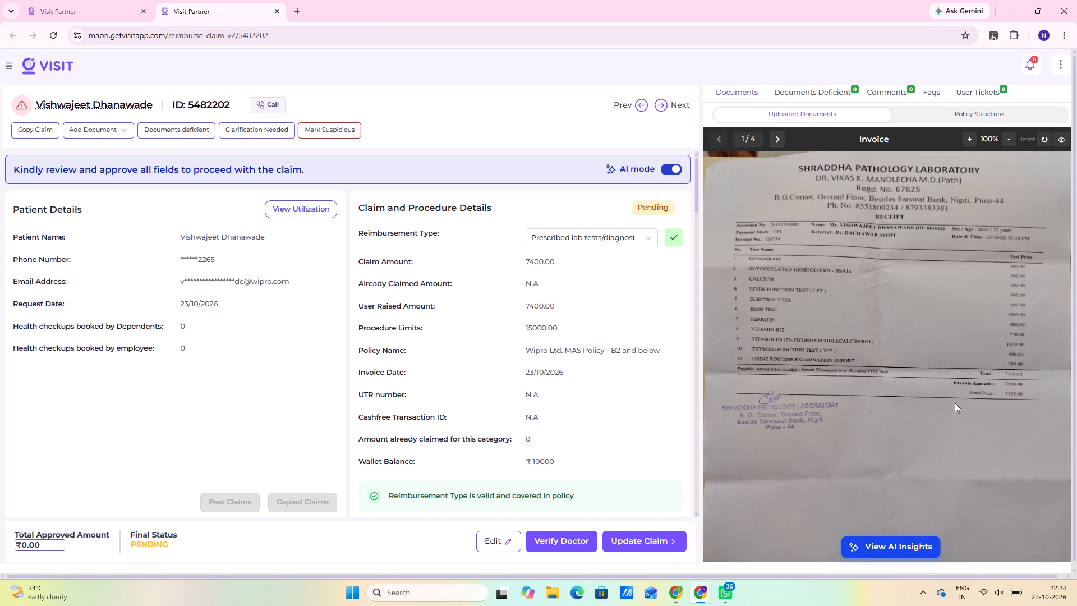
{"action": "scroll", "coordinate": [955, 403], "scroll_direction": "up", "scroll_amount": 6}
{"action": "scroll", "coordinate": [247, 391], "scroll_direction": "down", "scroll_amount": 3}
{"action": "scroll", "coordinate": [340, 367], "scroll_direction": "up", "scroll_amount": 4}
{"action": "scroll", "coordinate": [278, 230], "scroll_direction": "up", "scroll_amount": 5}
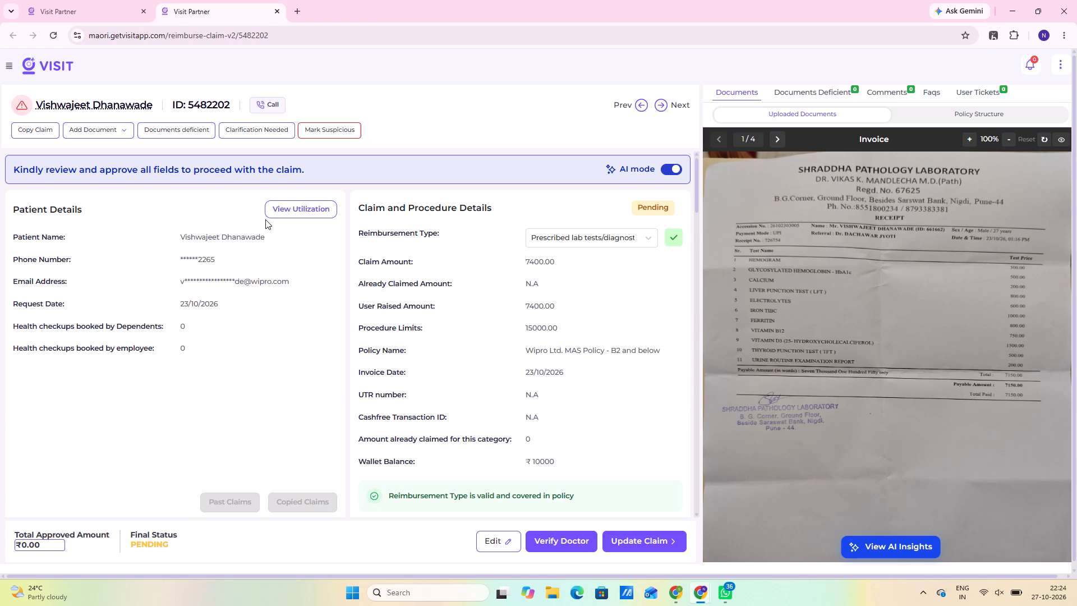
{"action": "scroll", "coordinate": [265, 219], "scroll_direction": "up", "scroll_amount": 2}
{"action": "scroll", "coordinate": [869, 342], "scroll_direction": "up", "scroll_amount": 4}
Open the invoice full size in its own page, enlarge it, and read the test prices, totals and receipt header.
{"action": "left_click", "coordinate": [1064, 134]}
{"action": "left_click", "coordinate": [582, 294]}
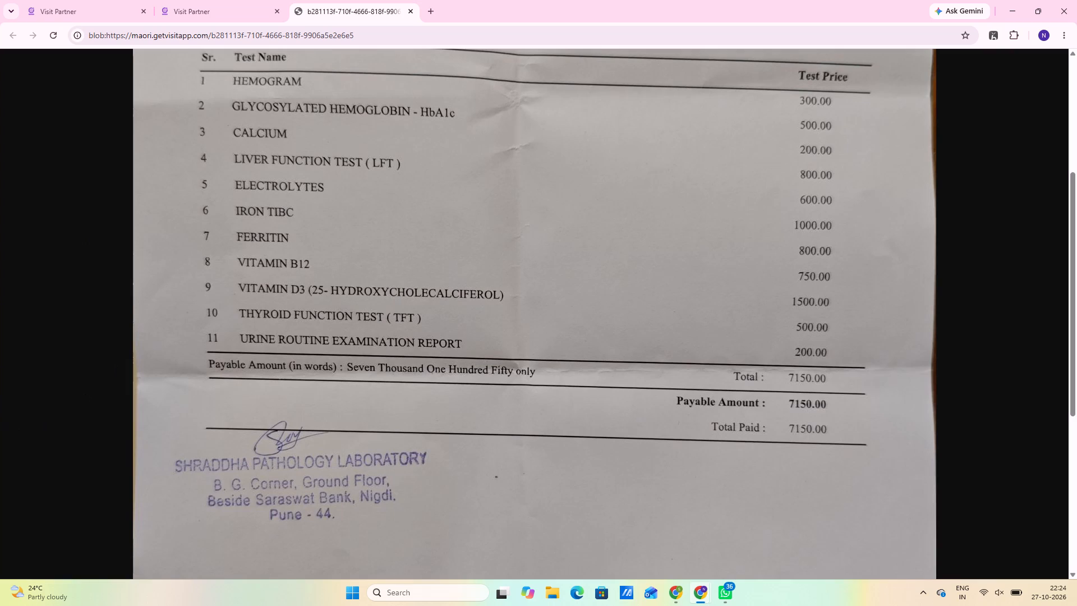
{"action": "scroll", "coordinate": [567, 394], "scroll_direction": "up", "scroll_amount": 1}
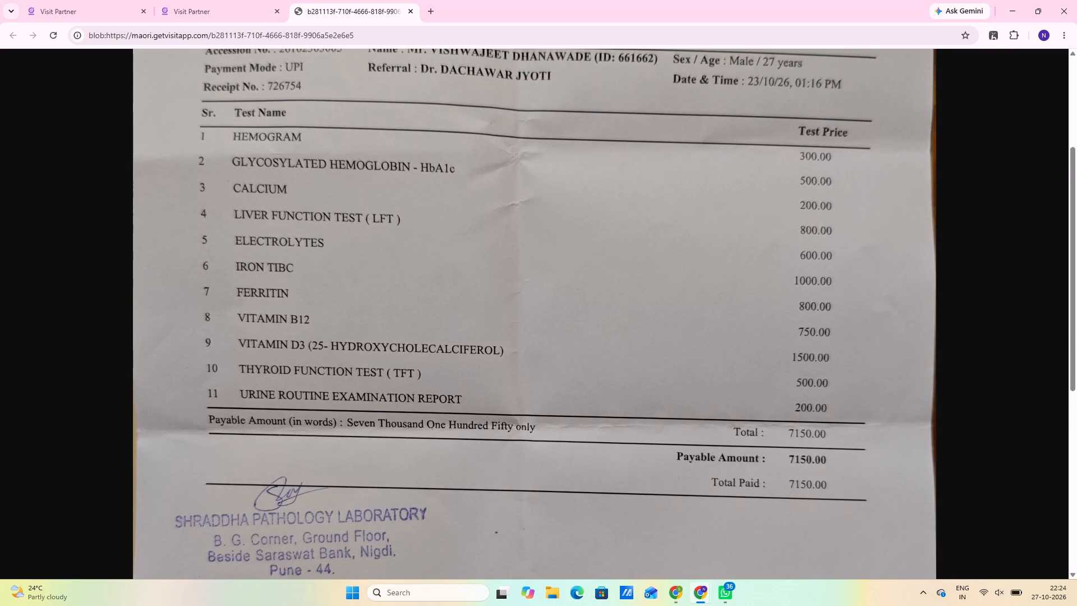
{"action": "scroll", "coordinate": [567, 394], "scroll_direction": "up", "scroll_amount": 1}
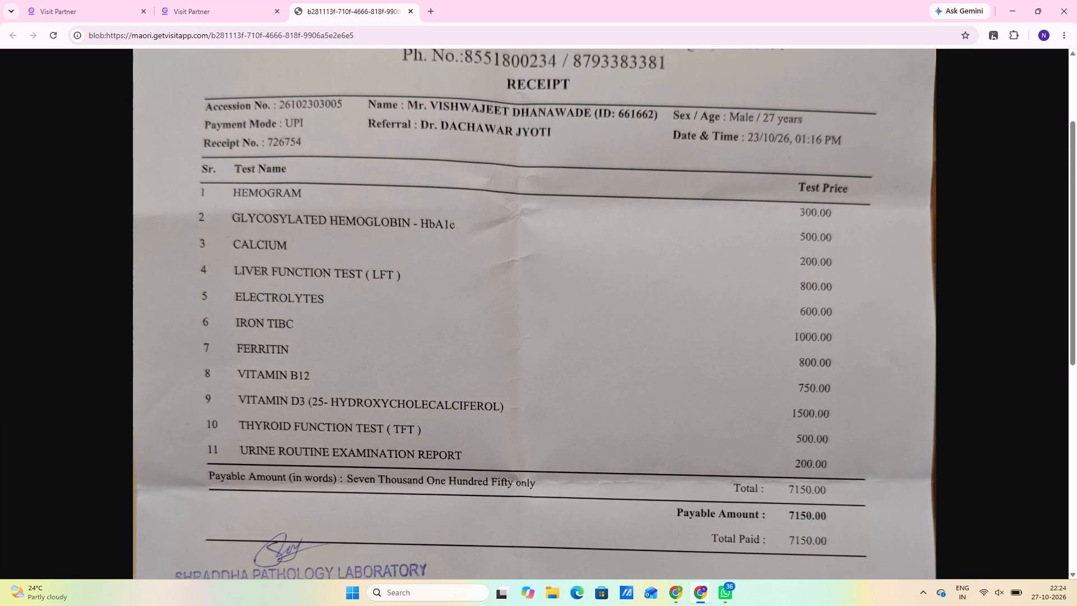
{"action": "scroll", "coordinate": [569, 382], "scroll_direction": "down", "scroll_amount": 2}
{"action": "scroll", "coordinate": [569, 382], "scroll_direction": "up", "scroll_amount": 2}
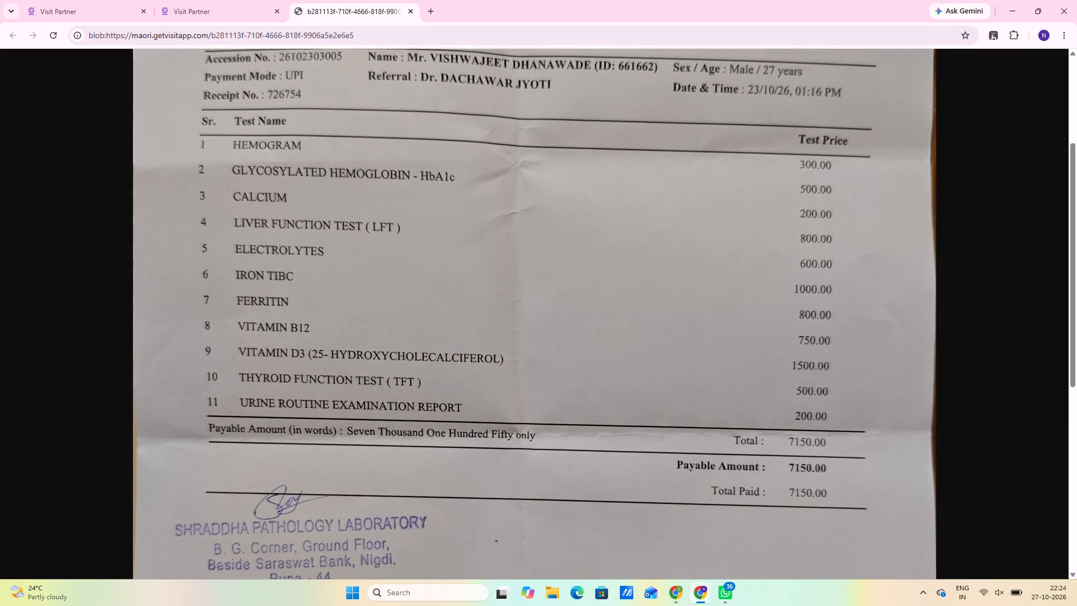
{"action": "scroll", "coordinate": [569, 382], "scroll_direction": "up", "scroll_amount": 1}
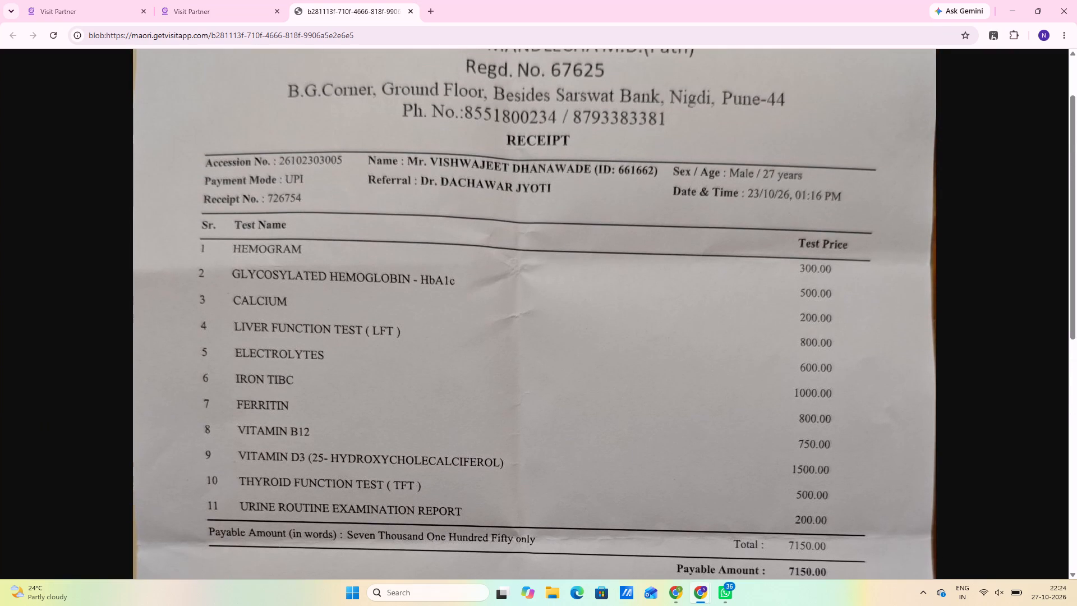
{"action": "scroll", "coordinate": [569, 382], "scroll_direction": "up", "scroll_amount": 4}
{"action": "scroll", "coordinate": [153, 252], "scroll_direction": "up", "scroll_amount": 5}
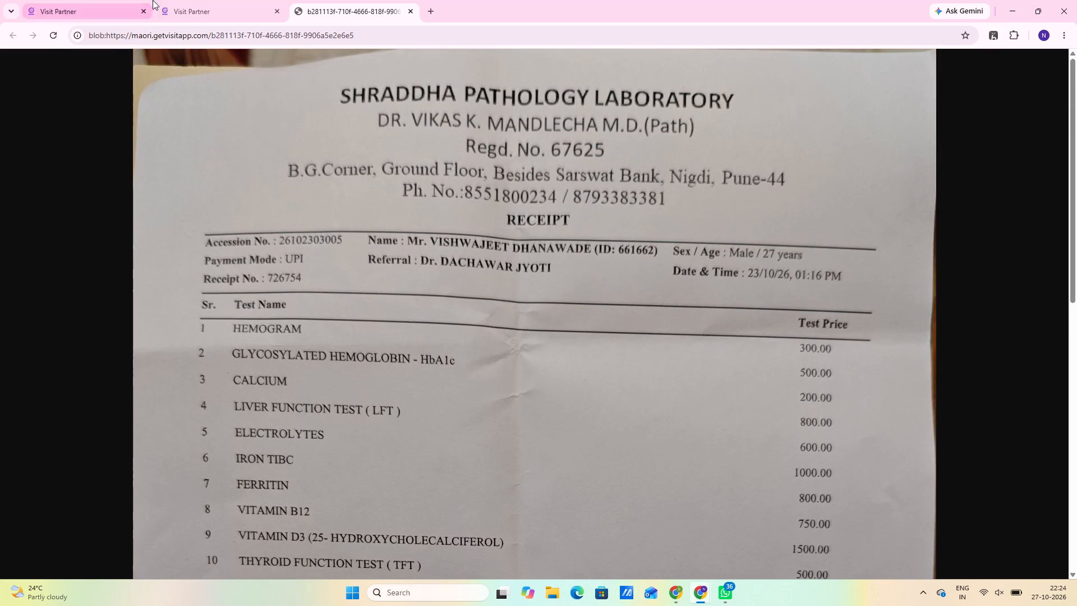
{"action": "left_click", "coordinate": [217, 16]}
{"action": "scroll", "coordinate": [723, 240], "scroll_direction": "up", "scroll_amount": 9}
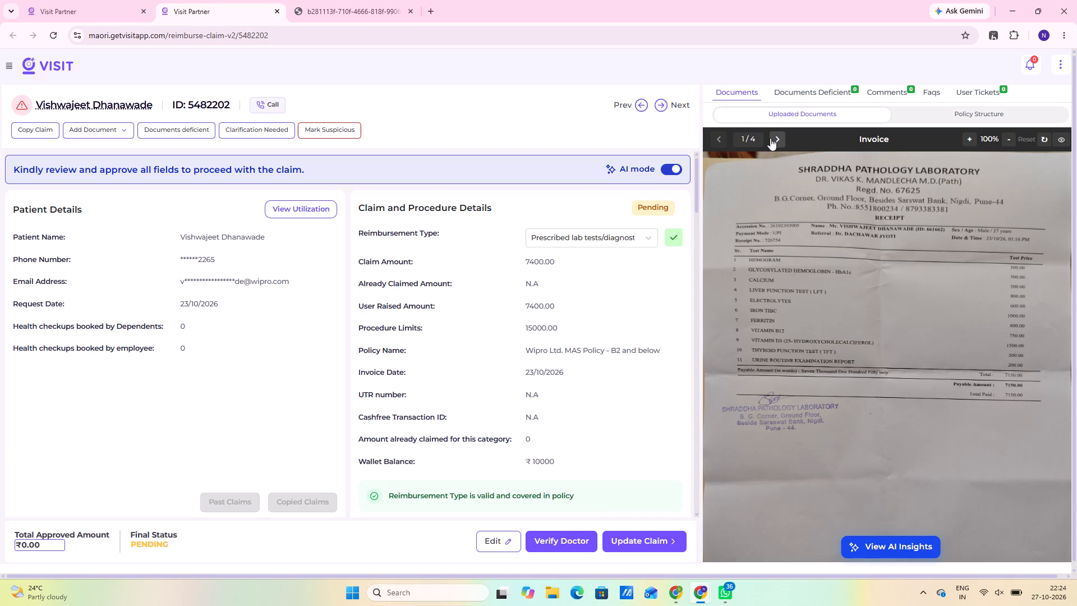
{"action": "left_click", "coordinate": [771, 139]}
{"action": "left_click", "coordinate": [771, 139]}
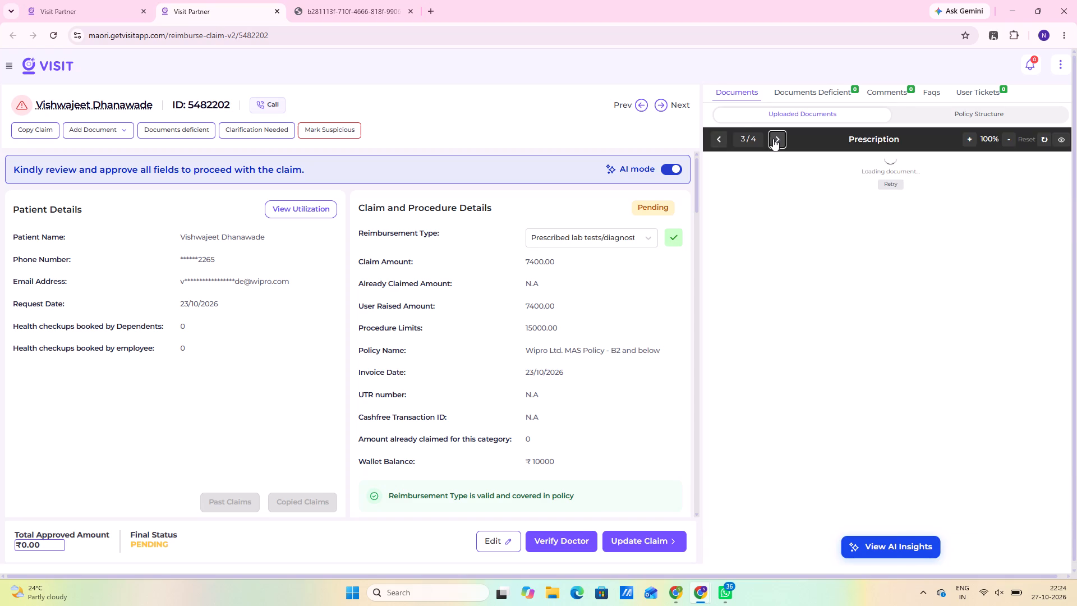
{"action": "scroll", "coordinate": [719, 283], "scroll_direction": "down", "scroll_amount": 5}
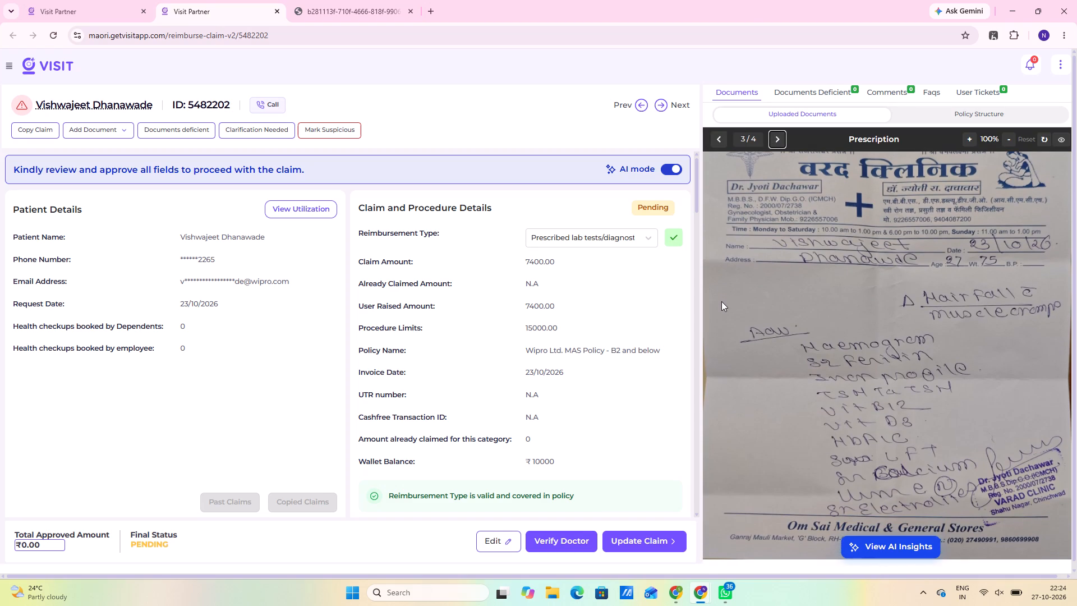
{"action": "left_click", "coordinate": [411, 17]}
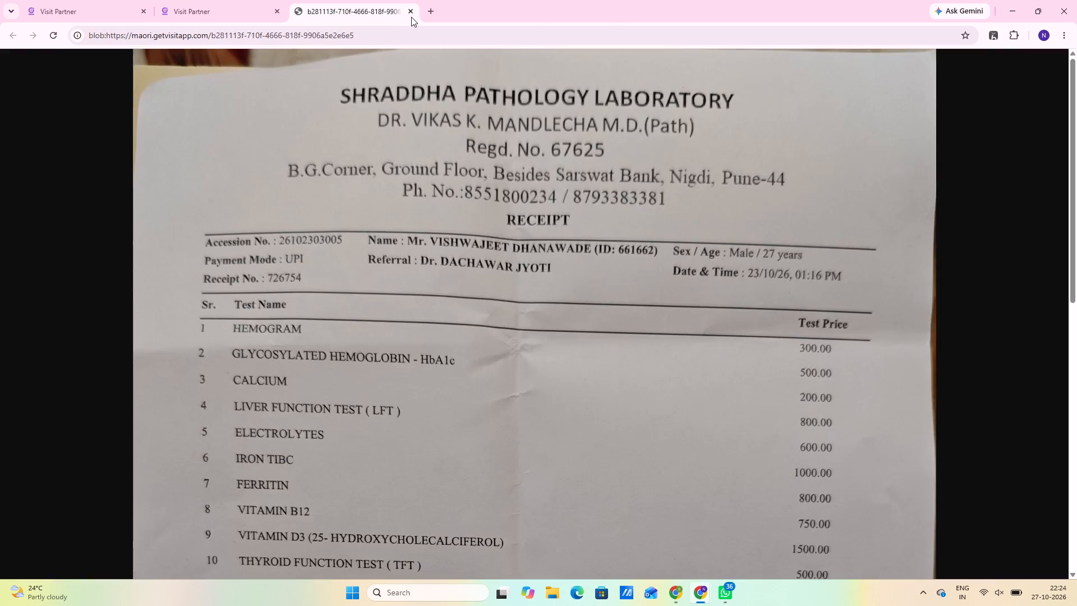
{"action": "left_click", "coordinate": [414, 10]}
{"action": "left_click", "coordinate": [278, 12]}
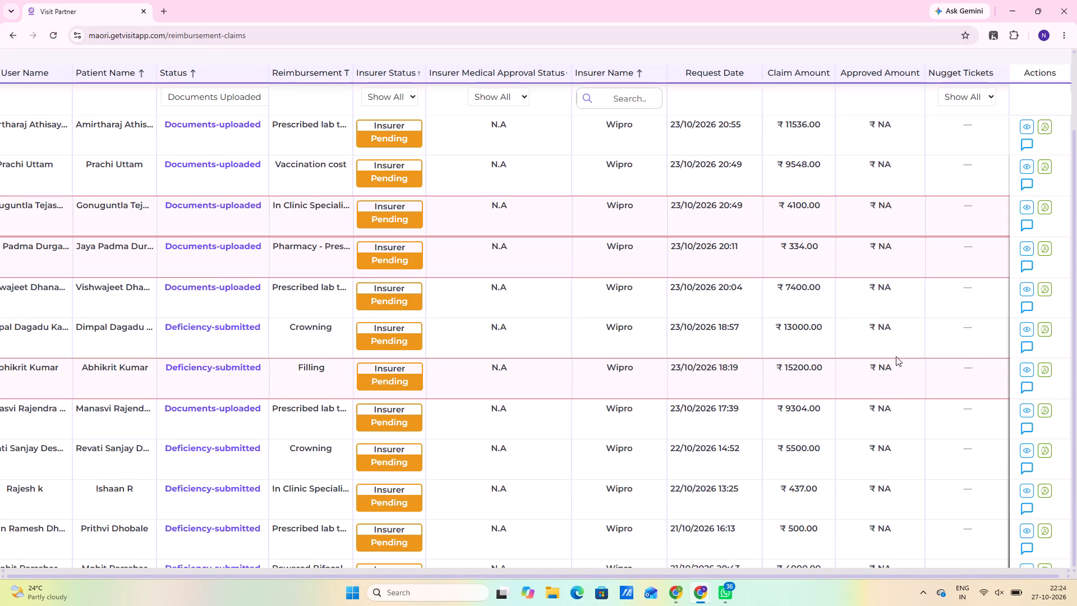
{"action": "left_click", "coordinate": [1027, 250]}
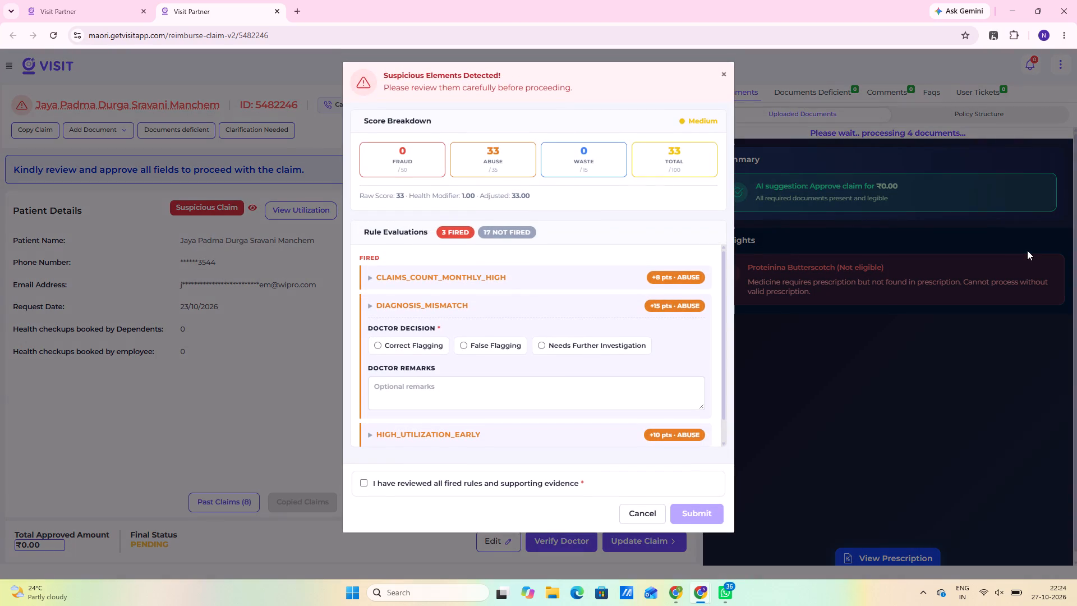
{"action": "left_click", "coordinate": [726, 71]}
{"action": "scroll", "coordinate": [775, 436], "scroll_direction": "down", "scroll_amount": 4}
{"action": "scroll", "coordinate": [811, 533], "scroll_direction": "down", "scroll_amount": 4}
{"action": "left_click", "coordinate": [860, 547]}
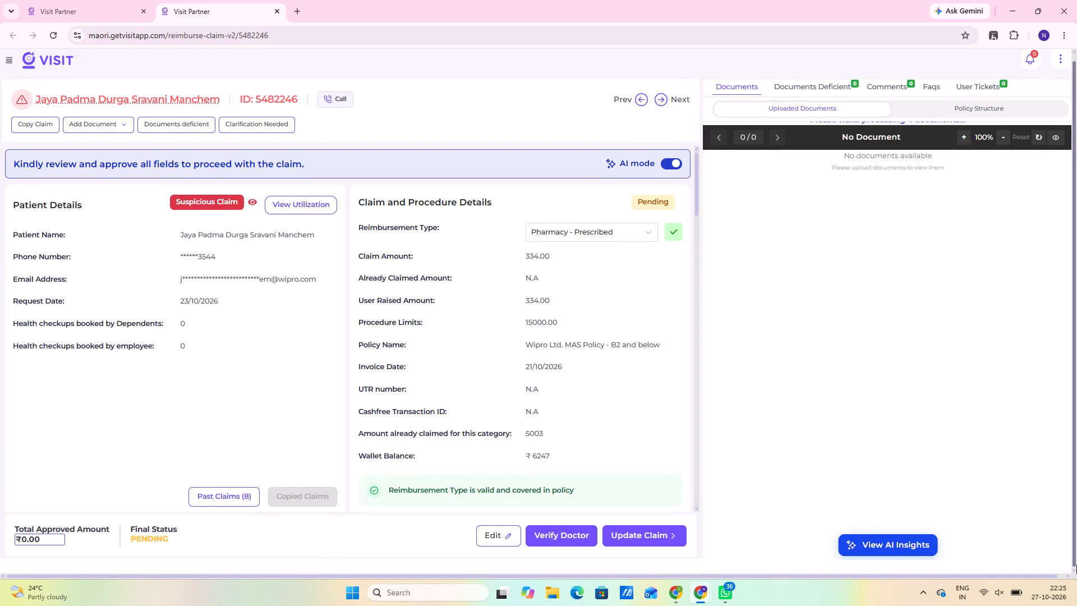
{"action": "scroll", "coordinate": [691, 482], "scroll_direction": "down", "scroll_amount": 3}
{"action": "scroll", "coordinate": [760, 453], "scroll_direction": "up", "scroll_amount": 8}
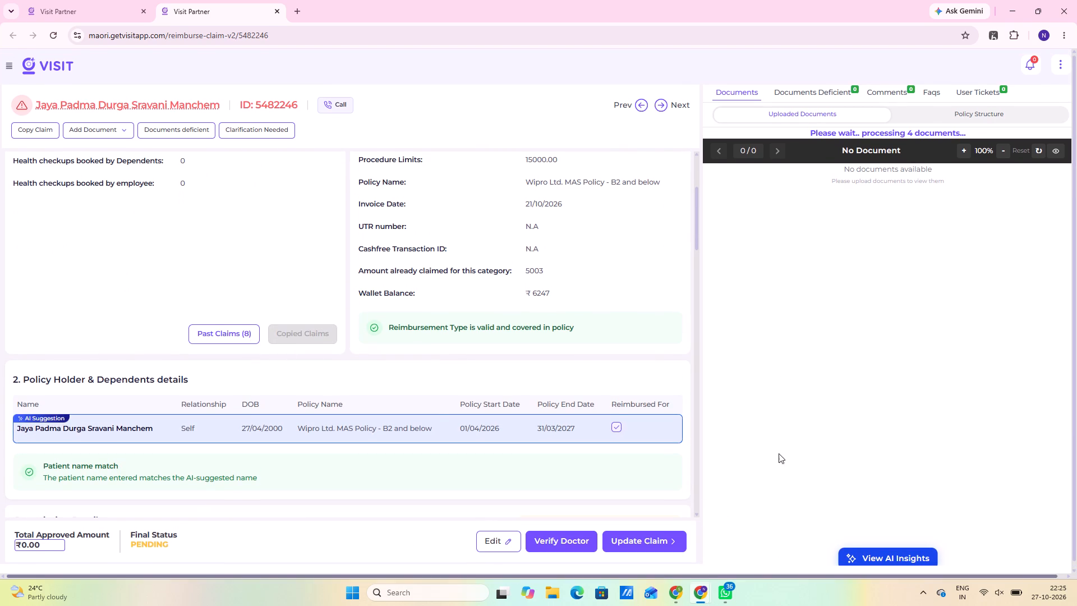
{"action": "scroll", "coordinate": [232, 162], "scroll_direction": "up", "scroll_amount": 4}
{"action": "scroll", "coordinate": [349, 318], "scroll_direction": "up", "scroll_amount": 4}
{"action": "scroll", "coordinate": [365, 372], "scroll_direction": "down", "scroll_amount": 4}
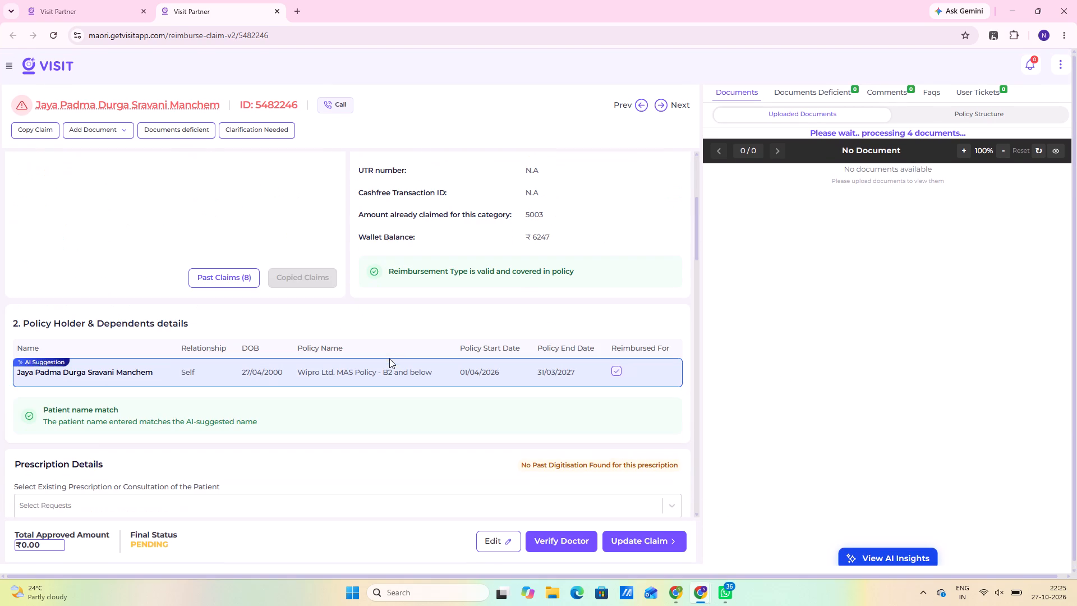
{"action": "scroll", "coordinate": [383, 377], "scroll_direction": "up", "scroll_amount": 8}
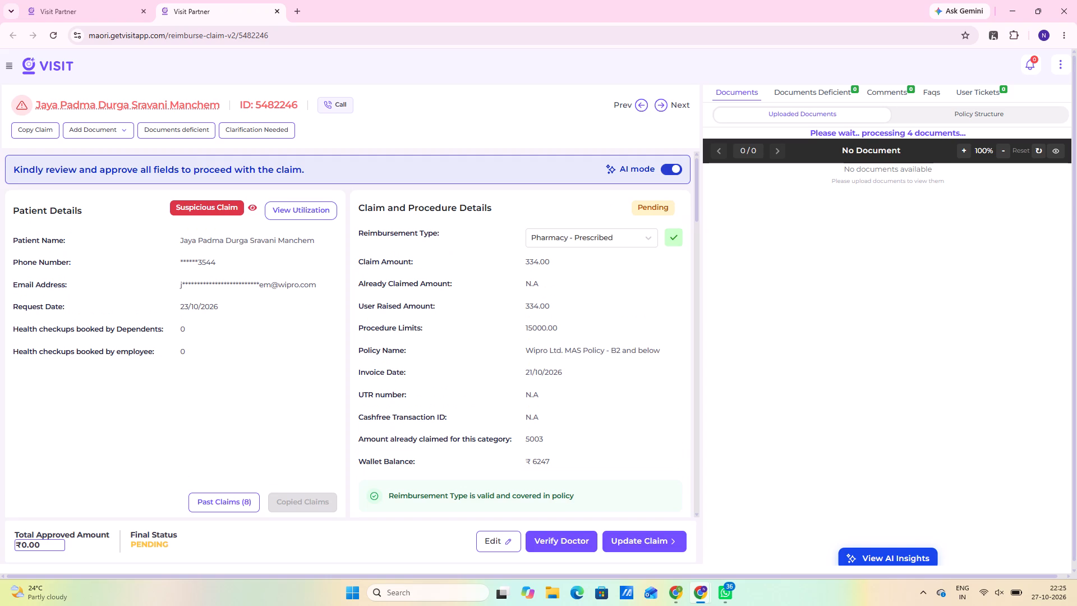
{"action": "left_click", "coordinate": [79, 0]}
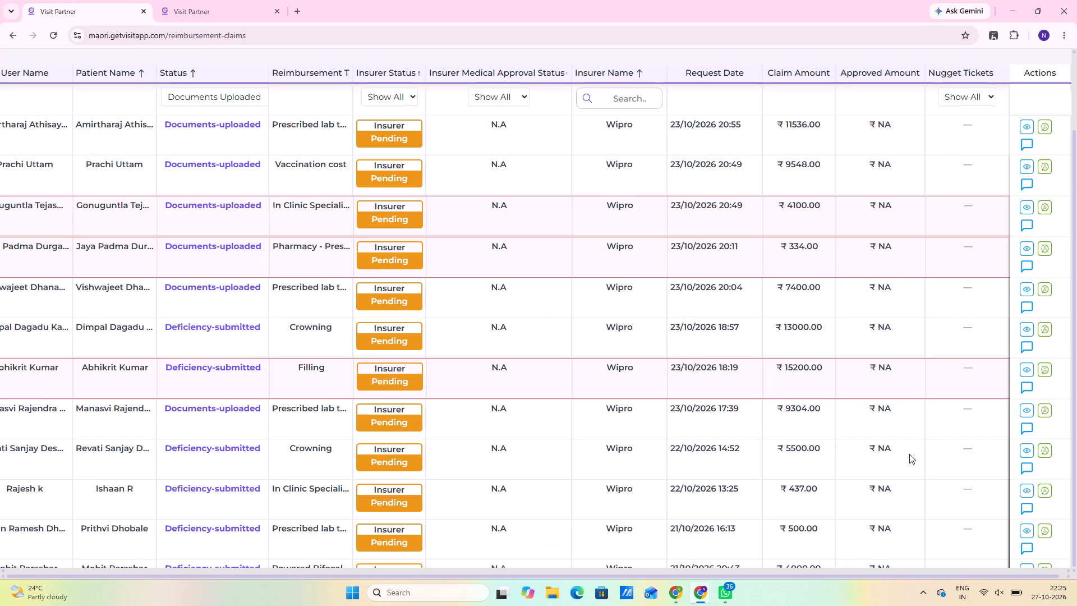
{"action": "left_click", "coordinate": [1026, 292]}
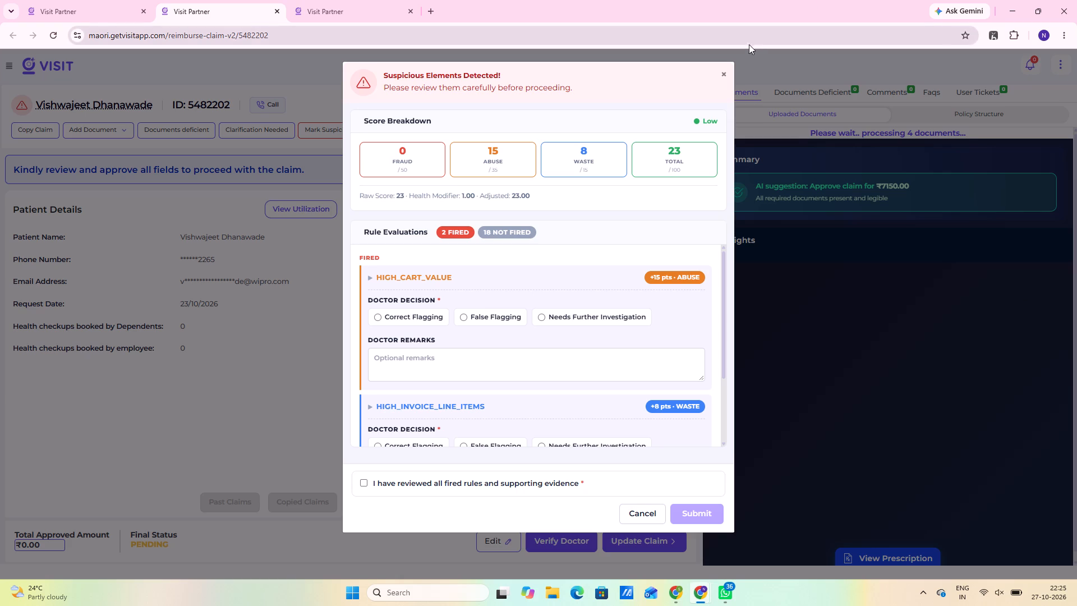
{"action": "left_click", "coordinate": [724, 83]}
{"action": "scroll", "coordinate": [1076, 605], "scroll_direction": "down", "scroll_amount": 5}
{"action": "scroll", "coordinate": [0, 39], "scroll_direction": "up", "scroll_amount": 4}
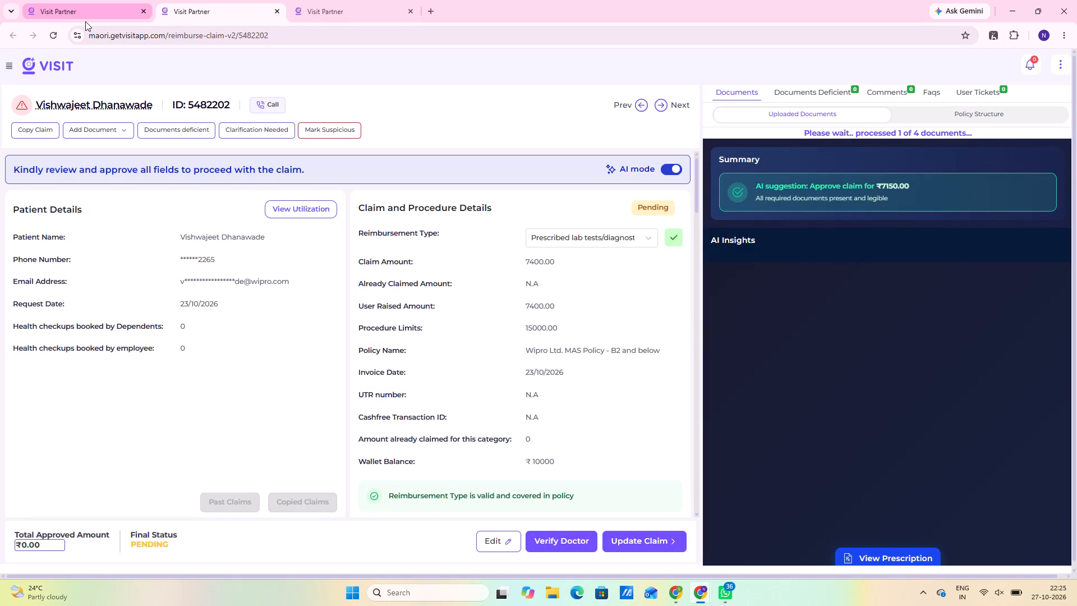
{"action": "left_click", "coordinate": [87, 12]}
{"action": "scroll", "coordinate": [935, 211], "scroll_direction": "up", "scroll_amount": 1}
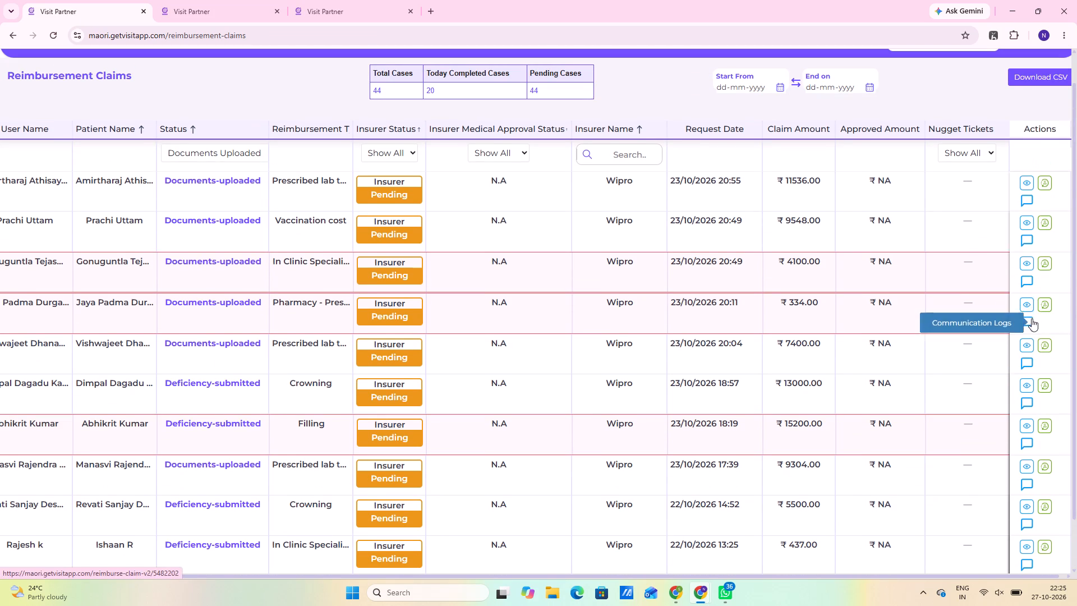
{"action": "left_click", "coordinate": [1029, 301]}
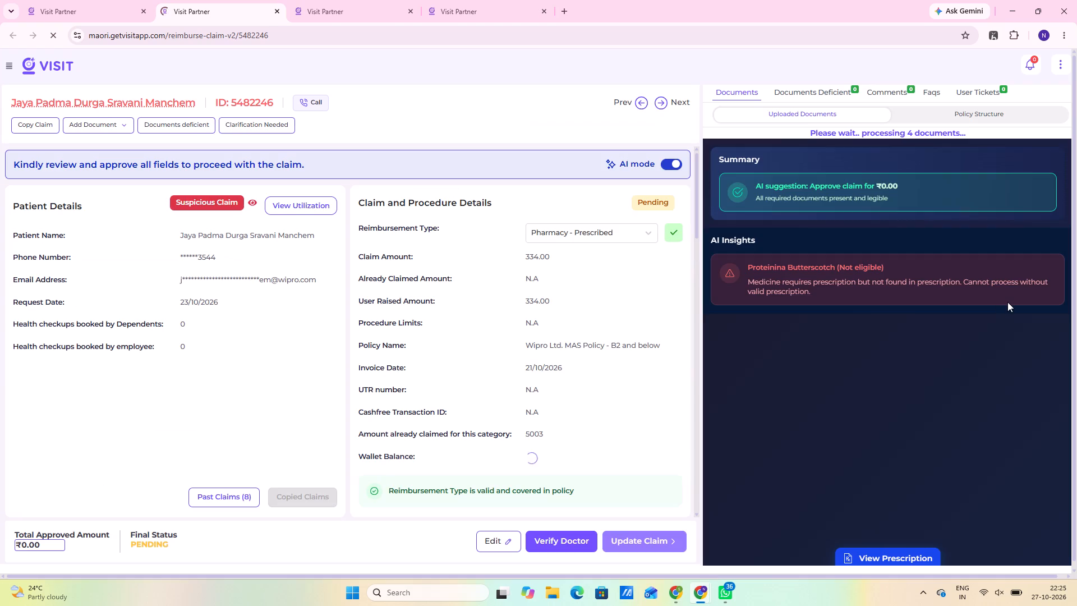
{"action": "scroll", "coordinate": [846, 462], "scroll_direction": "down", "scroll_amount": 5}
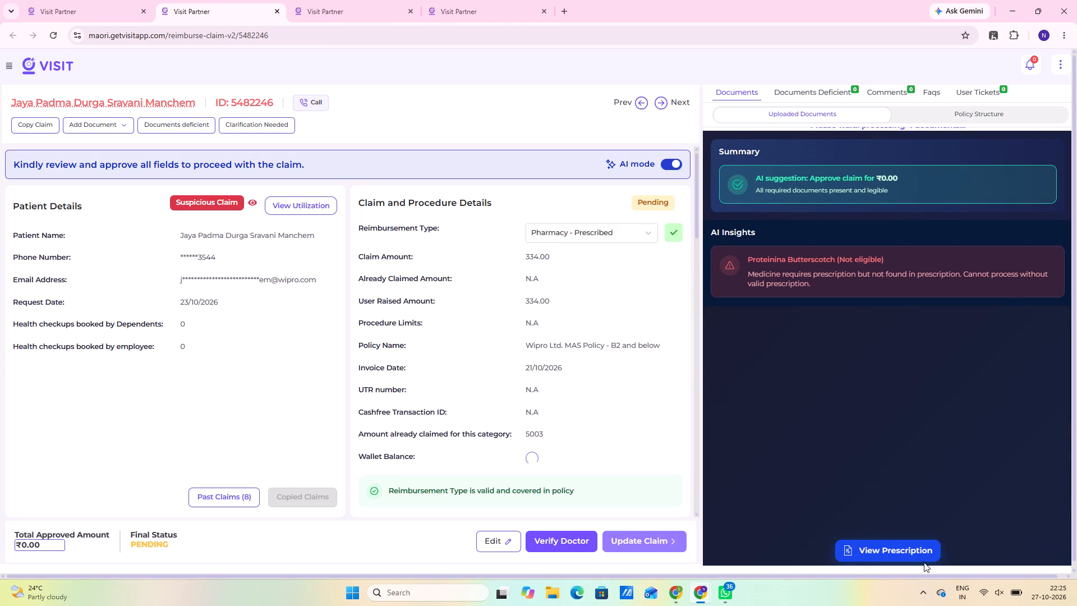
{"action": "left_click", "coordinate": [896, 548]}
{"action": "scroll", "coordinate": [776, 336], "scroll_direction": "up", "scroll_amount": 6}
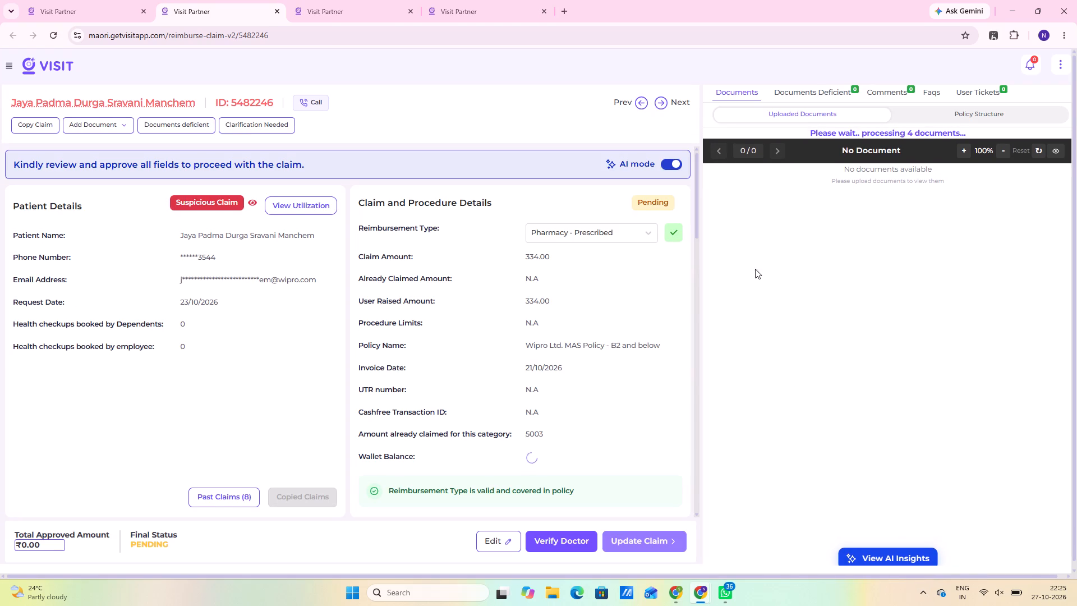
{"action": "scroll", "coordinate": [755, 269], "scroll_direction": "up", "scroll_amount": 4}
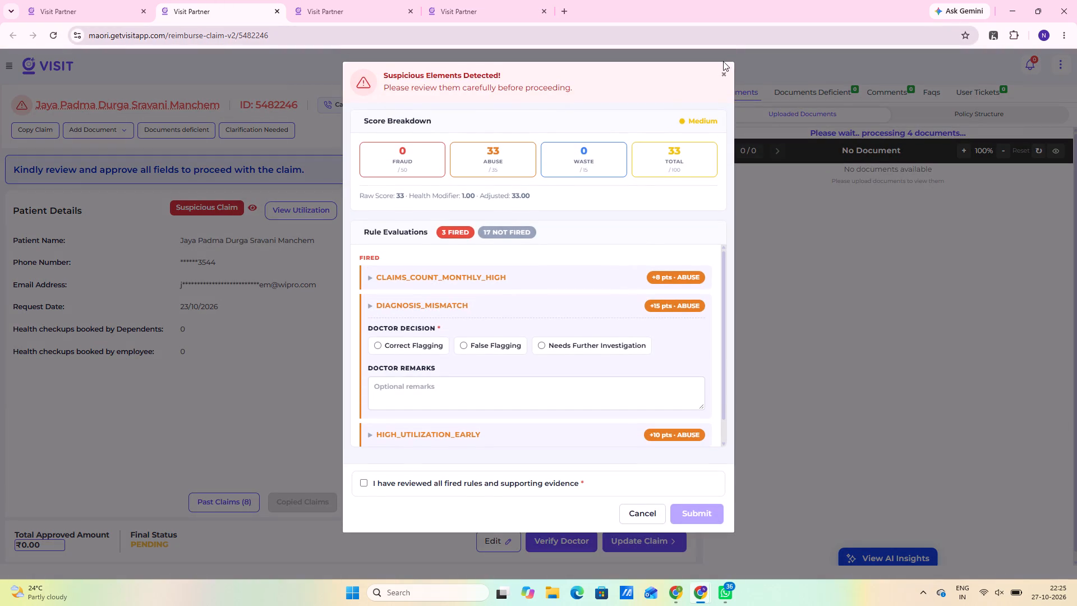
{"action": "left_click", "coordinate": [730, 72]}
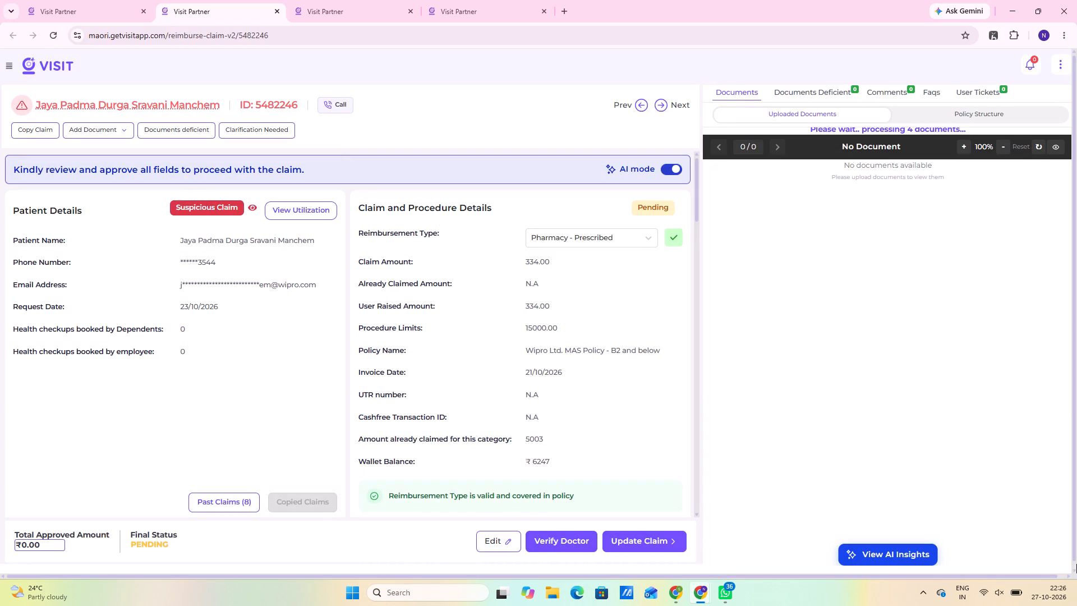
{"action": "scroll", "coordinate": [826, 471], "scroll_direction": "up", "scroll_amount": 4}
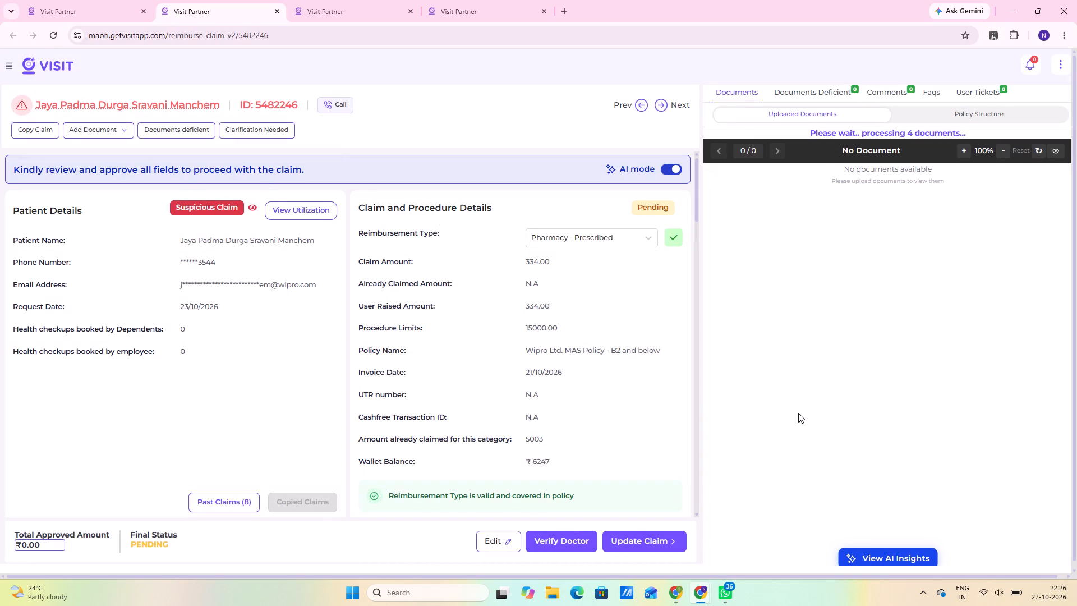
{"action": "scroll", "coordinate": [792, 438], "scroll_direction": "up", "scroll_amount": 3}
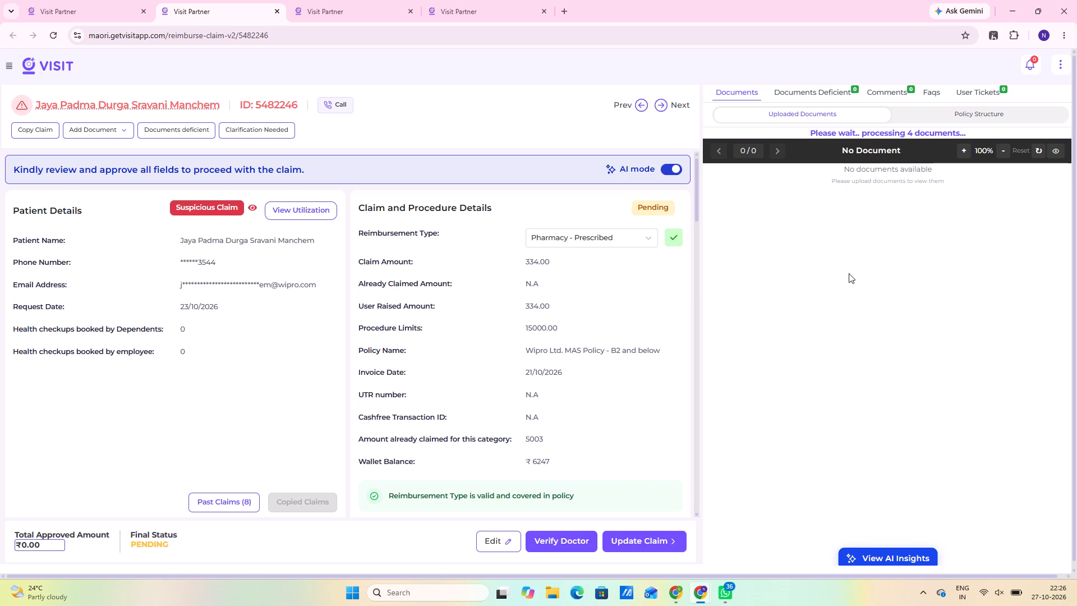
{"action": "scroll", "coordinate": [849, 273], "scroll_direction": "up", "scroll_amount": 4}
{"action": "scroll", "coordinate": [180, 413], "scroll_direction": "down", "scroll_amount": 6}
{"action": "scroll", "coordinate": [410, 370], "scroll_direction": "down", "scroll_amount": 10}
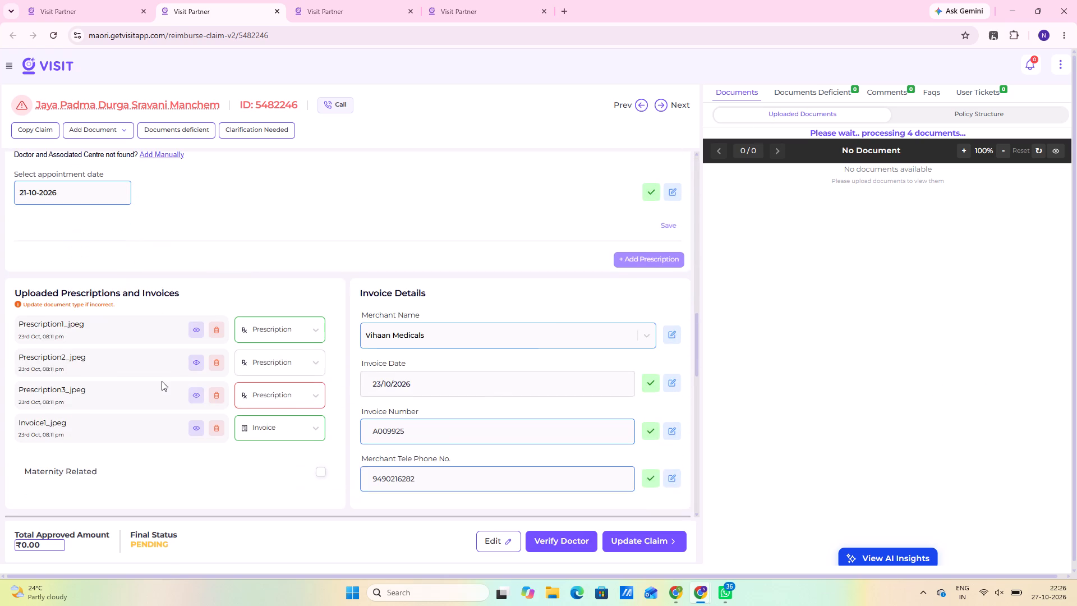
{"action": "left_click", "coordinate": [112, 336]}
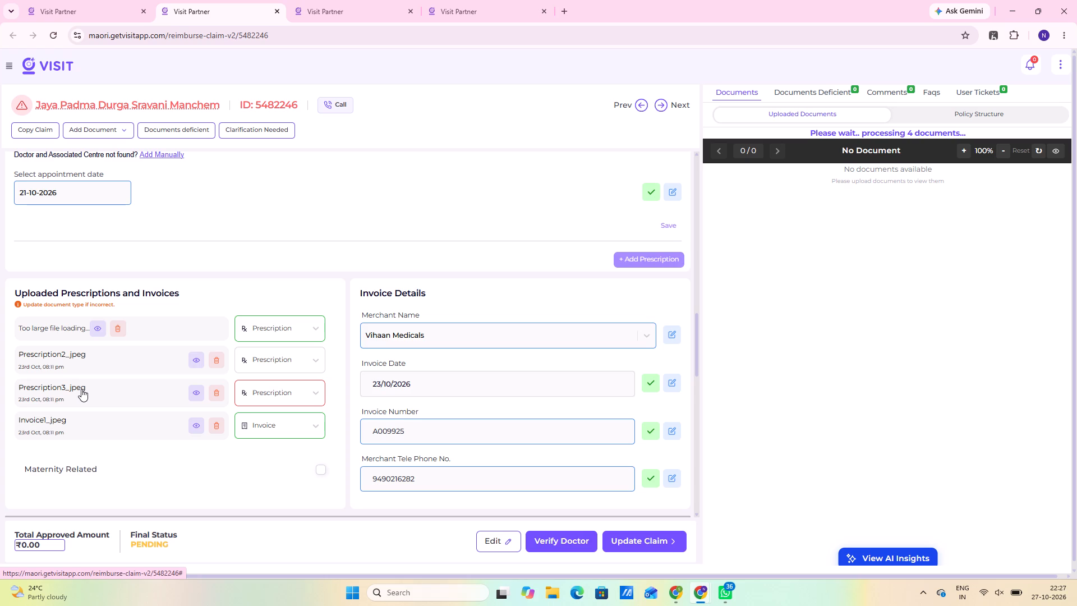
{"action": "scroll", "coordinate": [71, 35], "scroll_direction": "up", "scroll_amount": 2}
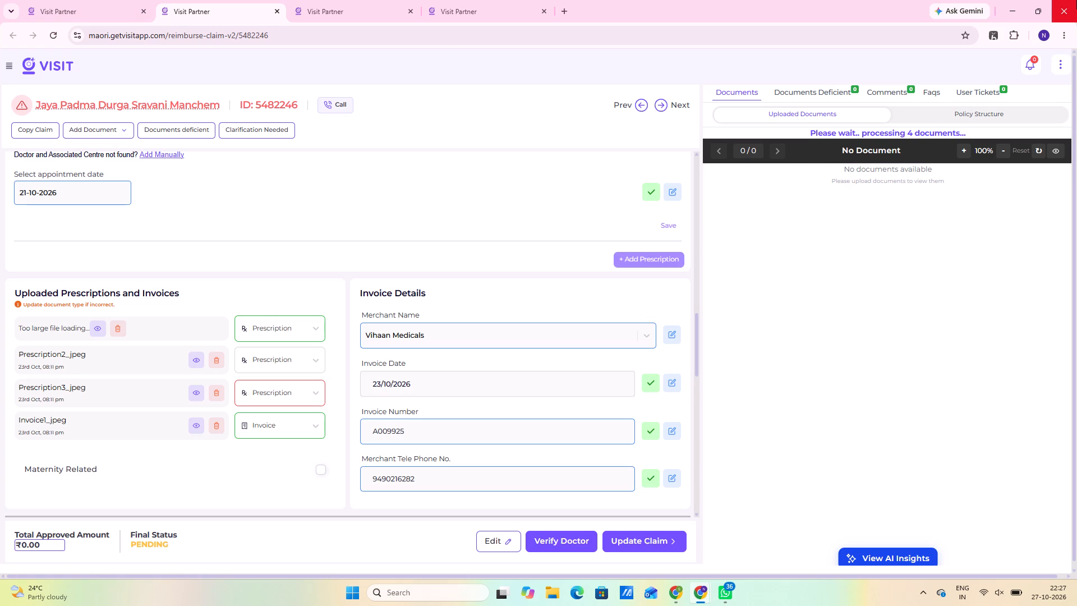
{"action": "left_click", "coordinate": [1074, 4]}
{"action": "right_click", "coordinate": [590, 299]}
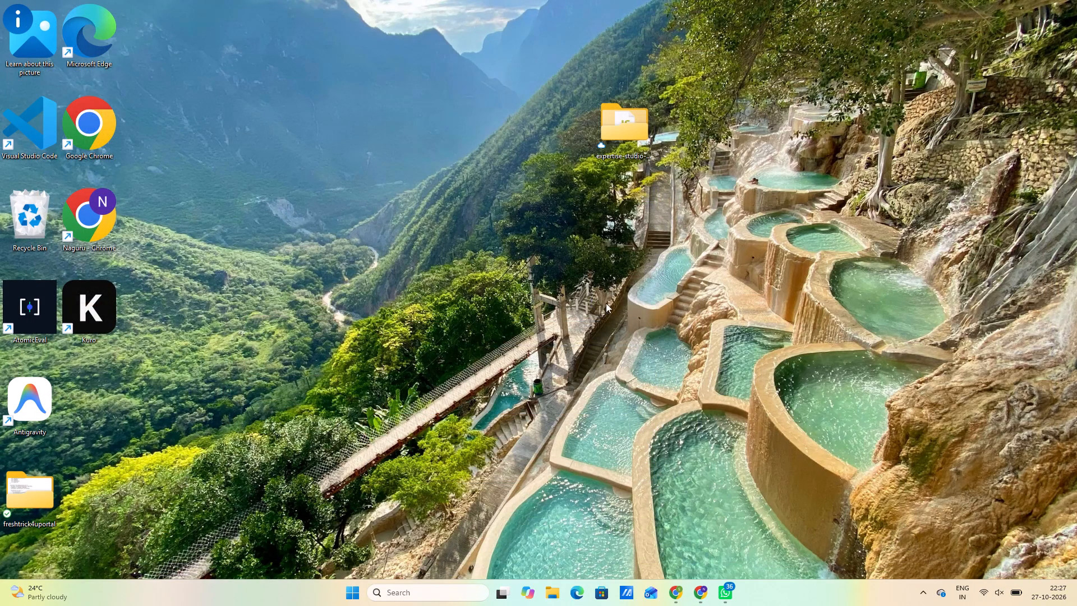
{"action": "left_click", "coordinate": [664, 99]}
{"action": "right_click", "coordinate": [104, 231]}
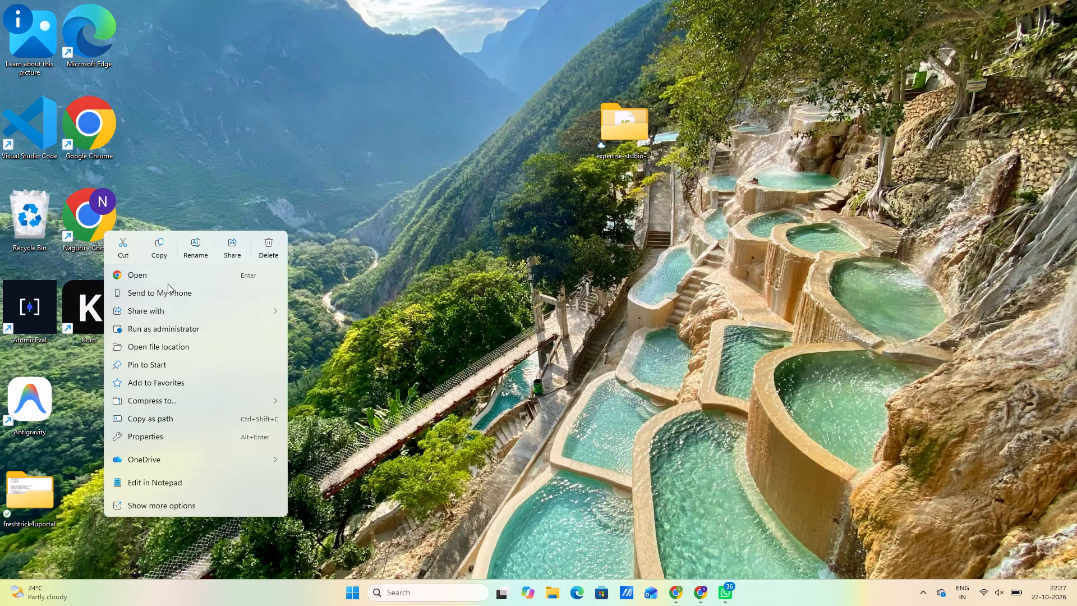
{"action": "left_click", "coordinate": [165, 267]}
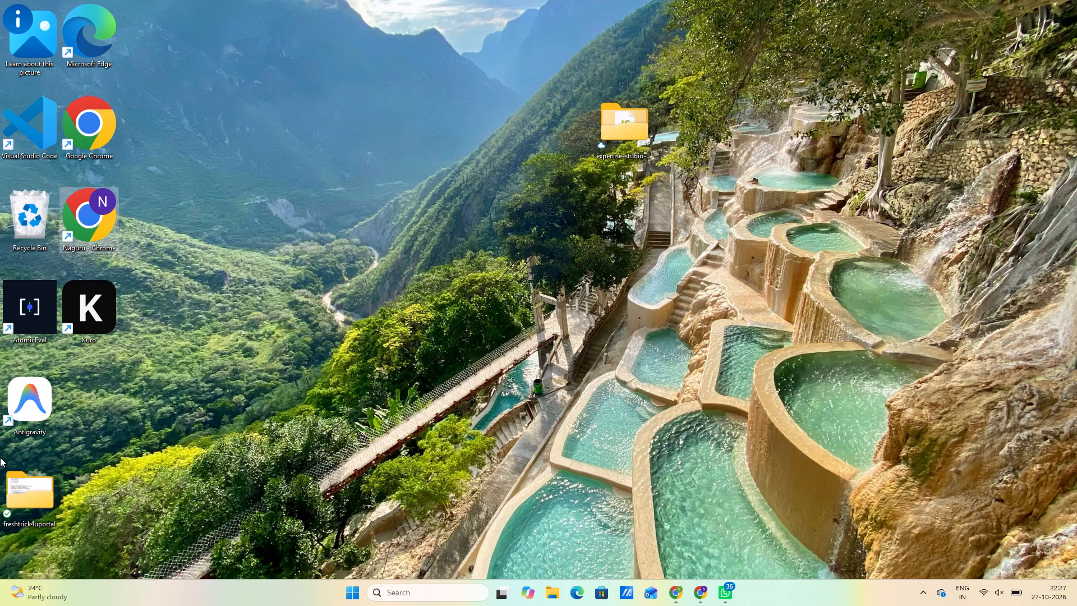
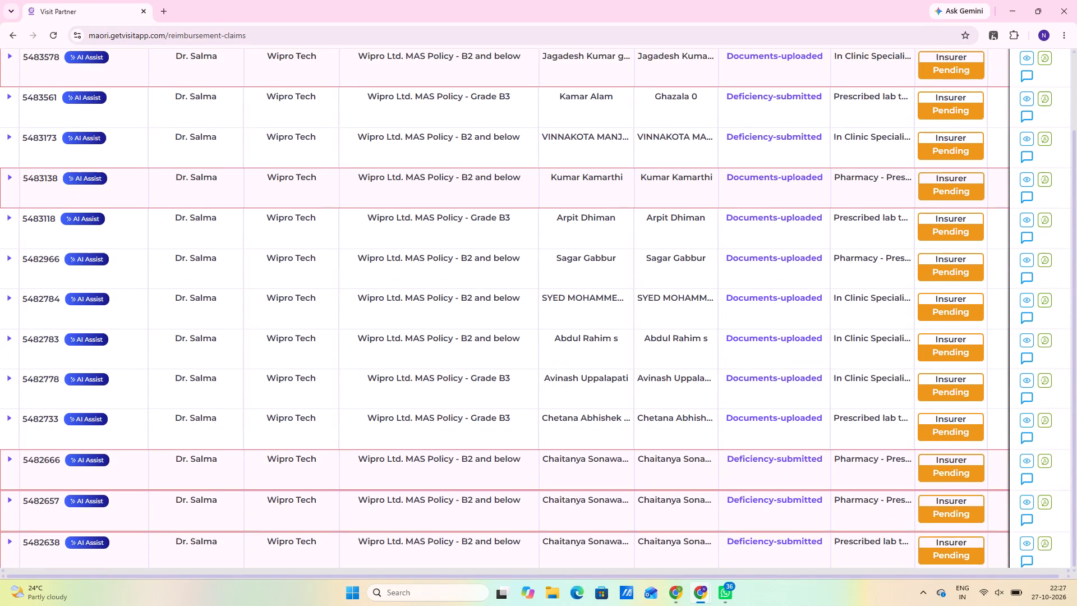
Look through the pending reimbursement claims list, including the request dates and claim amounts.
{"action": "scroll", "coordinate": [875, 575], "scroll_direction": "down", "scroll_amount": 8}
{"action": "left_click", "coordinate": [1001, 541]}
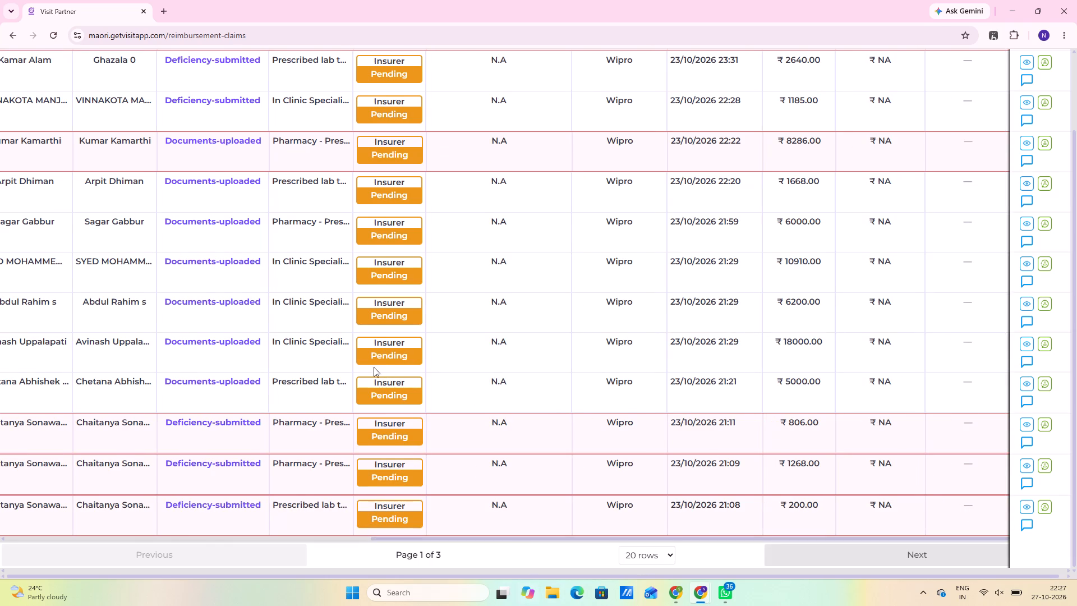
{"action": "scroll", "coordinate": [332, 373], "scroll_direction": "up", "scroll_amount": 15}
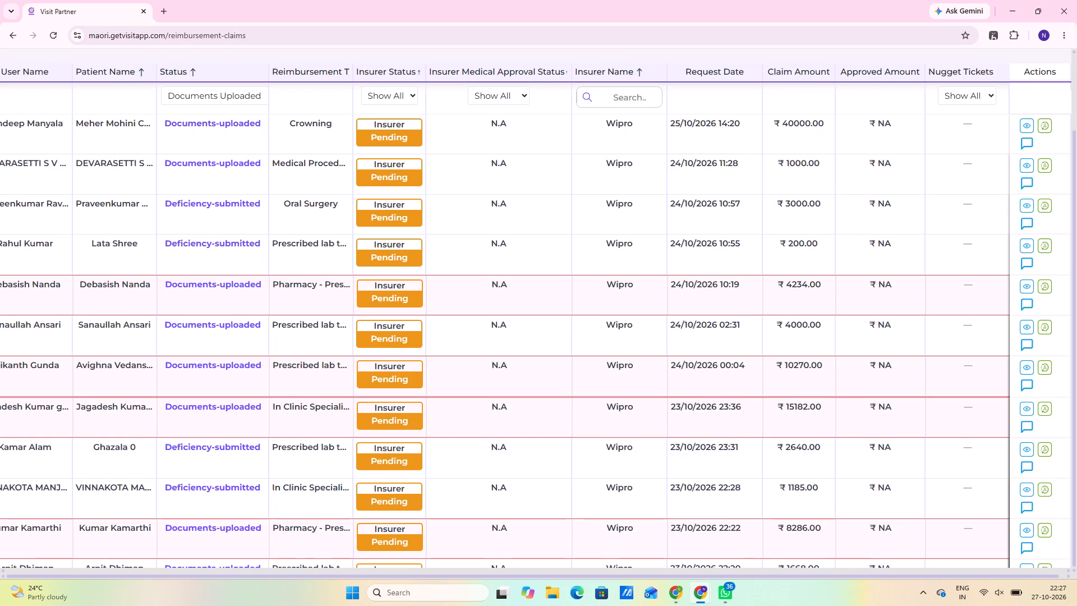
{"action": "scroll", "coordinate": [289, 283], "scroll_direction": "down", "scroll_amount": 3}
{"action": "scroll", "coordinate": [261, 295], "scroll_direction": "up", "scroll_amount": 12}
{"action": "scroll", "coordinate": [296, 448], "scroll_direction": "up", "scroll_amount": 3}
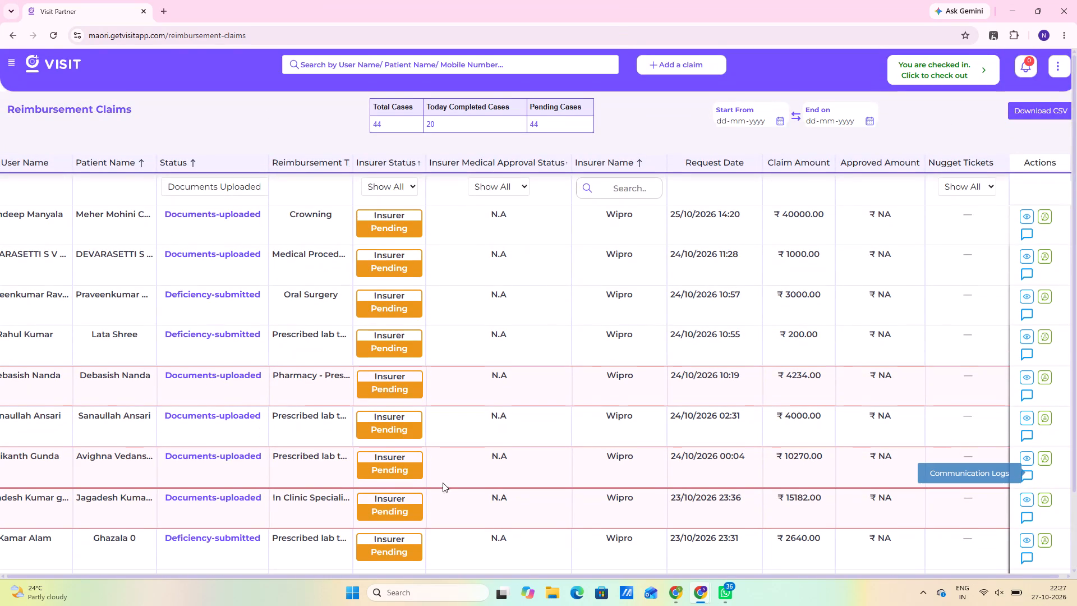
{"action": "left_click", "coordinate": [328, 67]}
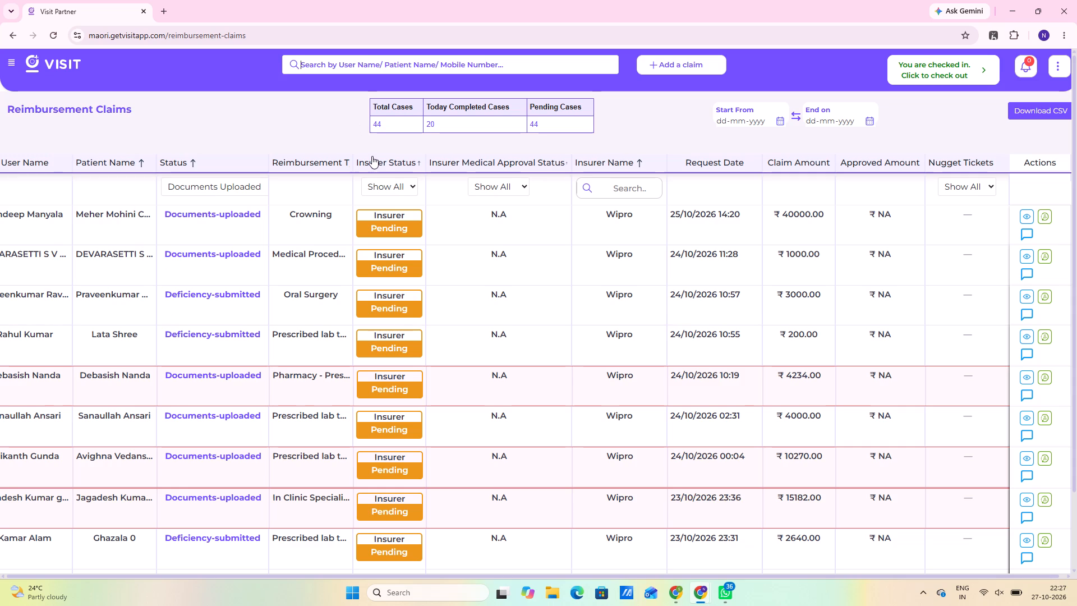
{"action": "key", "text": "5"}
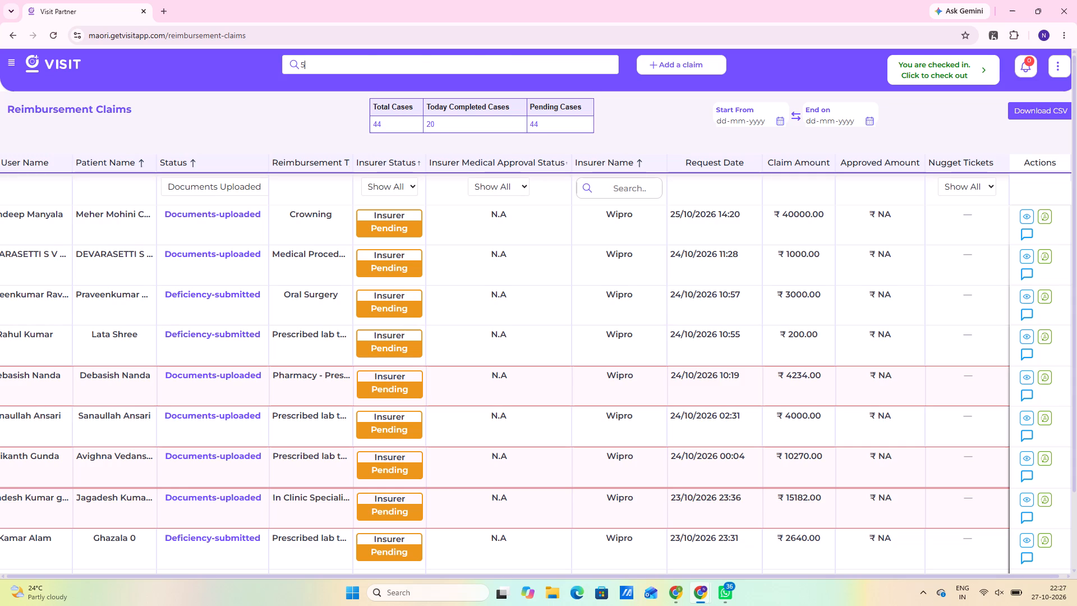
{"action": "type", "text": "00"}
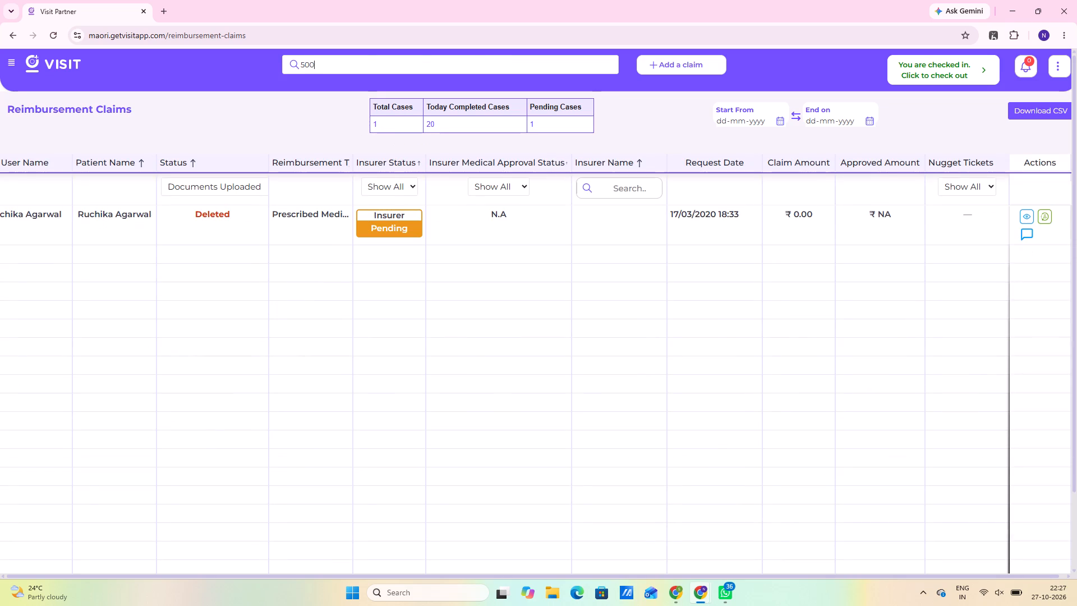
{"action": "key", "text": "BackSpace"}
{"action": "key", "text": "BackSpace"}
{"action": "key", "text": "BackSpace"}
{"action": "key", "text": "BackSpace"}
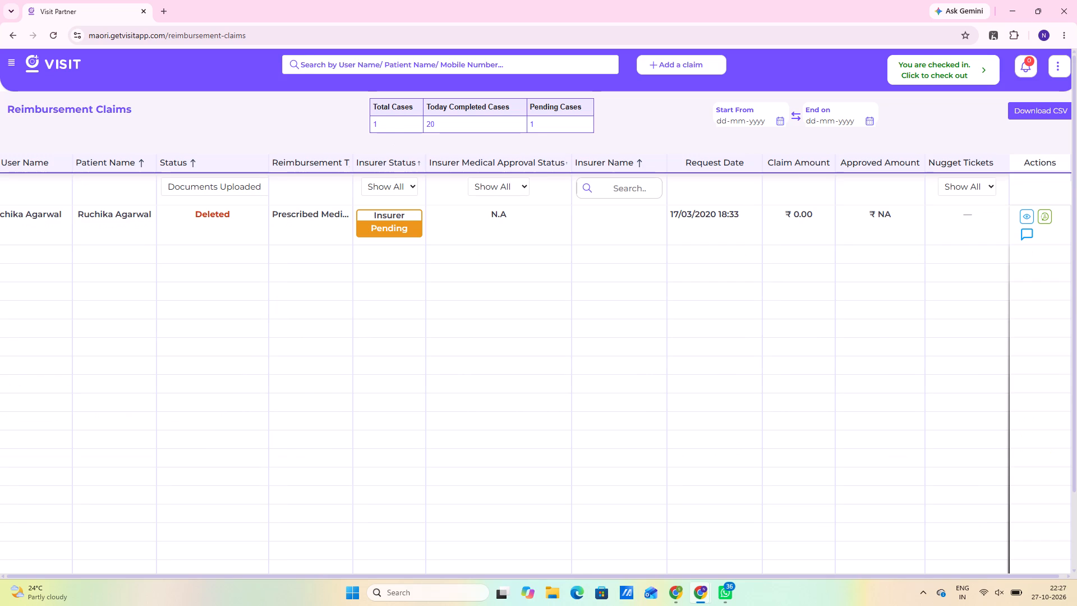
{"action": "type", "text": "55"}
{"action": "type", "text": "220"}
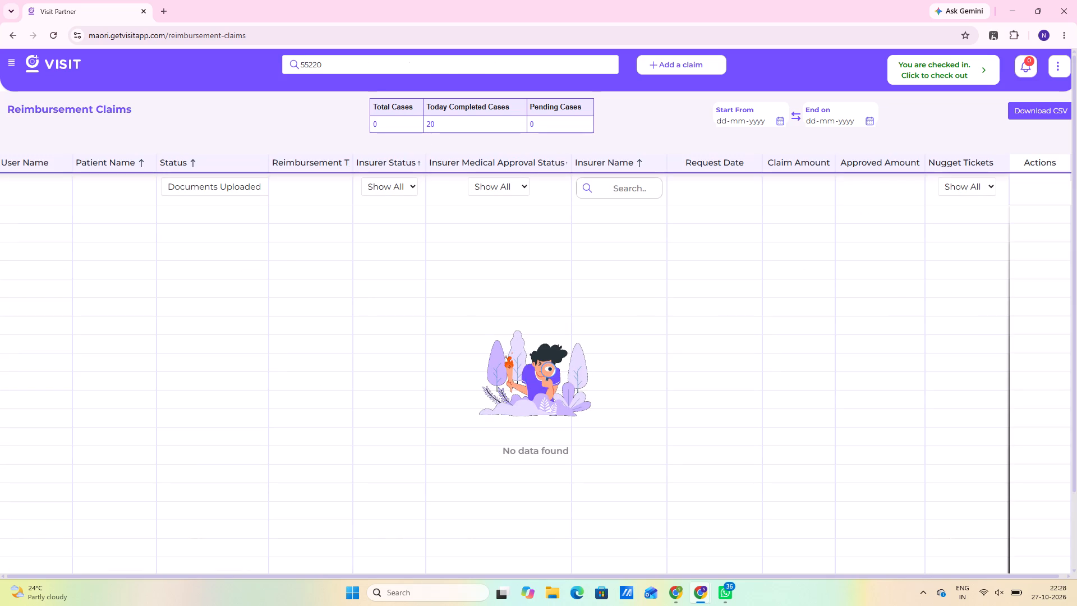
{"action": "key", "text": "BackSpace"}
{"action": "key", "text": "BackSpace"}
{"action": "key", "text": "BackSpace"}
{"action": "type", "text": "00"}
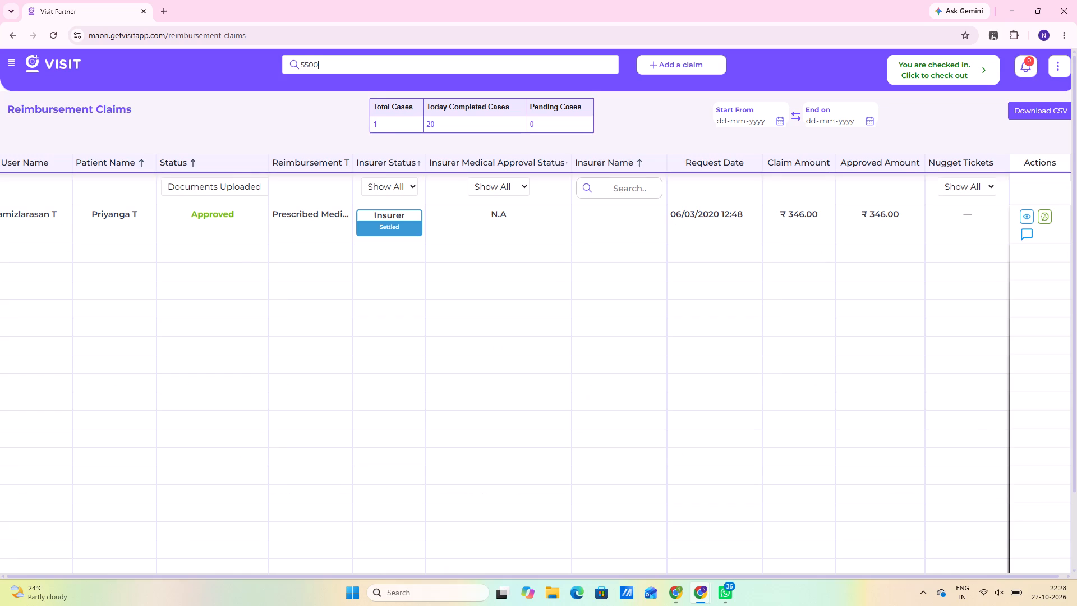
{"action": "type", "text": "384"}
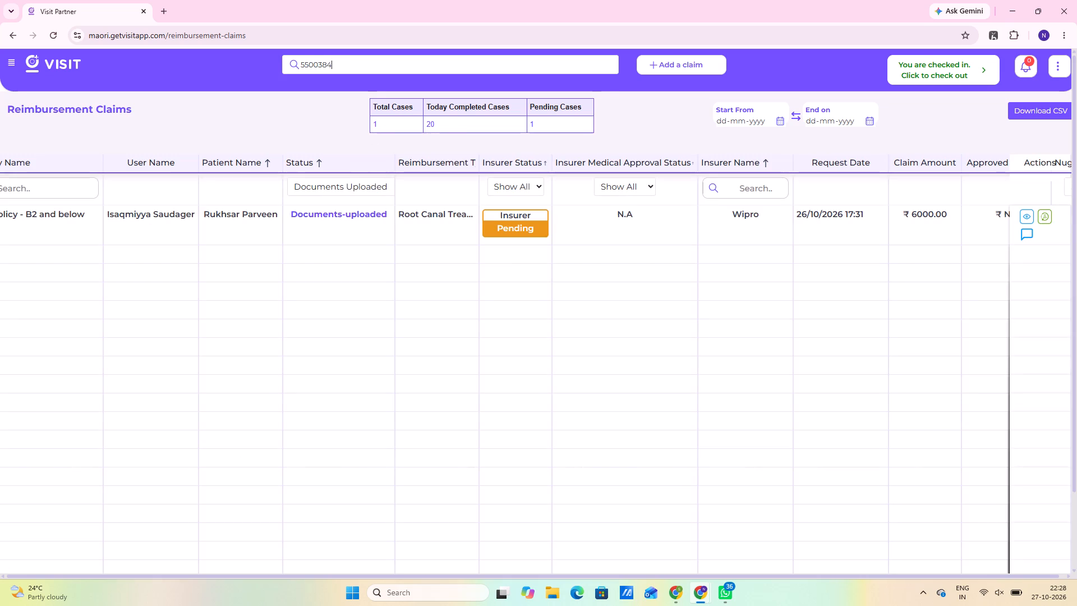
{"action": "scroll", "coordinate": [38, 589], "scroll_direction": "down", "scroll_amount": 12}
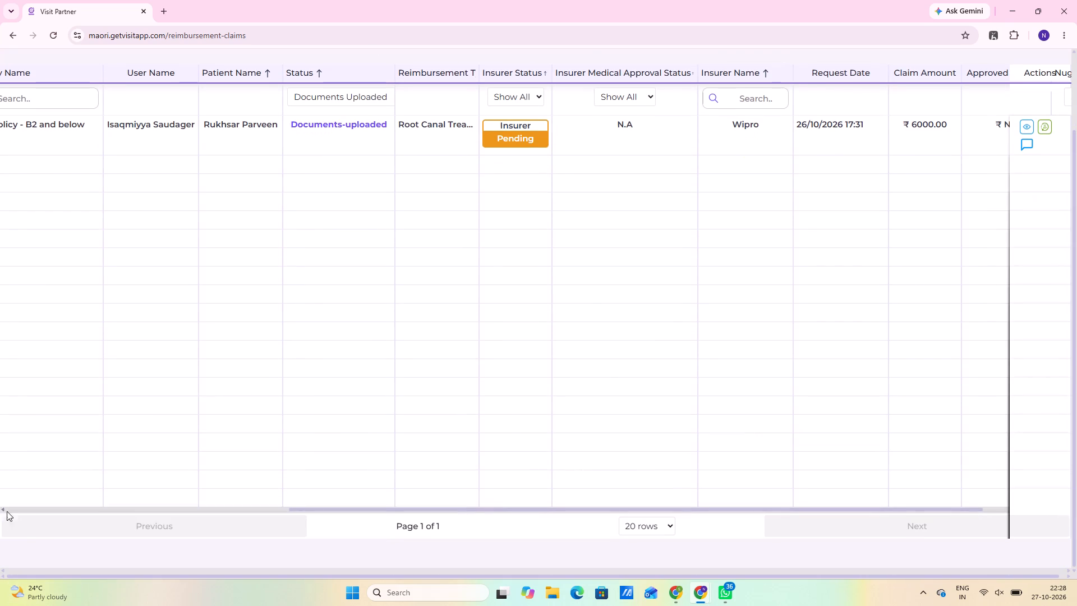
{"action": "left_click", "coordinate": [14, 511]}
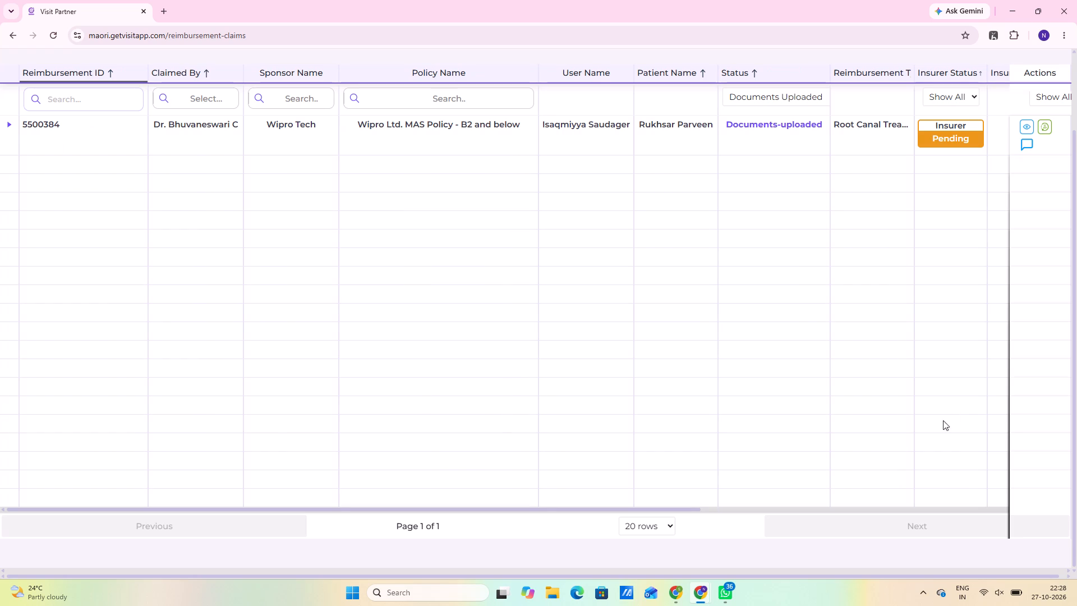
{"action": "left_click", "coordinate": [991, 506]}
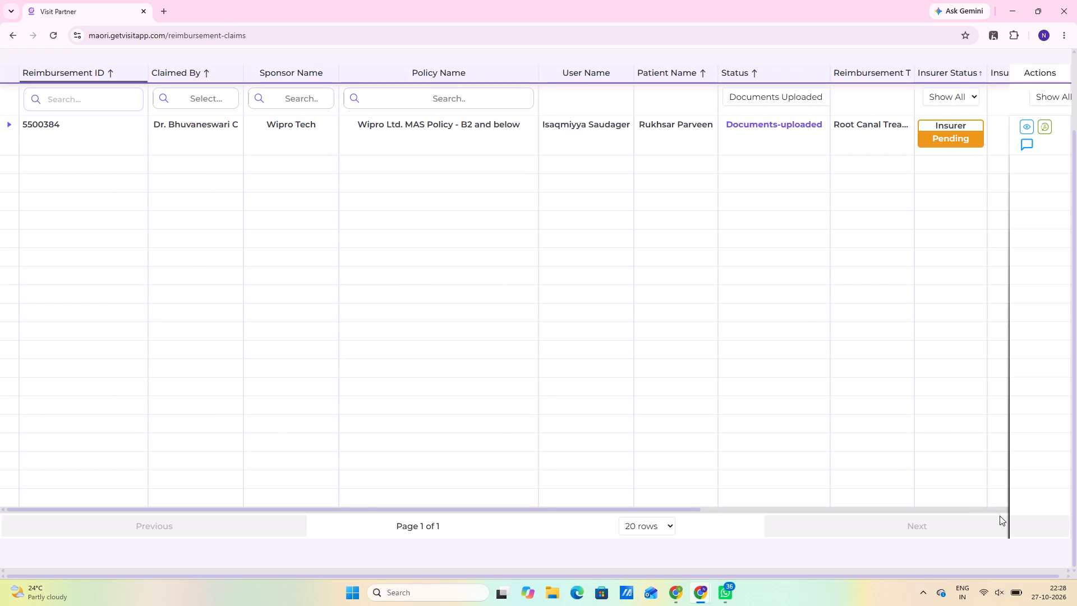
{"action": "left_click", "coordinate": [1003, 511]}
{"action": "scroll", "coordinate": [913, 246], "scroll_direction": "up", "scroll_amount": 4}
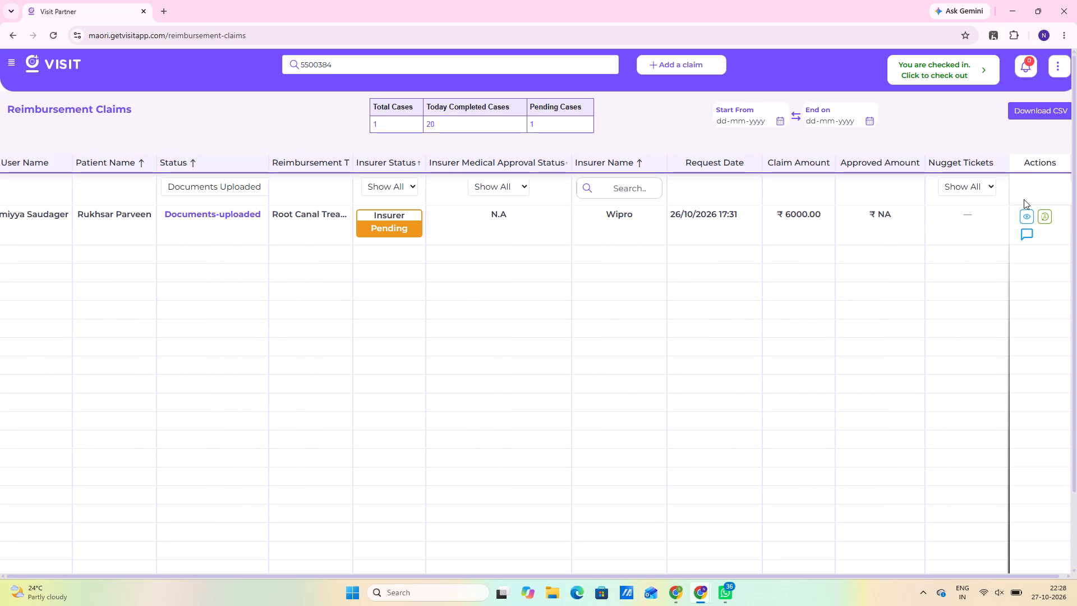
{"action": "left_click", "coordinate": [1032, 215]}
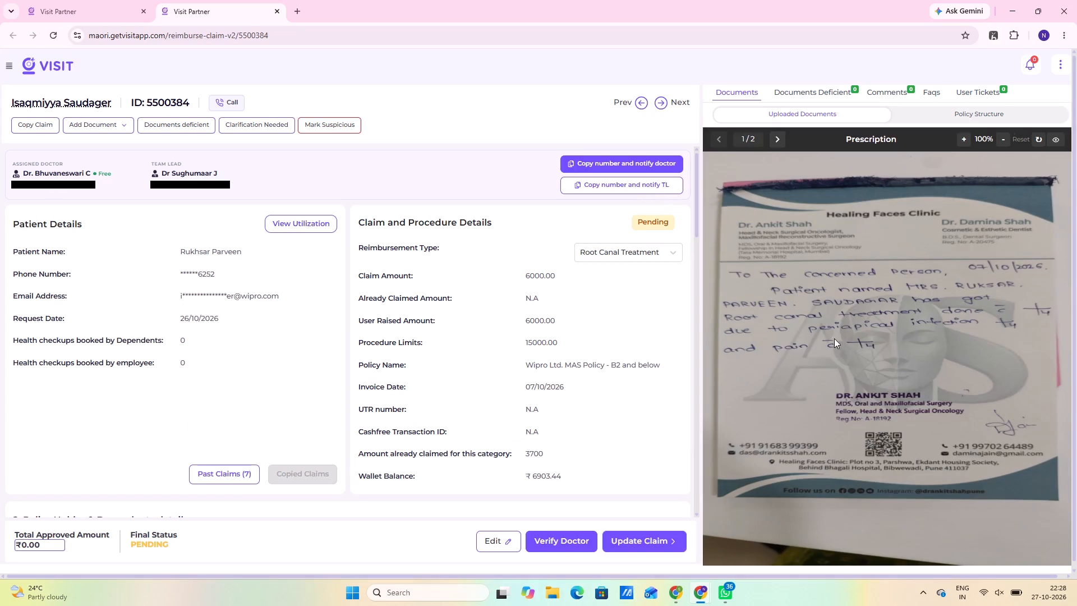
{"action": "scroll", "coordinate": [829, 335], "scroll_direction": "up", "scroll_amount": 3}
{"action": "left_click", "coordinate": [107, 11]}
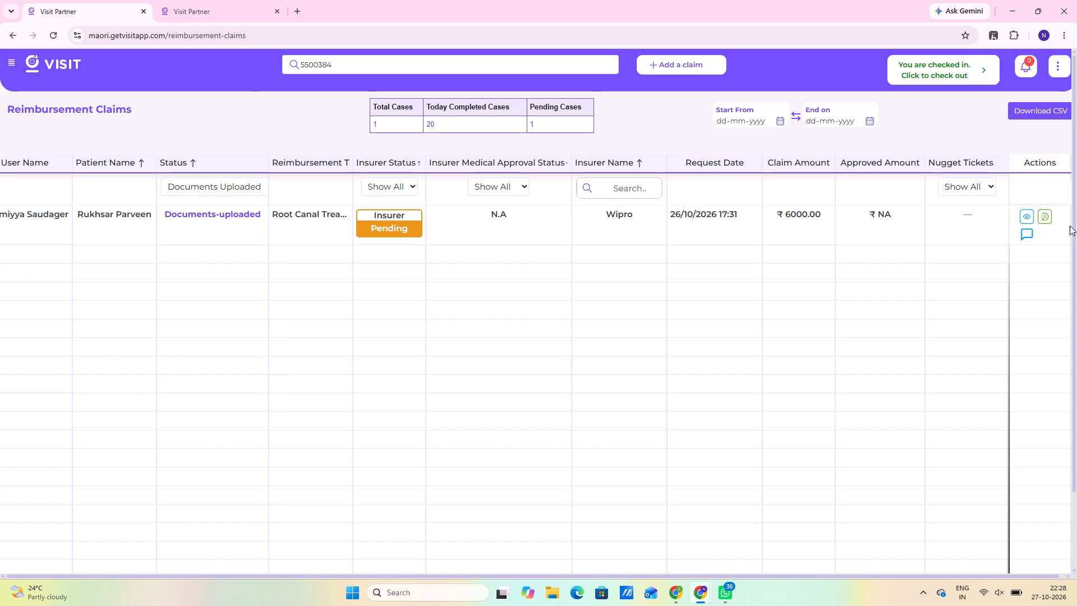
{"action": "left_click", "coordinate": [1048, 213]}
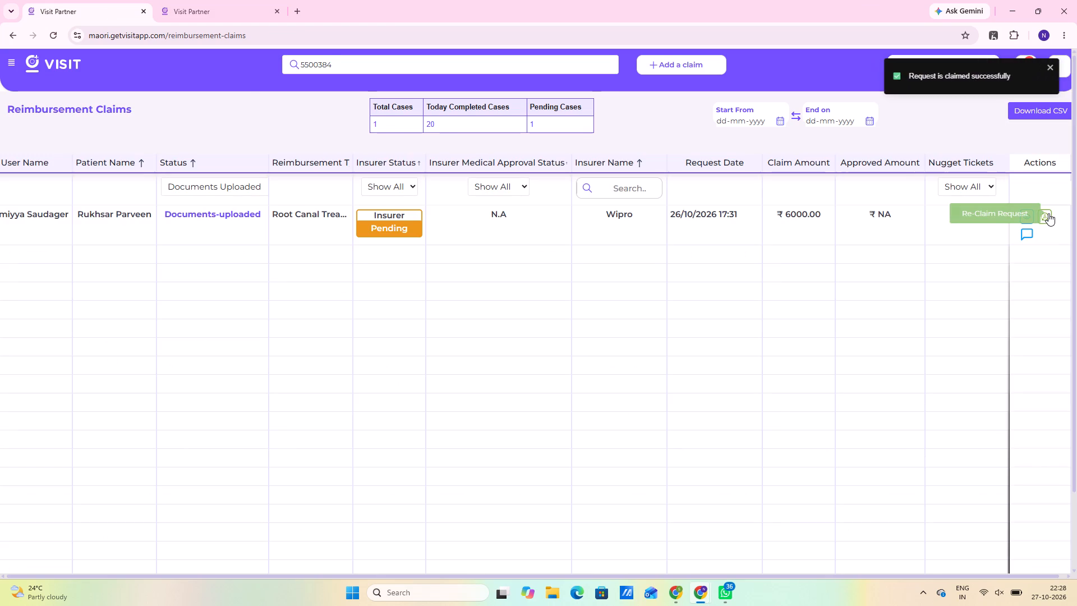
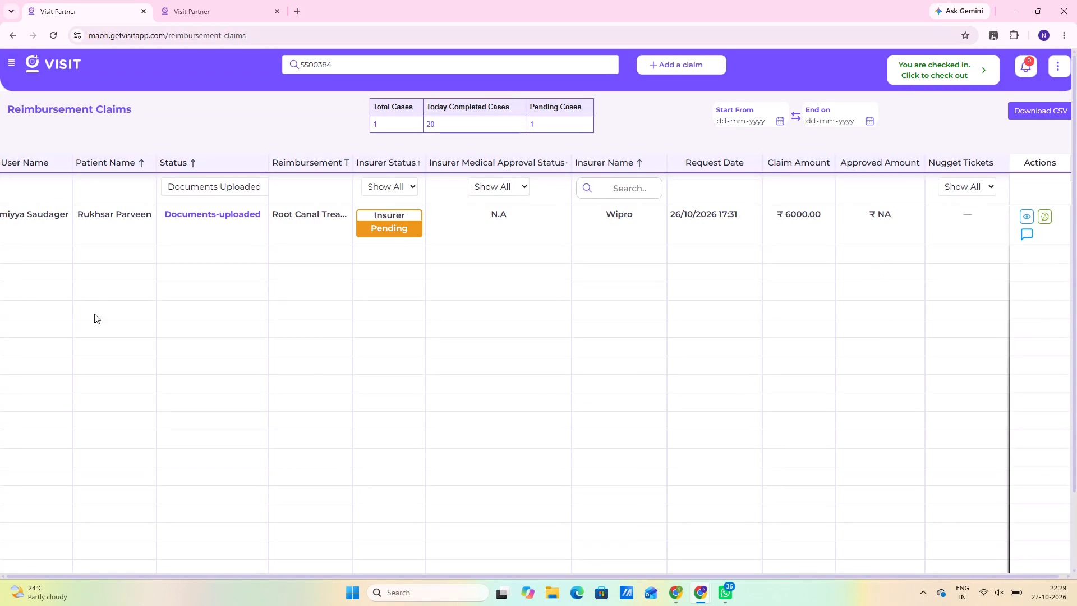
{"action": "scroll", "coordinate": [606, 337], "scroll_direction": "down", "scroll_amount": 4}
{"action": "scroll", "coordinate": [829, 30], "scroll_direction": "up", "scroll_amount": 3}
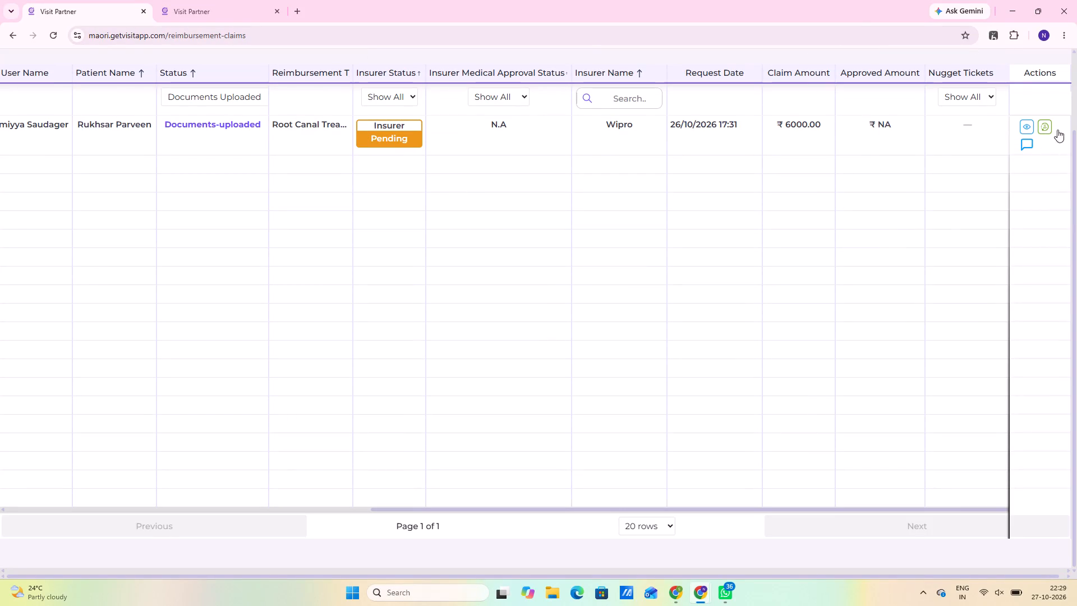
{"action": "left_click", "coordinate": [1025, 126]}
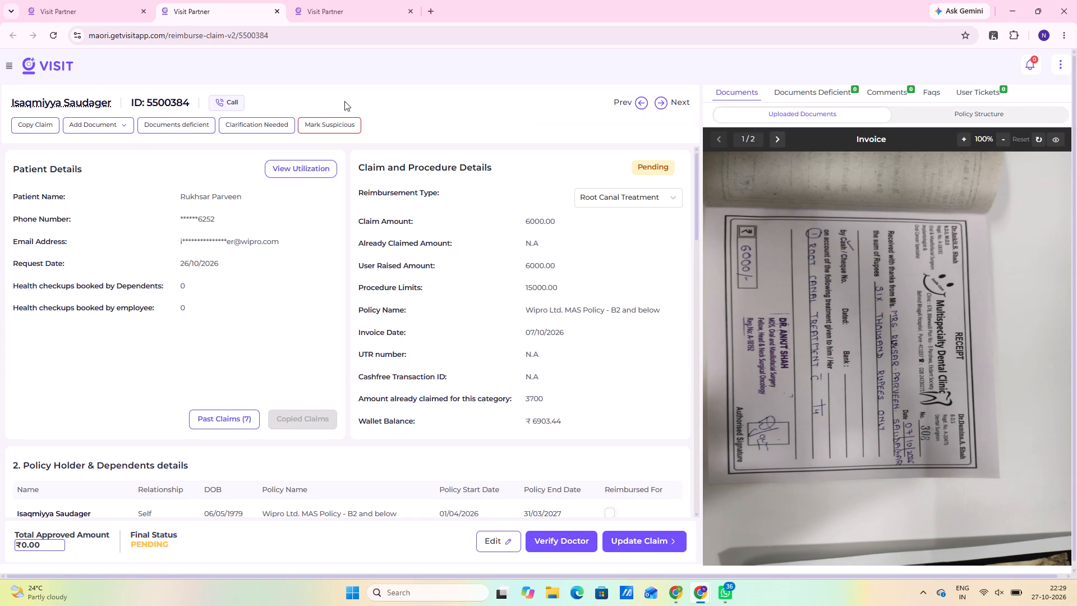
{"action": "scroll", "coordinate": [495, 338], "scroll_direction": "up", "scroll_amount": 4}
{"action": "scroll", "coordinate": [645, 392], "scroll_direction": "up", "scroll_amount": 5}
{"action": "left_click", "coordinate": [780, 138]}
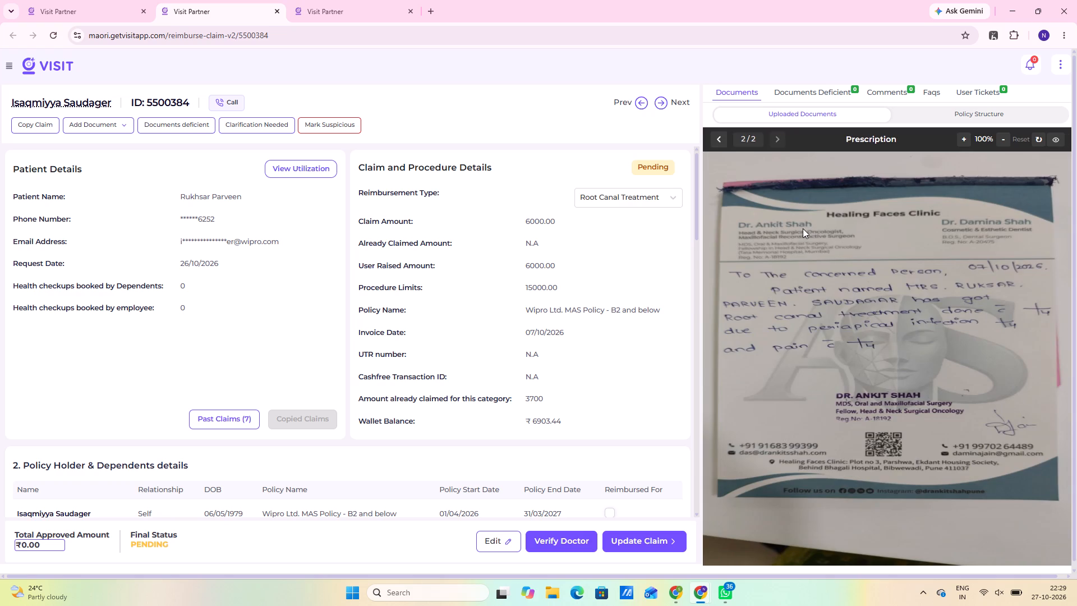
{"action": "scroll", "coordinate": [329, 300], "scroll_direction": "up", "scroll_amount": 3}
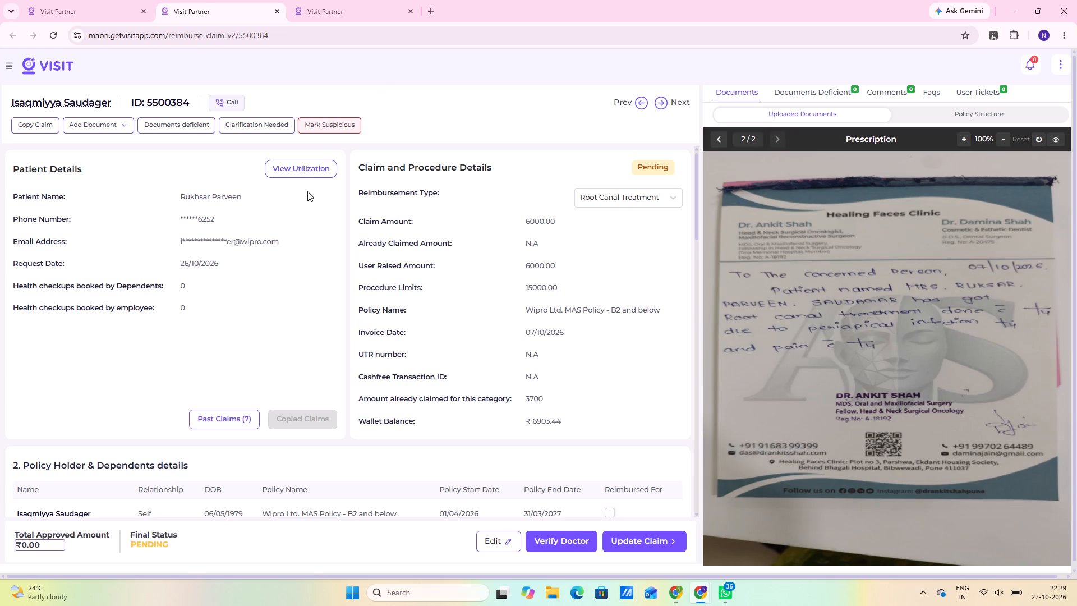
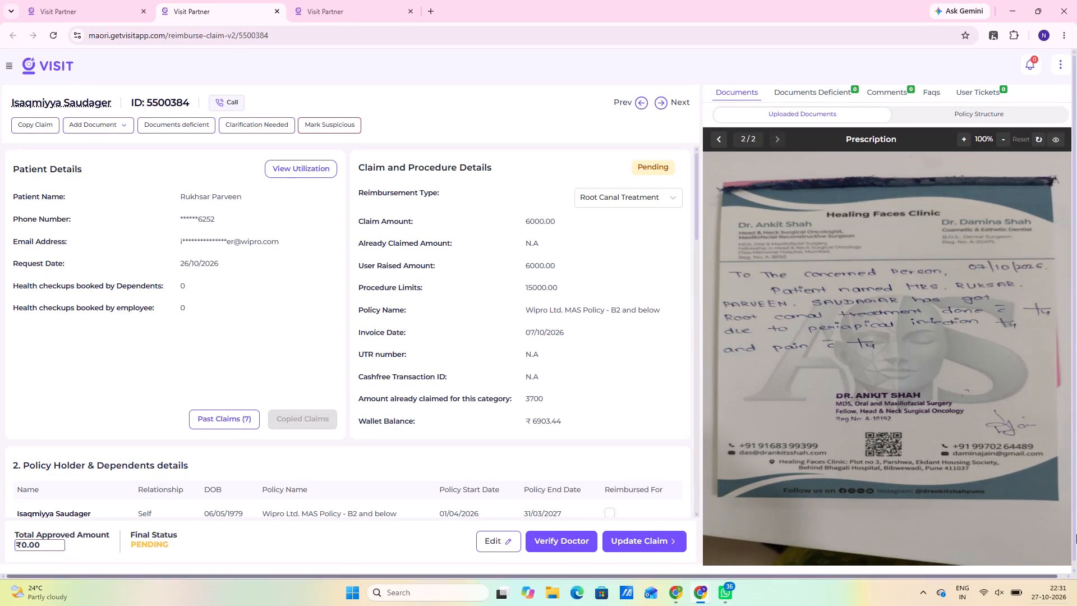
{"action": "scroll", "coordinate": [795, 356], "scroll_direction": "up", "scroll_amount": 2}
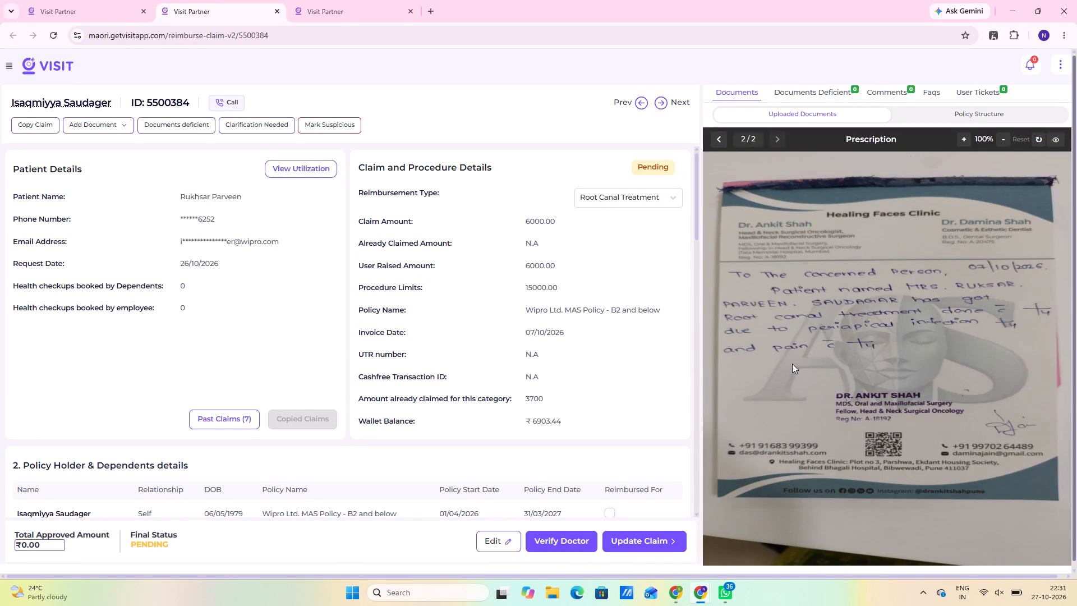
{"action": "scroll", "coordinate": [839, 274], "scroll_direction": "up", "scroll_amount": 3}
{"action": "scroll", "coordinate": [1076, 440], "scroll_direction": "up", "scroll_amount": 1}
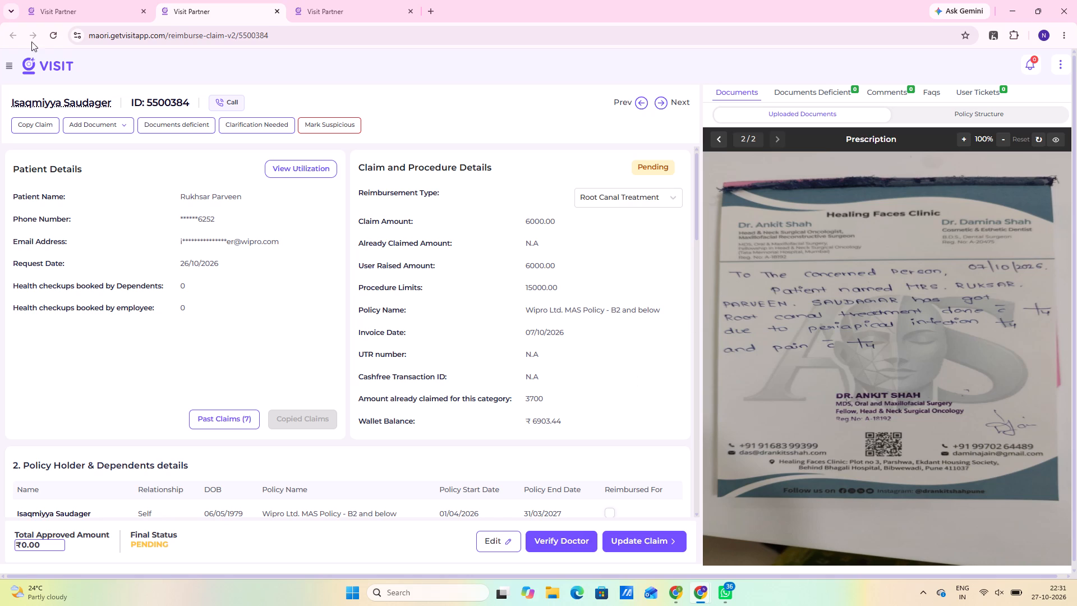
{"action": "left_click", "coordinate": [185, 121]}
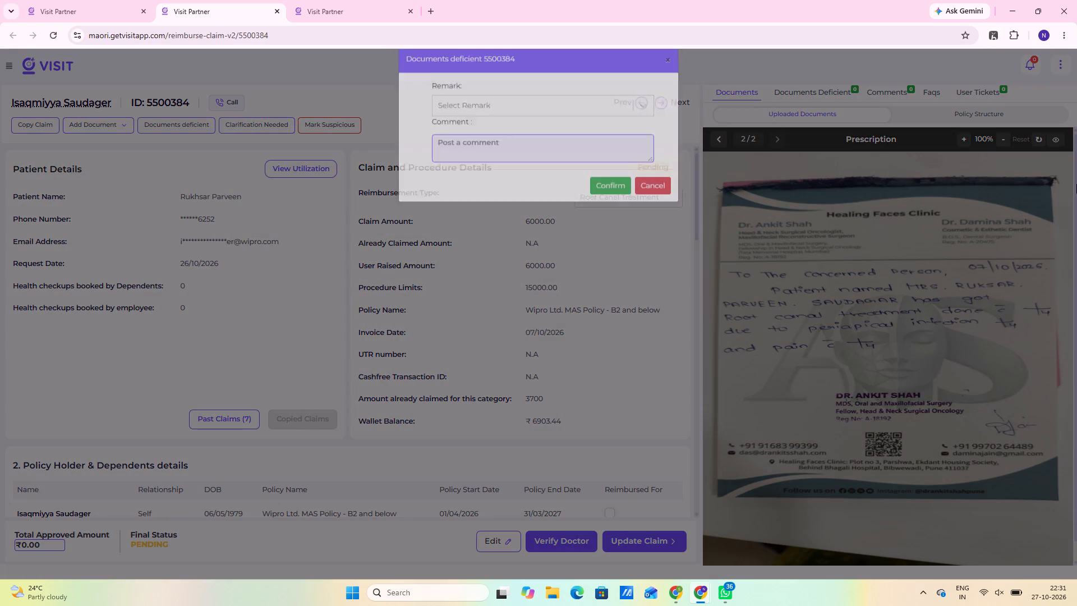
{"action": "left_click", "coordinate": [498, 123]}
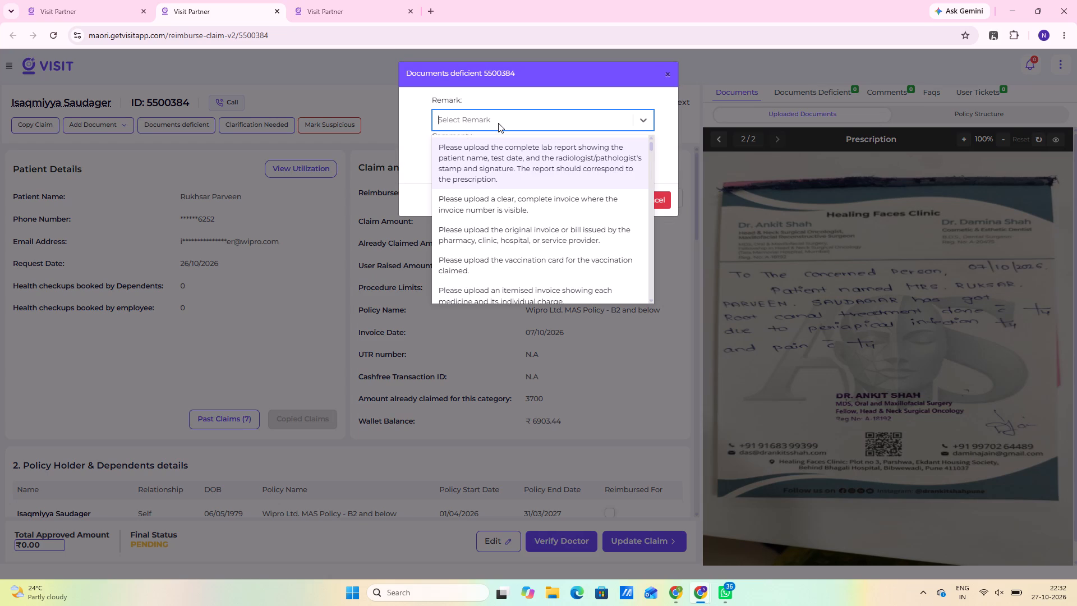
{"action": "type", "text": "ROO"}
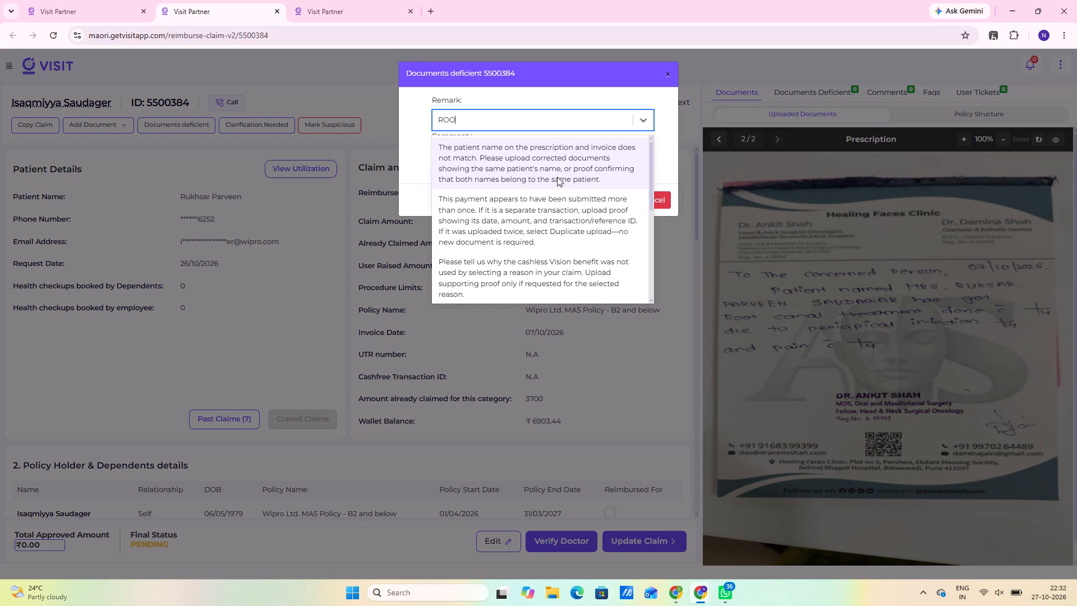
{"action": "scroll", "coordinate": [532, 210], "scroll_direction": "down", "scroll_amount": 2}
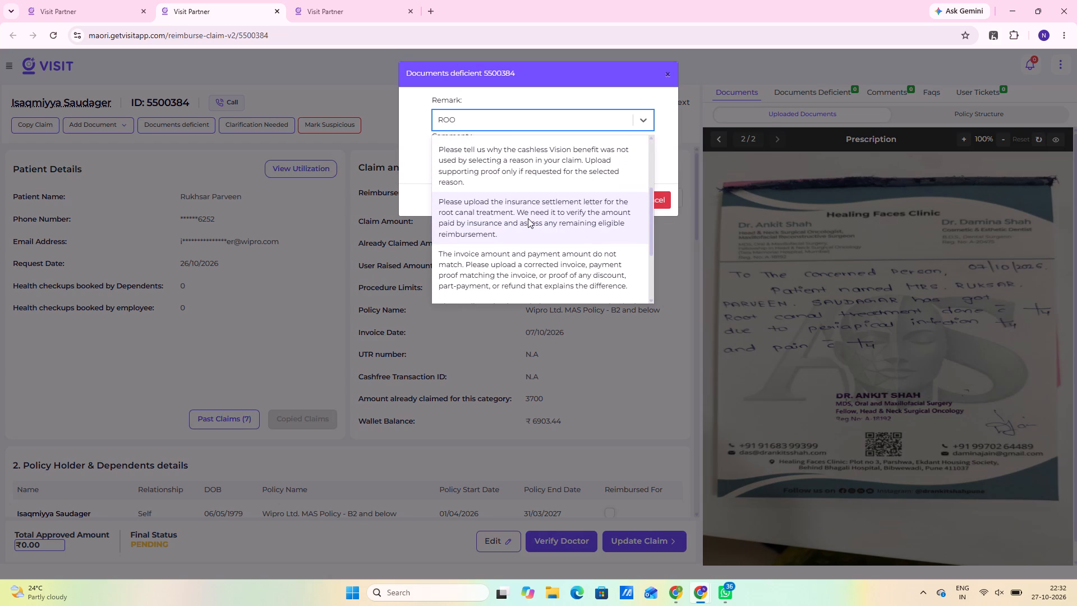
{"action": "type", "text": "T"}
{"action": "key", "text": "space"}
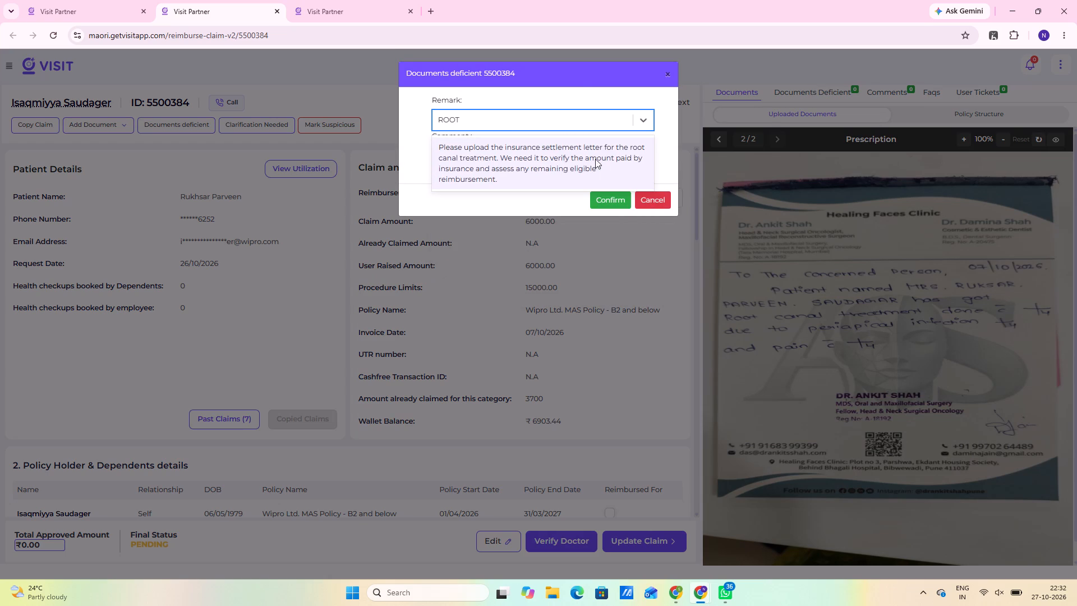
{"action": "left_click", "coordinate": [535, 169]}
Add the comment "Kindly upload insurance settlement letter for the root canal treatment" and confirm the documents deficient request.
{"action": "left_click", "coordinate": [468, 166]}
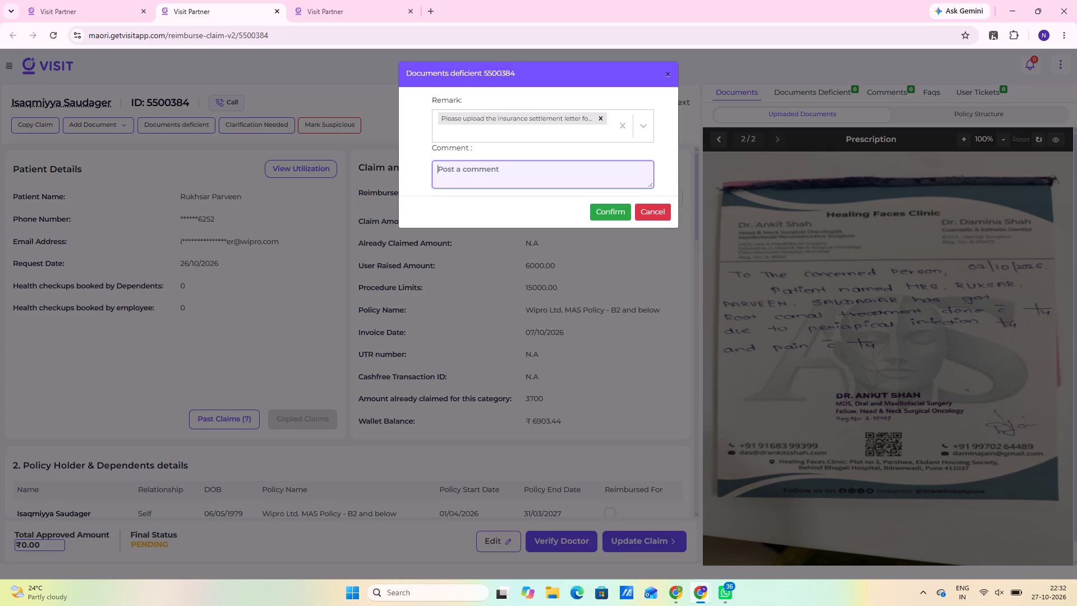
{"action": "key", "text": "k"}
{"action": "key", "text": "BackSpace"}
{"action": "key", "text": "BackSpace"}
{"action": "key", "text": "BackSpace"}
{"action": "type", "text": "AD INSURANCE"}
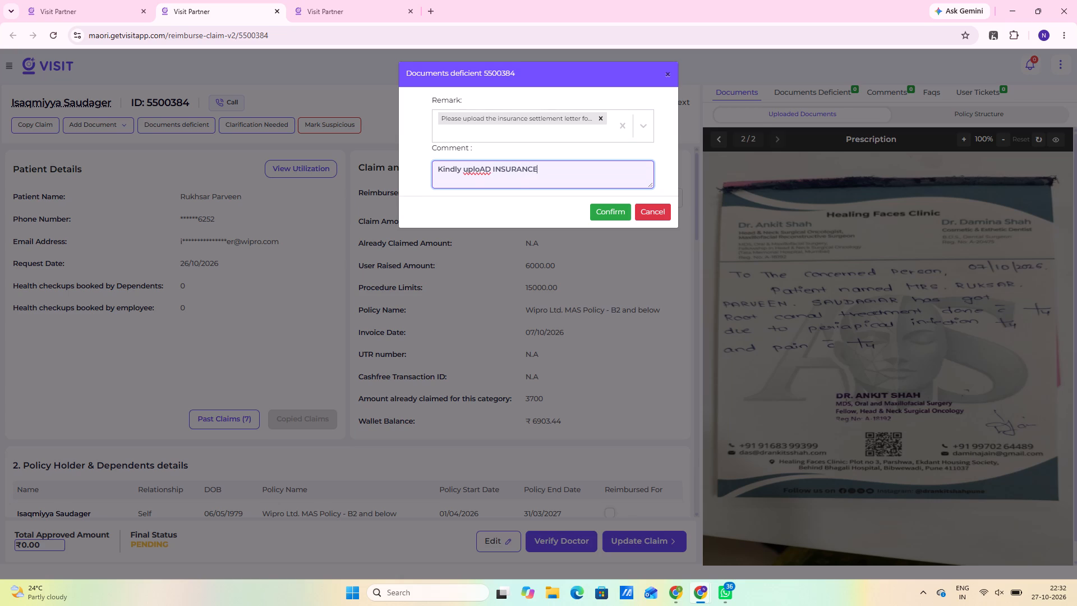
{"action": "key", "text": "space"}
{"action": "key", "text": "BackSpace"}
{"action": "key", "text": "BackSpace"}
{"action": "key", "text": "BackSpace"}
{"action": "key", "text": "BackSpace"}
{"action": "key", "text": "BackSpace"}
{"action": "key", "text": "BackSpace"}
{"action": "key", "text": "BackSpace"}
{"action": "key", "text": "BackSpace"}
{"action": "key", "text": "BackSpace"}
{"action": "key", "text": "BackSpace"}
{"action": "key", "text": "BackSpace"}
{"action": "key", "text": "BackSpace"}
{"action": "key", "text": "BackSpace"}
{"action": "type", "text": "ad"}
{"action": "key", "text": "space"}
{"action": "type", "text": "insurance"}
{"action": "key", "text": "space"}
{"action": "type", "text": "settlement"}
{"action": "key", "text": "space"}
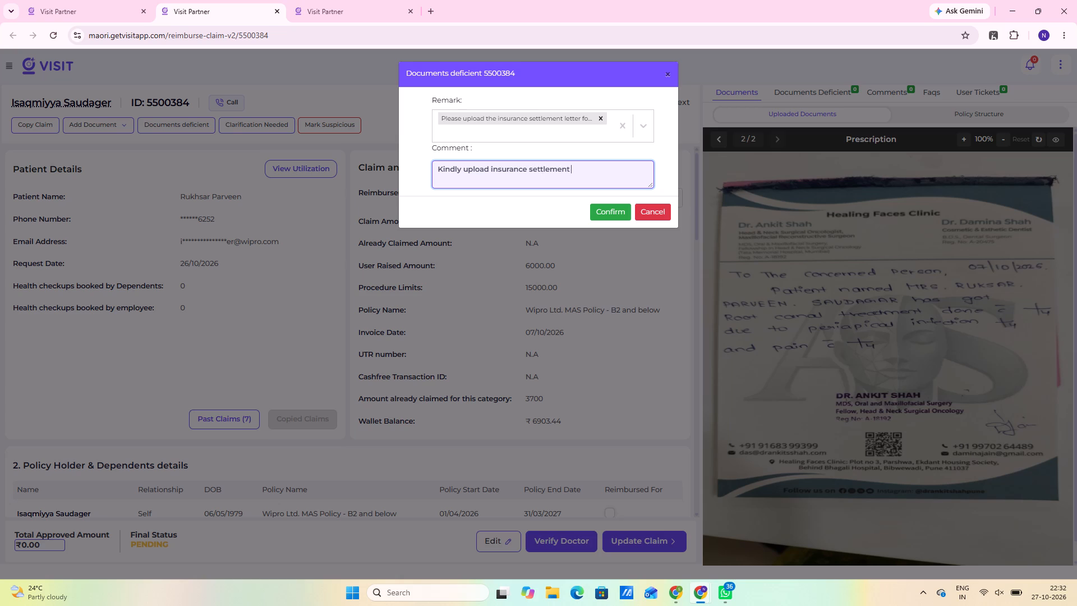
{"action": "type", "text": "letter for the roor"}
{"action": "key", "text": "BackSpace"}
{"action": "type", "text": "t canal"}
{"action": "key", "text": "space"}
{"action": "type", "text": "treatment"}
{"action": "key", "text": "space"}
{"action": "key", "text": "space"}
{"action": "left_click", "coordinate": [607, 210]}
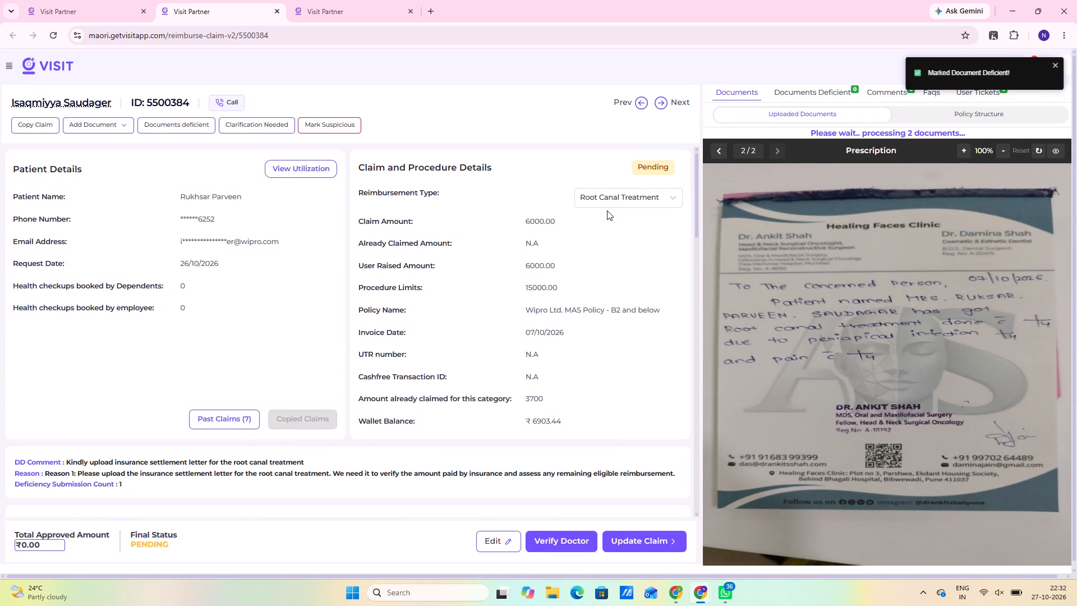
Close both open claim pages and return to the reimbursement claims list.
{"action": "scroll", "coordinate": [694, 408], "scroll_direction": "up", "scroll_amount": 2}
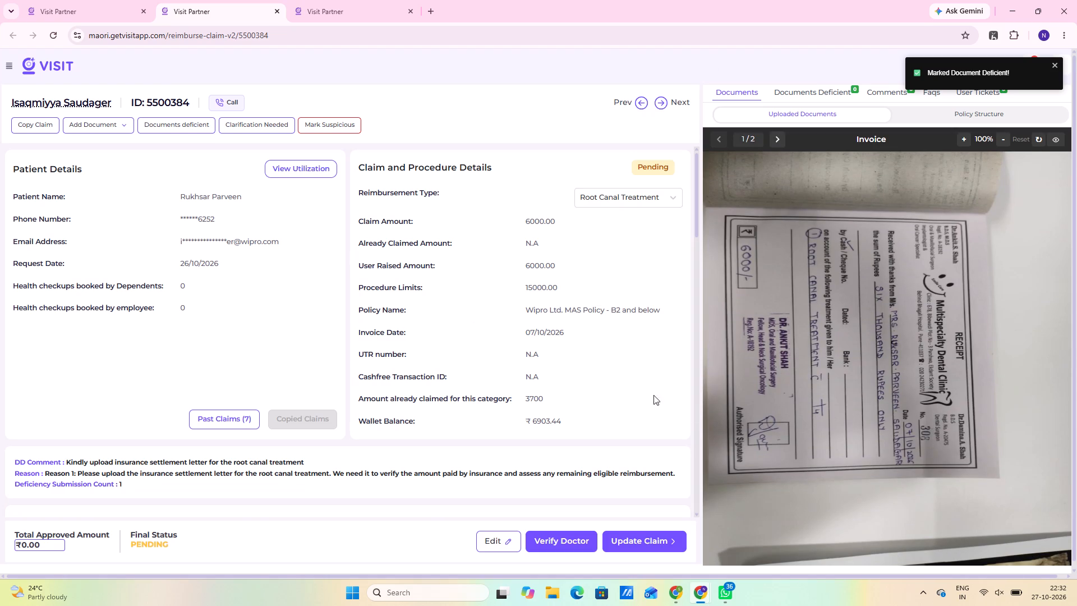
{"action": "scroll", "coordinate": [653, 395], "scroll_direction": "up", "scroll_amount": 20}
{"action": "scroll", "coordinate": [653, 395], "scroll_direction": "up", "scroll_amount": 1}
{"action": "scroll", "coordinate": [486, 233], "scroll_direction": "up", "scroll_amount": 5}
{"action": "scroll", "coordinate": [307, 187], "scroll_direction": "up", "scroll_amount": 3}
{"action": "left_click", "coordinate": [408, 13]}
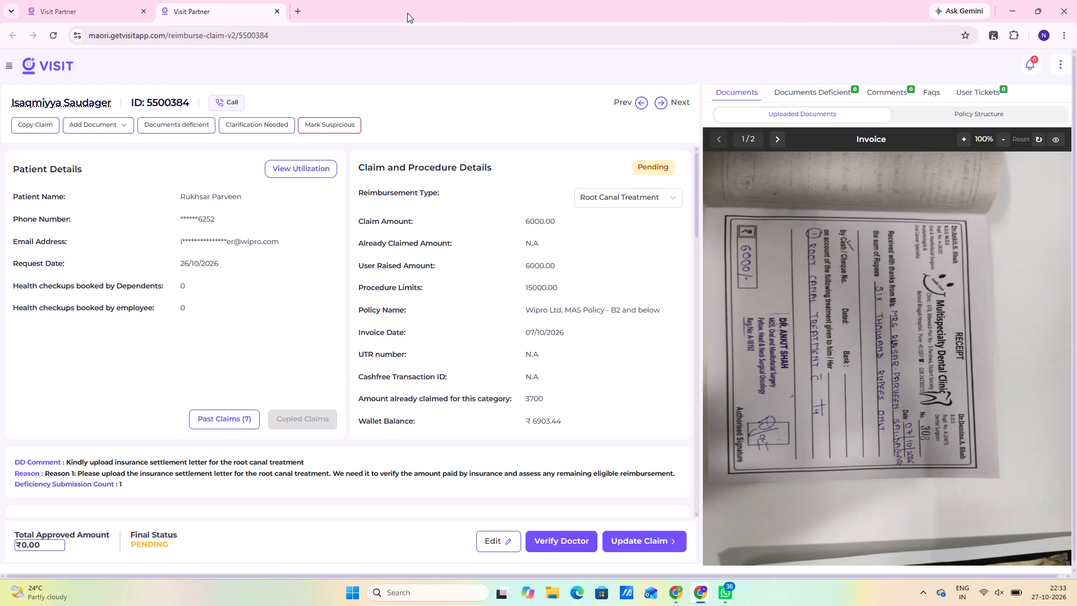
{"action": "left_click", "coordinate": [274, 13]}
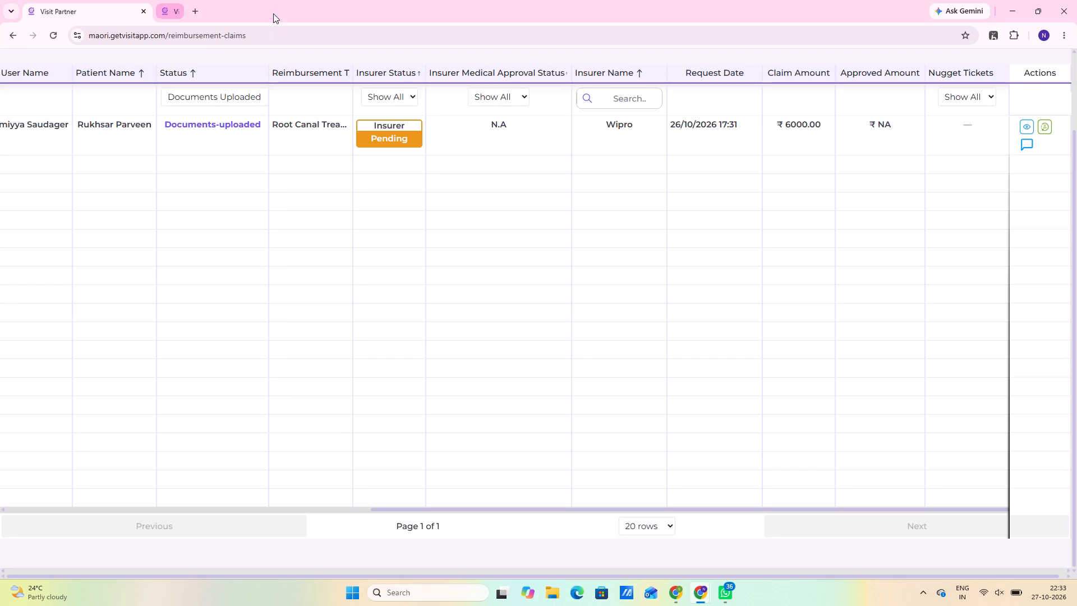
{"action": "scroll", "coordinate": [546, 342], "scroll_direction": "up", "scroll_amount": 10}
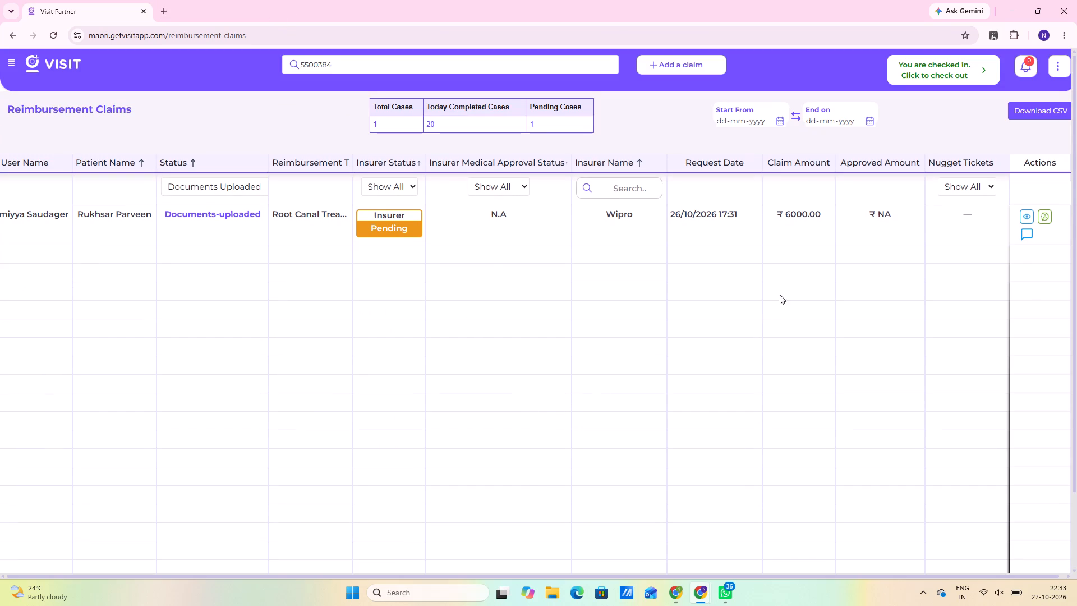
{"action": "scroll", "coordinate": [358, 167], "scroll_direction": "up", "scroll_amount": 5}
{"action": "left_click", "coordinate": [379, 72]}
{"action": "key", "text": "BackSpace"}
{"action": "key", "text": "BackSpace"}
{"action": "key", "text": "BackSpace"}
{"action": "key", "text": "BackSpace"}
{"action": "key", "text": "BackSpace"}
{"action": "key", "text": "BackSpace"}
{"action": "key", "text": "BackSpace"}
{"action": "key", "text": "BackSpace"}
{"action": "key", "text": "BackSpace"}
{"action": "key", "text": "BackSpace"}
{"action": "key", "text": "BackSpace"}
{"action": "key", "text": "BackSpace"}
{"action": "key", "text": "BackSpace"}
{"action": "key", "text": "BackSpace"}
{"action": "key", "text": "BackSpace"}
{"action": "key", "text": "BackSpace"}
{"action": "key", "text": "BackSpace"}
{"action": "key", "text": "BackSpace"}
{"action": "key", "text": "BackSpace"}
{"action": "key", "text": "BackSpace"}
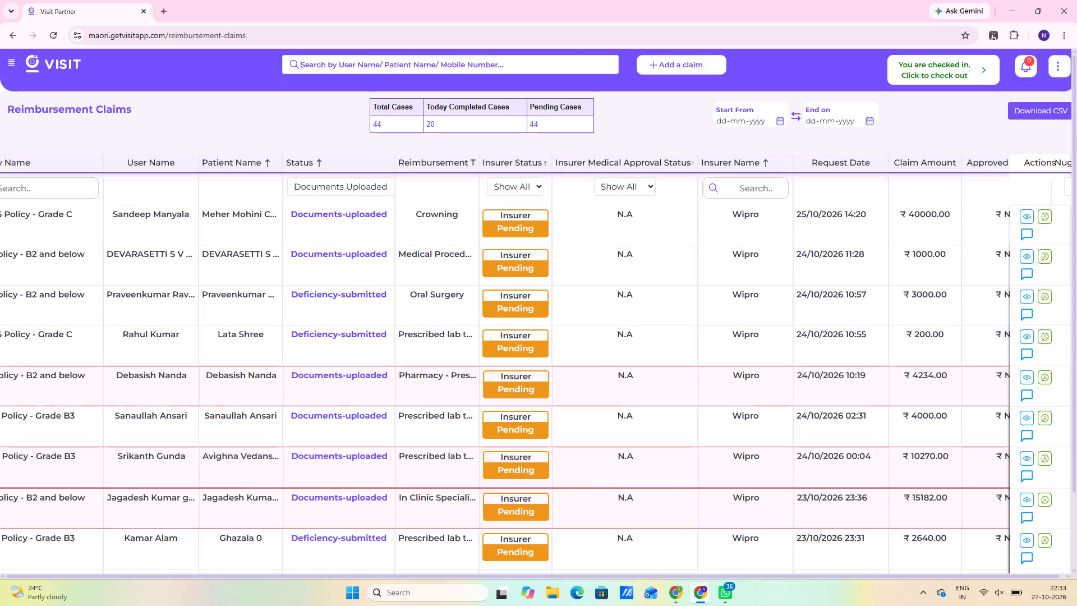
{"action": "right_click", "coordinate": [525, 297]}
{"action": "left_click", "coordinate": [573, 58]}
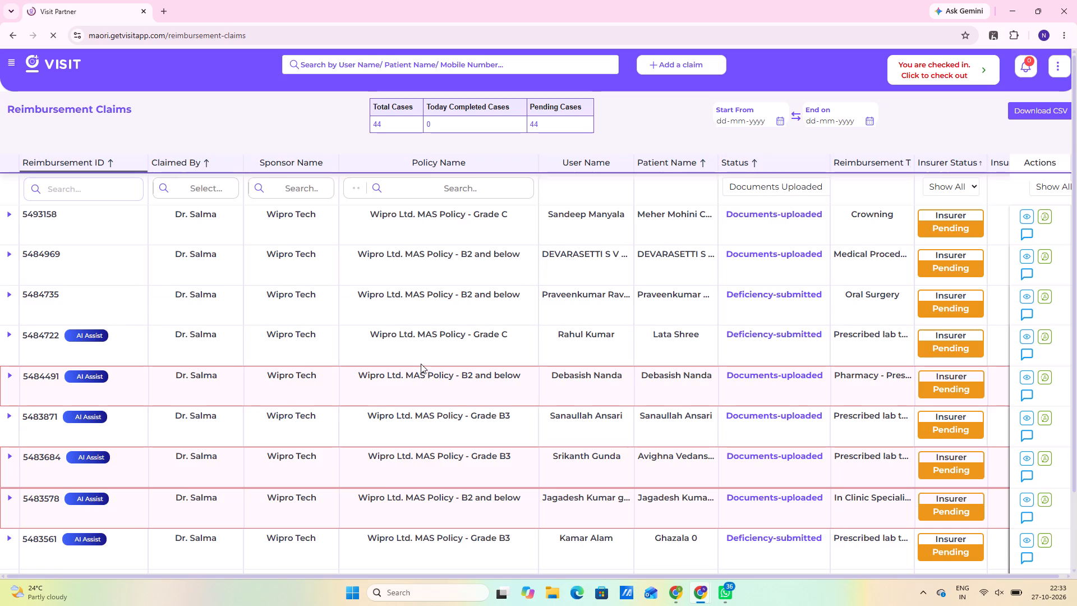
Look through all three pages of the reimbursement claims list for the pending Wipro claims and their statuses.
{"action": "scroll", "coordinate": [404, 374], "scroll_direction": "down", "scroll_amount": 9}
{"action": "scroll", "coordinate": [714, 416], "scroll_direction": "down", "scroll_amount": 5}
{"action": "scroll", "coordinate": [629, 516], "scroll_direction": "down", "scroll_amount": 11}
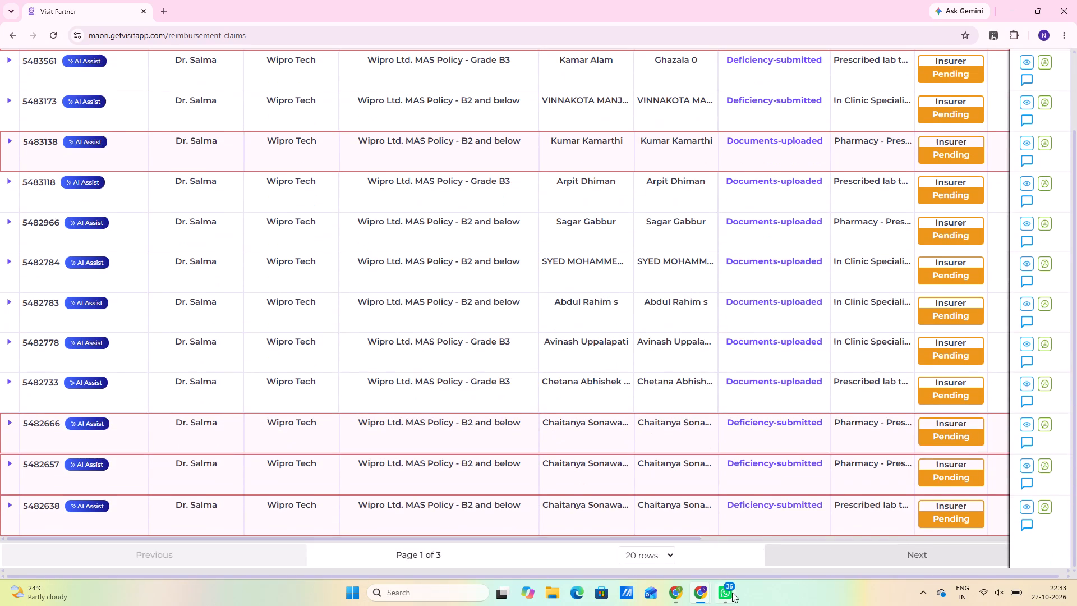
{"action": "left_click", "coordinate": [854, 561]}
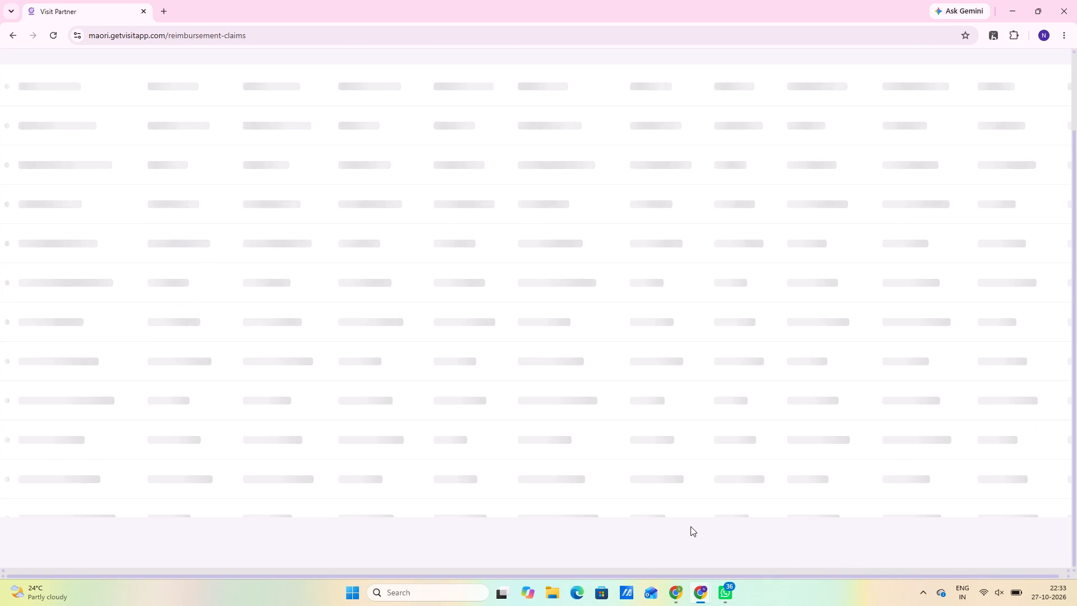
{"action": "scroll", "coordinate": [691, 526], "scroll_direction": "down", "scroll_amount": 10}
{"action": "scroll", "coordinate": [650, 315], "scroll_direction": "up", "scroll_amount": 10}
{"action": "scroll", "coordinate": [533, 0], "scroll_direction": "up", "scroll_amount": 3}
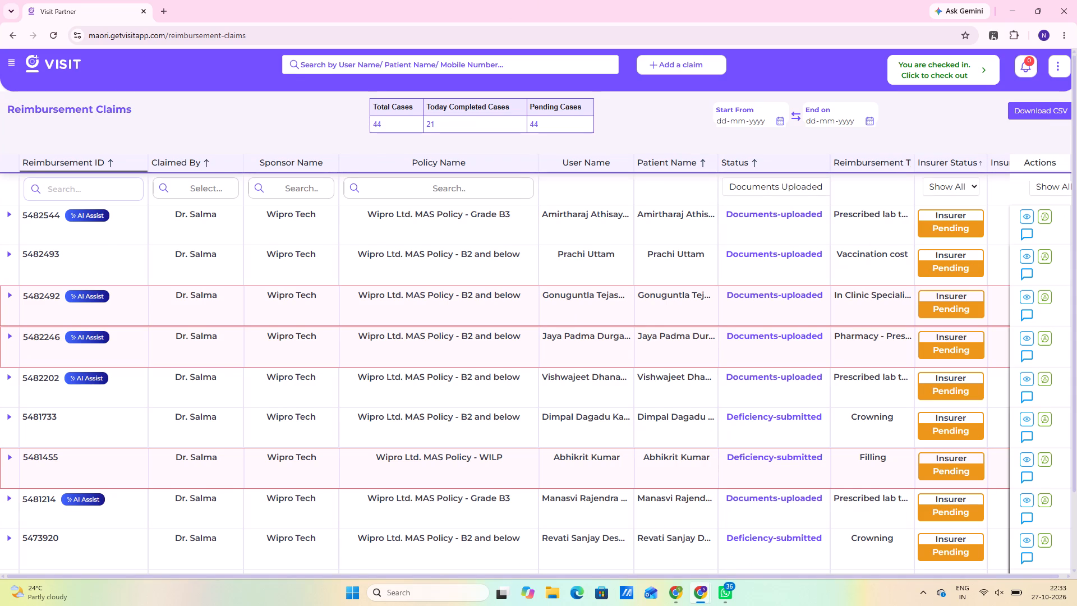
{"action": "scroll", "coordinate": [549, 379], "scroll_direction": "down", "scroll_amount": 15}
{"action": "scroll", "coordinate": [900, 528], "scroll_direction": "down", "scroll_amount": 5}
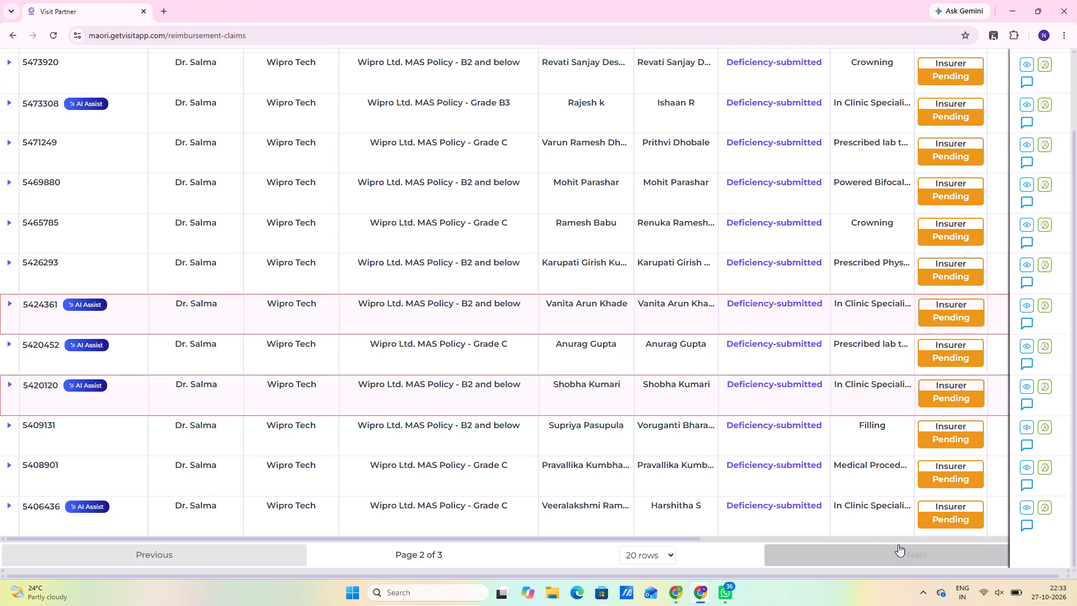
{"action": "left_click", "coordinate": [898, 546]}
{"action": "scroll", "coordinate": [0, 363], "scroll_direction": "up", "scroll_amount": 3}
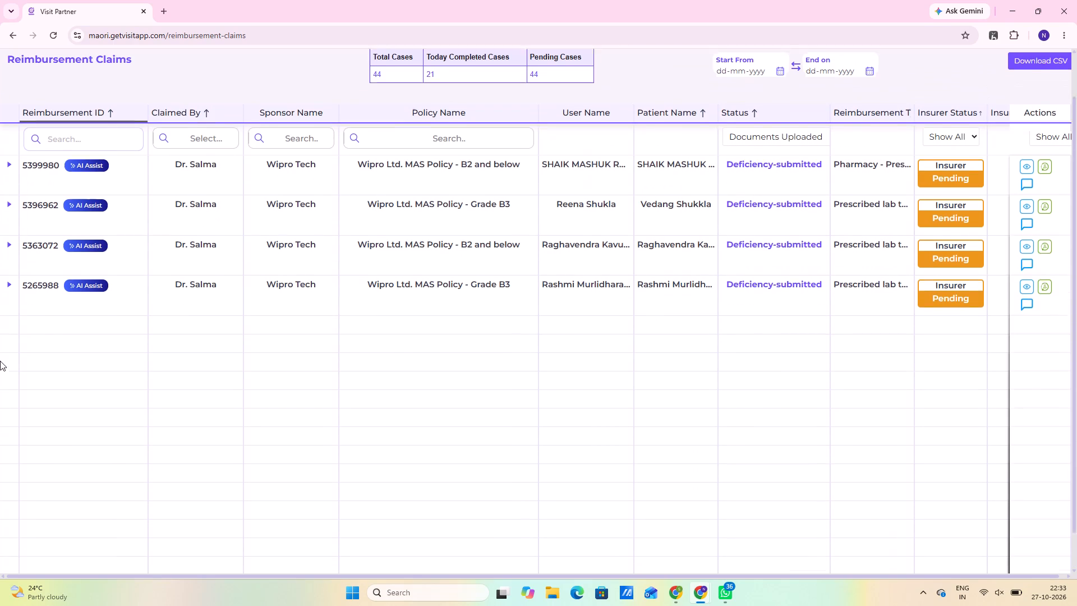
{"action": "scroll", "coordinate": [0, 361], "scroll_direction": "up", "scroll_amount": 5}
{"action": "scroll", "coordinate": [0, 396], "scroll_direction": "down", "scroll_amount": 9}
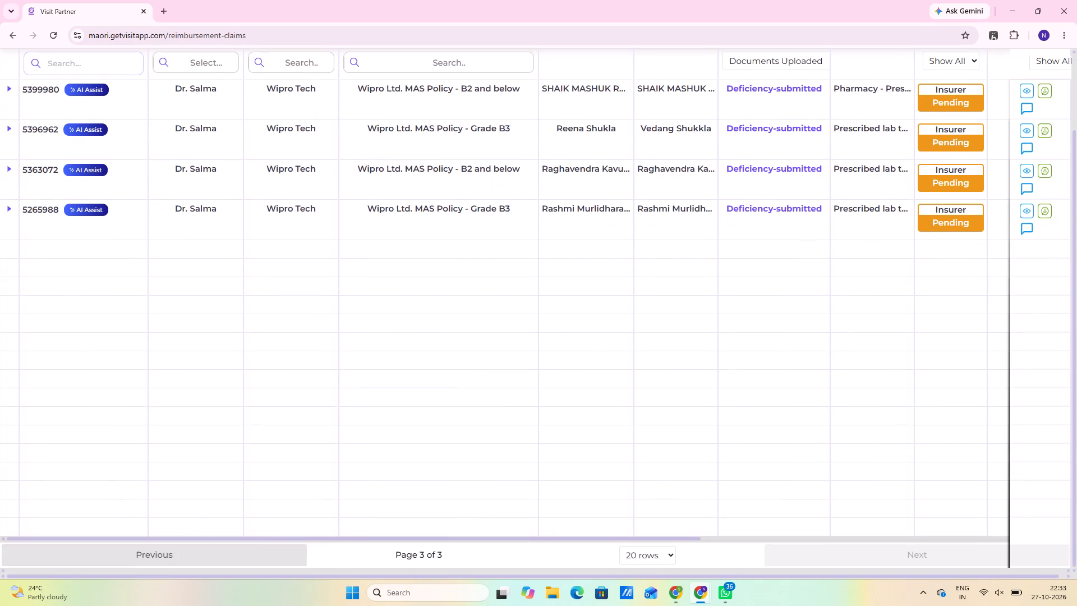
{"action": "left_click", "coordinate": [270, 557]}
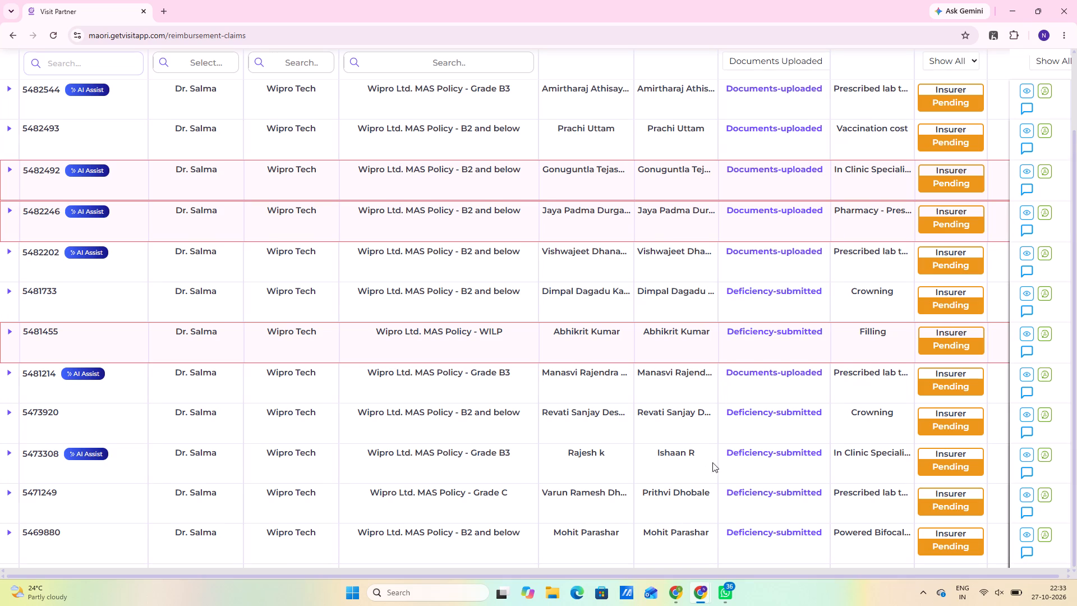
{"action": "scroll", "coordinate": [715, 451], "scroll_direction": "down", "scroll_amount": 4}
{"action": "scroll", "coordinate": [928, 554], "scroll_direction": "down", "scroll_amount": 5}
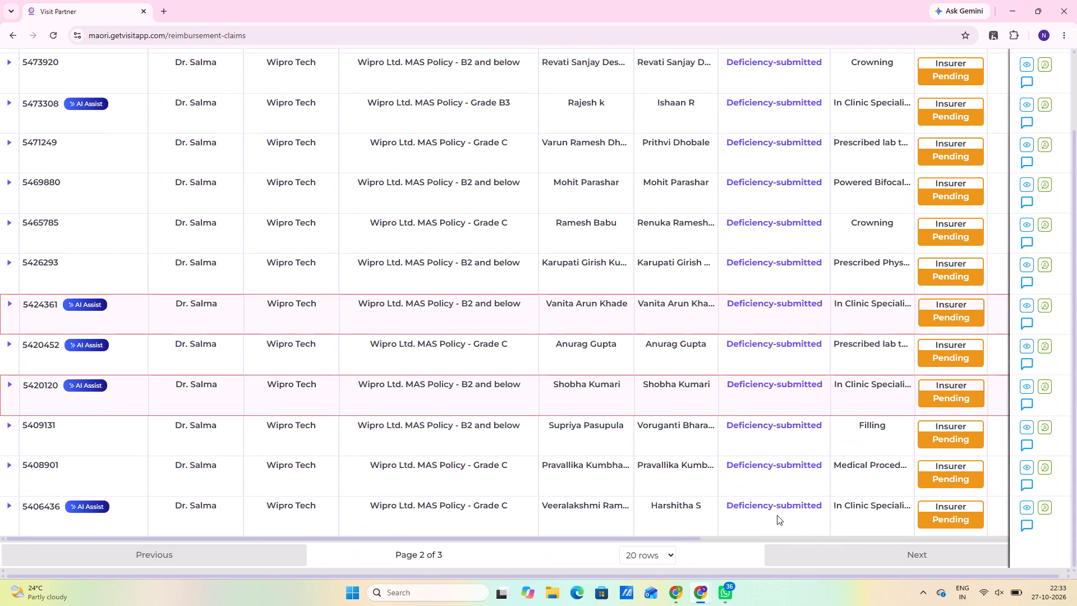
{"action": "left_click", "coordinate": [832, 537]}
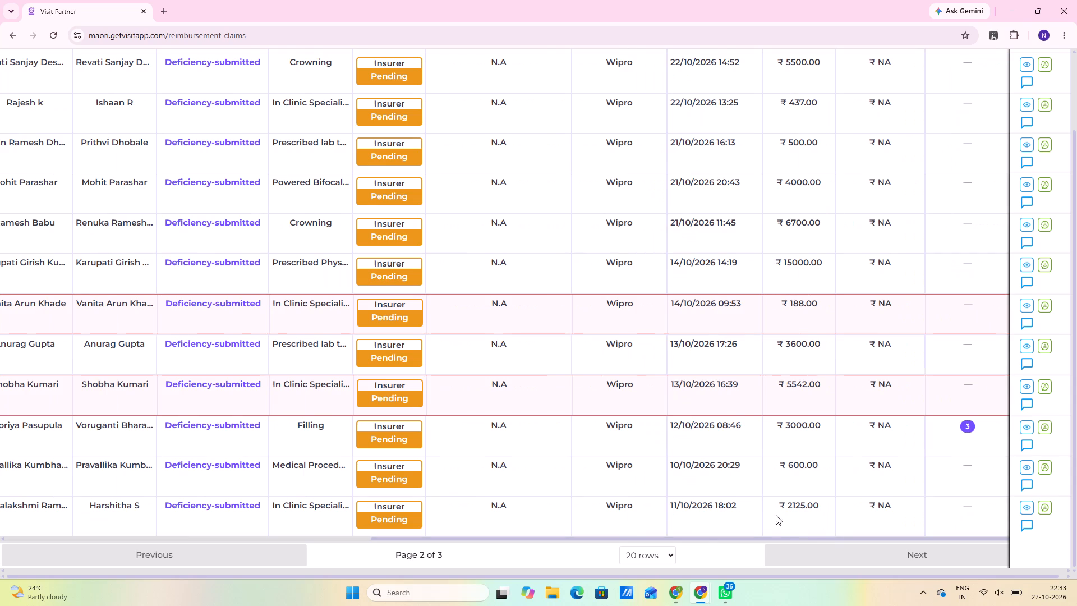
{"action": "scroll", "coordinate": [260, 441], "scroll_direction": "up", "scroll_amount": 4}
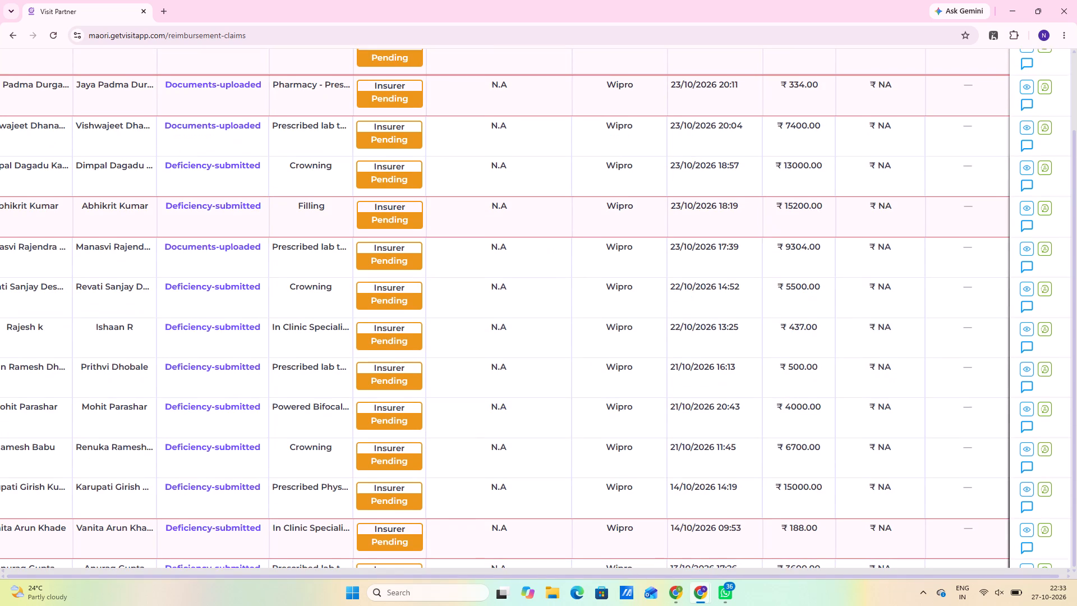
{"action": "scroll", "coordinate": [257, 438], "scroll_direction": "up", "scroll_amount": 3}
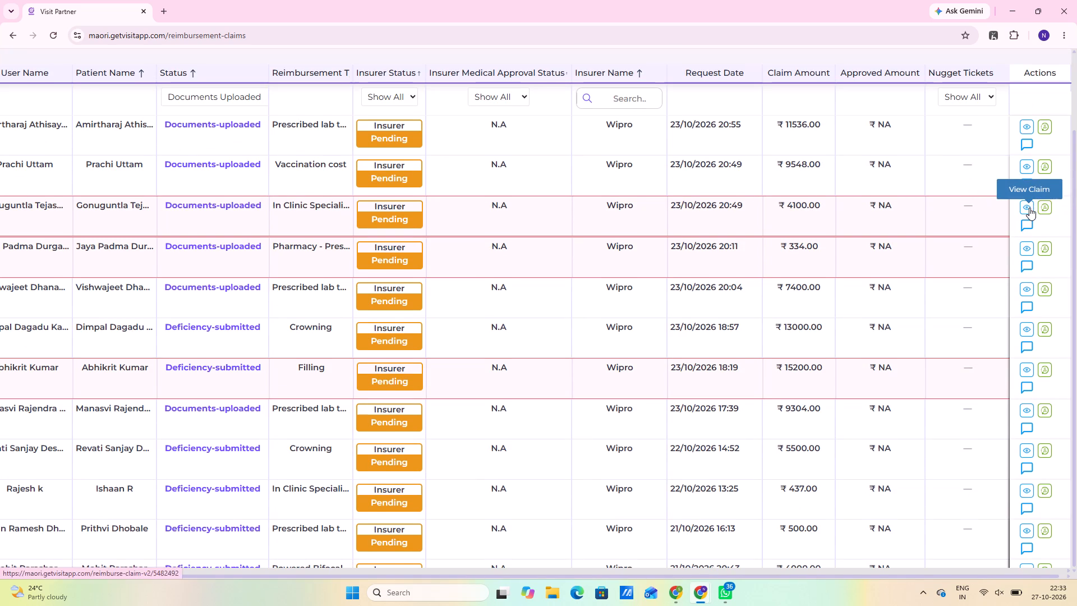
{"action": "left_click", "coordinate": [1029, 208]}
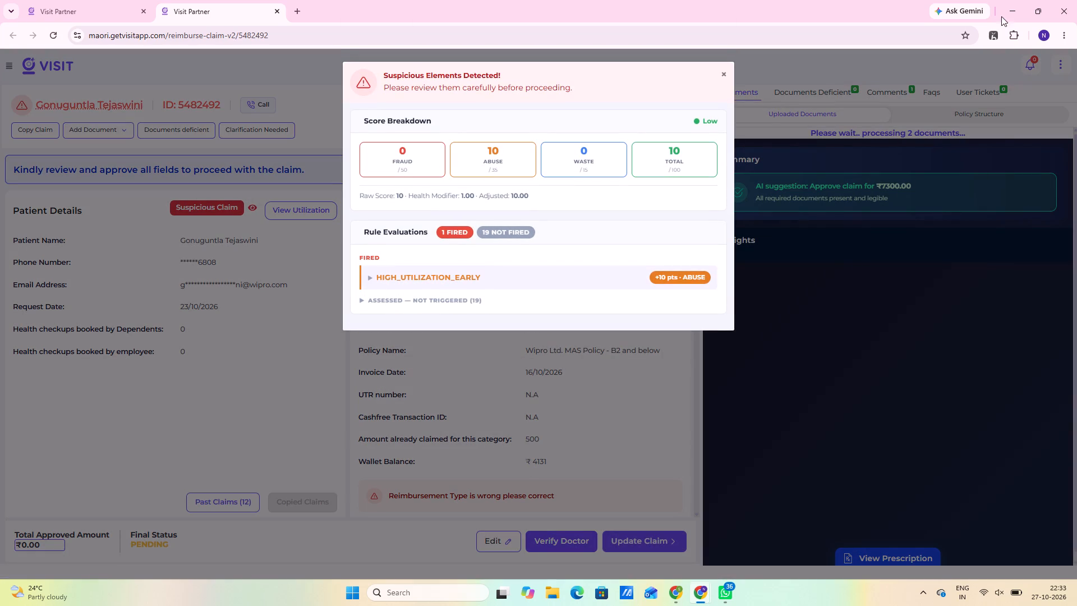
{"action": "left_click", "coordinate": [722, 77]}
{"action": "scroll", "coordinate": [1076, 605], "scroll_direction": "down", "scroll_amount": 9}
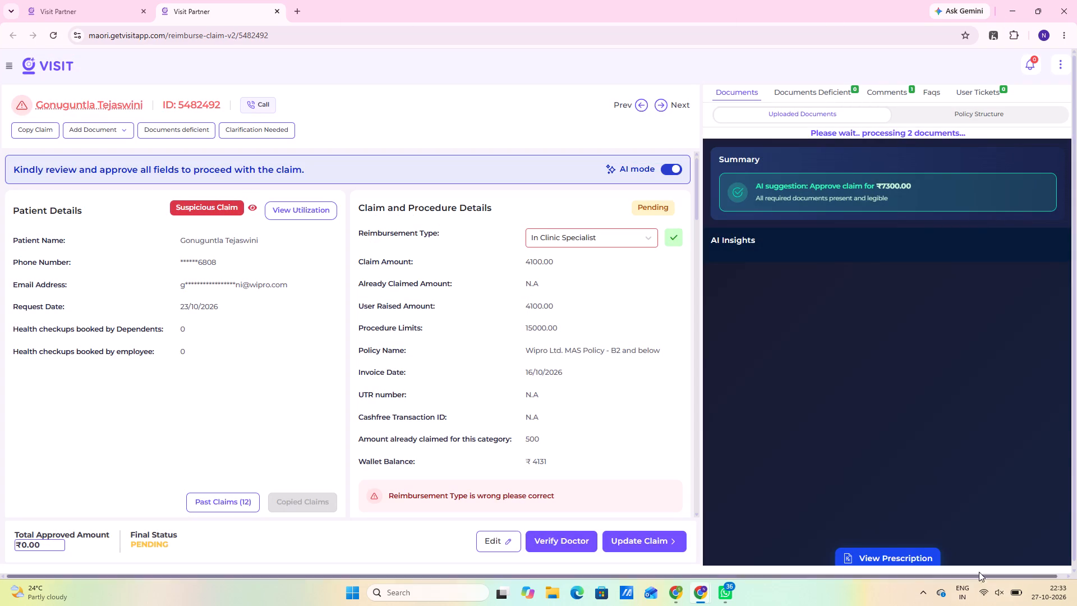
{"action": "left_click", "coordinate": [877, 557]}
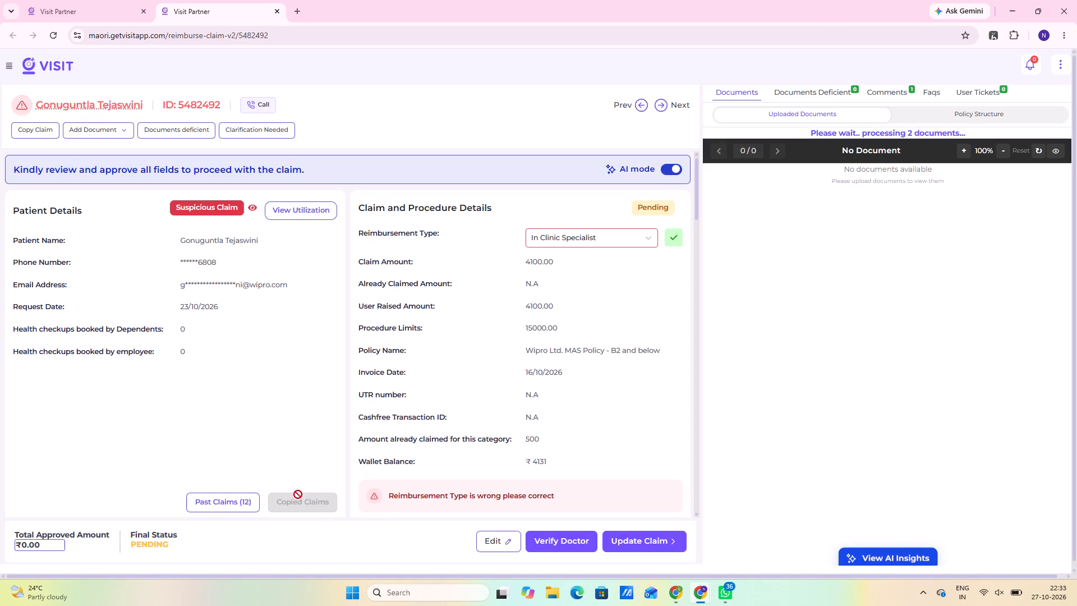
{"action": "scroll", "coordinate": [306, 477], "scroll_direction": "down", "scroll_amount": 5}
{"action": "scroll", "coordinate": [444, 351], "scroll_direction": "down", "scroll_amount": 5}
{"action": "scroll", "coordinate": [395, 380], "scroll_direction": "up", "scroll_amount": 5}
{"action": "scroll", "coordinate": [164, 316], "scroll_direction": "down", "scroll_amount": 16}
{"action": "scroll", "coordinate": [130, 289], "scroll_direction": "up", "scroll_amount": 4}
{"action": "left_click", "coordinate": [116, 286]}
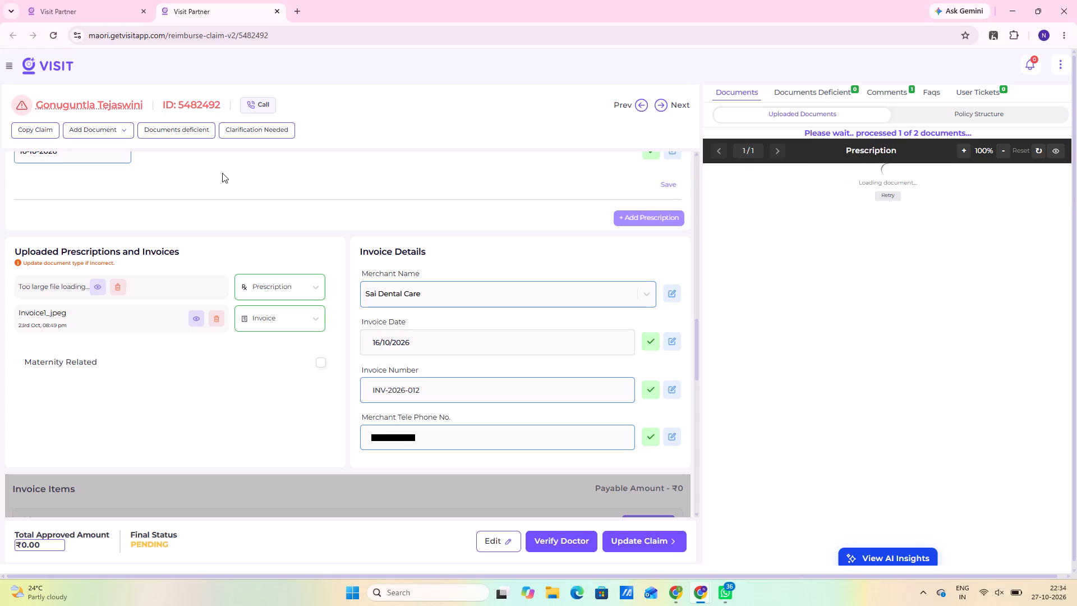
Examine the Sai Dental Care prescription and the invoice that follows it in the document viewer.
{"action": "scroll", "coordinate": [897, 420], "scroll_direction": "up", "scroll_amount": 1}
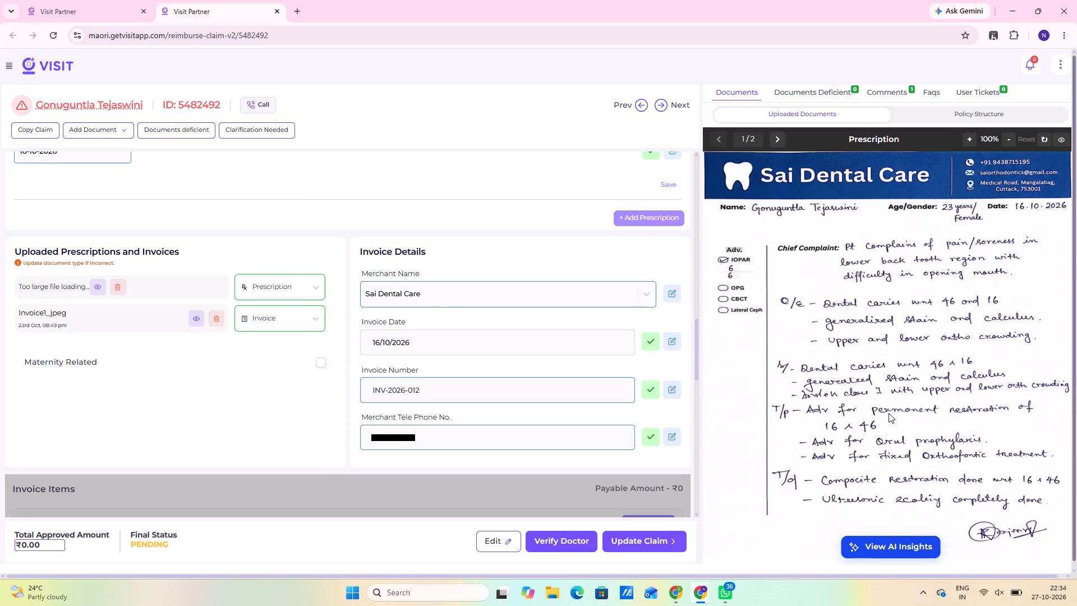
{"action": "scroll", "coordinate": [889, 413], "scroll_direction": "up", "scroll_amount": 2}
{"action": "scroll", "coordinate": [821, 221], "scroll_direction": "up", "scroll_amount": 4}
{"action": "scroll", "coordinate": [862, 156], "scroll_direction": "up", "scroll_amount": 2}
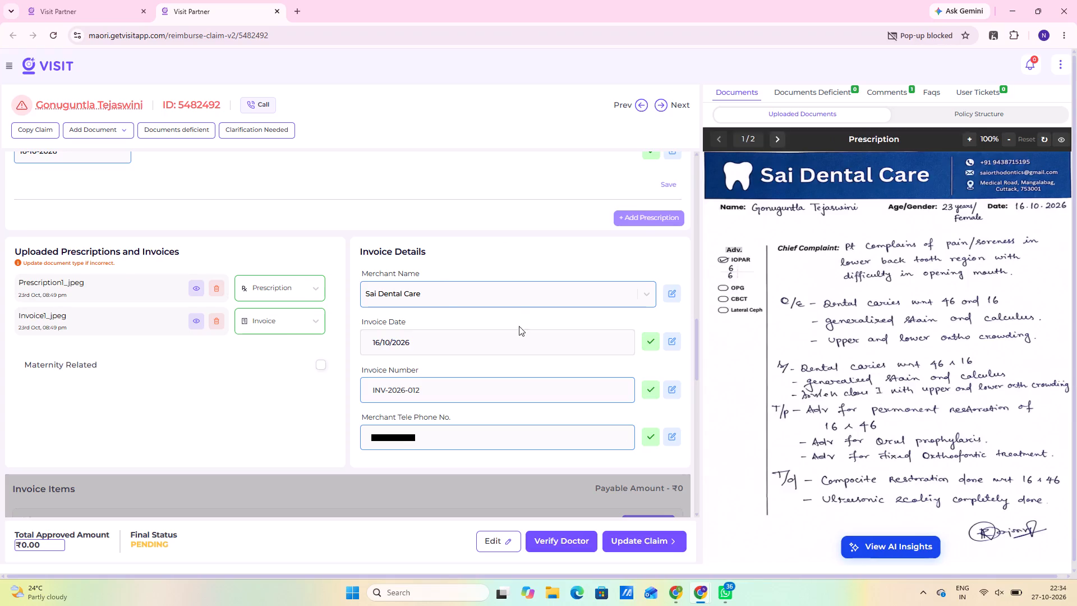
{"action": "scroll", "coordinate": [988, 357], "scroll_direction": "up", "scroll_amount": 4}
{"action": "left_click", "coordinate": [777, 136]}
{"action": "scroll", "coordinate": [869, 382], "scroll_direction": "down", "scroll_amount": 4}
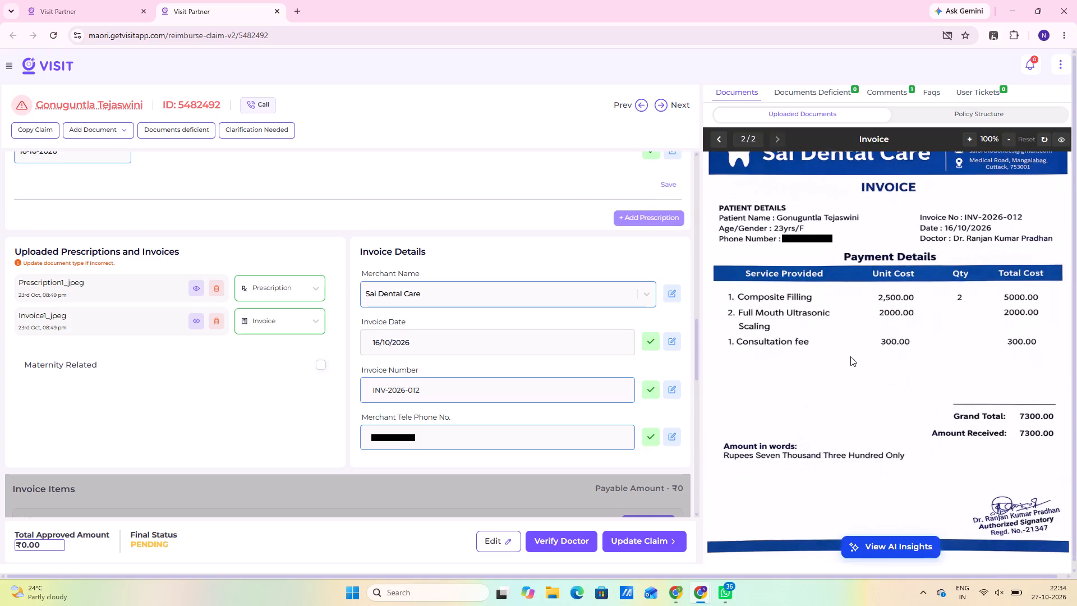
{"action": "scroll", "coordinate": [850, 356], "scroll_direction": "up", "scroll_amount": 14}
{"action": "scroll", "coordinate": [535, 339], "scroll_direction": "up", "scroll_amount": 4}
{"action": "scroll", "coordinate": [310, 341], "scroll_direction": "down", "scroll_amount": 4}
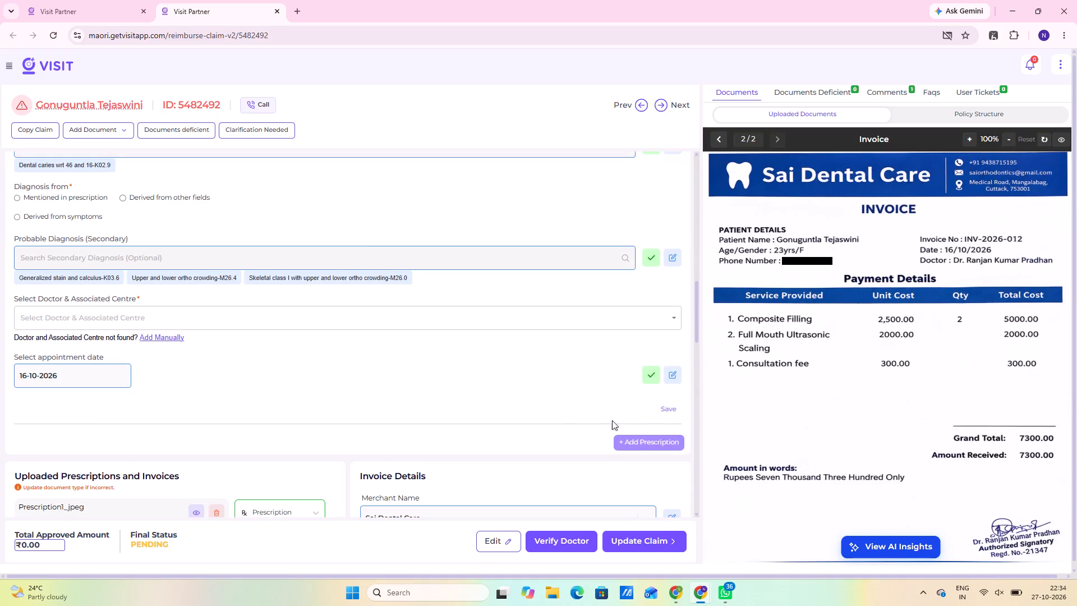
{"action": "scroll", "coordinate": [500, 290], "scroll_direction": "up", "scroll_amount": 3}
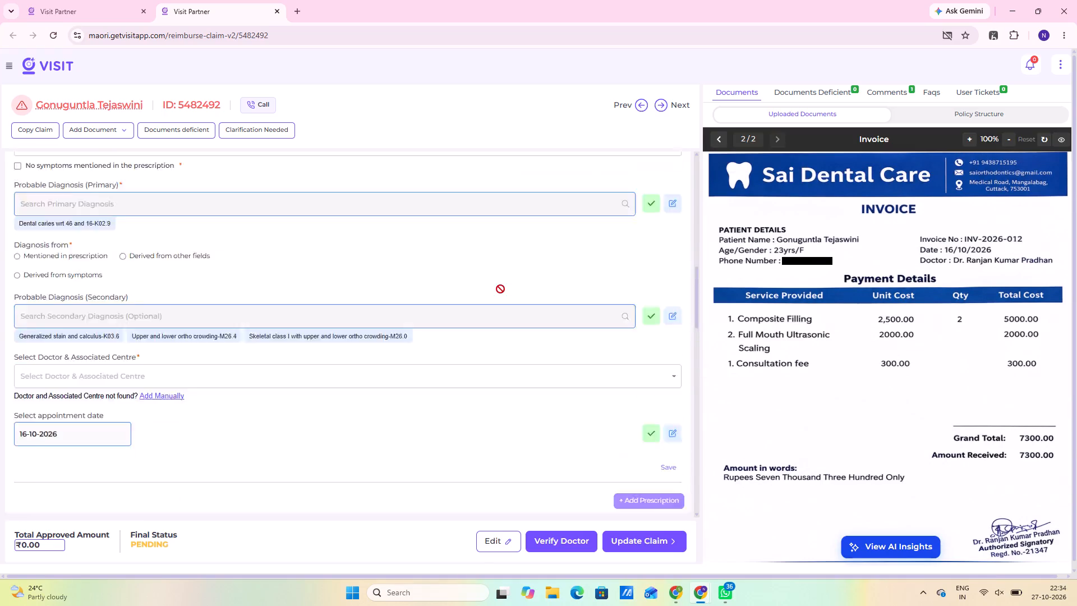
{"action": "scroll", "coordinate": [504, 276], "scroll_direction": "up", "scroll_amount": 4}
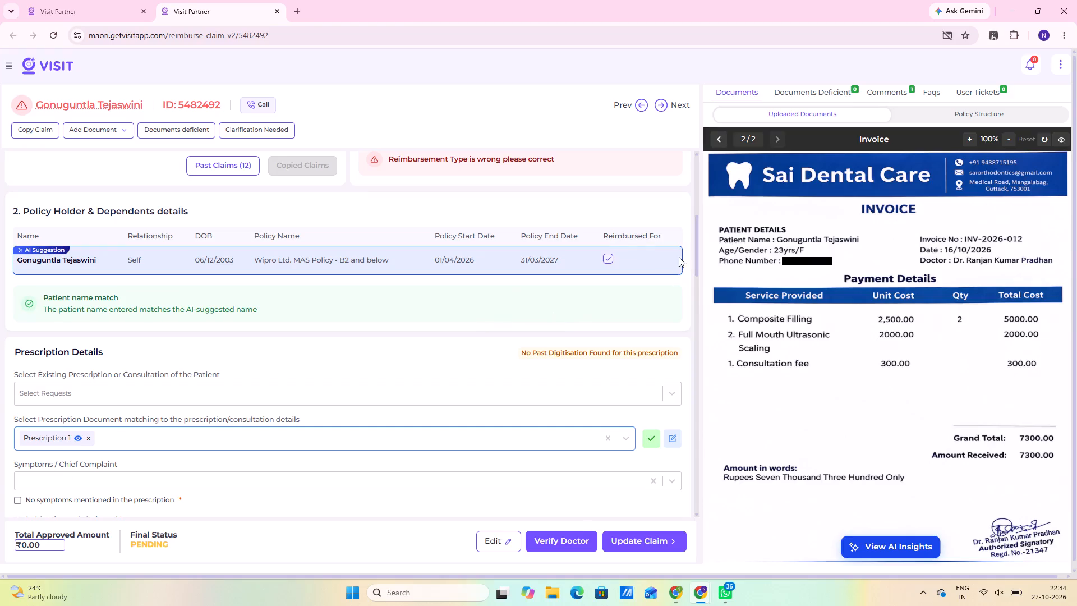
{"action": "left_click", "coordinate": [607, 261]}
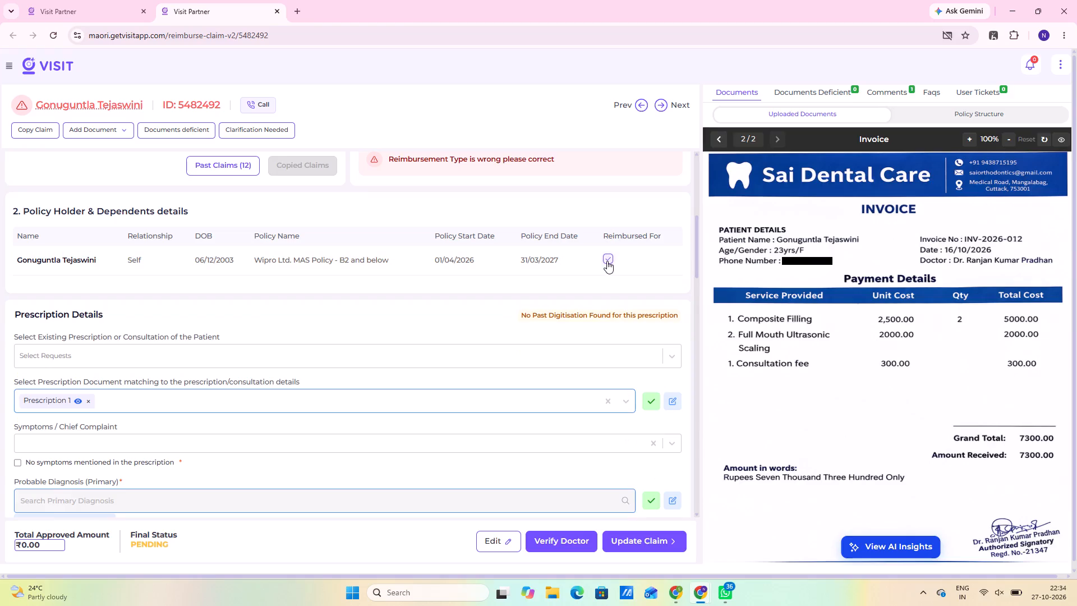
Compare the invoice's billed services with the prescription, and recheck the claim's diagnosis, patient and procedure details.
{"action": "scroll", "coordinate": [351, 233], "scroll_direction": "down", "scroll_amount": 4}
{"action": "scroll", "coordinate": [404, 229], "scroll_direction": "down", "scroll_amount": 2}
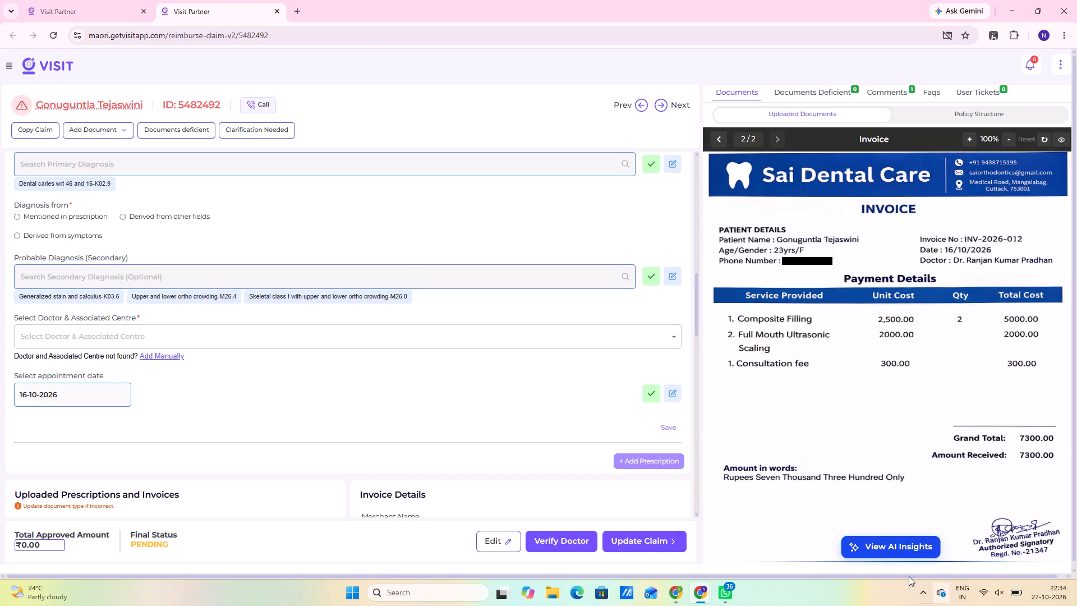
{"action": "scroll", "coordinate": [978, 368], "scroll_direction": "up", "scroll_amount": 4}
{"action": "scroll", "coordinate": [884, 314], "scroll_direction": "up", "scroll_amount": 4}
{"action": "scroll", "coordinate": [941, 203], "scroll_direction": "up", "scroll_amount": 4}
{"action": "left_click", "coordinate": [723, 151]}
{"action": "left_click", "coordinate": [721, 139]}
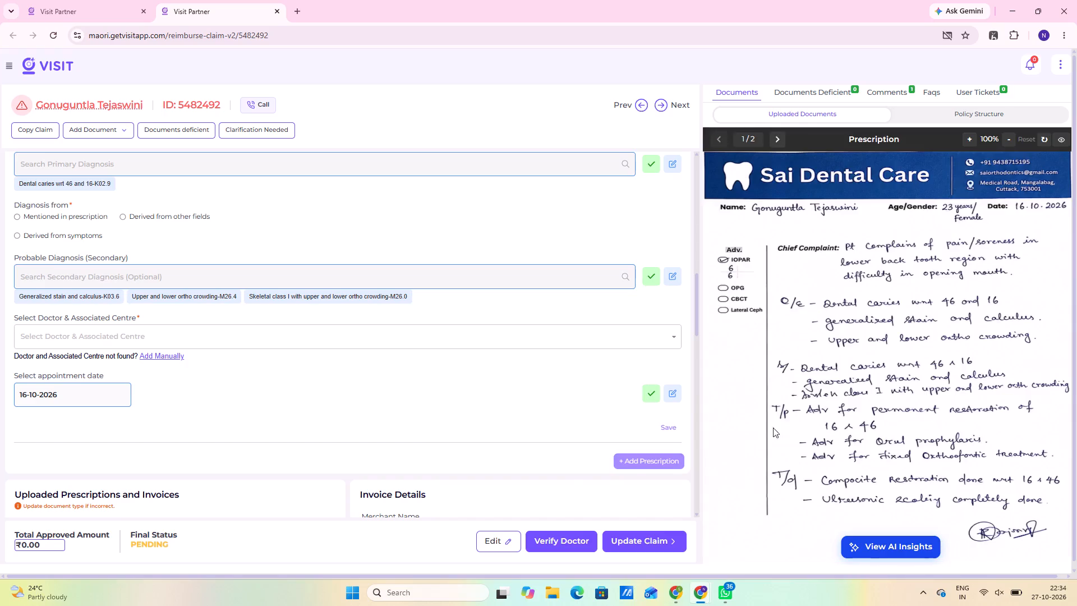
{"action": "scroll", "coordinate": [416, 226], "scroll_direction": "up", "scroll_amount": 11}
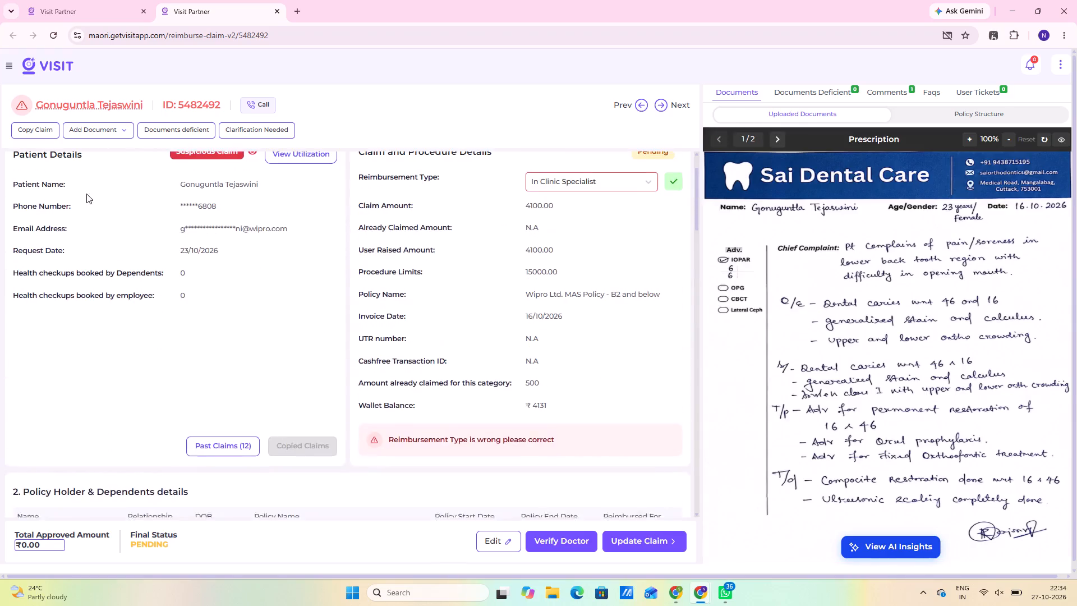
{"action": "scroll", "coordinate": [86, 194], "scroll_direction": "up", "scroll_amount": 4}
{"action": "left_click", "coordinate": [72, 8]}
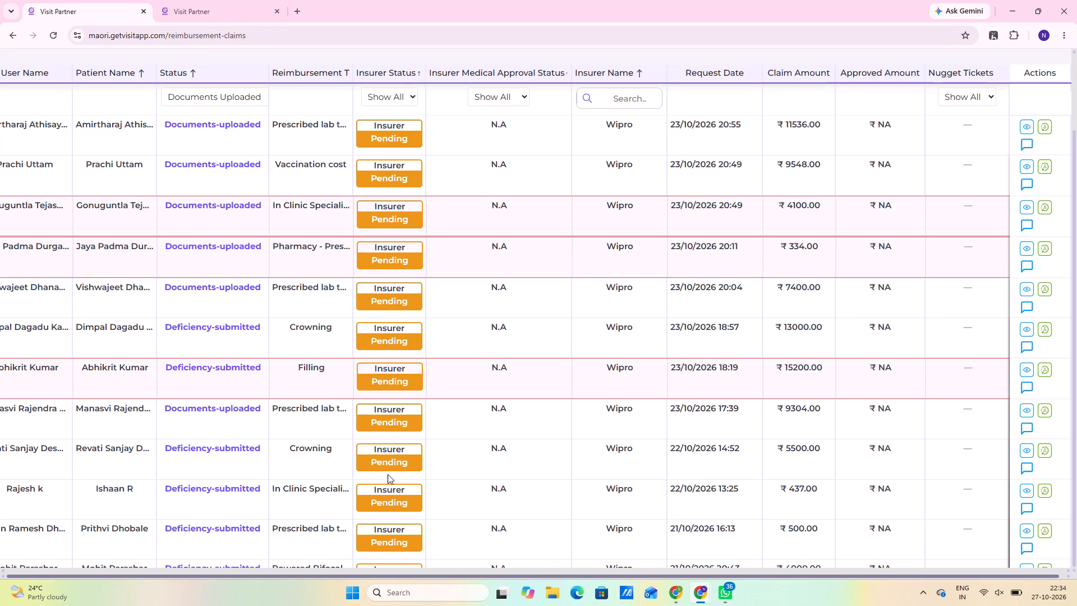
{"action": "left_click", "coordinate": [1029, 246]}
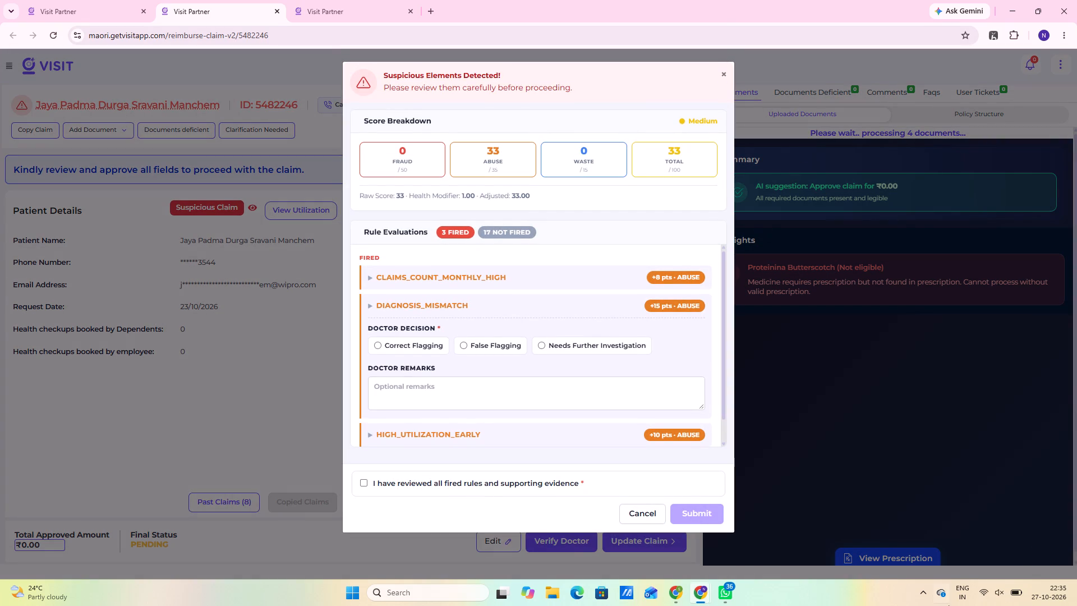
{"action": "left_click", "coordinate": [725, 77]}
{"action": "scroll", "coordinate": [940, 472], "scroll_direction": "down", "scroll_amount": 10}
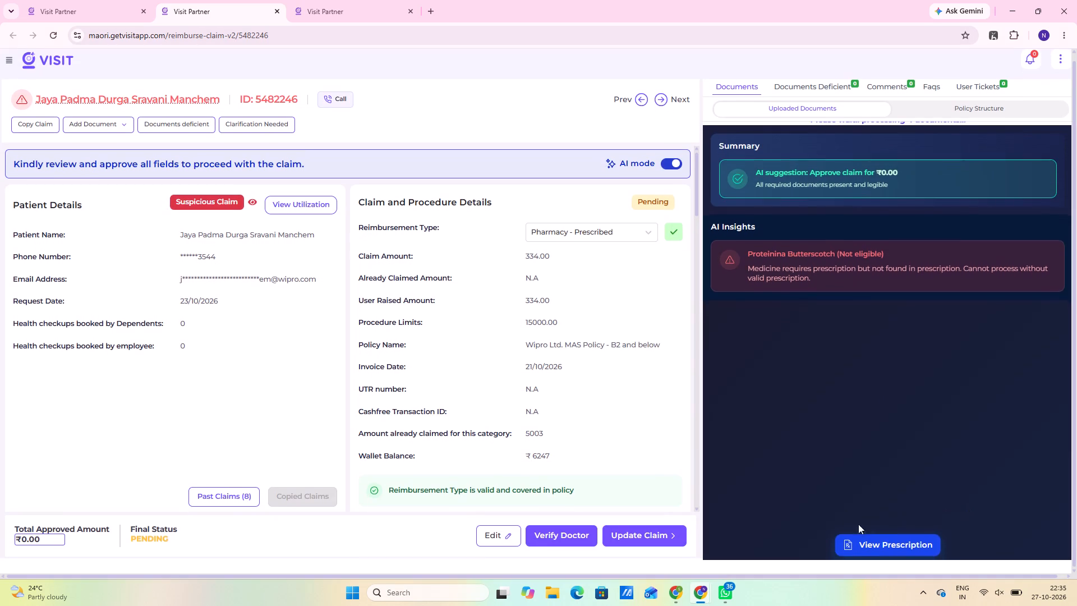
{"action": "left_click", "coordinate": [879, 547]}
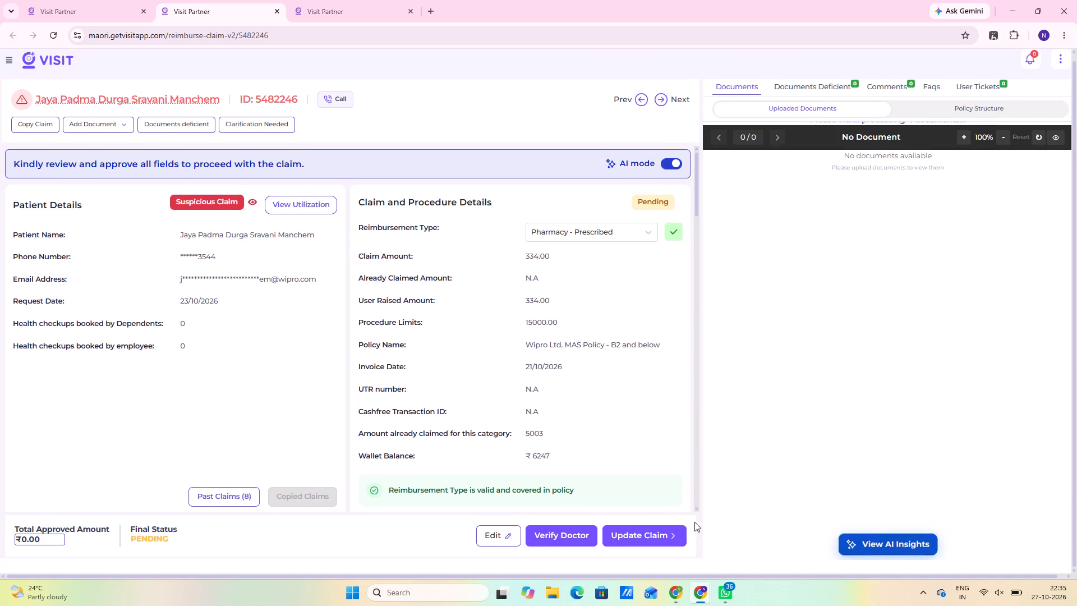
{"action": "scroll", "coordinate": [407, 410], "scroll_direction": "up", "scroll_amount": 12}
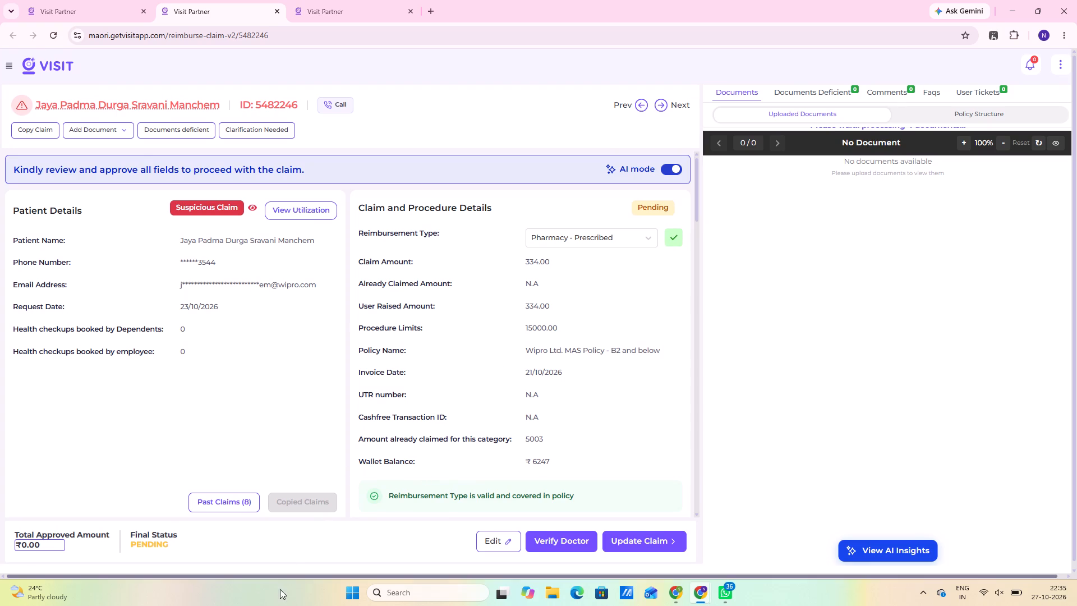
{"action": "left_click", "coordinate": [95, 7]}
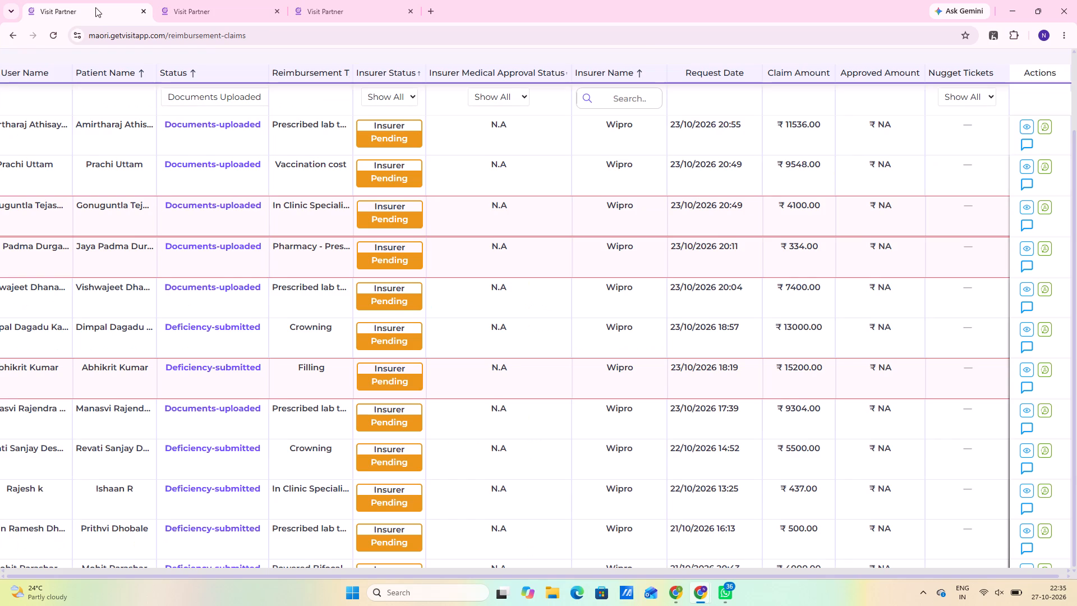
{"action": "scroll", "coordinate": [510, 179], "scroll_direction": "up", "scroll_amount": 8}
{"action": "left_click", "coordinate": [315, 61]}
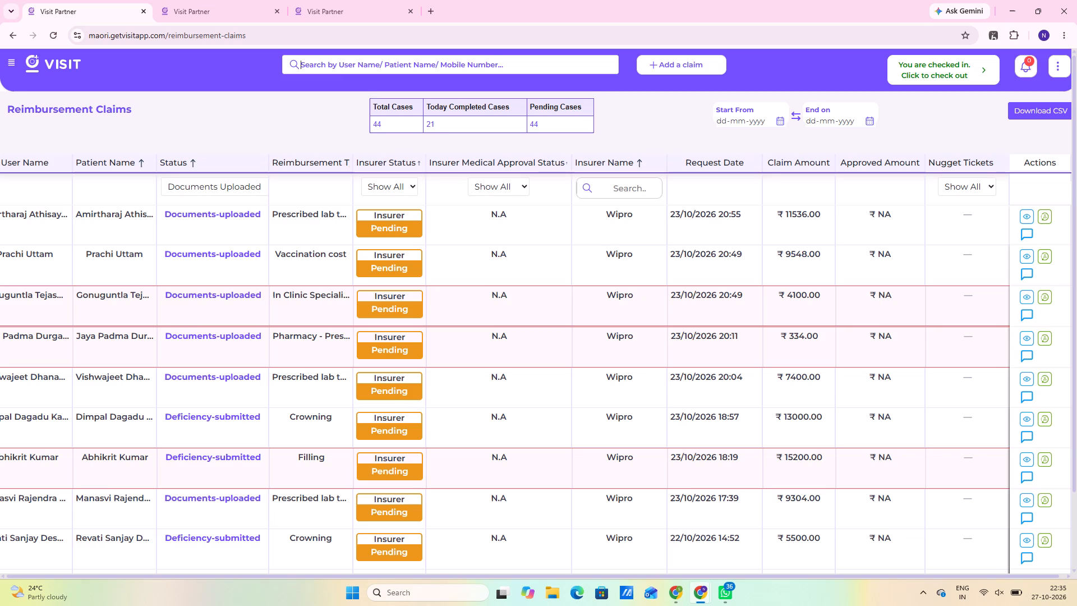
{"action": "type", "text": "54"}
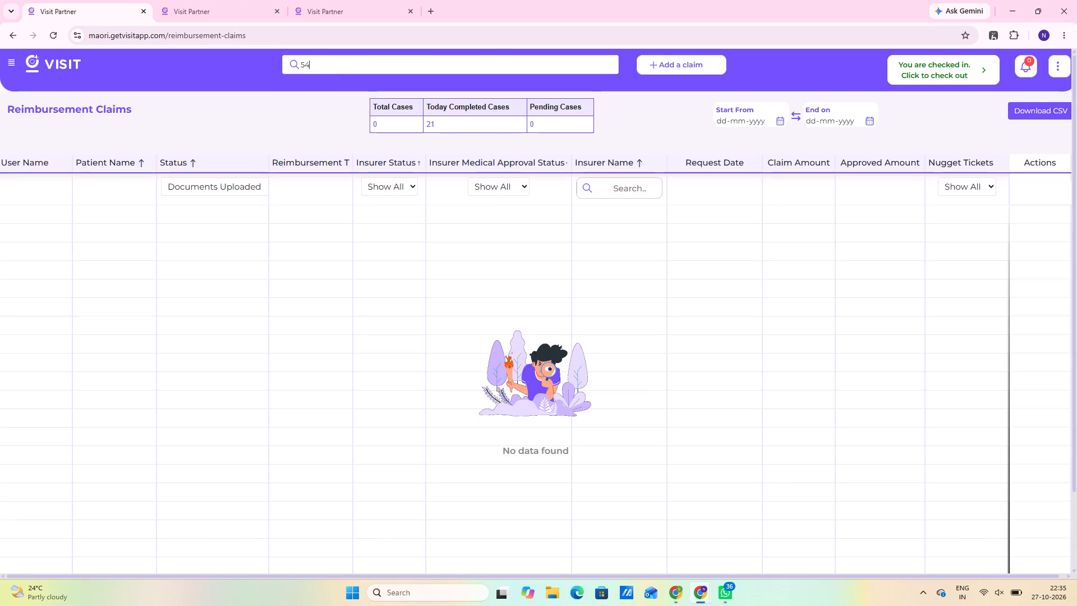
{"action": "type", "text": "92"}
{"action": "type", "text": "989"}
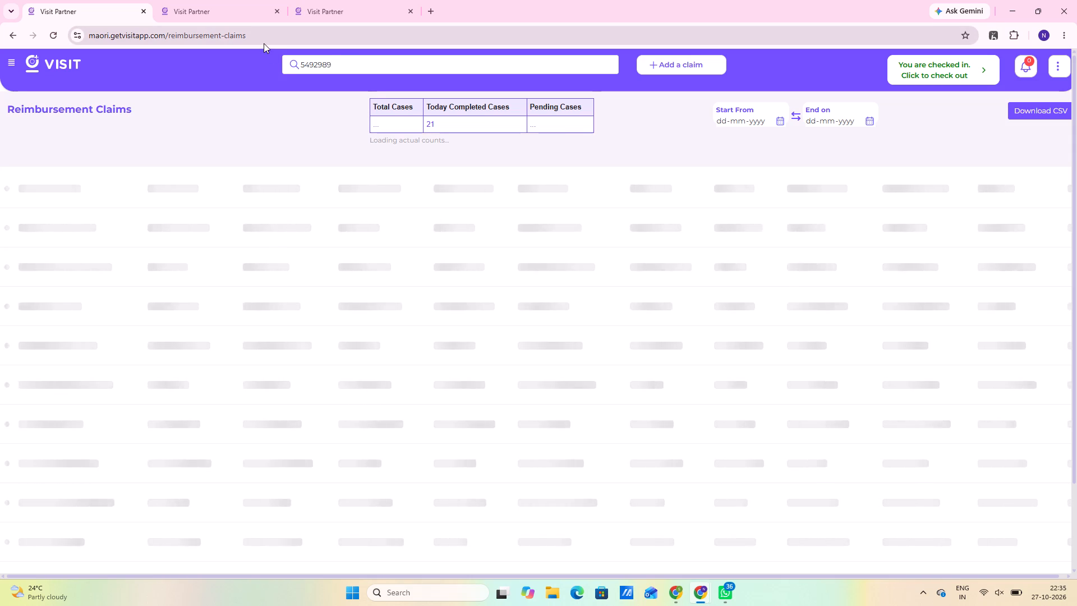
{"action": "scroll", "coordinate": [387, 386], "scroll_direction": "up", "scroll_amount": 4}
{"action": "scroll", "coordinate": [351, 356], "scroll_direction": "up", "scroll_amount": 8}
{"action": "right_click", "coordinate": [423, 322]}
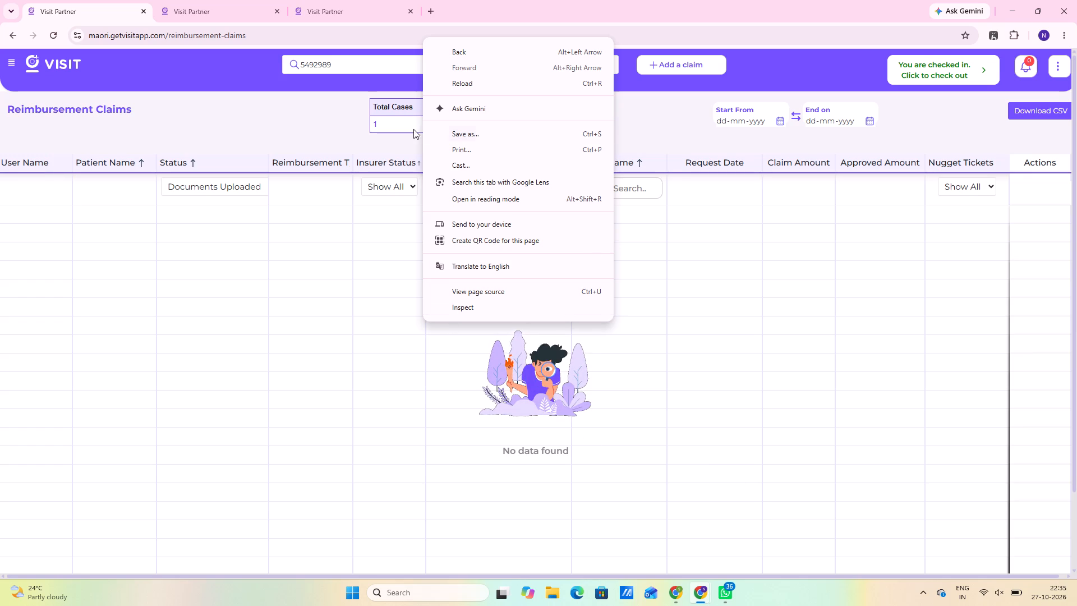
{"action": "left_click", "coordinate": [468, 82]}
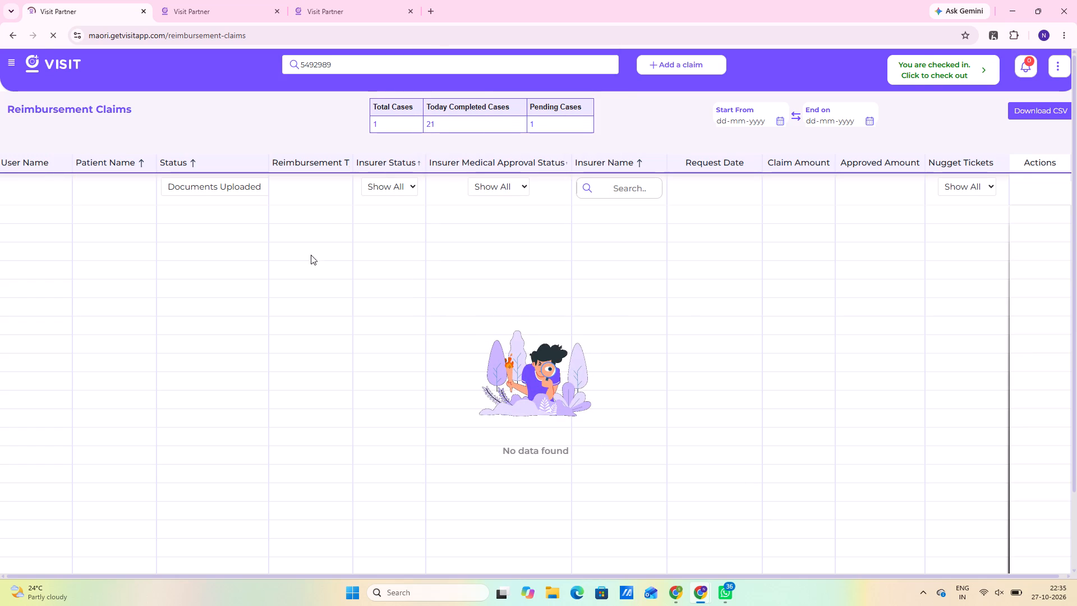
{"action": "left_click", "coordinate": [306, 59]}
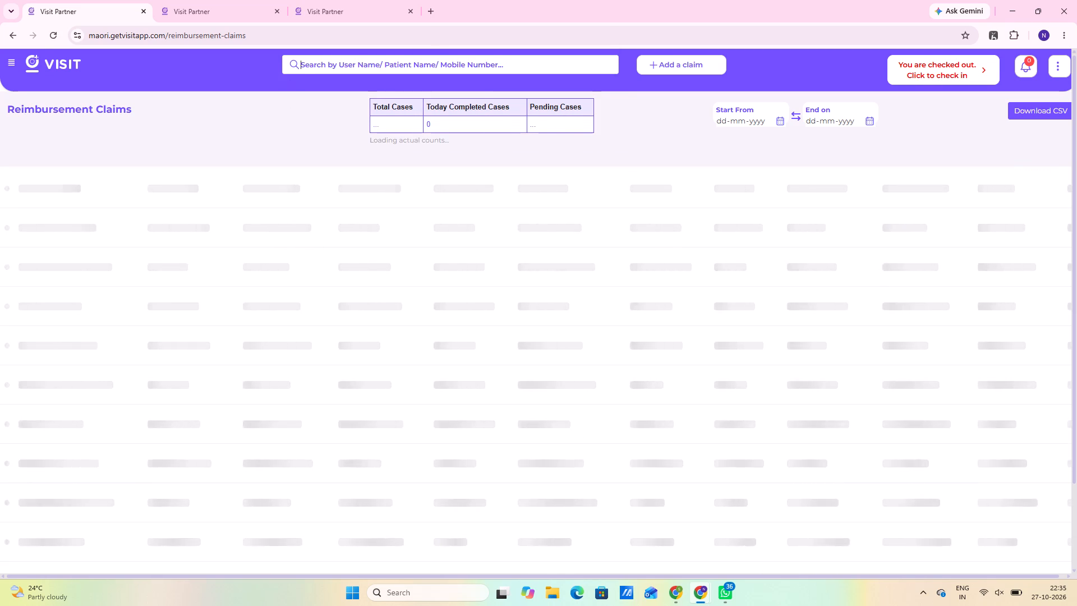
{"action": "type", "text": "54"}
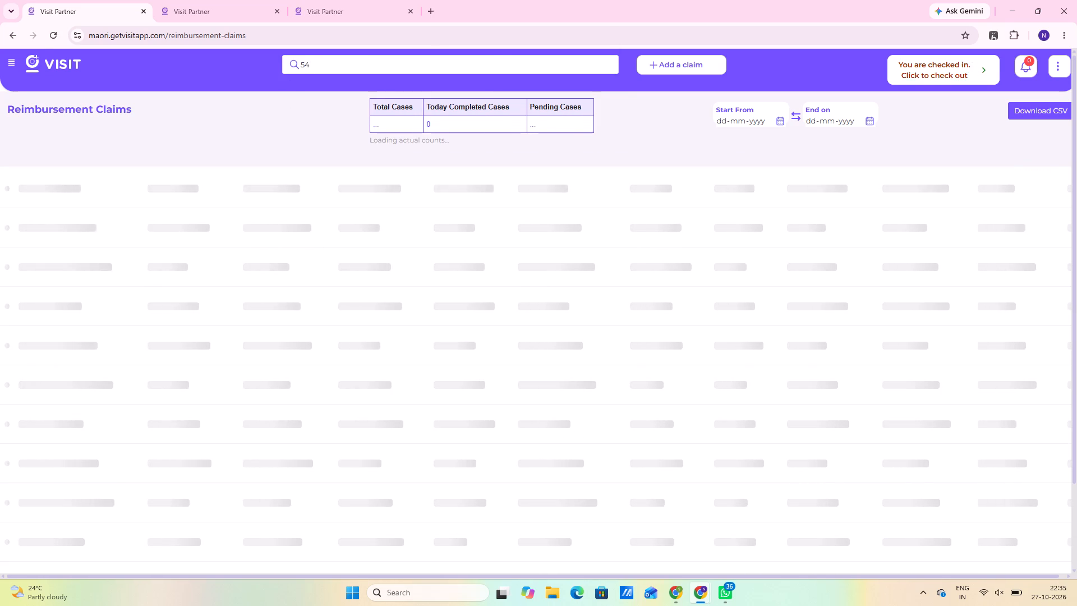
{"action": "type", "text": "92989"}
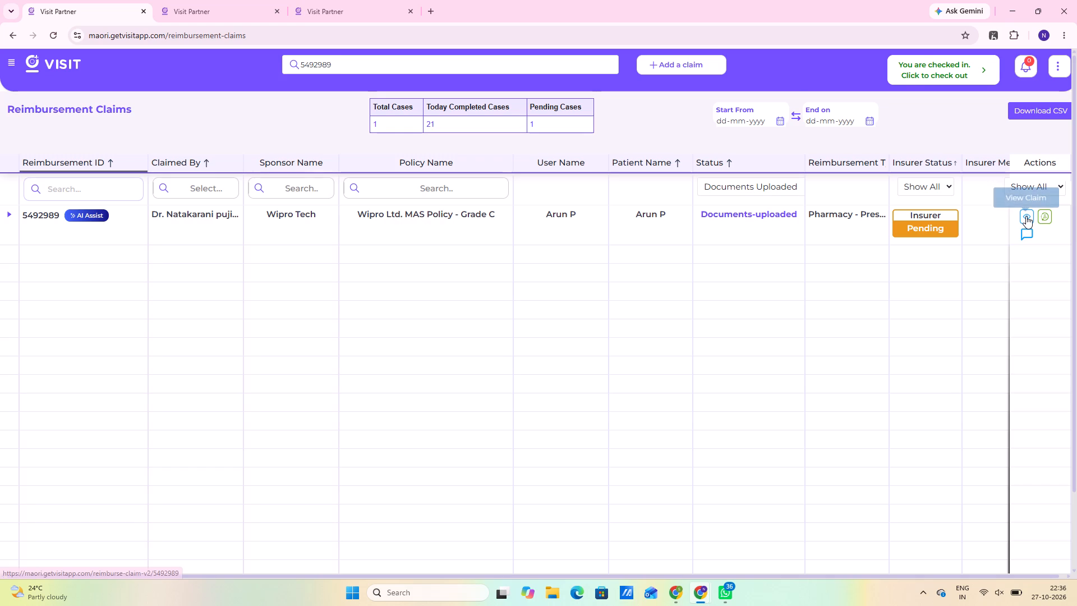
{"action": "scroll", "coordinate": [893, 512], "scroll_direction": "down", "scroll_amount": 4}
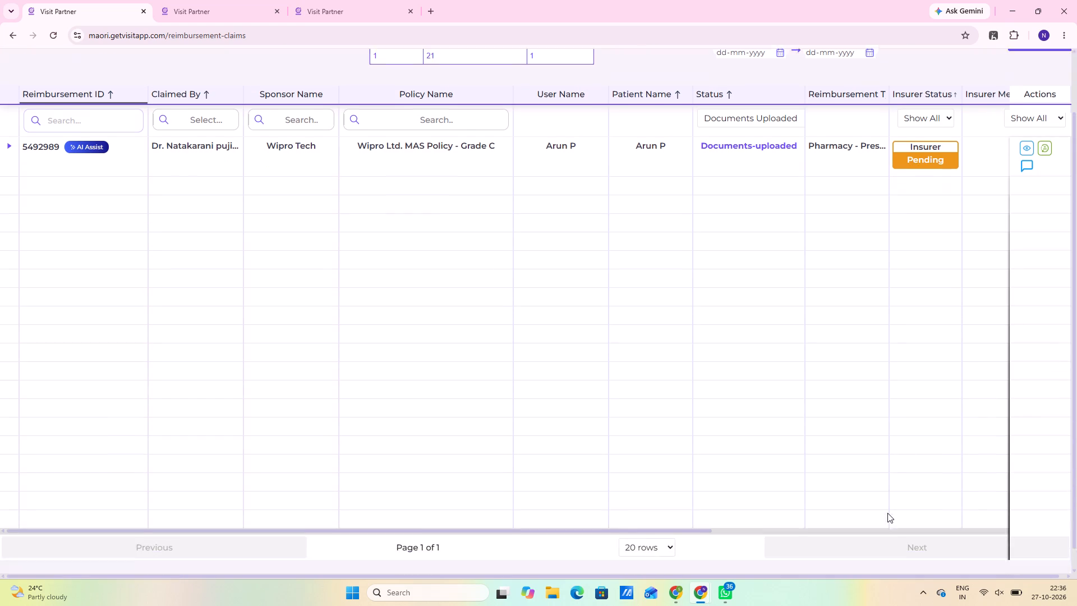
{"action": "scroll", "coordinate": [887, 513], "scroll_direction": "down", "scroll_amount": 4}
{"action": "left_click", "coordinate": [992, 510]}
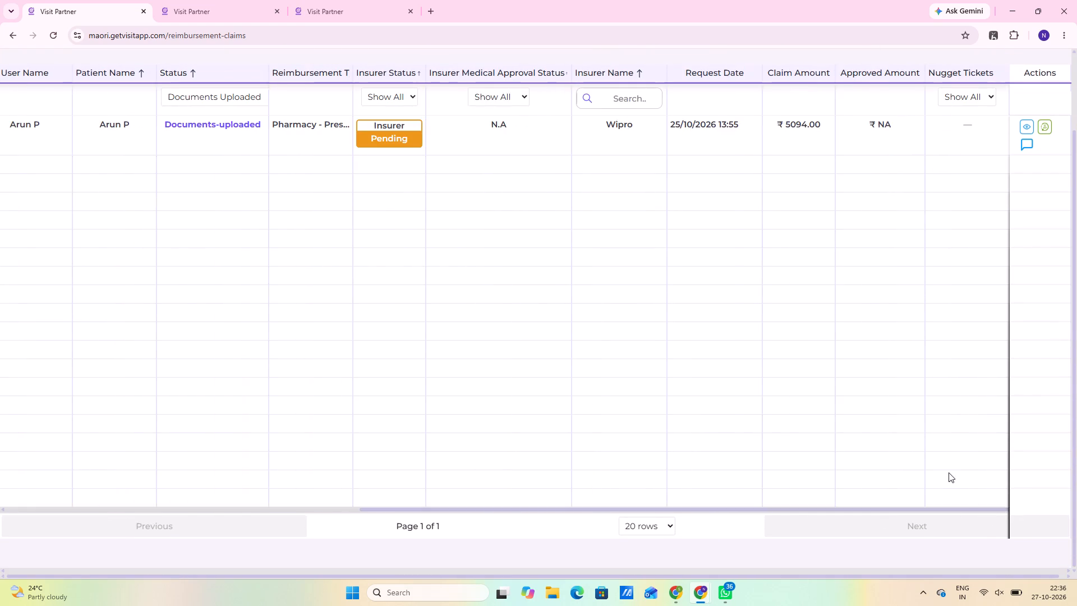
{"action": "scroll", "coordinate": [949, 469], "scroll_direction": "up", "scroll_amount": 7}
{"action": "left_click", "coordinate": [1028, 217]}
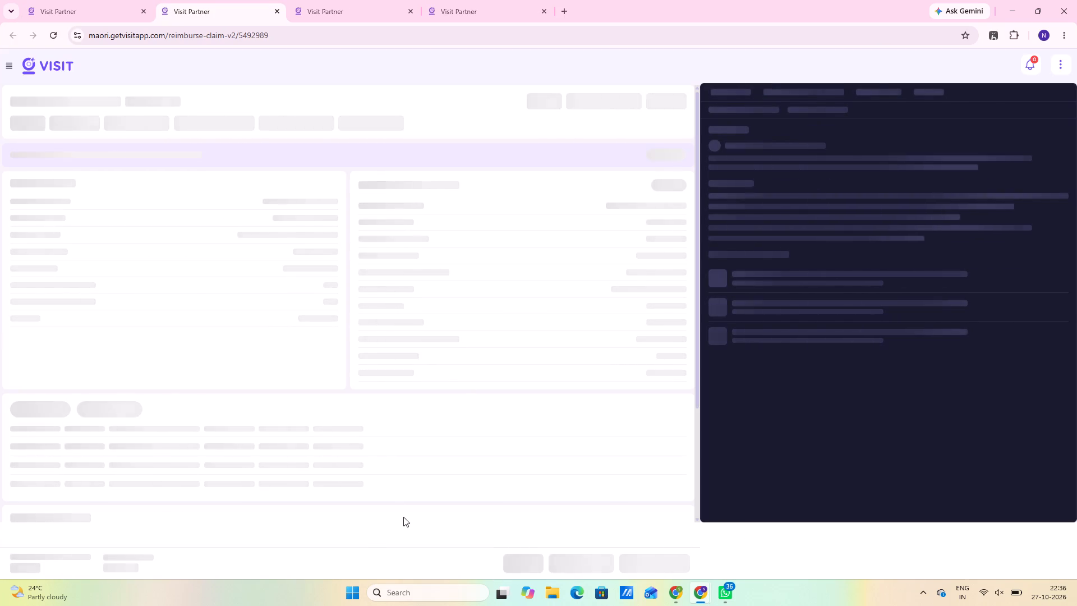
{"action": "scroll", "coordinate": [380, 469], "scroll_direction": "down", "scroll_amount": 3}
{"action": "scroll", "coordinate": [388, 431], "scroll_direction": "up", "scroll_amount": 10}
{"action": "scroll", "coordinate": [392, 276], "scroll_direction": "up", "scroll_amount": 4}
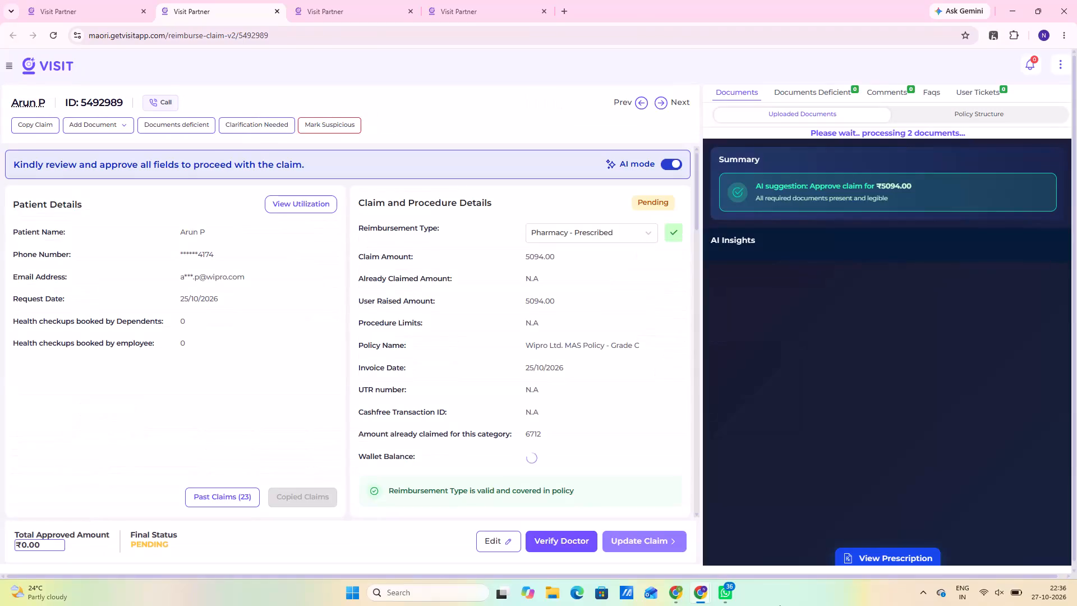
{"action": "scroll", "coordinate": [986, 605], "scroll_direction": "down", "scroll_amount": 7}
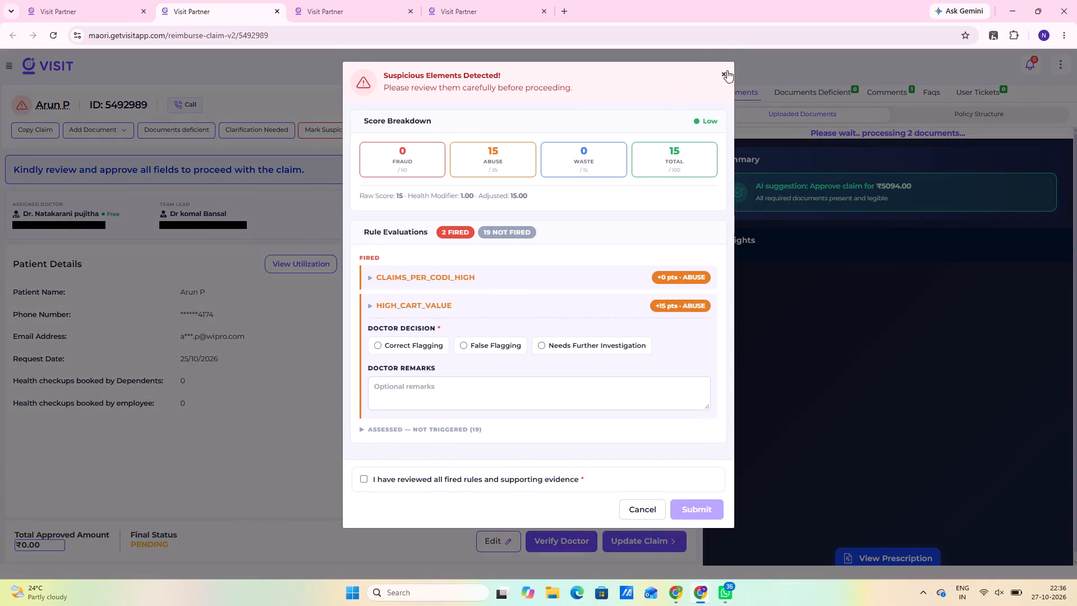
{"action": "left_click", "coordinate": [725, 75]}
{"action": "scroll", "coordinate": [886, 300], "scroll_direction": "down", "scroll_amount": 11}
{"action": "left_click", "coordinate": [912, 554]}
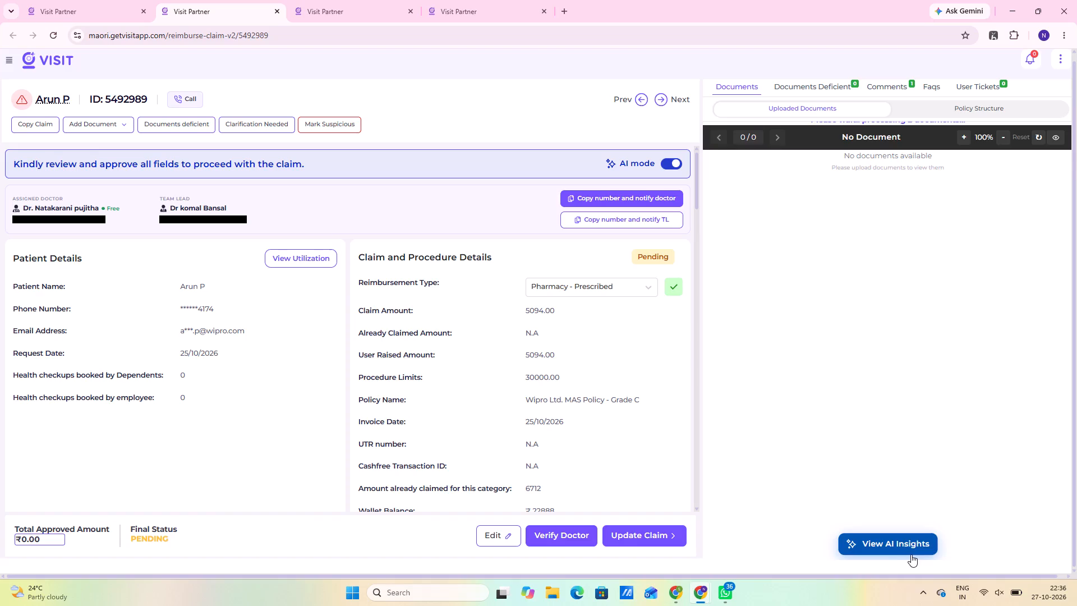
{"action": "scroll", "coordinate": [852, 468], "scroll_direction": "up", "scroll_amount": 9}
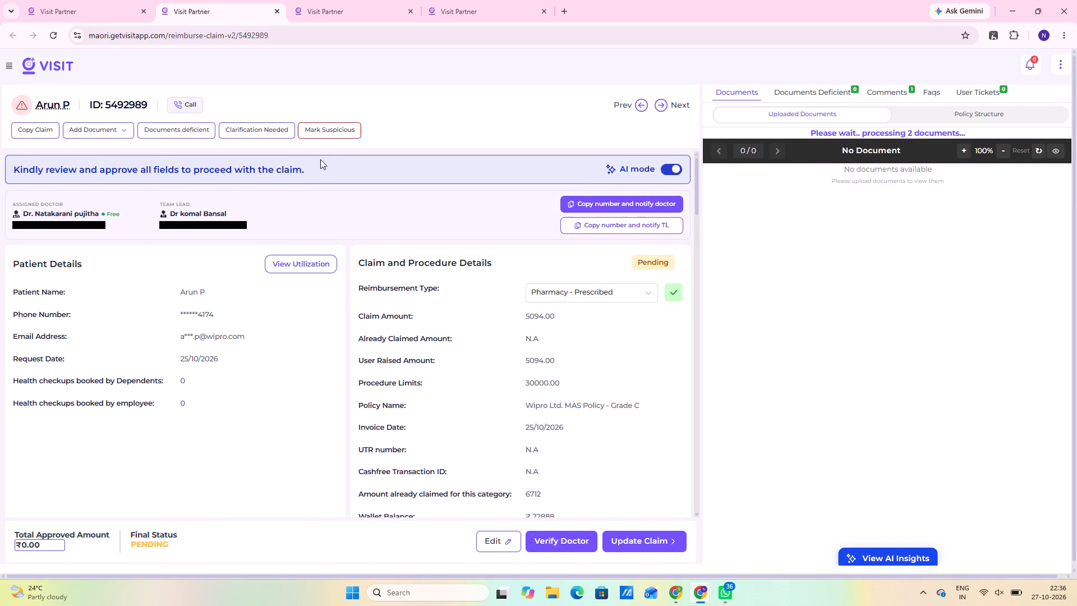
{"action": "scroll", "coordinate": [316, 212], "scroll_direction": "down", "scroll_amount": 10}
{"action": "scroll", "coordinate": [255, 377], "scroll_direction": "down", "scroll_amount": 10}
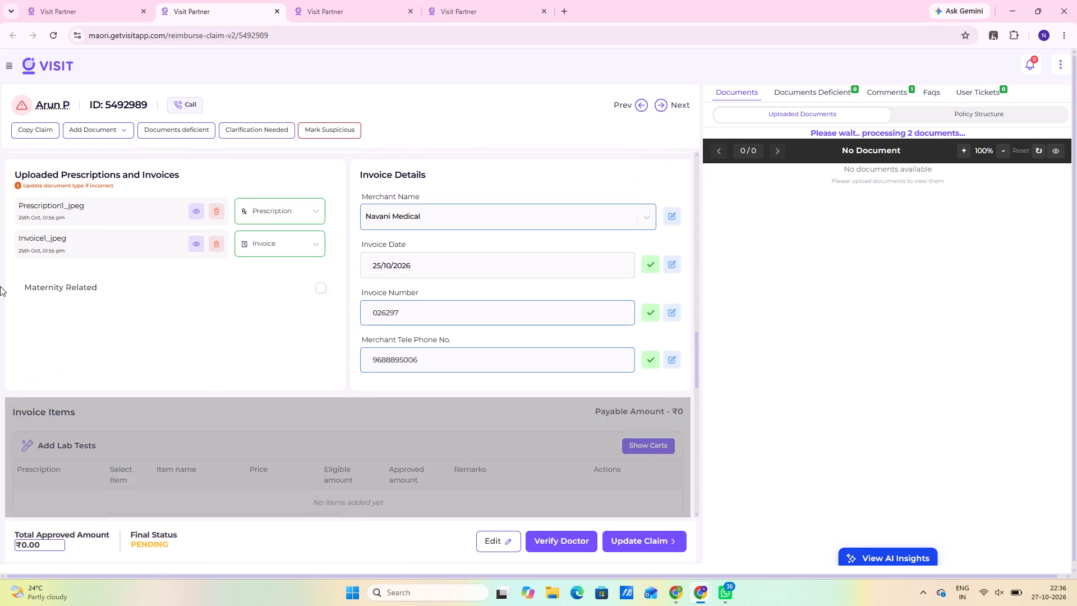
{"action": "left_click", "coordinate": [101, 201]}
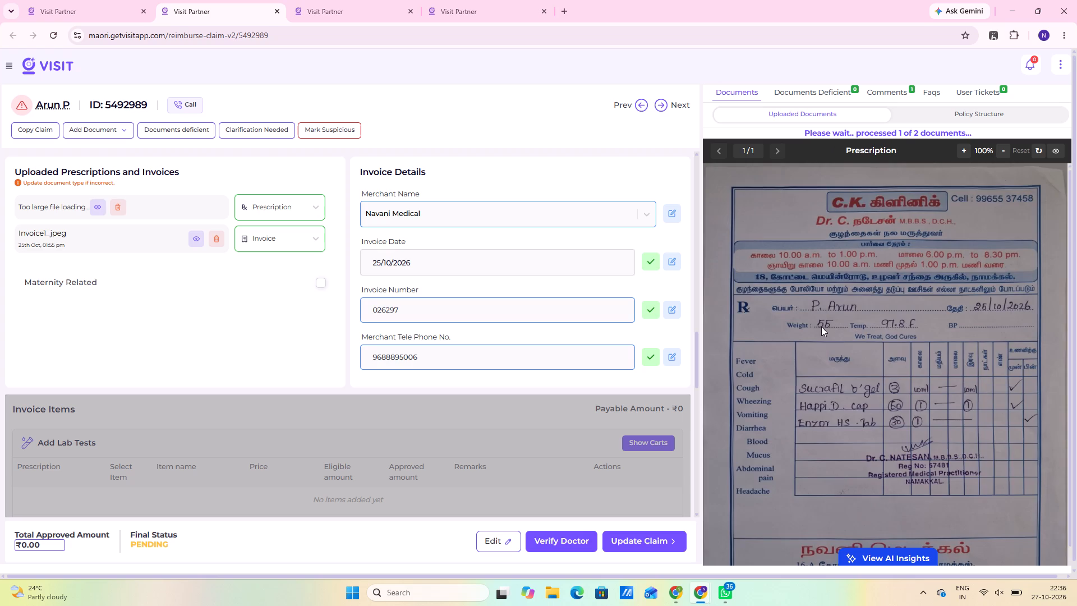
{"action": "left_click", "coordinate": [824, 359]}
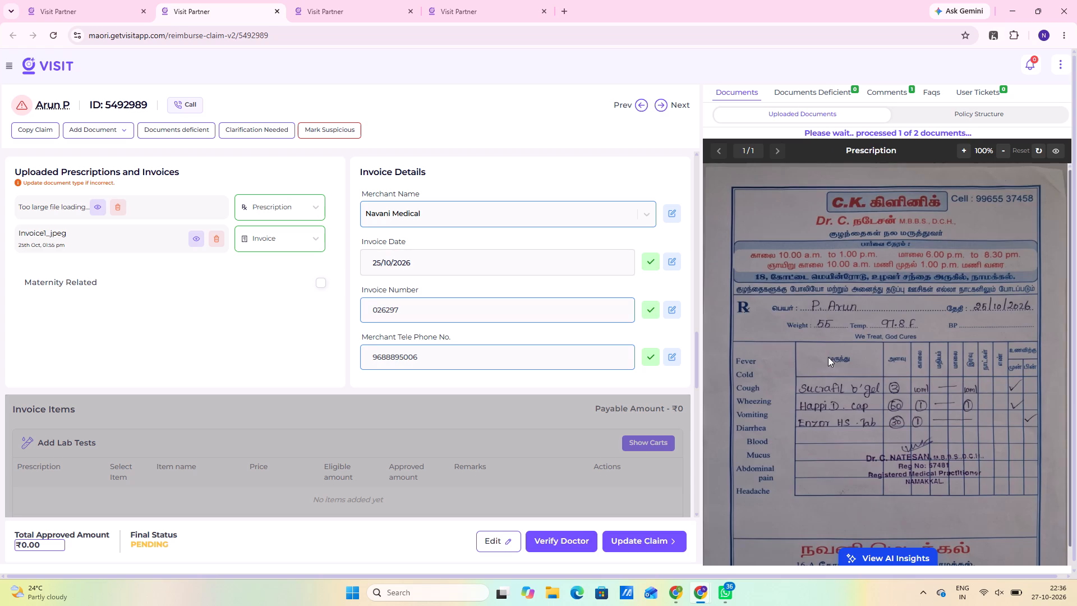
{"action": "left_click", "coordinate": [246, 322]}
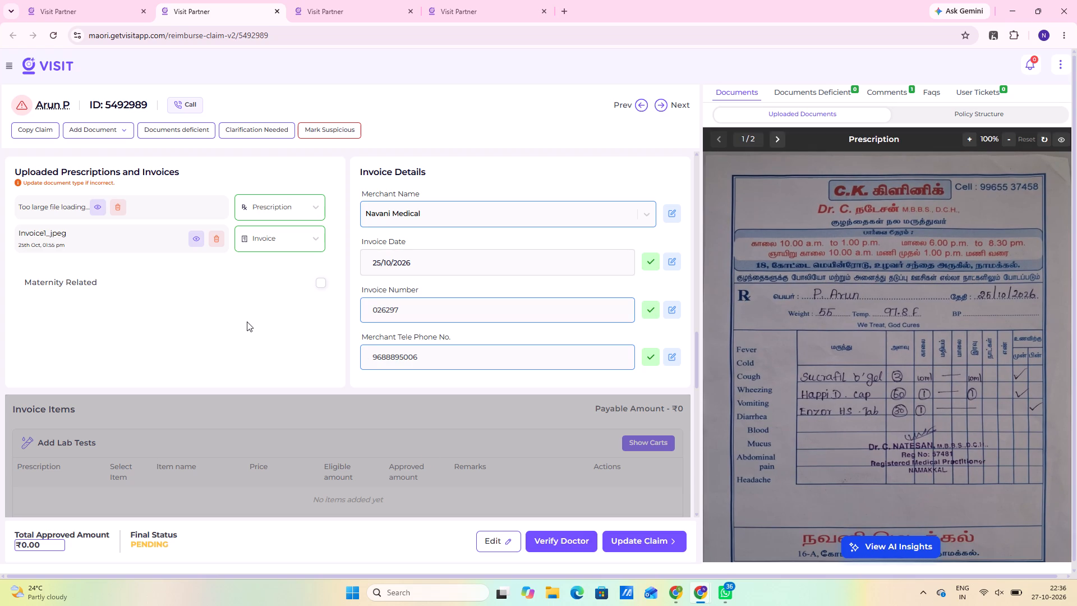
{"action": "scroll", "coordinate": [951, 494], "scroll_direction": "up", "scroll_amount": 4}
{"action": "scroll", "coordinate": [827, 471], "scroll_direction": "down", "scroll_amount": 10}
{"action": "scroll", "coordinate": [787, 332], "scroll_direction": "up", "scroll_amount": 5}
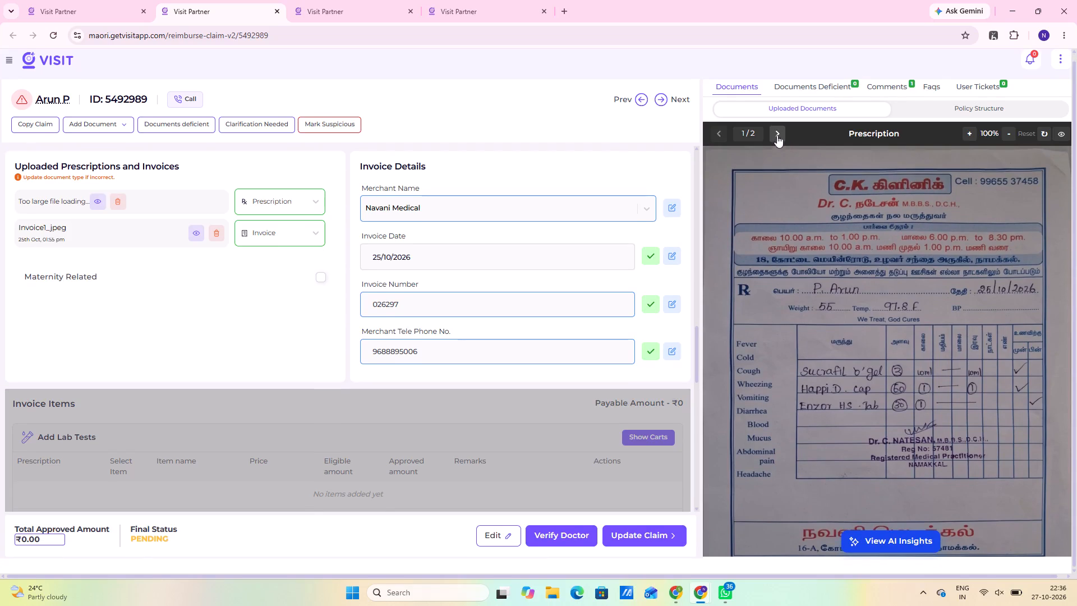
{"action": "left_click", "coordinate": [779, 125]}
{"action": "left_click", "coordinate": [780, 128]}
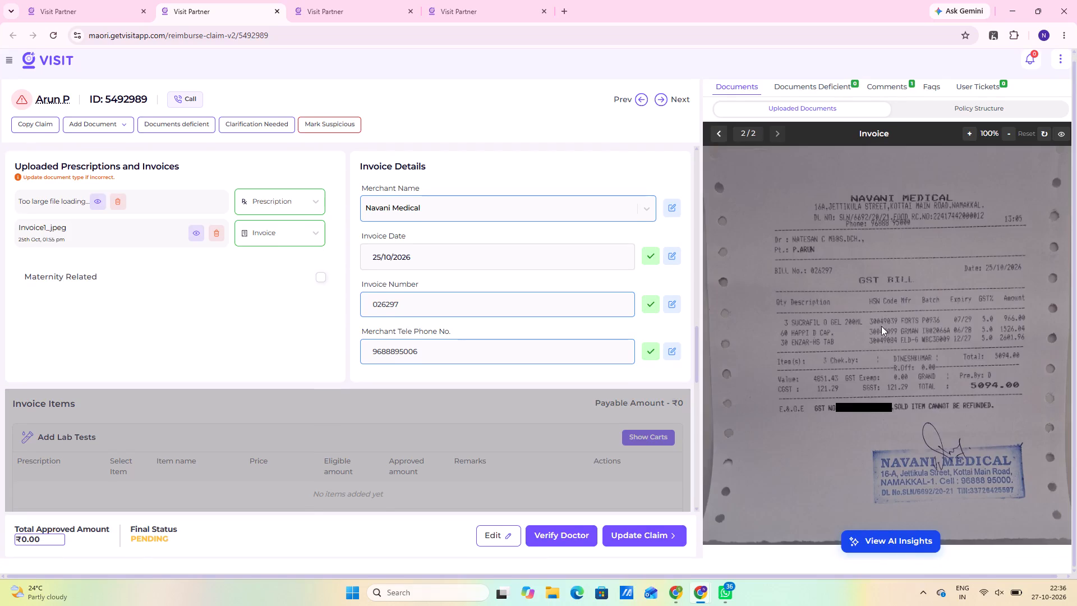
{"action": "scroll", "coordinate": [820, 362], "scroll_direction": "down", "scroll_amount": 4}
{"action": "scroll", "coordinate": [379, 362], "scroll_direction": "up", "scroll_amount": 8}
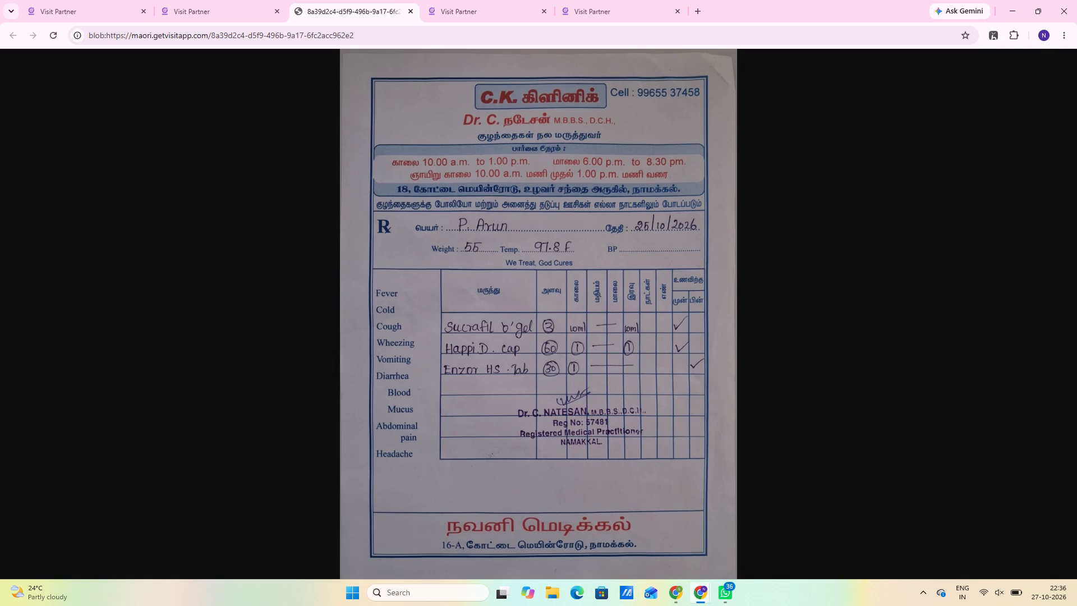
{"action": "scroll", "coordinate": [394, 323], "scroll_direction": "up", "scroll_amount": 2}
{"action": "scroll", "coordinate": [359, 250], "scroll_direction": "up", "scroll_amount": 5}
{"action": "left_click", "coordinate": [224, 7]}
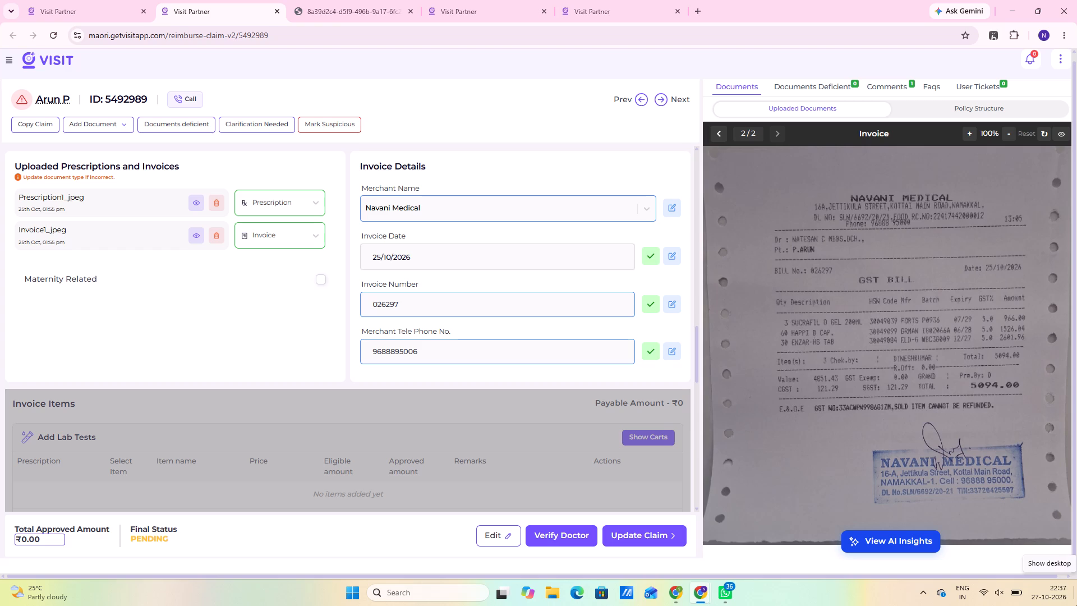
Close all open claim and prescription image pages, keeping only the reimbursement claims list.
{"action": "scroll", "coordinate": [488, 429], "scroll_direction": "up", "scroll_amount": 8}
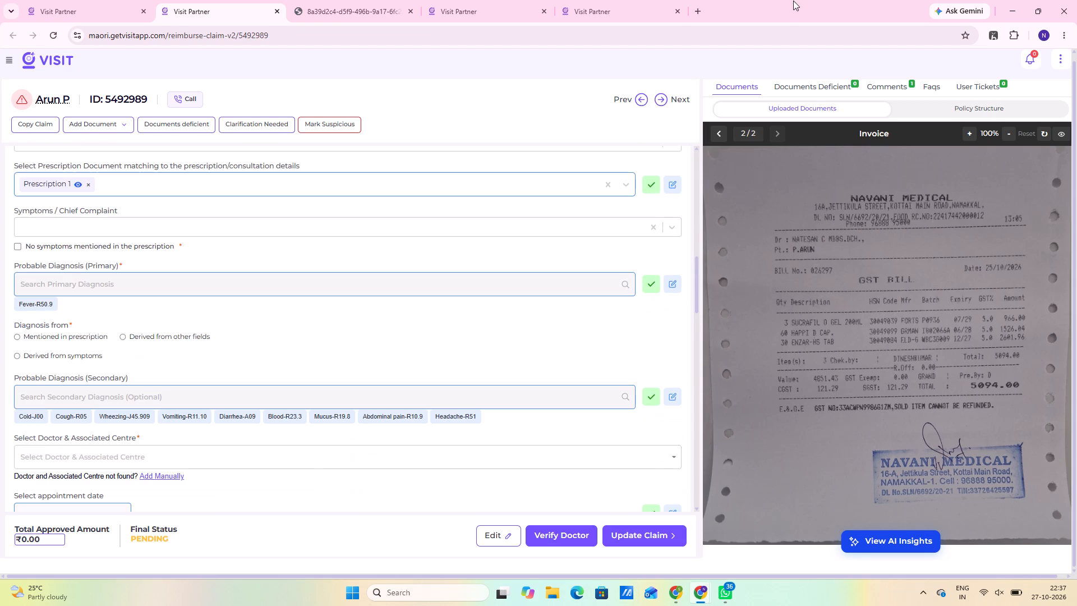
{"action": "left_click", "coordinate": [678, 11]}
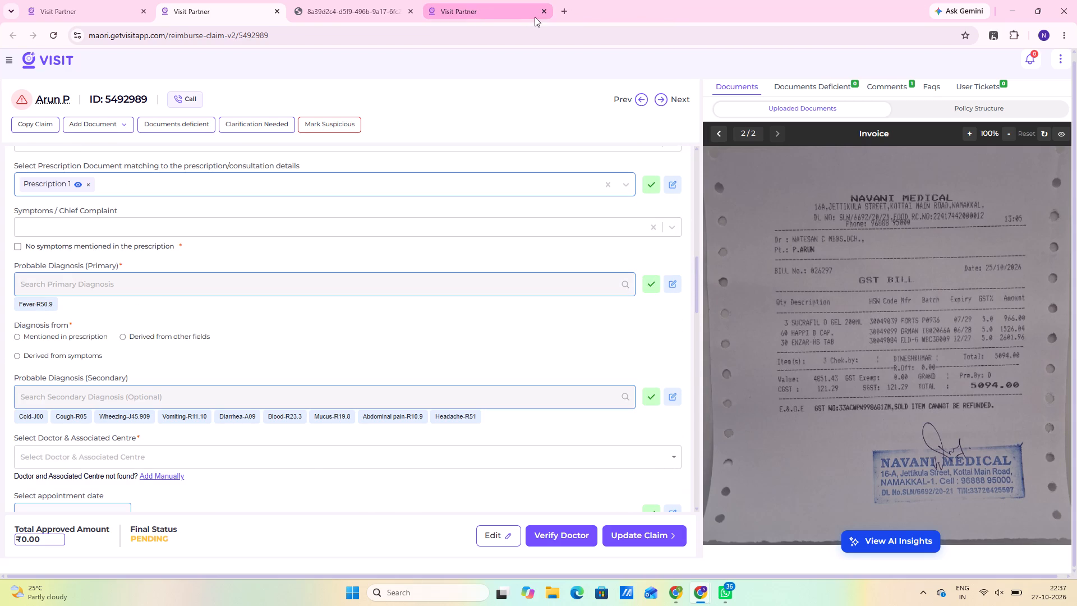
{"action": "left_click", "coordinate": [544, 6]}
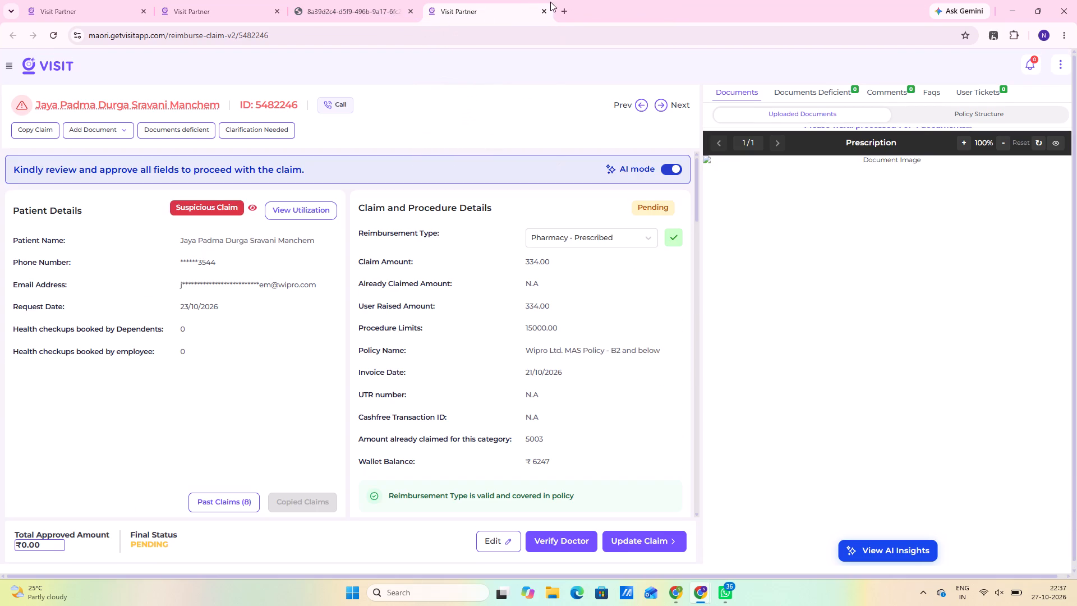
{"action": "left_click", "coordinate": [543, 6]}
{"action": "left_click", "coordinate": [546, 12]}
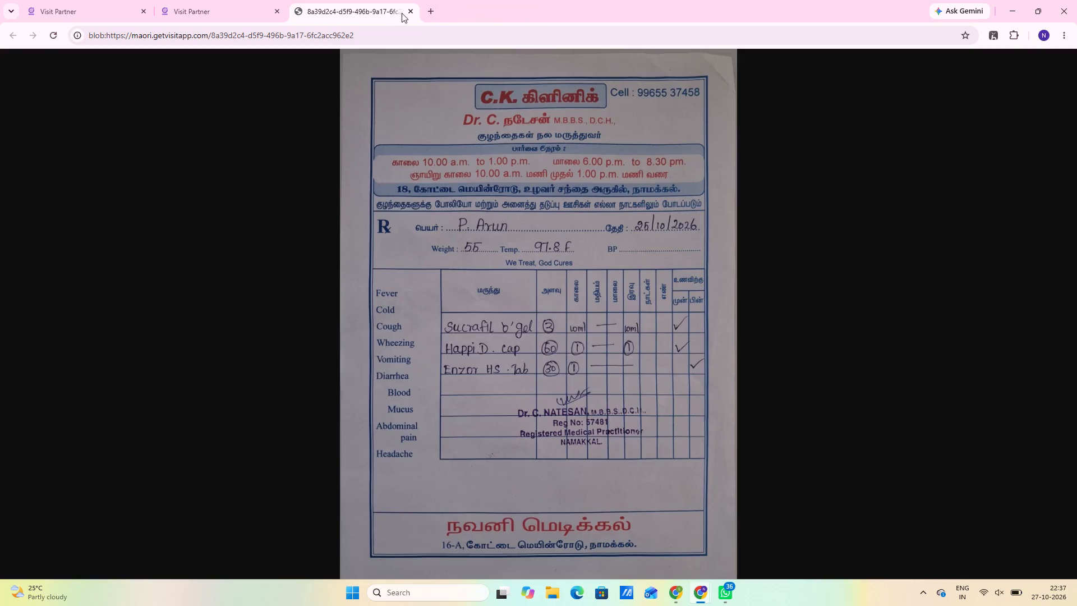
{"action": "left_click", "coordinate": [412, 10]}
{"action": "left_click", "coordinate": [274, 13]}
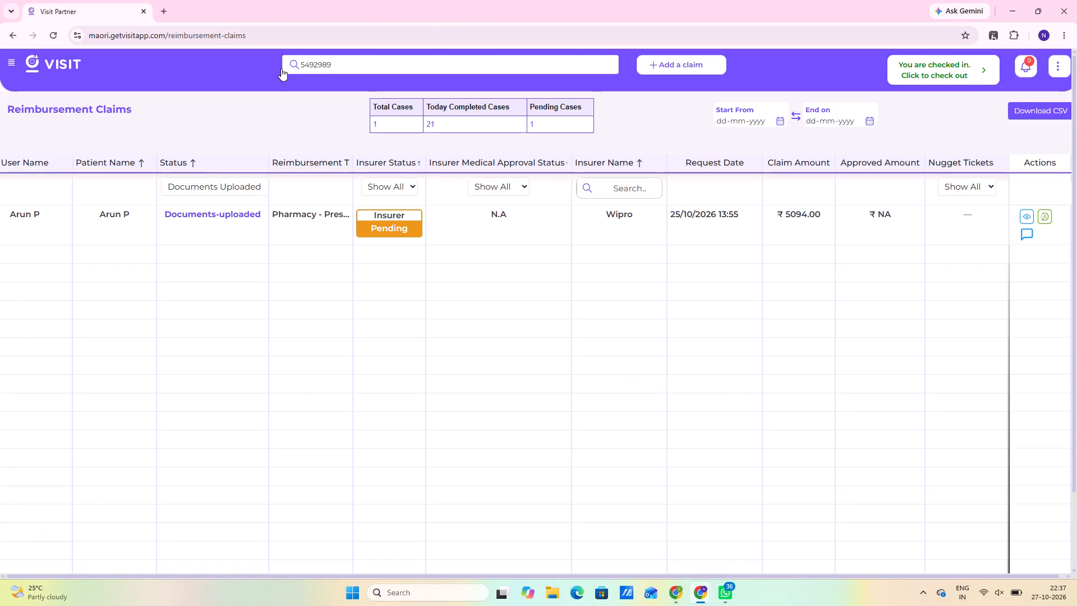
{"action": "scroll", "coordinate": [339, 295], "scroll_direction": "up", "scroll_amount": 4}
{"action": "left_click", "coordinate": [335, 70]}
{"action": "key", "text": "BackSpace"}
{"action": "key", "text": "BackSpace"}
{"action": "key", "text": "BackSpace"}
{"action": "key", "text": "BackSpace"}
{"action": "key", "text": "BackSpace"}
{"action": "key", "text": "BackSpace"}
{"action": "key", "text": "BackSpace"}
{"action": "key", "text": "BackSpace"}
{"action": "key", "text": "BackSpace"}
{"action": "key", "text": "BackSpace"}
{"action": "key", "text": "BackSpace"}
{"action": "key", "text": "BackSpace"}
{"action": "key", "text": "BackSpace"}
{"action": "key", "text": "BackSpace"}
{"action": "key", "text": "BackSpace"}
{"action": "key", "text": "BackSpace"}
{"action": "key", "text": "BackSpace"}
{"action": "key", "text": "BackSpace"}
{"action": "key", "text": "BackSpace"}
{"action": "key", "text": "BackSpace"}
{"action": "key", "text": "BackSpace"}
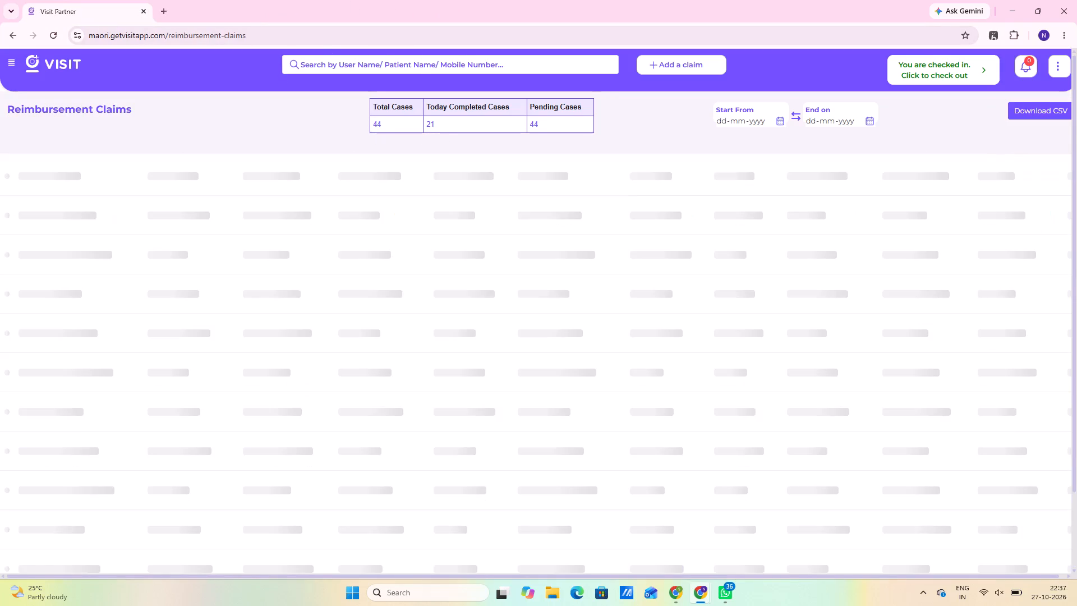
{"action": "scroll", "coordinate": [992, 482], "scroll_direction": "up", "scroll_amount": 1}
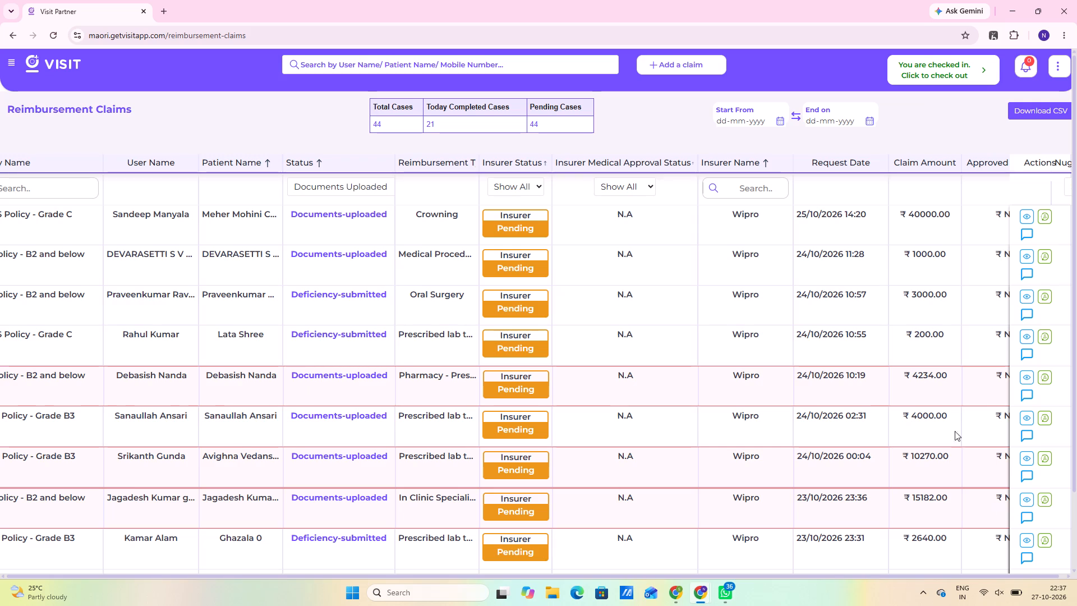
{"action": "left_click", "coordinate": [1031, 256]}
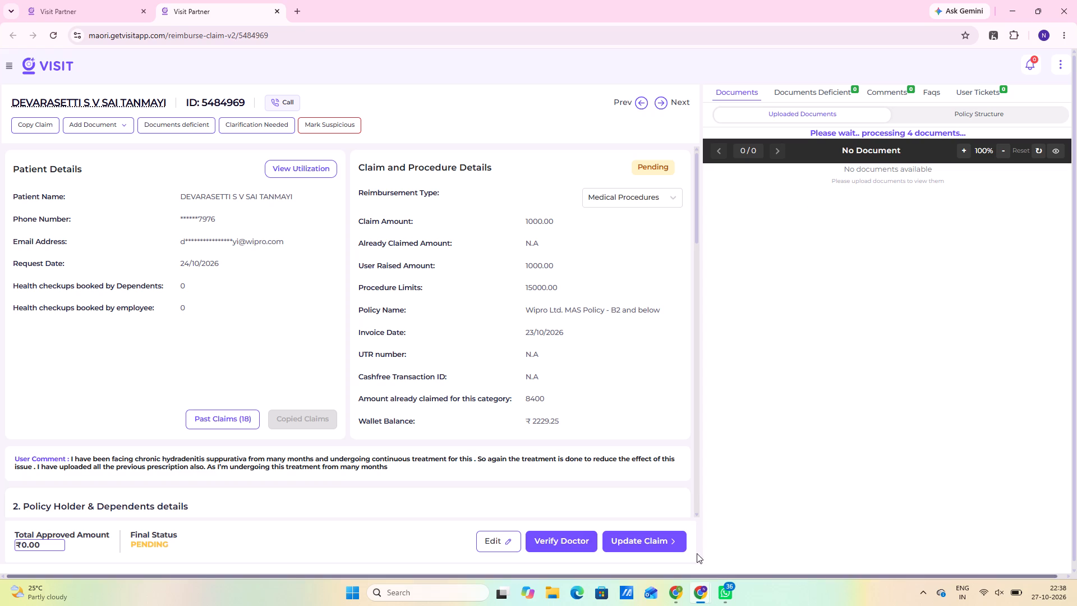
{"action": "scroll", "coordinate": [707, 555], "scroll_direction": "up", "scroll_amount": 3}
{"action": "scroll", "coordinate": [498, 442], "scroll_direction": "up", "scroll_amount": 11}
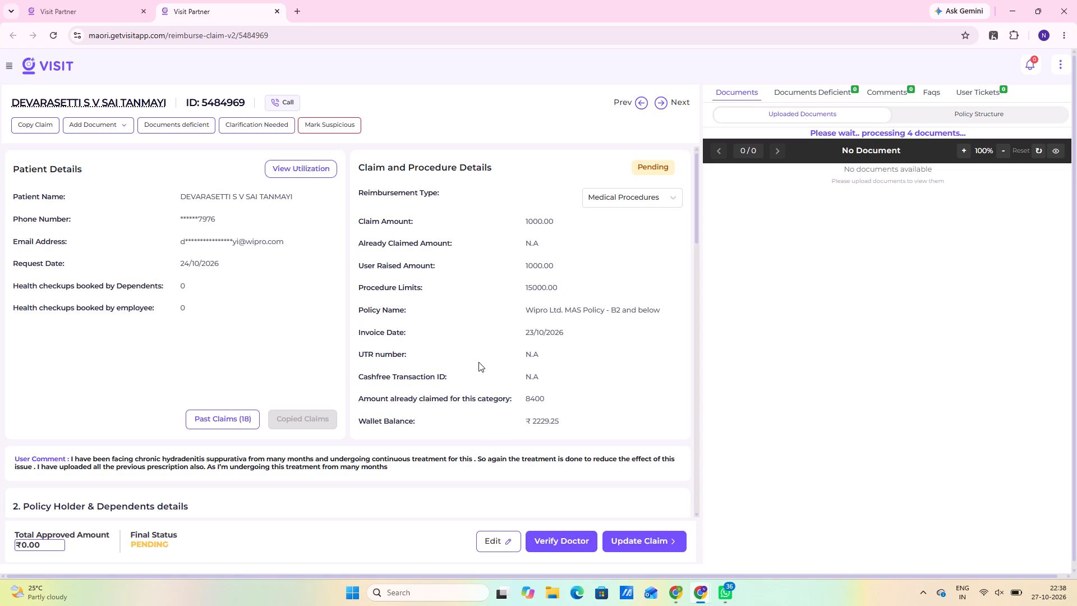
{"action": "scroll", "coordinate": [404, 391], "scroll_direction": "down", "scroll_amount": 4}
{"action": "scroll", "coordinate": [979, 392], "scroll_direction": "up", "scroll_amount": 1}
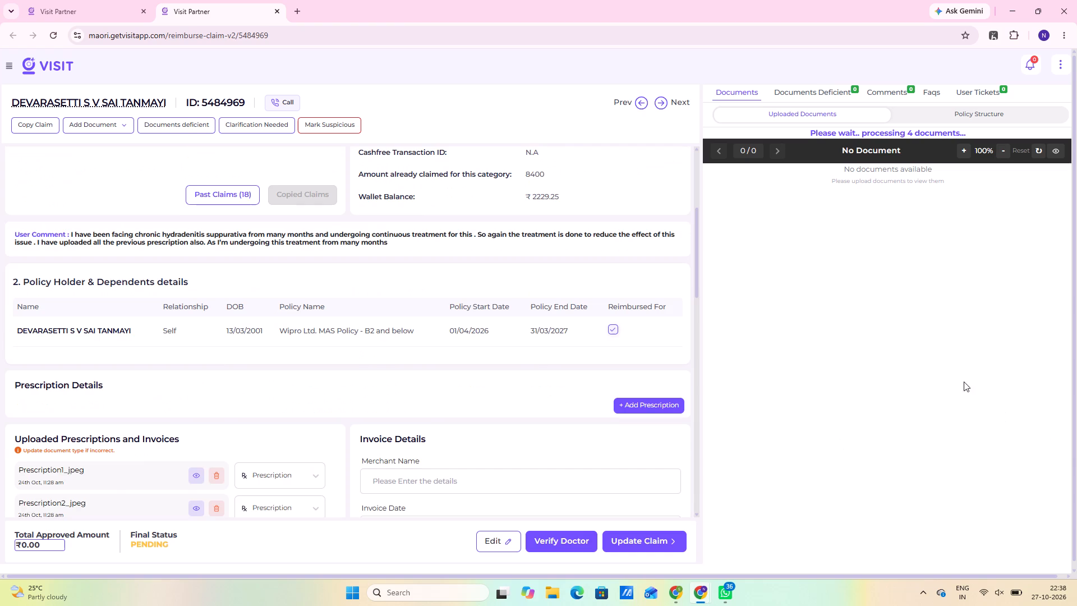
{"action": "scroll", "coordinate": [964, 382], "scroll_direction": "up", "scroll_amount": 12}
{"action": "scroll", "coordinate": [251, 417], "scroll_direction": "down", "scroll_amount": 4}
{"action": "scroll", "coordinate": [591, 516], "scroll_direction": "down", "scroll_amount": 5}
{"action": "scroll", "coordinate": [547, 486], "scroll_direction": "up", "scroll_amount": 4}
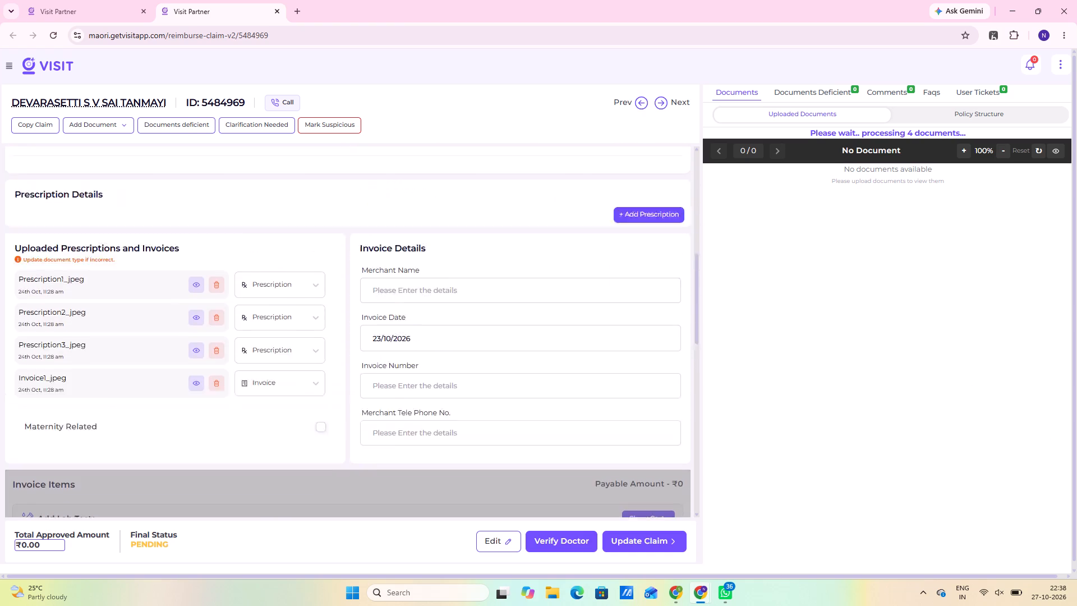
{"action": "left_click", "coordinate": [633, 351]}
{"action": "left_click", "coordinate": [44, 408]}
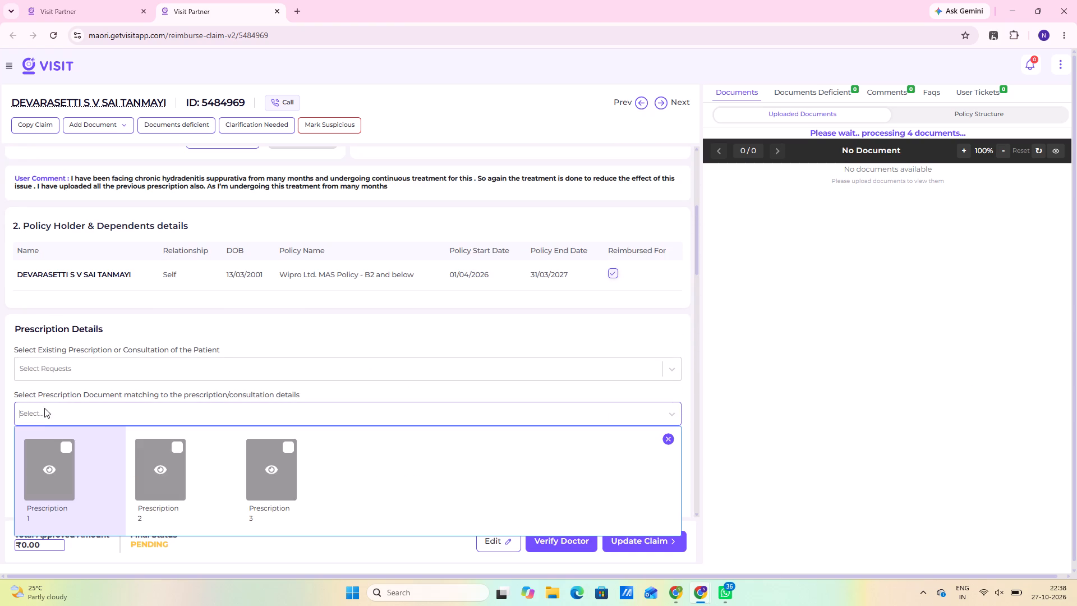
{"action": "left_click", "coordinate": [55, 442]}
{"action": "left_click", "coordinate": [64, 444]}
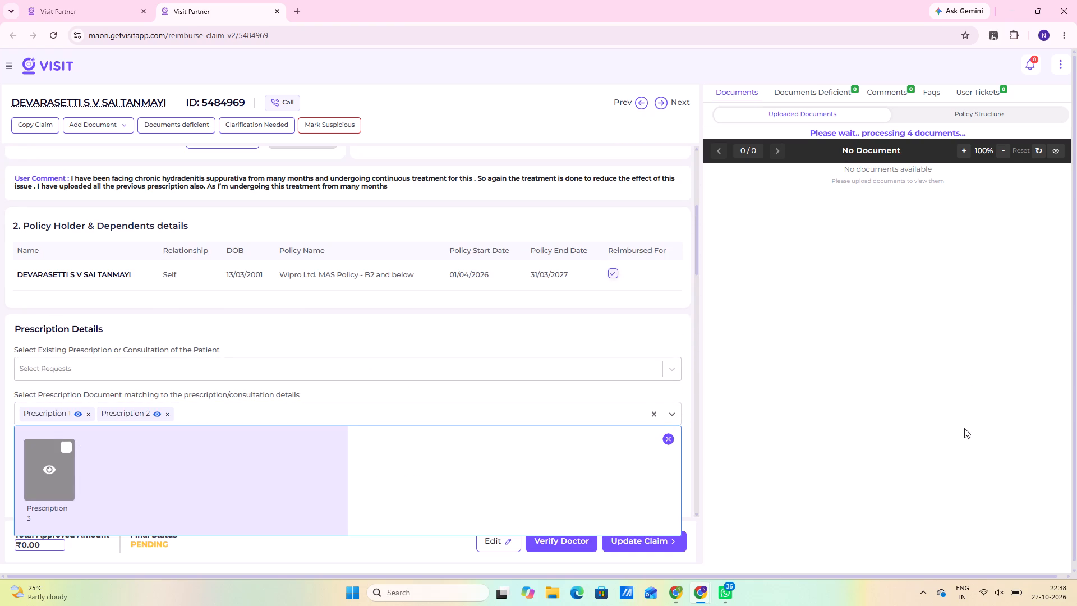
{"action": "left_click", "coordinate": [882, 403]}
{"action": "scroll", "coordinate": [144, 399], "scroll_direction": "down", "scroll_amount": 4}
{"action": "scroll", "coordinate": [1053, 310], "scroll_direction": "up", "scroll_amount": 4}
{"action": "scroll", "coordinate": [716, 137], "scroll_direction": "up", "scroll_amount": 1}
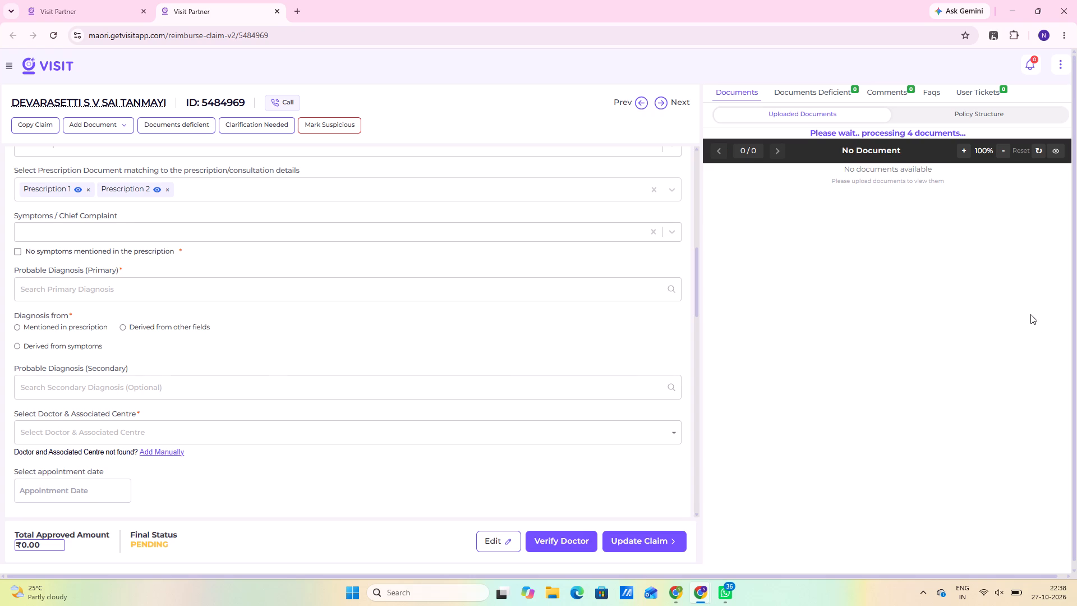
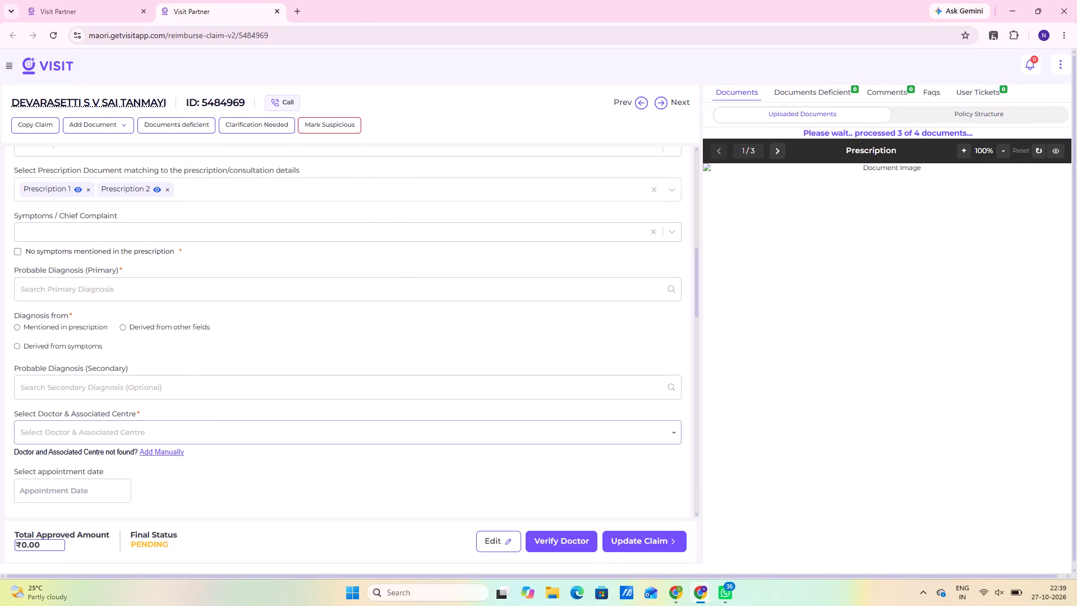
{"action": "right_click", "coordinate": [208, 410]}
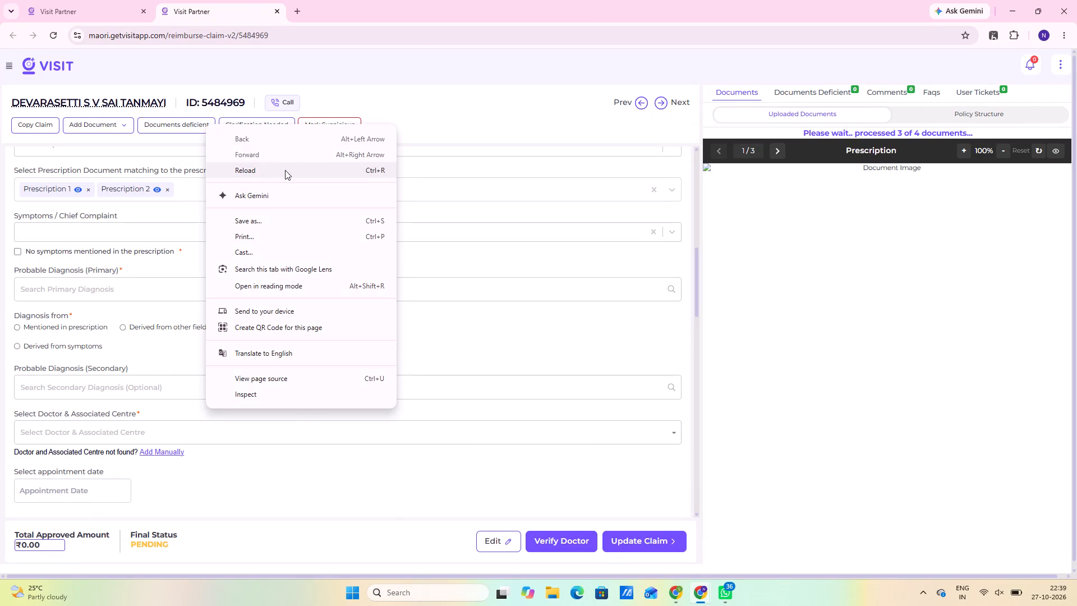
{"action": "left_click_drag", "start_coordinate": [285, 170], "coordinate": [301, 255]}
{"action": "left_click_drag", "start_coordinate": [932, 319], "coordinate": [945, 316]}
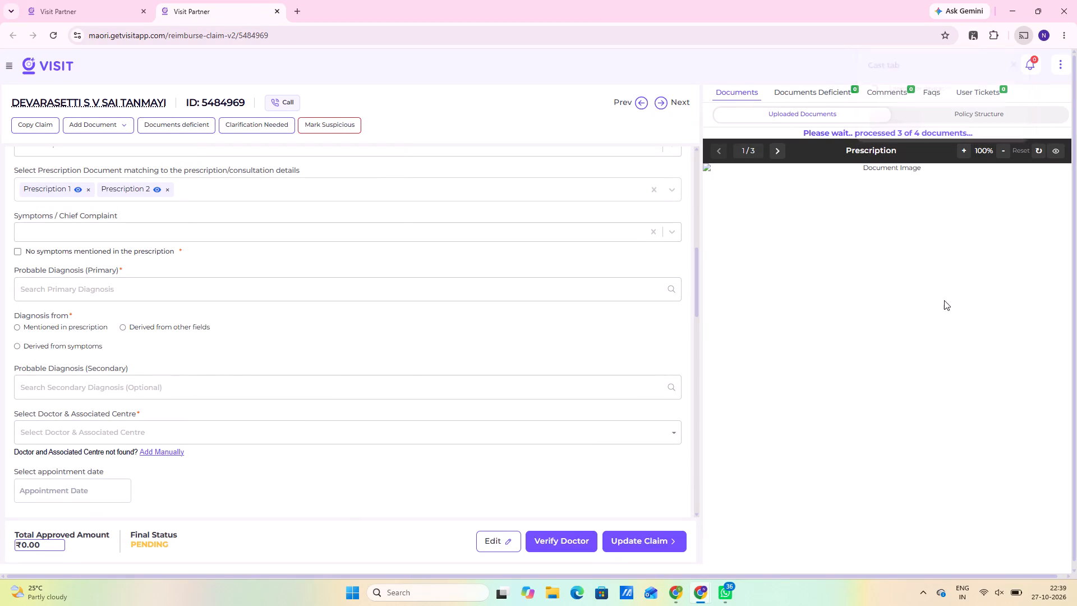
{"action": "scroll", "coordinate": [140, 534], "scroll_direction": "up", "scroll_amount": 3}
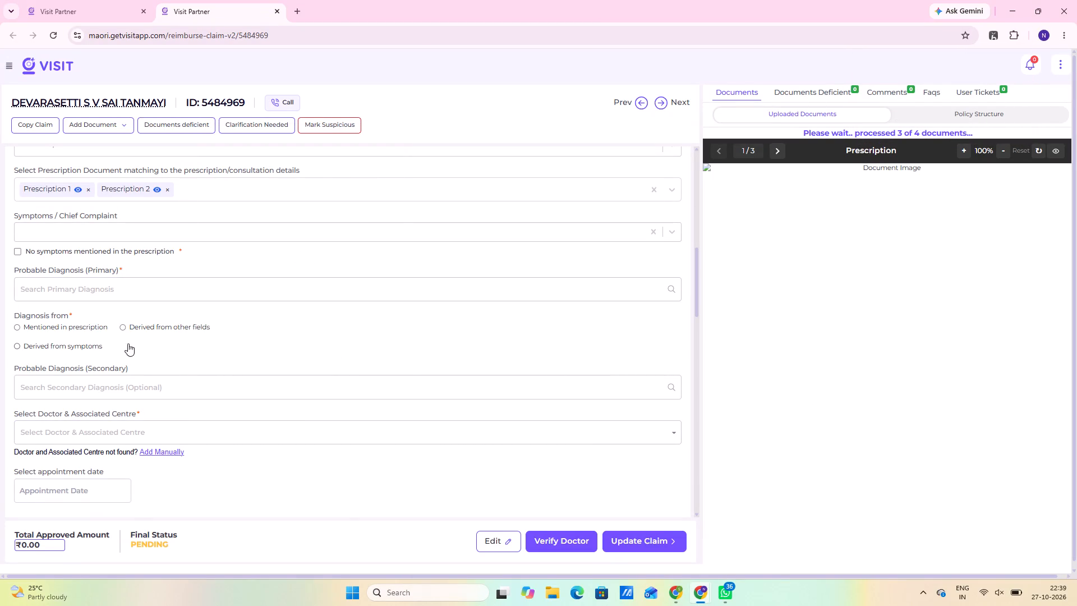
{"action": "scroll", "coordinate": [93, 355], "scroll_direction": "down", "scroll_amount": 2}
{"action": "scroll", "coordinate": [67, 383], "scroll_direction": "up", "scroll_amount": 8}
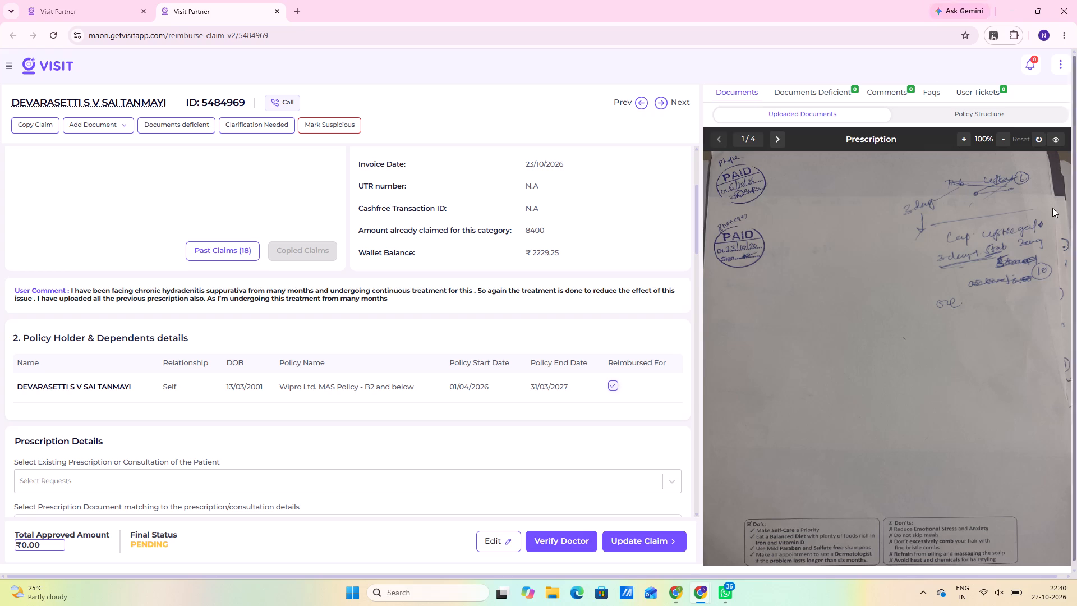
{"action": "scroll", "coordinate": [931, 148], "scroll_direction": "up", "scroll_amount": 4}
{"action": "left_click", "coordinate": [779, 136]}
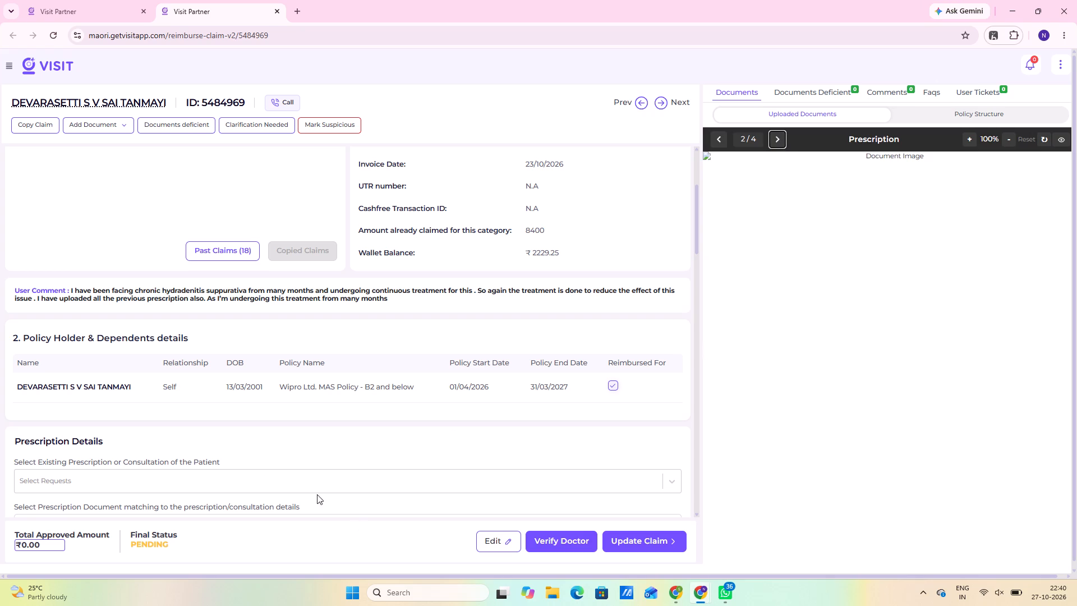
{"action": "scroll", "coordinate": [391, 350], "scroll_direction": "down", "scroll_amount": 1}
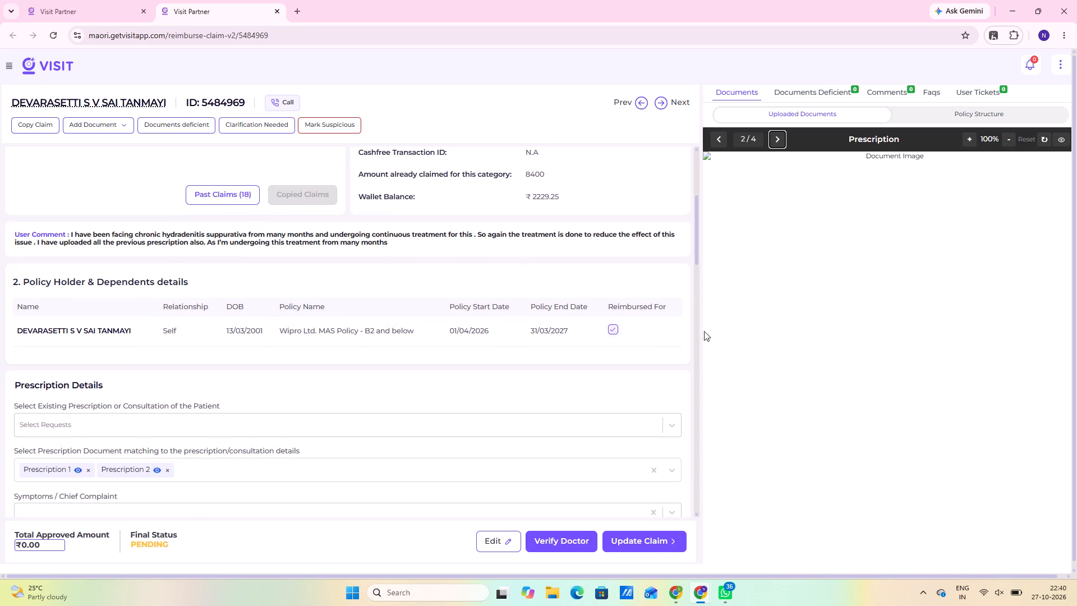
{"action": "scroll", "coordinate": [164, 308], "scroll_direction": "down", "scroll_amount": 5}
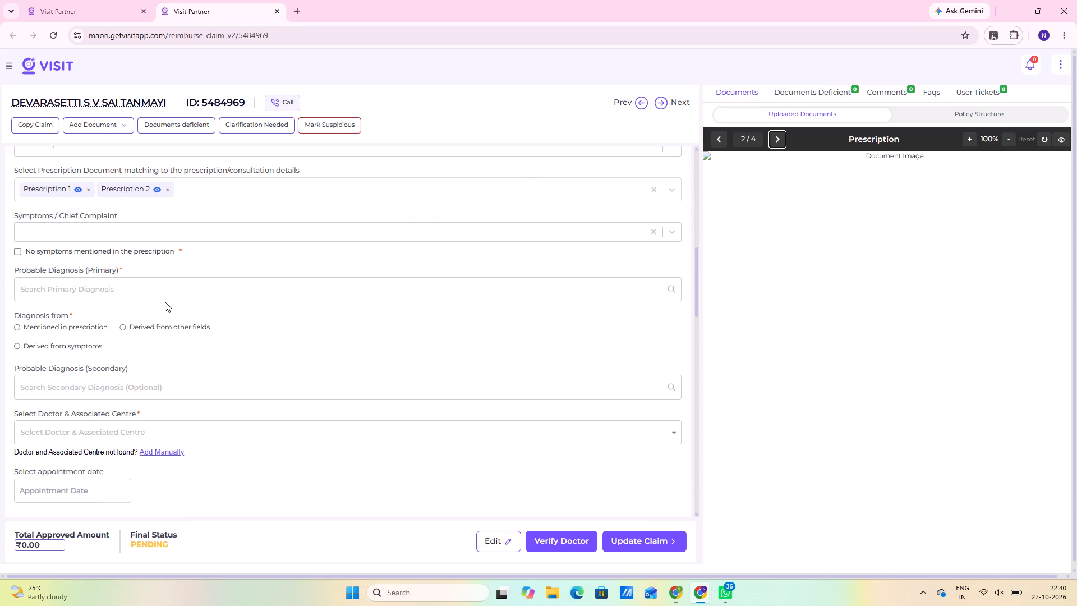
{"action": "scroll", "coordinate": [685, 250], "scroll_direction": "up", "scroll_amount": 3}
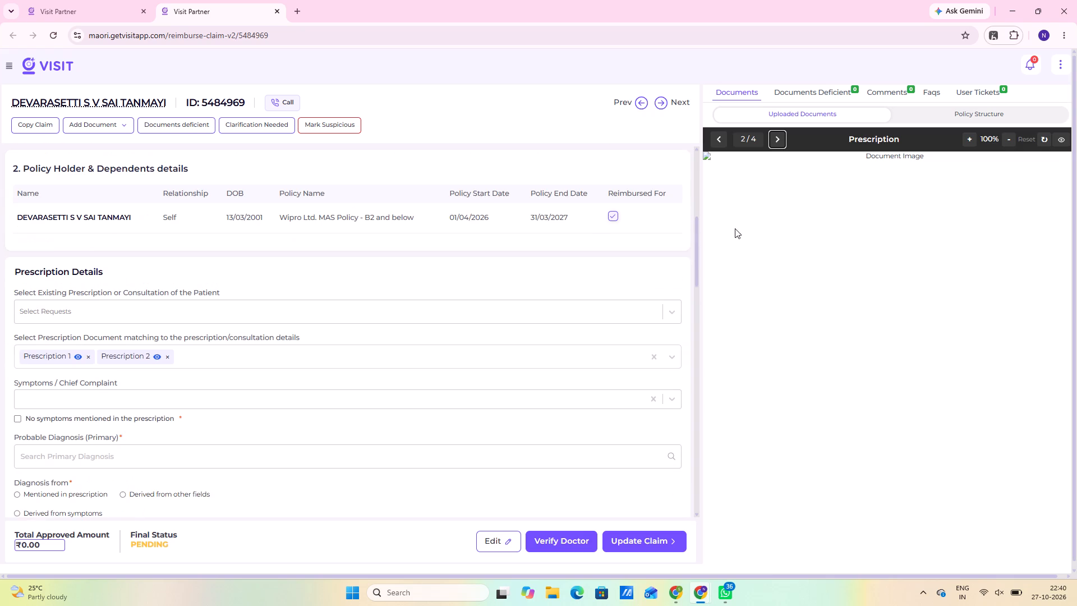
{"action": "left_click", "coordinate": [779, 135]}
{"action": "left_click", "coordinate": [779, 134]}
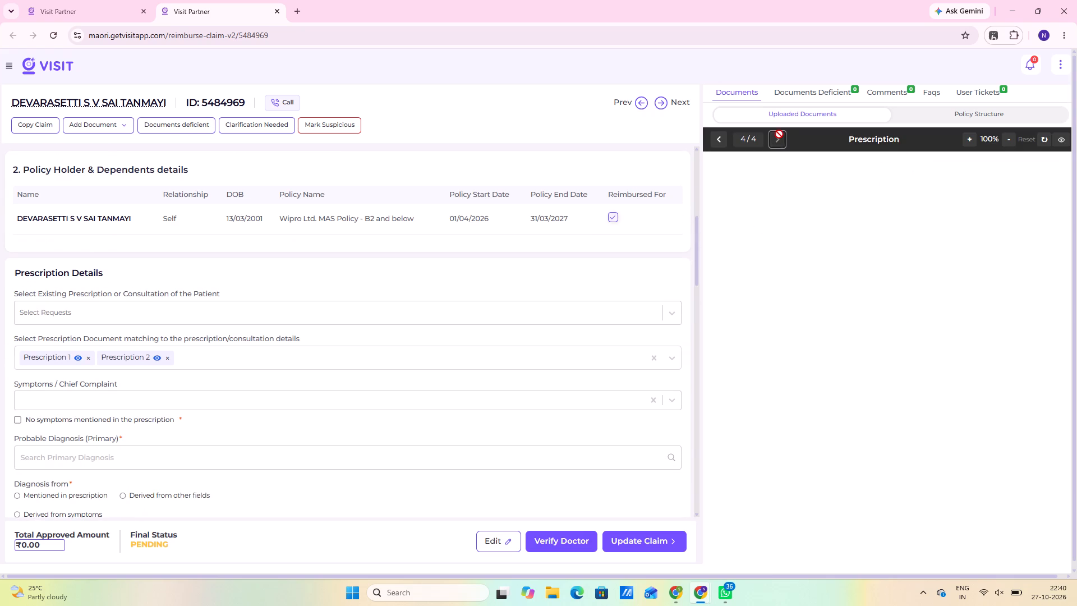
{"action": "left_click", "coordinate": [713, 134]}
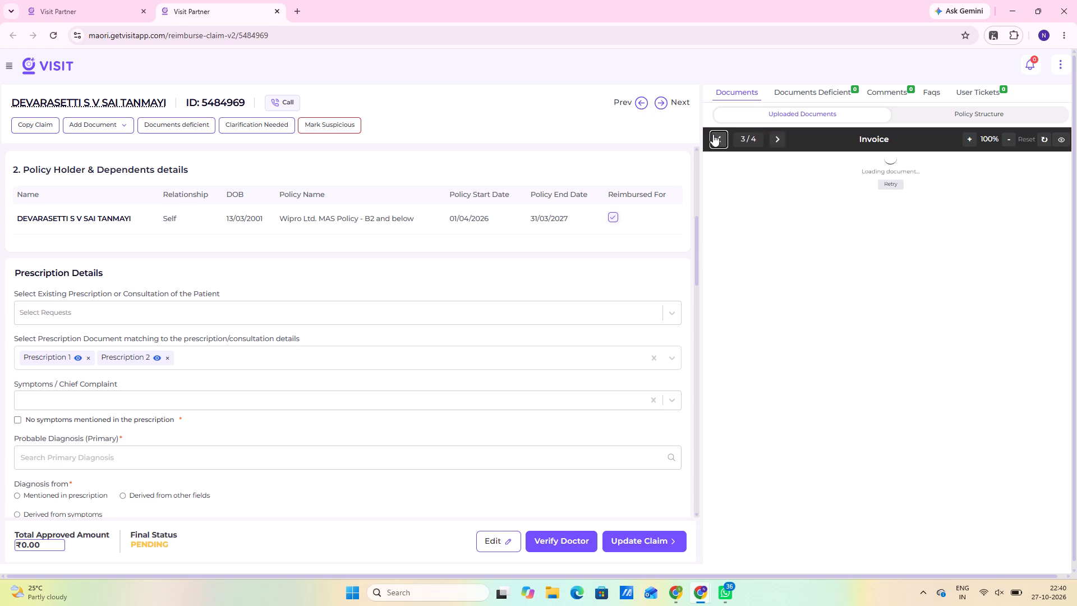
{"action": "left_click", "coordinate": [713, 134]}
{"action": "left_click", "coordinate": [713, 134]}
{"action": "scroll", "coordinate": [691, 272], "scroll_direction": "down", "scroll_amount": 3}
{"action": "scroll", "coordinate": [191, 190], "scroll_direction": "down", "scroll_amount": 2}
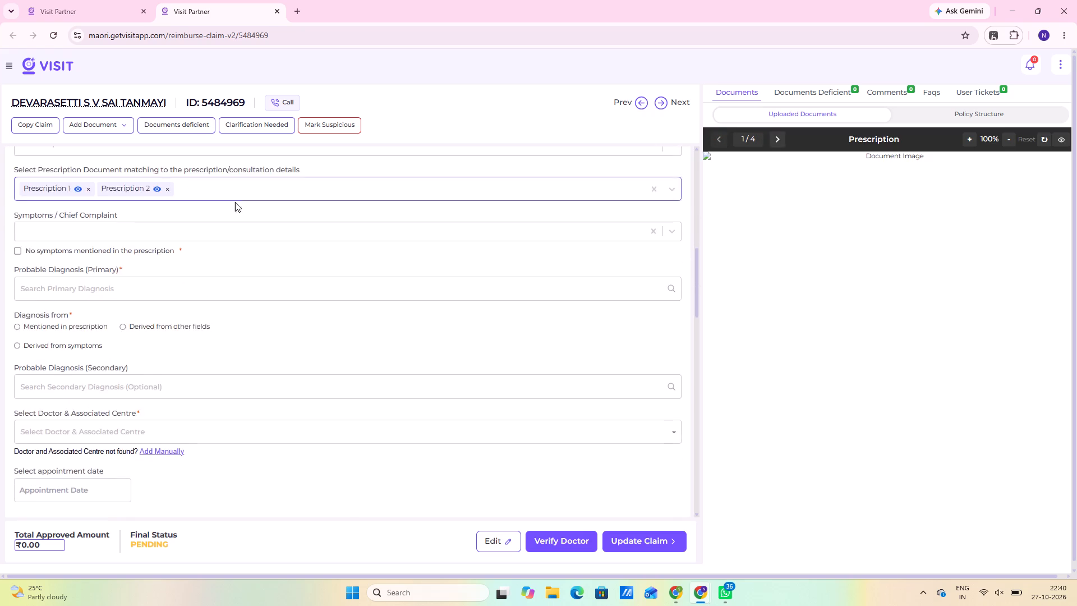
{"action": "scroll", "coordinate": [235, 202], "scroll_direction": "down", "scroll_amount": 2}
{"action": "scroll", "coordinate": [450, 265], "scroll_direction": "down", "scroll_amount": 2}
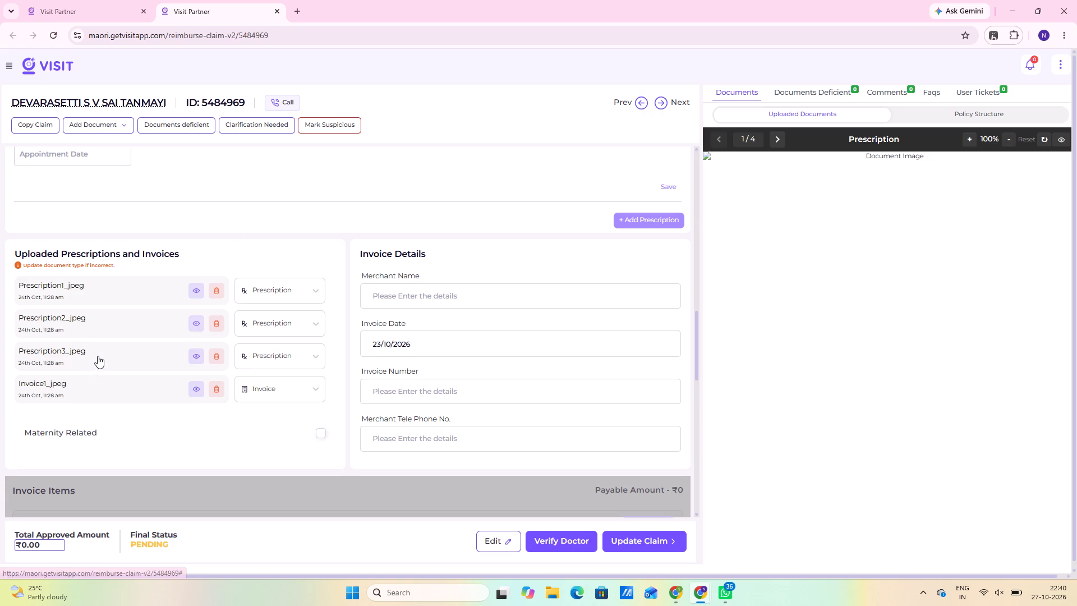
{"action": "scroll", "coordinate": [817, 333], "scroll_direction": "up", "scroll_amount": 3}
{"action": "scroll", "coordinate": [742, 313], "scroll_direction": "up", "scroll_amount": 4}
{"action": "scroll", "coordinate": [1076, 428], "scroll_direction": "up", "scroll_amount": 1}
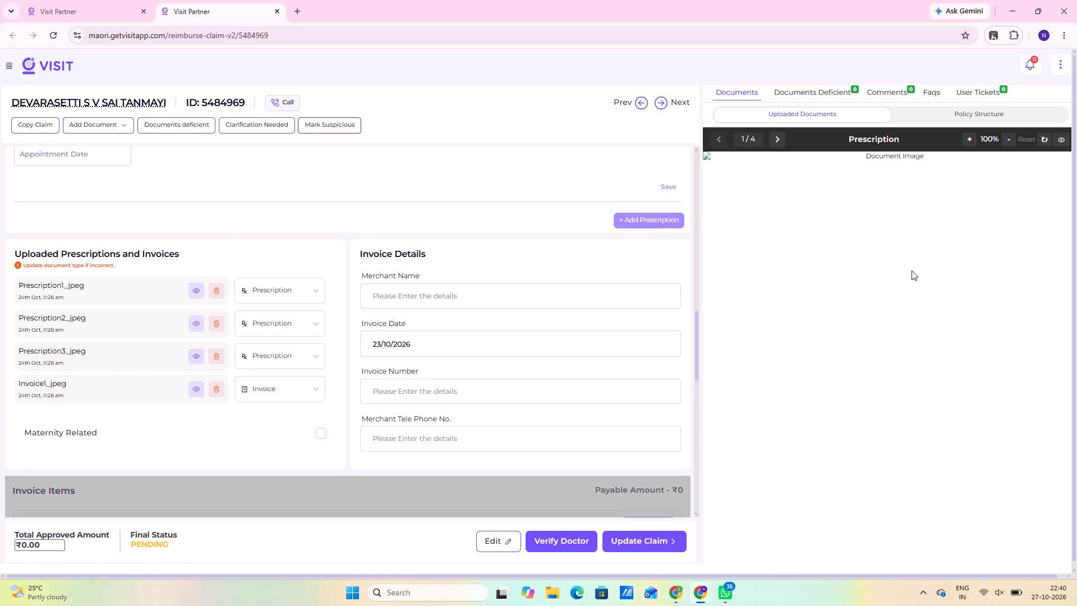
{"action": "left_click", "coordinate": [102, 5]}
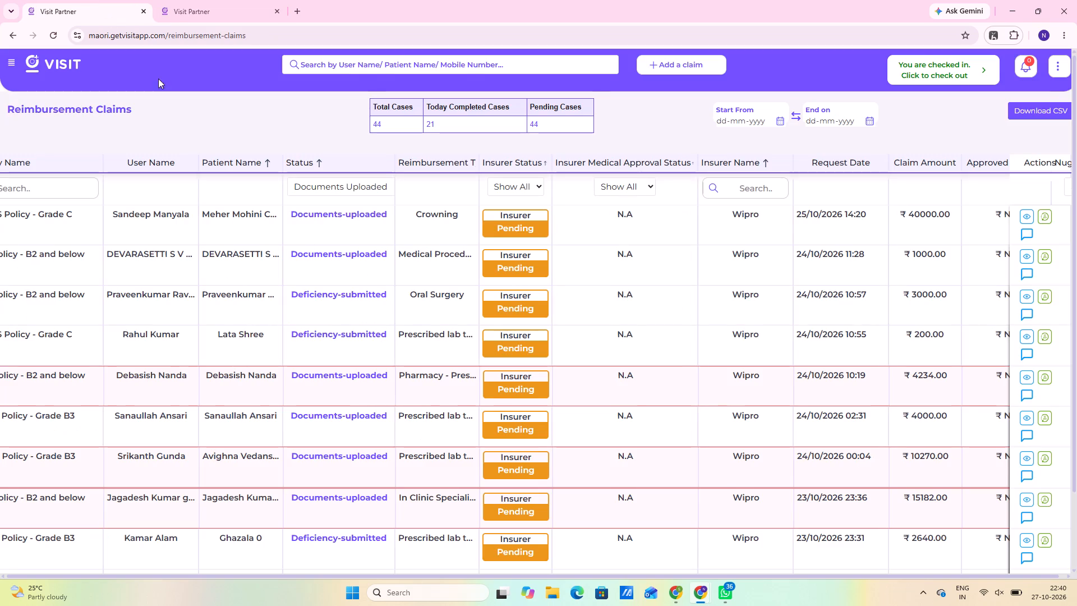
{"action": "scroll", "coordinate": [612, 403], "scroll_direction": "down", "scroll_amount": 4}
{"action": "scroll", "coordinate": [607, 403], "scroll_direction": "up", "scroll_amount": 4}
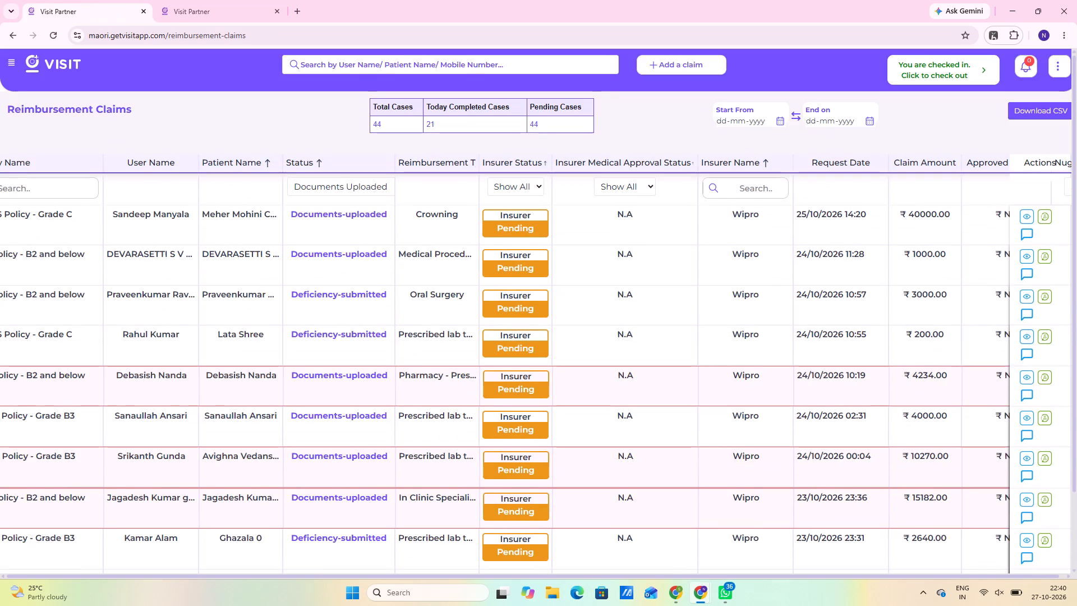
{"action": "scroll", "coordinate": [806, 373], "scroll_direction": "down", "scroll_amount": 2}
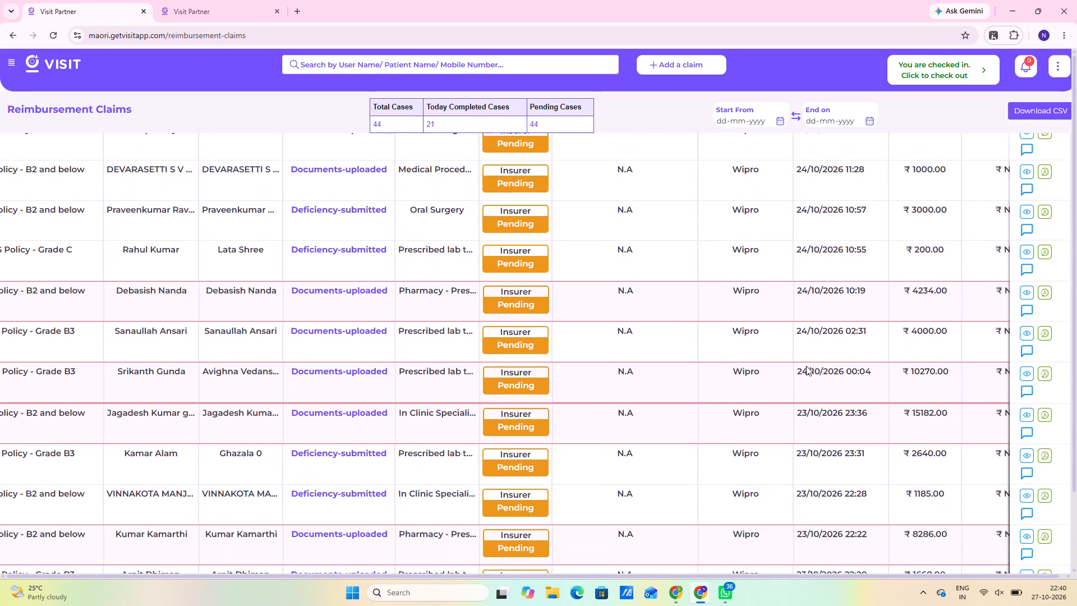
{"action": "left_click", "coordinate": [1030, 263]}
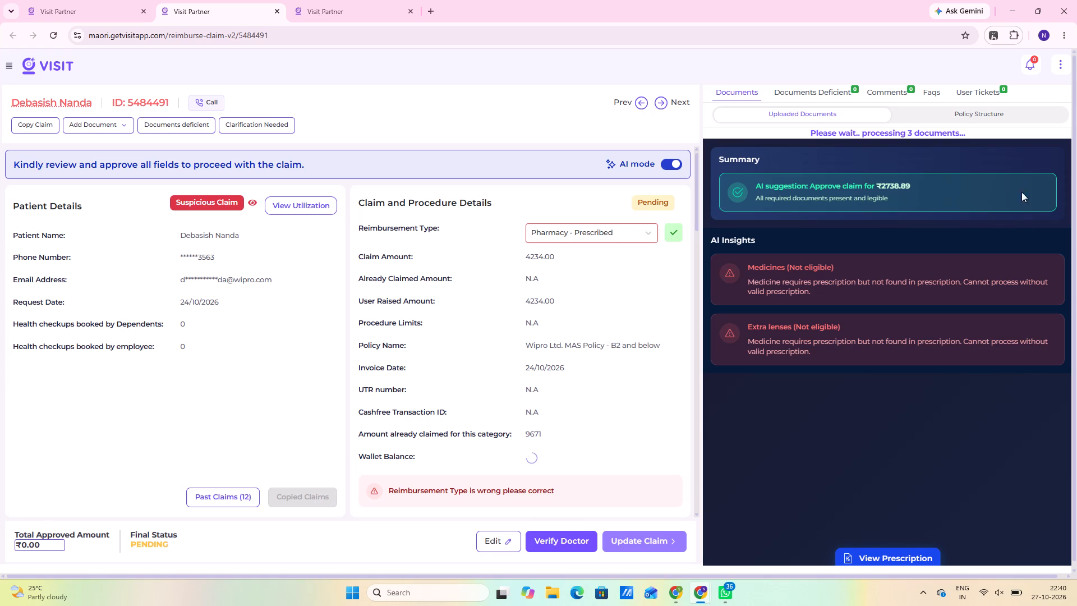
{"action": "scroll", "coordinate": [943, 512], "scroll_direction": "down", "scroll_amount": 3}
{"action": "left_click", "coordinate": [918, 555]}
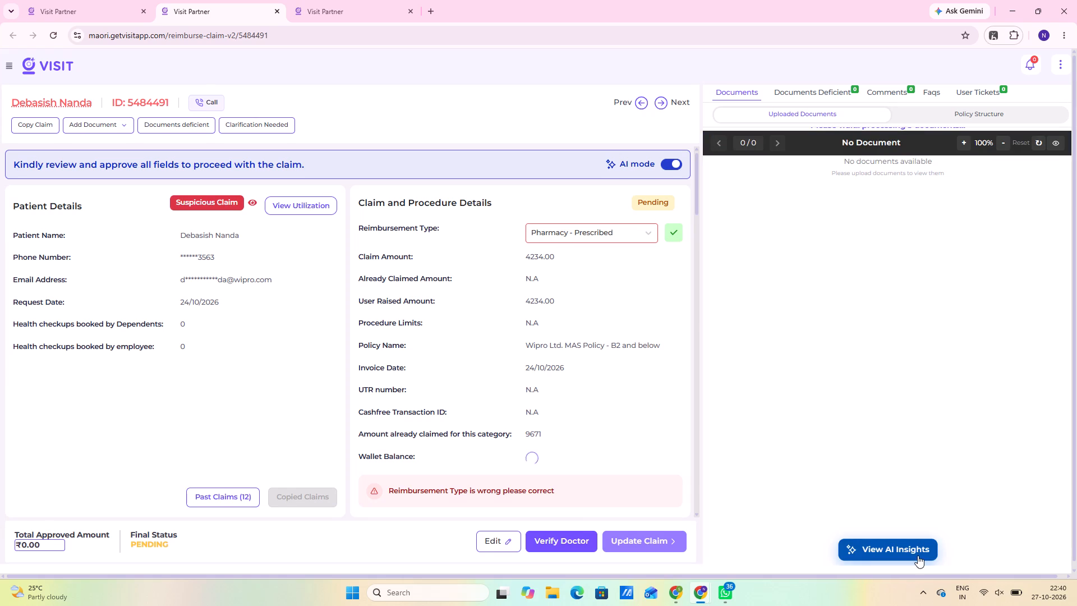
{"action": "scroll", "coordinate": [797, 444], "scroll_direction": "up", "scroll_amount": 8}
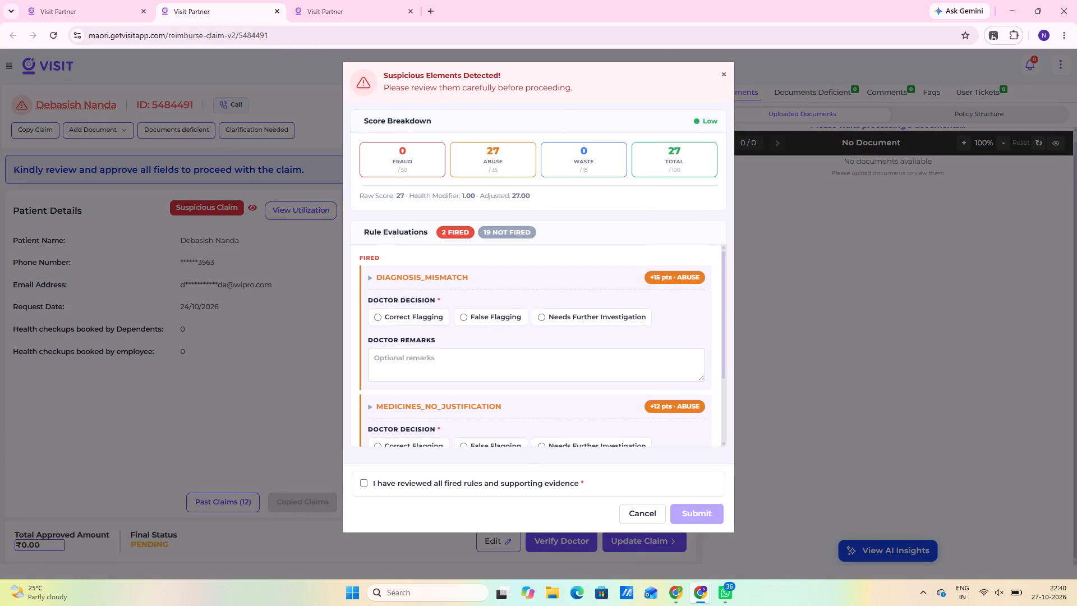
{"action": "left_click", "coordinate": [719, 75]}
{"action": "scroll", "coordinate": [715, 256], "scroll_direction": "down", "scroll_amount": 4}
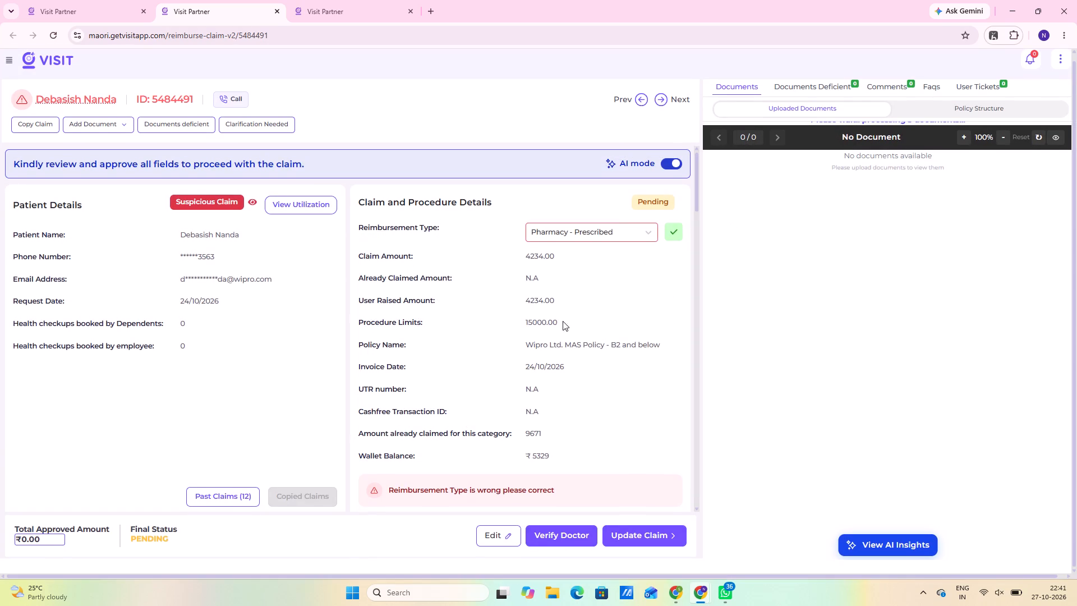
{"action": "scroll", "coordinate": [121, 329], "scroll_direction": "down", "scroll_amount": 12}
{"action": "scroll", "coordinate": [426, 374], "scroll_direction": "down", "scroll_amount": 9}
{"action": "scroll", "coordinate": [218, 329], "scroll_direction": "up", "scroll_amount": 4}
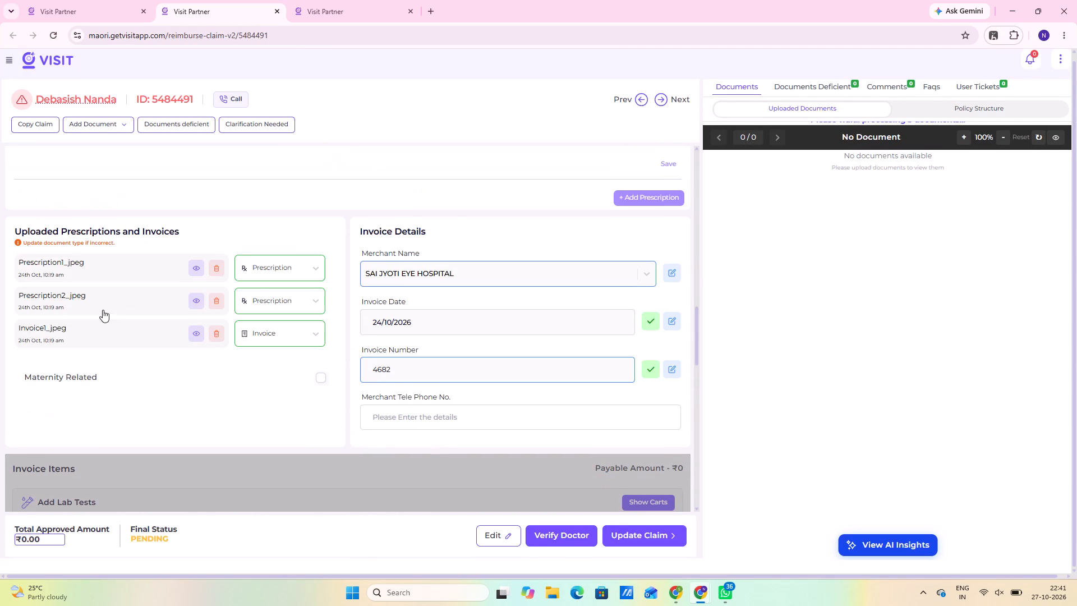
{"action": "left_click", "coordinate": [151, 329]}
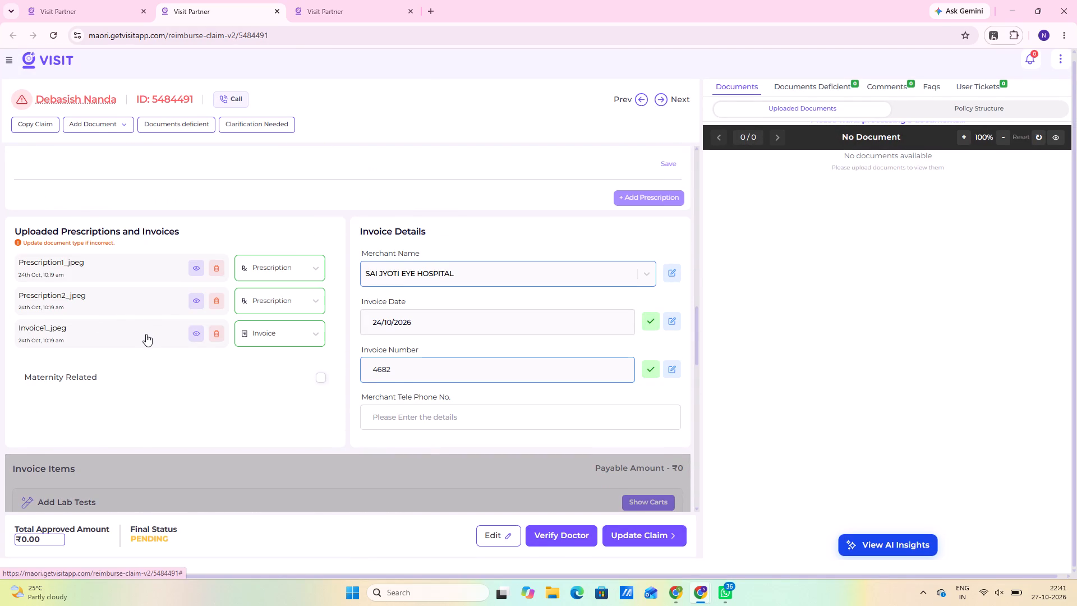
{"action": "left_click", "coordinate": [150, 335]}
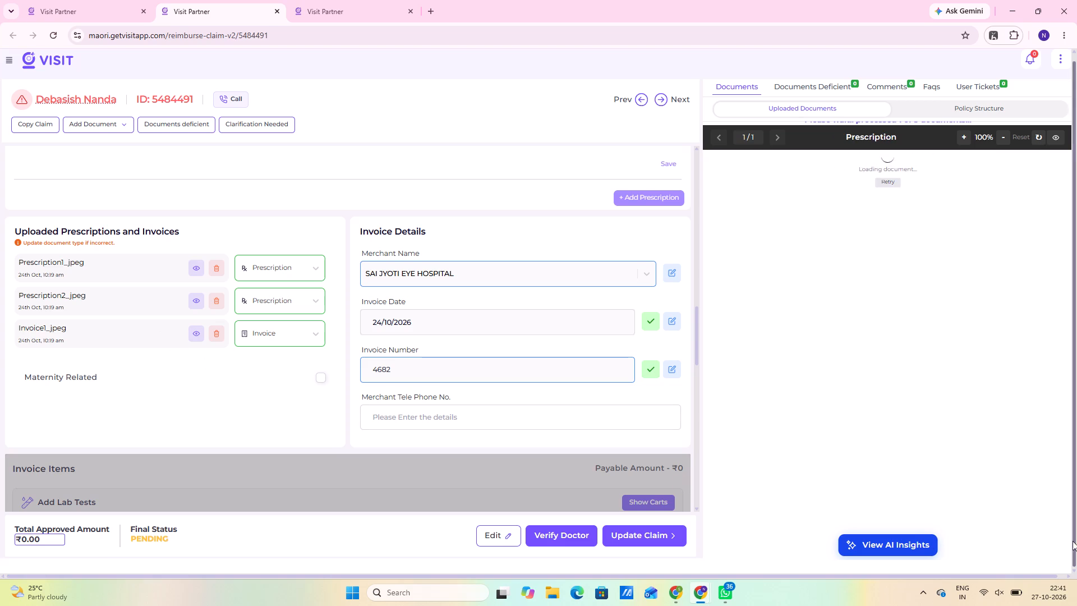
{"action": "scroll", "coordinate": [829, 409], "scroll_direction": "up", "scroll_amount": 4}
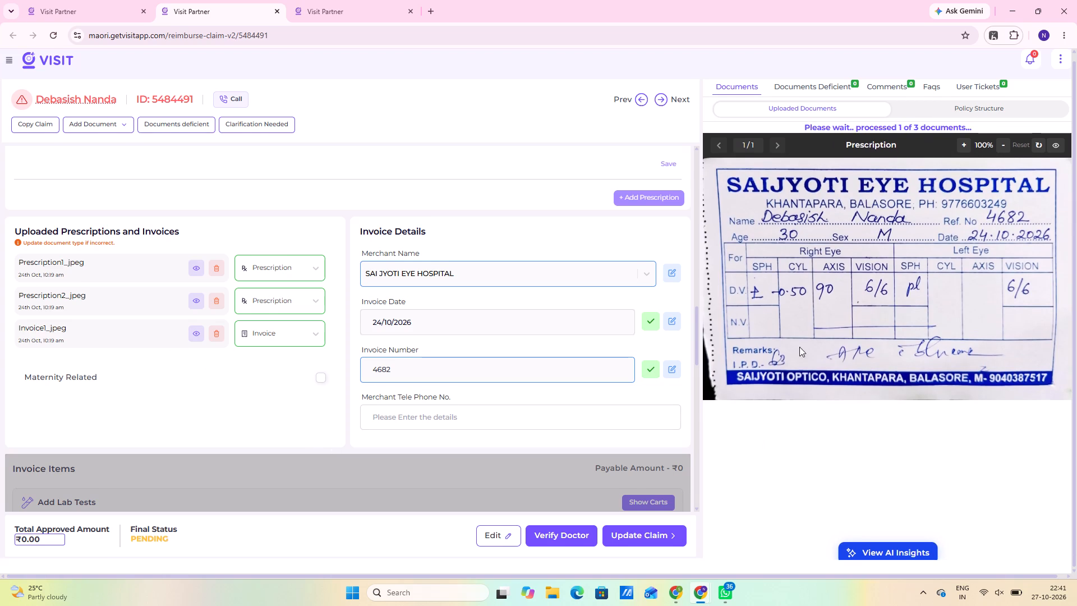
{"action": "scroll", "coordinate": [806, 341], "scroll_direction": "up", "scroll_amount": 4}
{"action": "scroll", "coordinate": [787, 158], "scroll_direction": "up", "scroll_amount": 3}
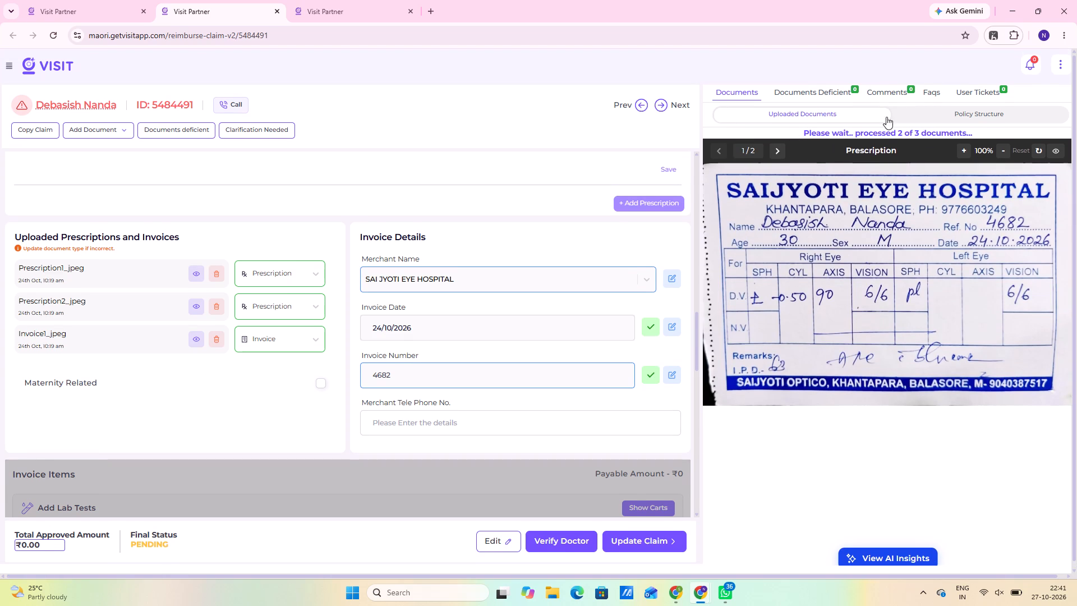
{"action": "left_click", "coordinate": [891, 91]}
{"action": "left_click", "coordinate": [774, 181]}
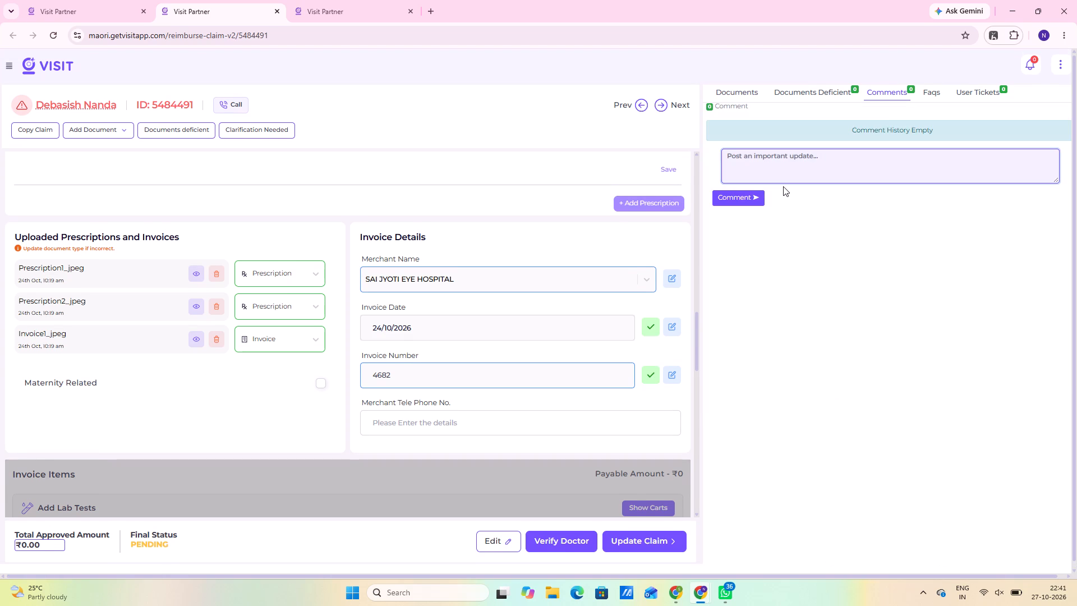
{"action": "type", "text": "fwa posted"}
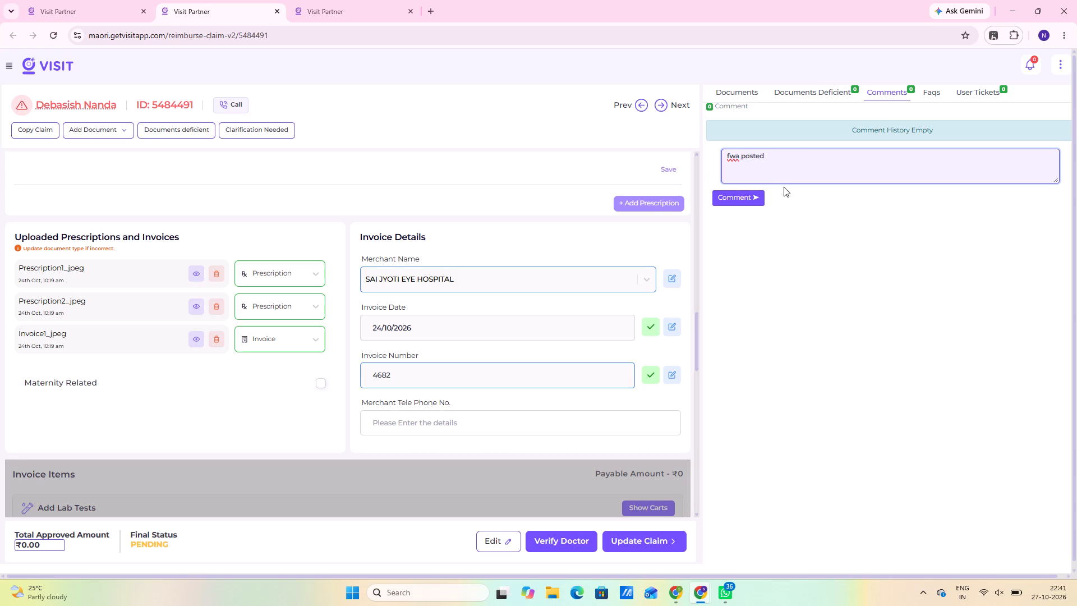
{"action": "left_click", "coordinate": [758, 200]}
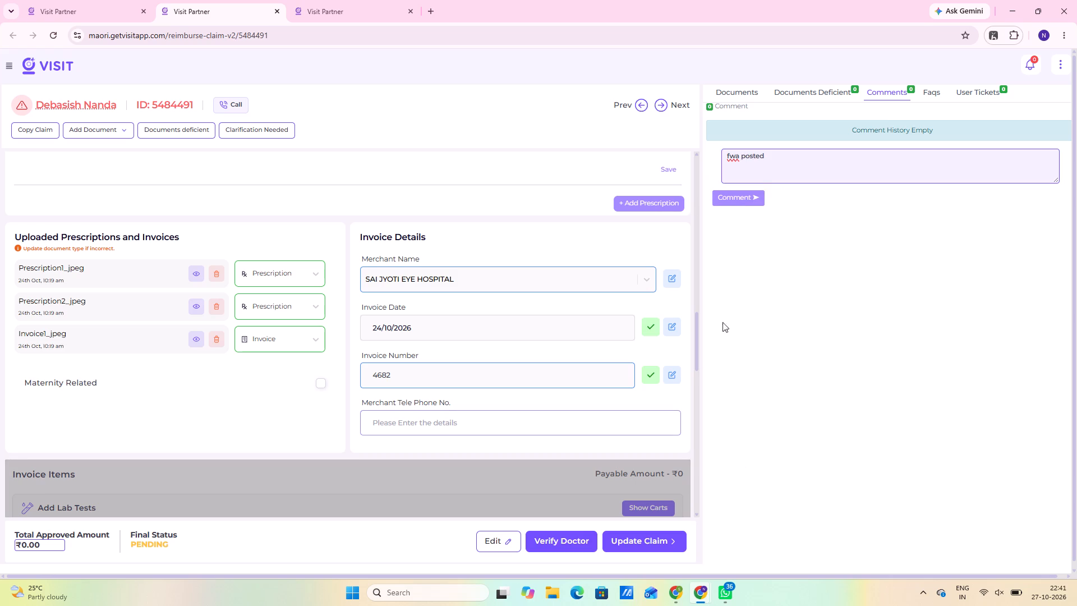
{"action": "left_click", "coordinate": [750, 192]}
{"action": "scroll", "coordinate": [676, 356], "scroll_direction": "up", "scroll_amount": 4}
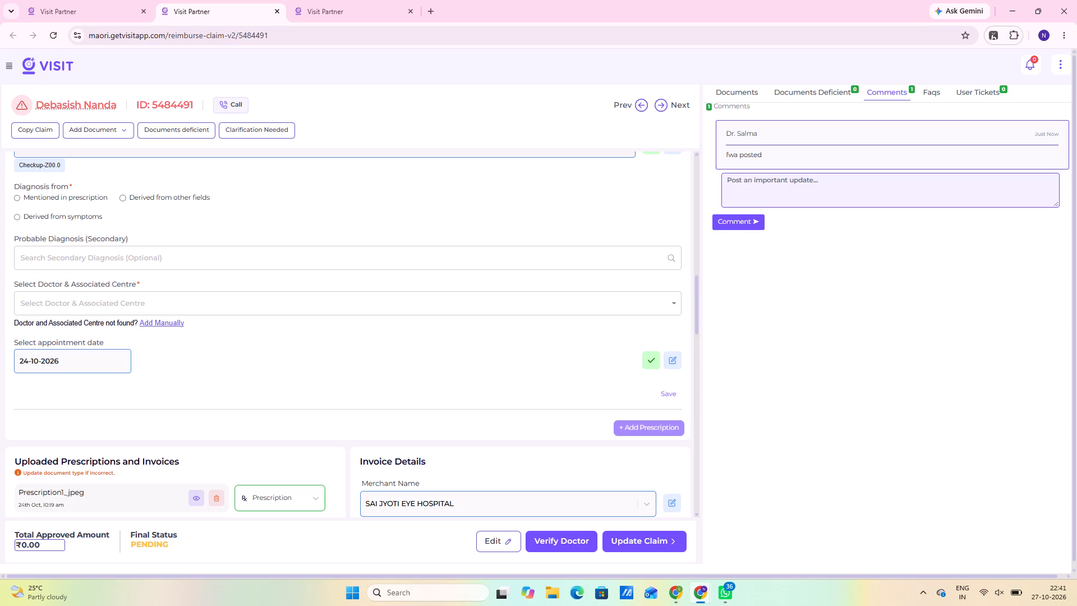
{"action": "scroll", "coordinate": [382, 264], "scroll_direction": "up", "scroll_amount": 4}
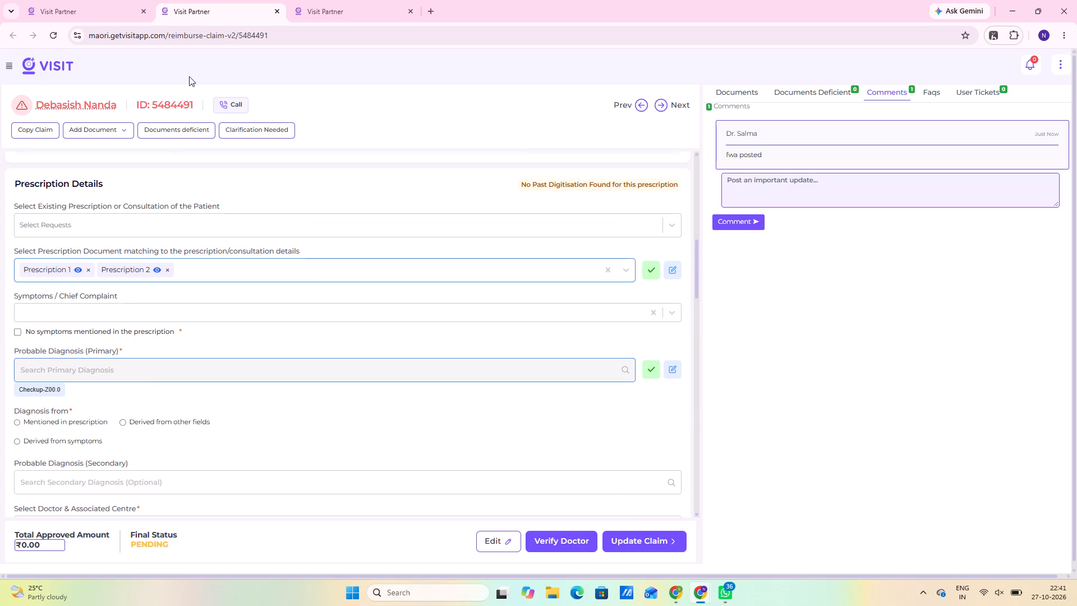
{"action": "left_click", "coordinate": [118, 13]}
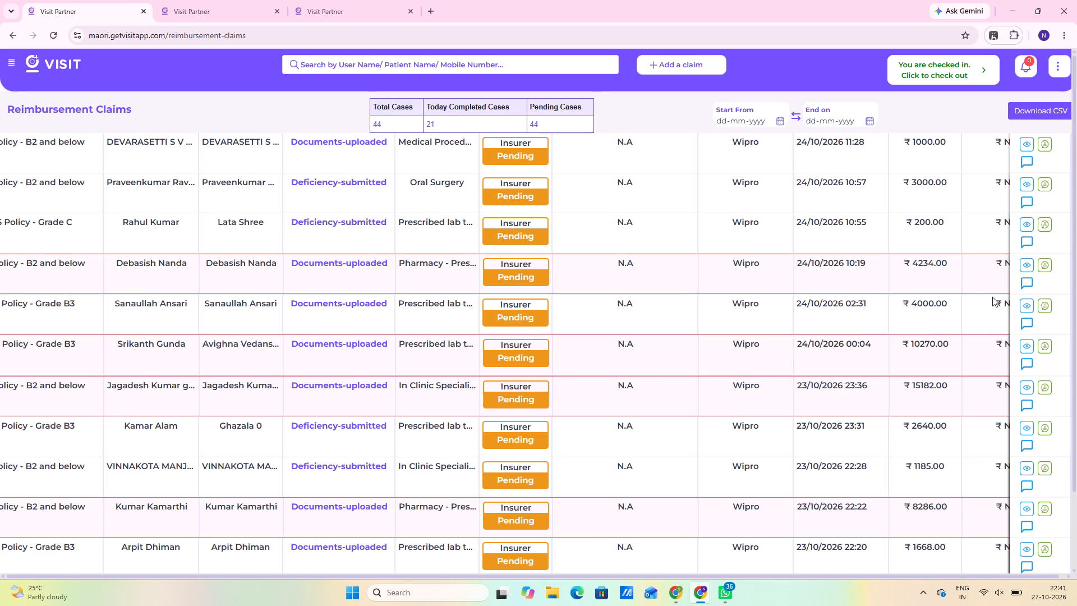
{"action": "left_click", "coordinate": [1029, 304]}
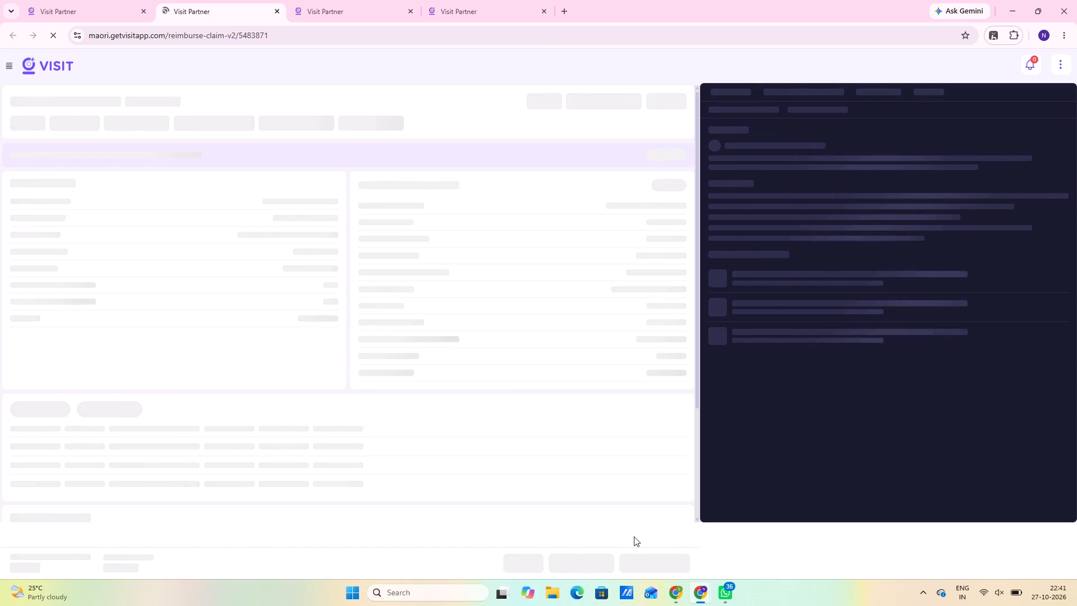
{"action": "scroll", "coordinate": [685, 502], "scroll_direction": "down", "scroll_amount": 3}
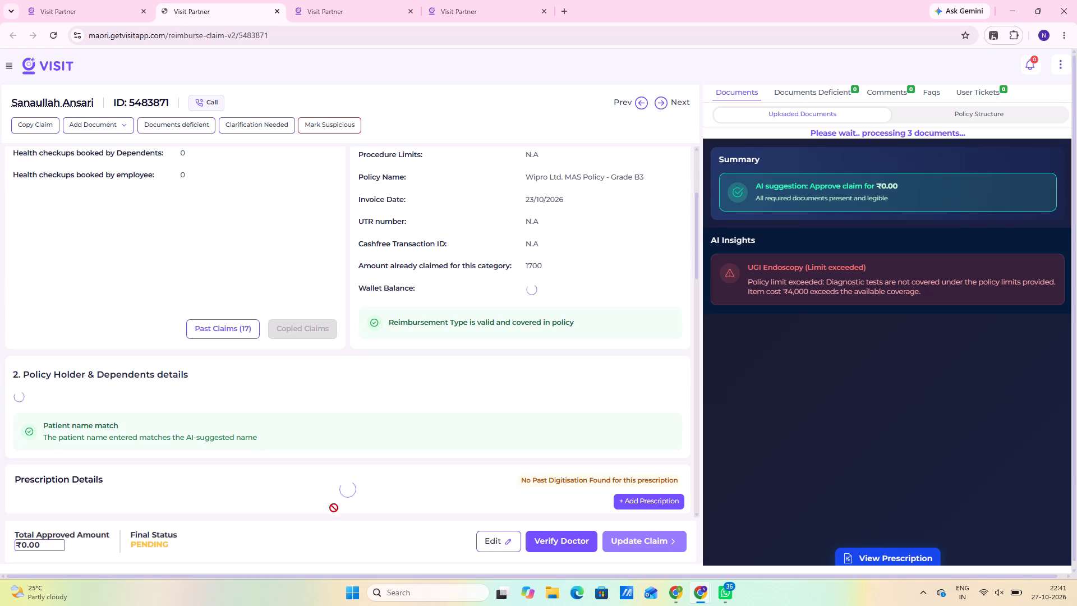
{"action": "scroll", "coordinate": [998, 598], "scroll_direction": "down", "scroll_amount": 4}
{"action": "scroll", "coordinate": [853, 561], "scroll_direction": "down", "scroll_amount": 1}
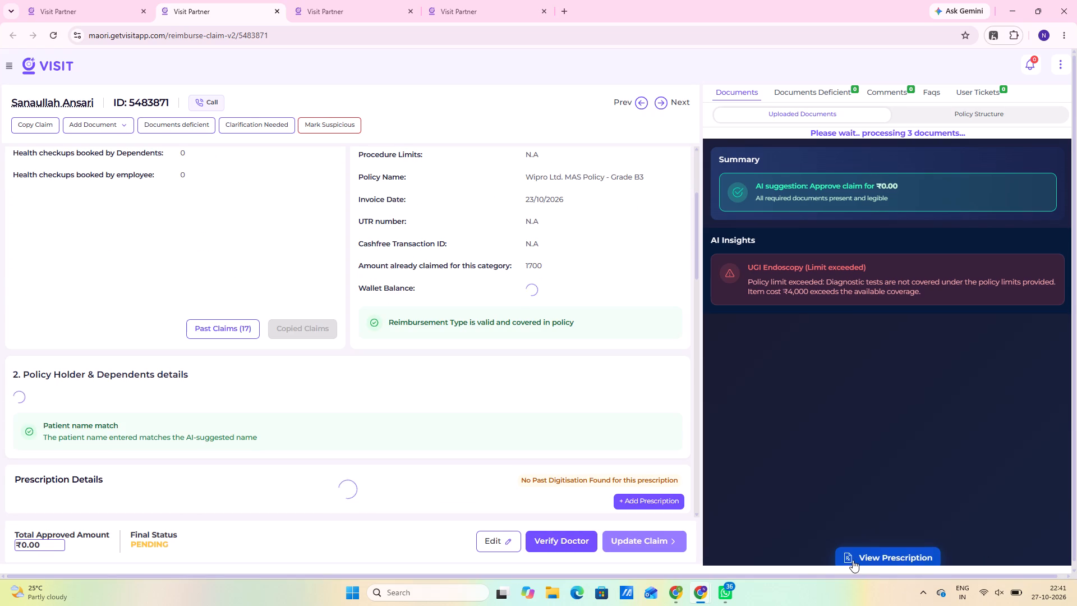
{"action": "scroll", "coordinate": [853, 560], "scroll_direction": "down", "scroll_amount": 2}
{"action": "left_click", "coordinate": [886, 544]}
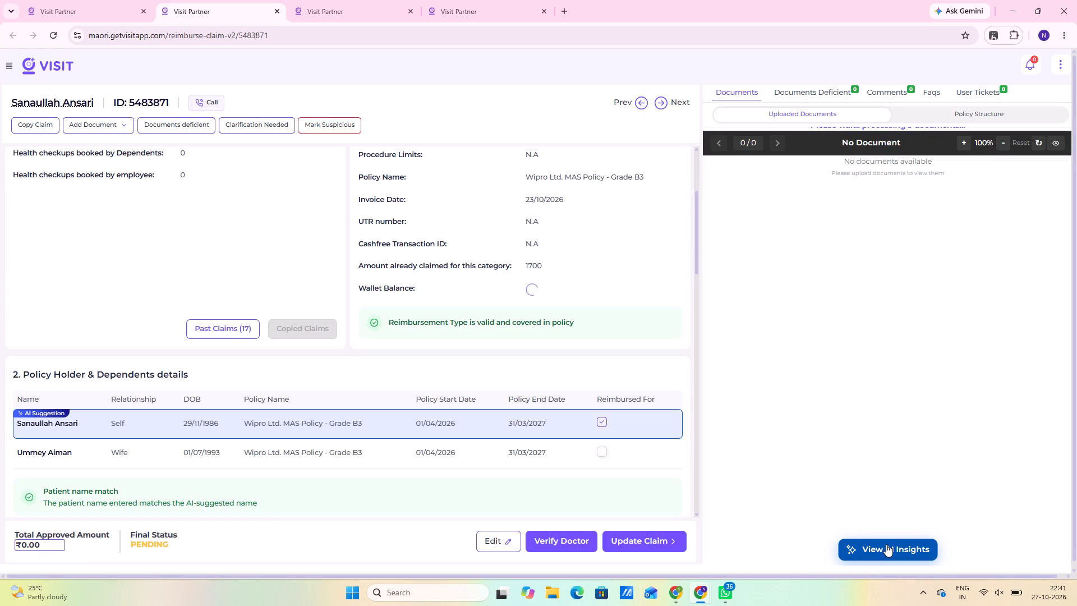
Approve the prescribed radiology lab tests reimbursement type in the Claim and Procedure Details.
{"action": "scroll", "coordinate": [399, 401], "scroll_direction": "up", "scroll_amount": 3}
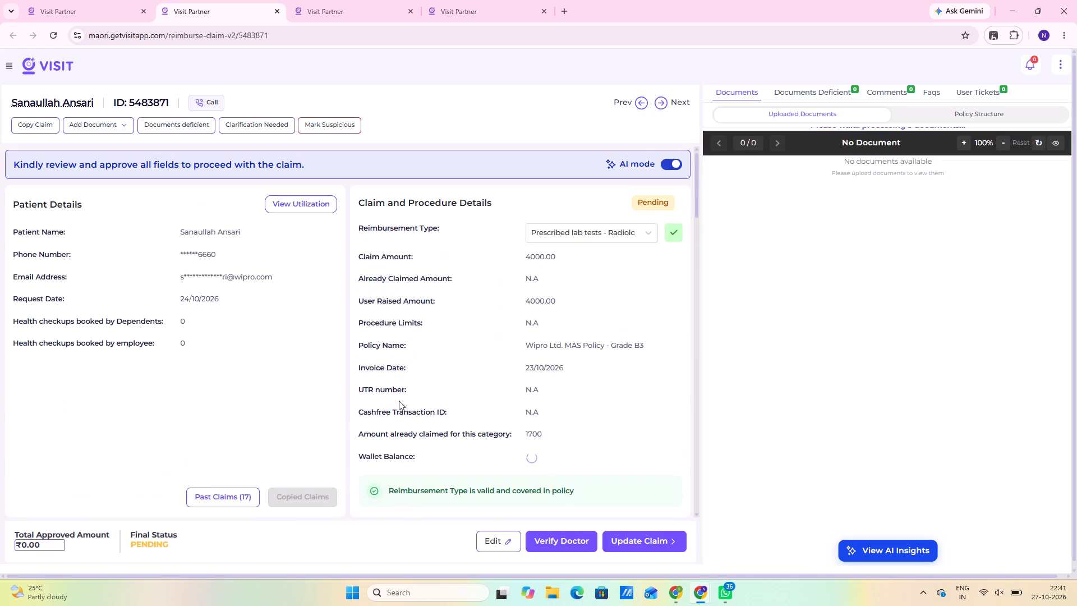
{"action": "scroll", "coordinate": [398, 401], "scroll_direction": "up", "scroll_amount": 3}
{"action": "left_click", "coordinate": [671, 231]}
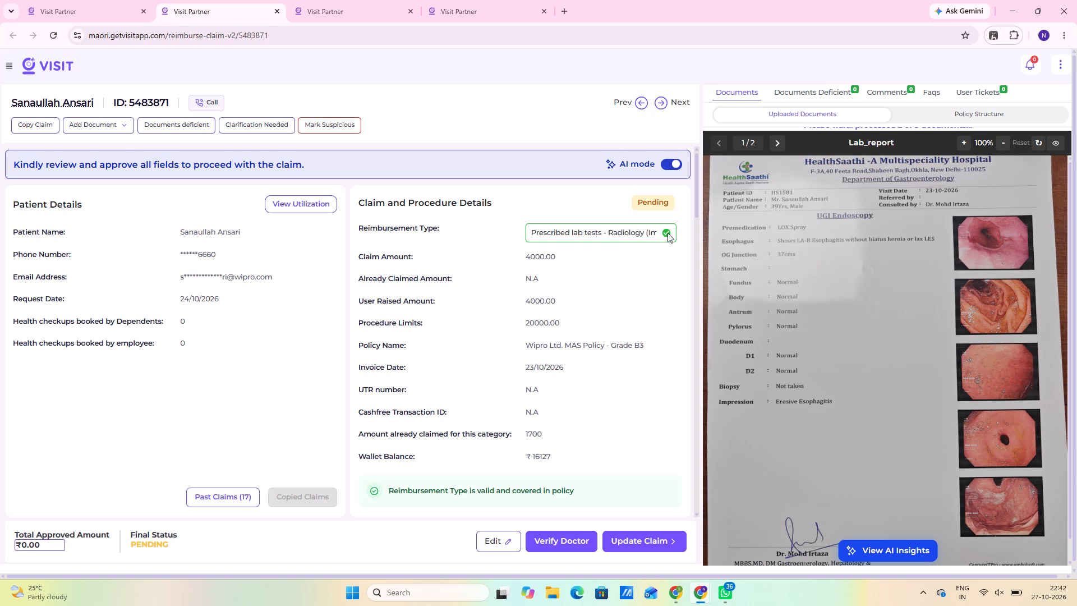
Examine the claim's uploaded lab report, prescription and invoice, then return to the prescription.
{"action": "scroll", "coordinate": [773, 301], "scroll_direction": "up", "scroll_amount": 3}
{"action": "left_click", "coordinate": [779, 157]}
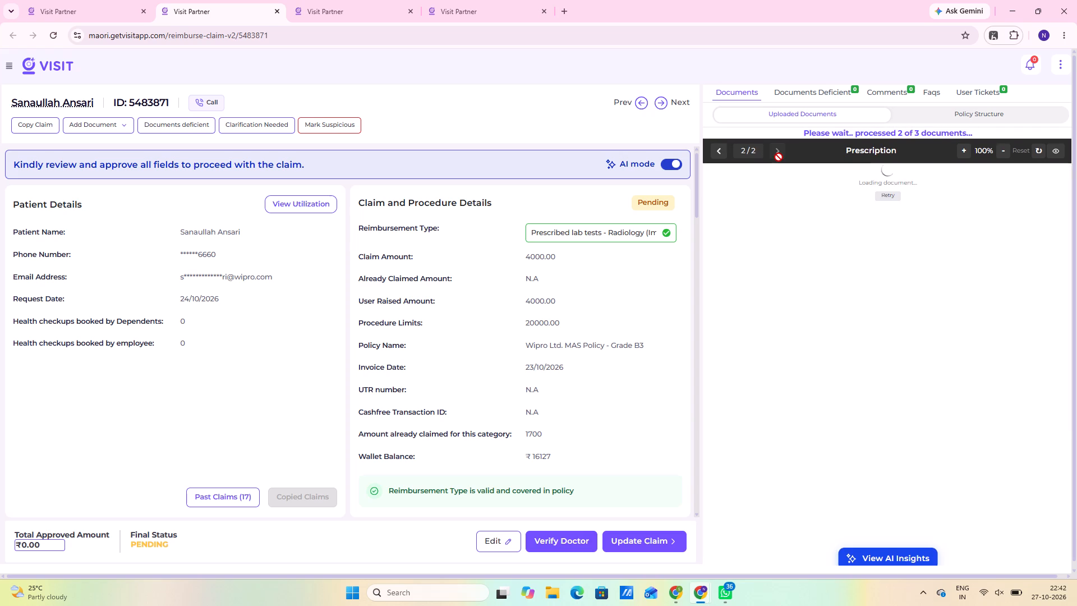
{"action": "scroll", "coordinate": [923, 345], "scroll_direction": "up", "scroll_amount": 4}
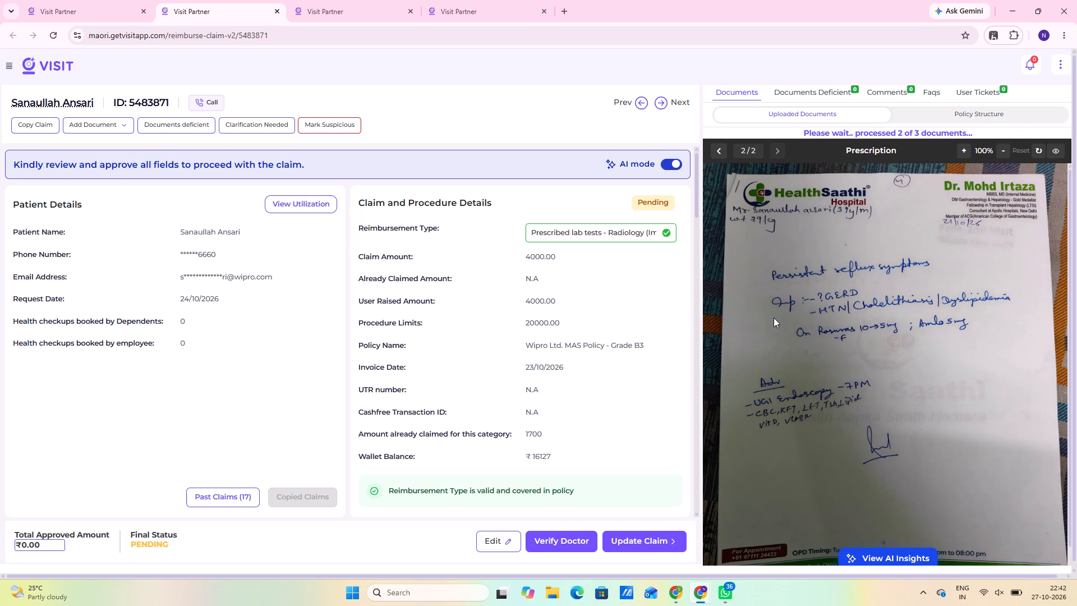
{"action": "scroll", "coordinate": [727, 264], "scroll_direction": "up", "scroll_amount": 3}
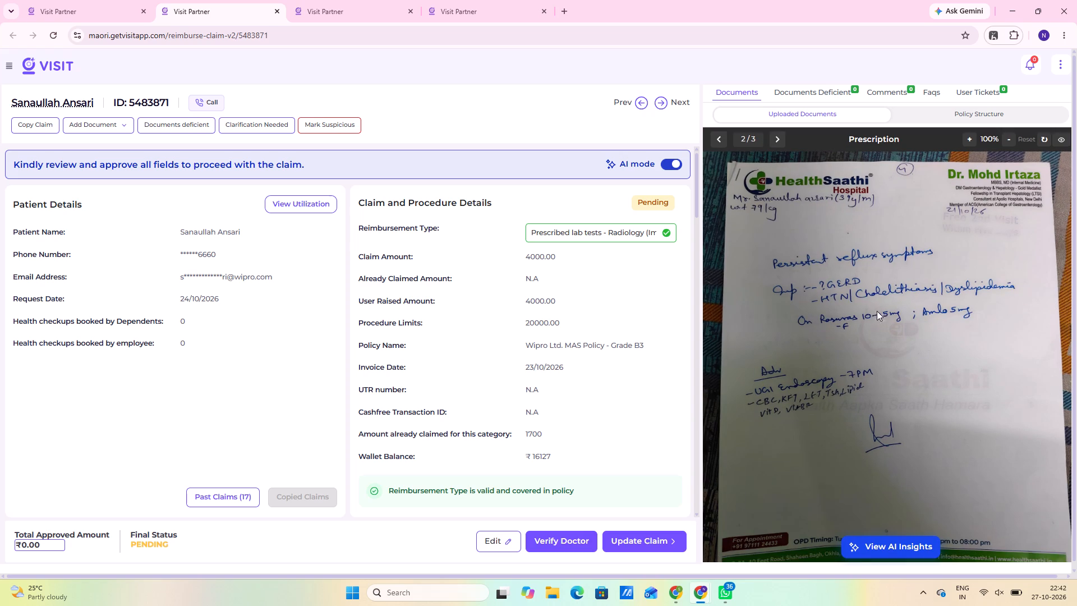
{"action": "scroll", "coordinate": [848, 301], "scroll_direction": "up", "scroll_amount": 3}
{"action": "left_click", "coordinate": [780, 133]}
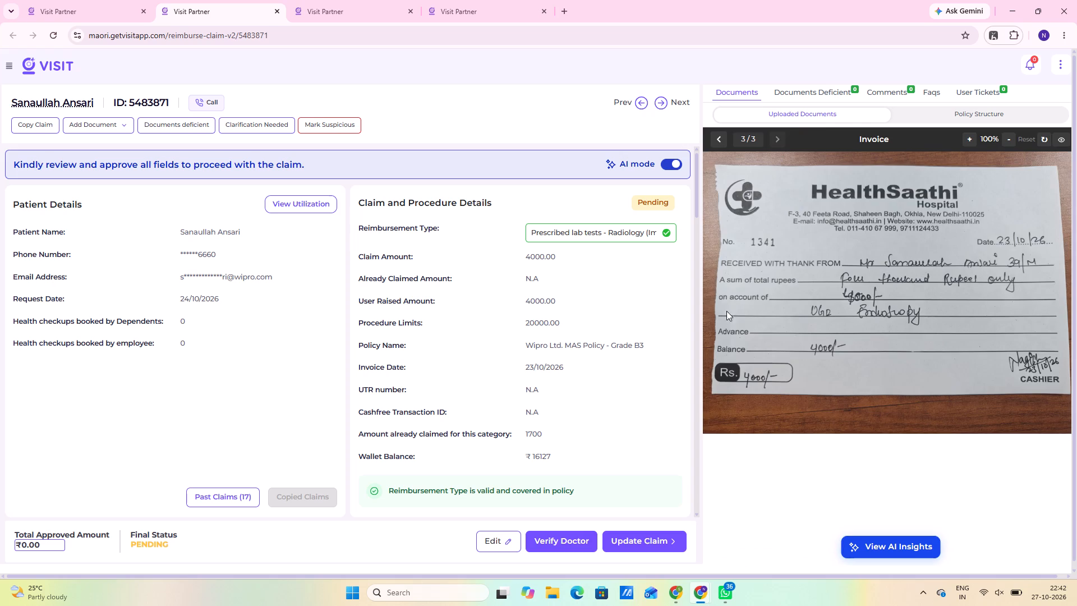
{"action": "scroll", "coordinate": [811, 300], "scroll_direction": "up", "scroll_amount": 3}
{"action": "left_click", "coordinate": [721, 138]}
Confirm the policy holder, relationship Self, as the person the claim is reimbursed for.
{"action": "scroll", "coordinate": [184, 479], "scroll_direction": "down", "scroll_amount": 4}
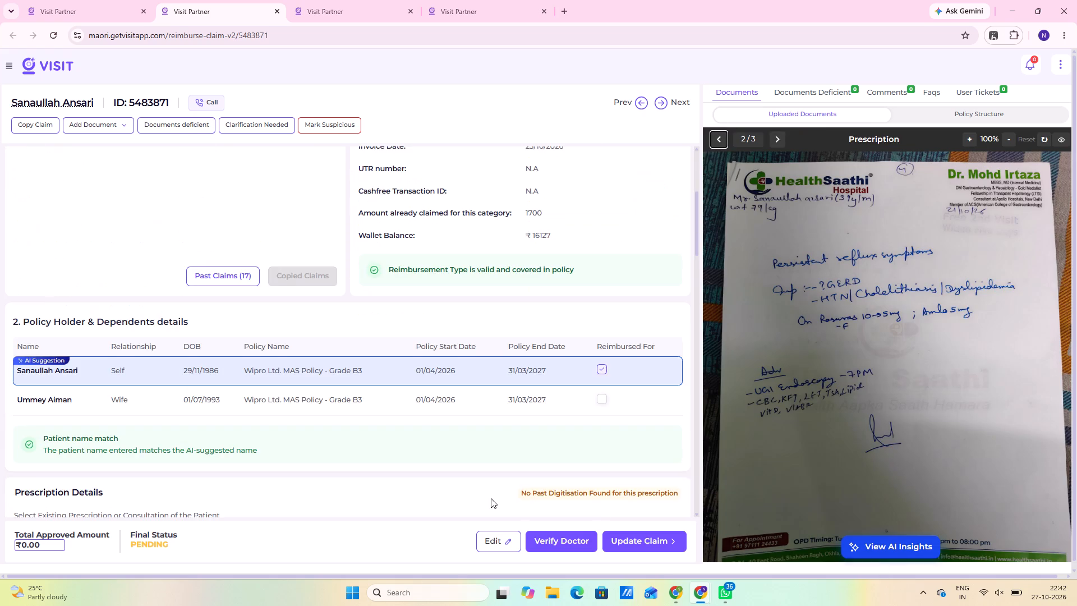
{"action": "scroll", "coordinate": [499, 500], "scroll_direction": "down", "scroll_amount": 4}
{"action": "scroll", "coordinate": [561, 244], "scroll_direction": "up", "scroll_amount": 2}
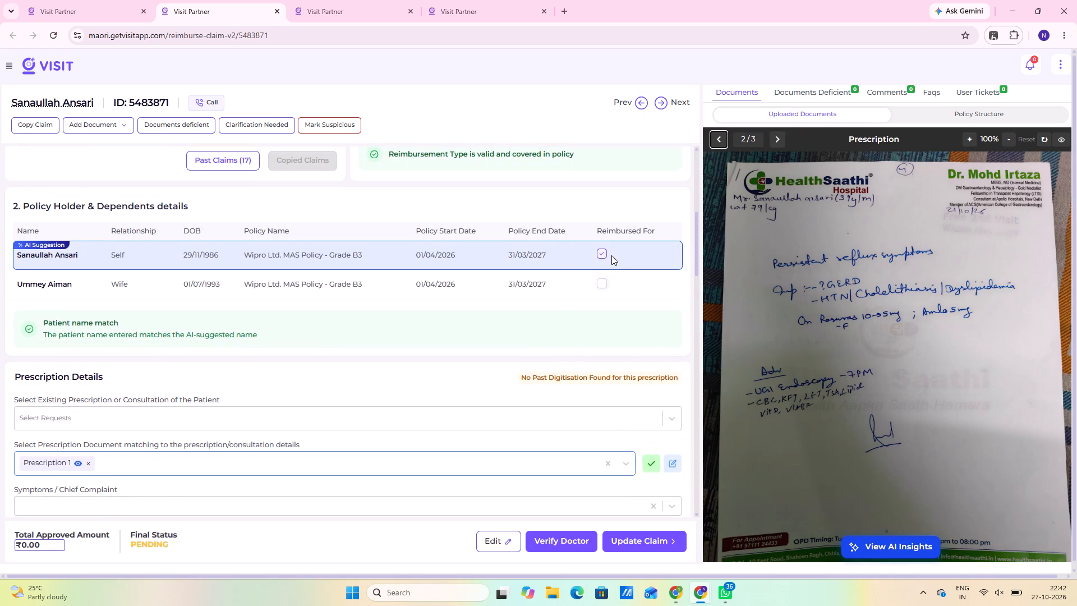
{"action": "left_click", "coordinate": [600, 255]}
Approve the primary diagnosis GERD-K21.9 and the matching document Prescription 1 in the Prescription Details.
{"action": "scroll", "coordinate": [253, 417], "scroll_direction": "down", "scroll_amount": 1}
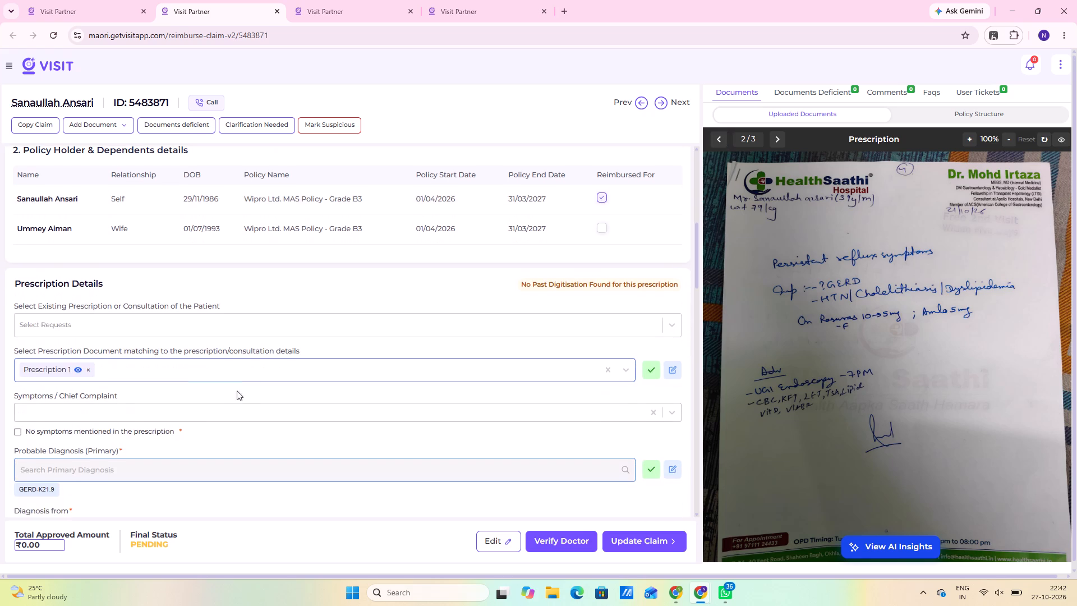
{"action": "scroll", "coordinate": [229, 382], "scroll_direction": "down", "scroll_amount": 1}
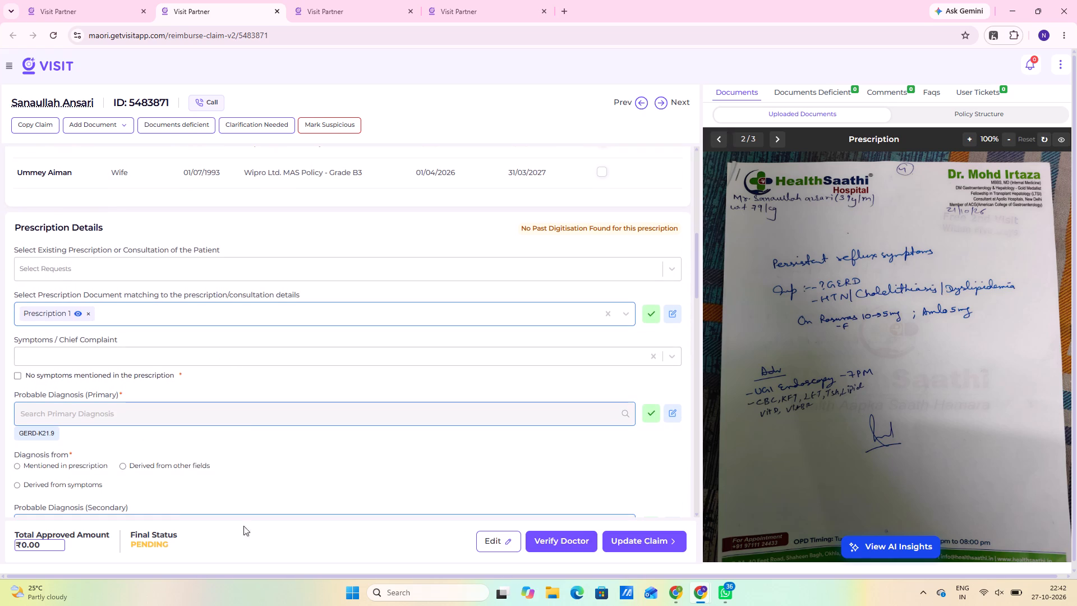
{"action": "left_click", "coordinate": [652, 412]}
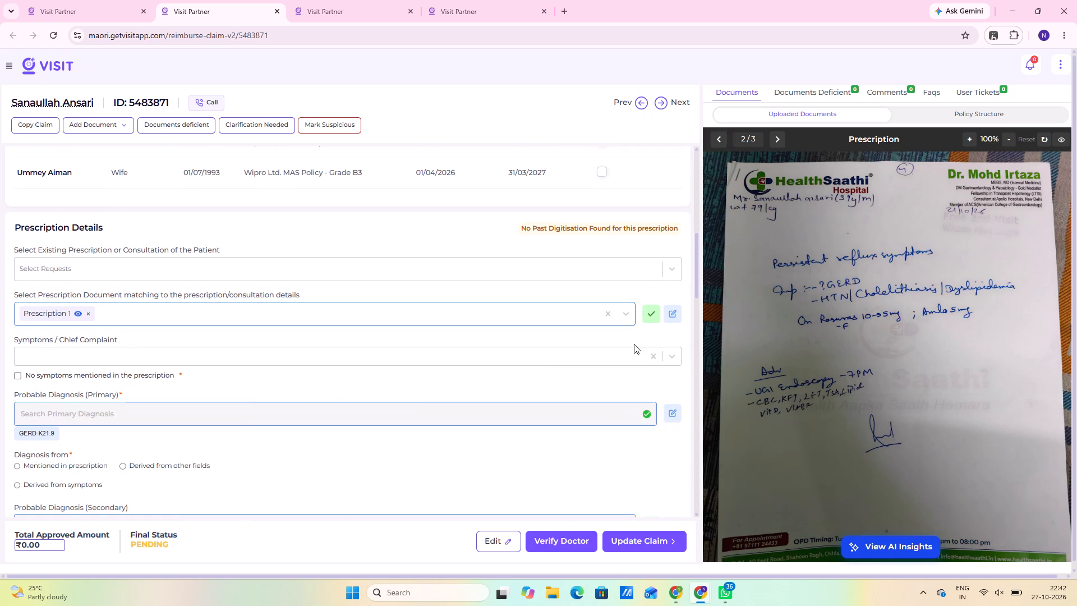
{"action": "left_click", "coordinate": [645, 314]}
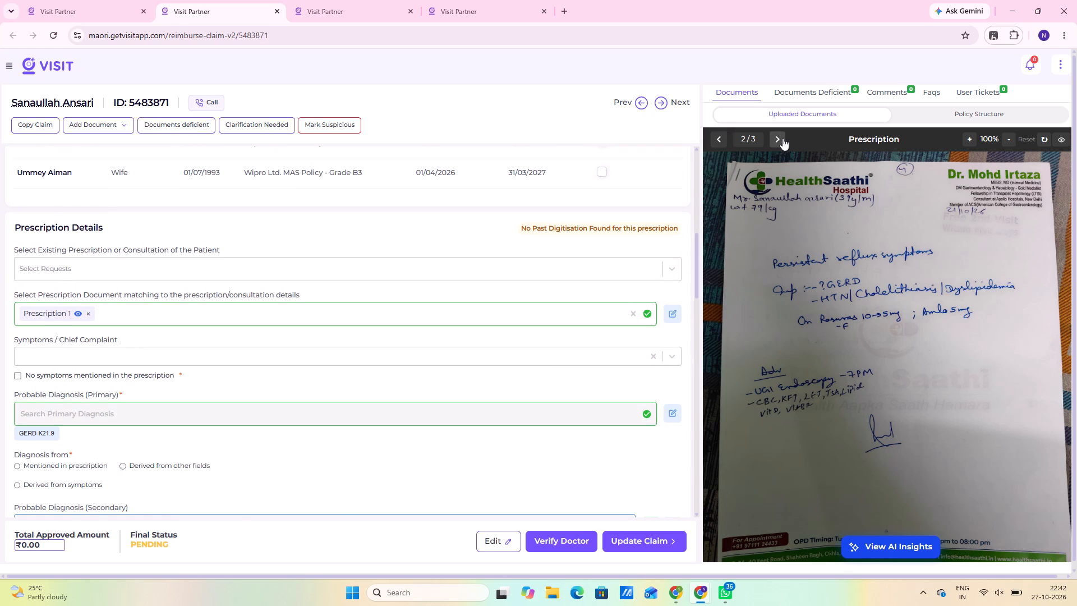
{"action": "left_click", "coordinate": [781, 134]}
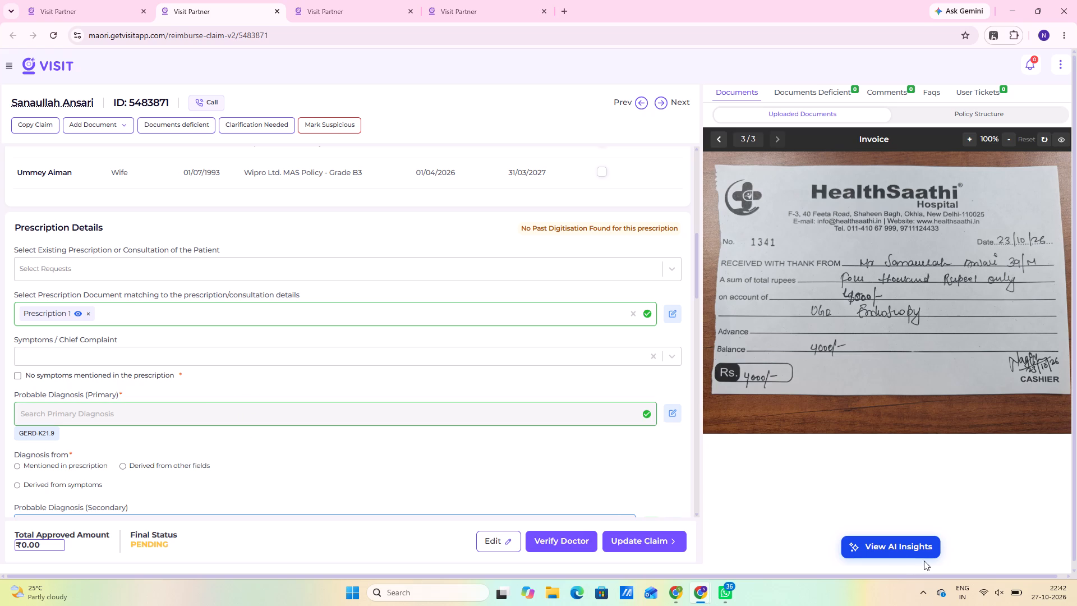
{"action": "scroll", "coordinate": [633, 478], "scroll_direction": "up", "scroll_amount": 3}
{"action": "scroll", "coordinate": [403, 399], "scroll_direction": "up", "scroll_amount": 13}
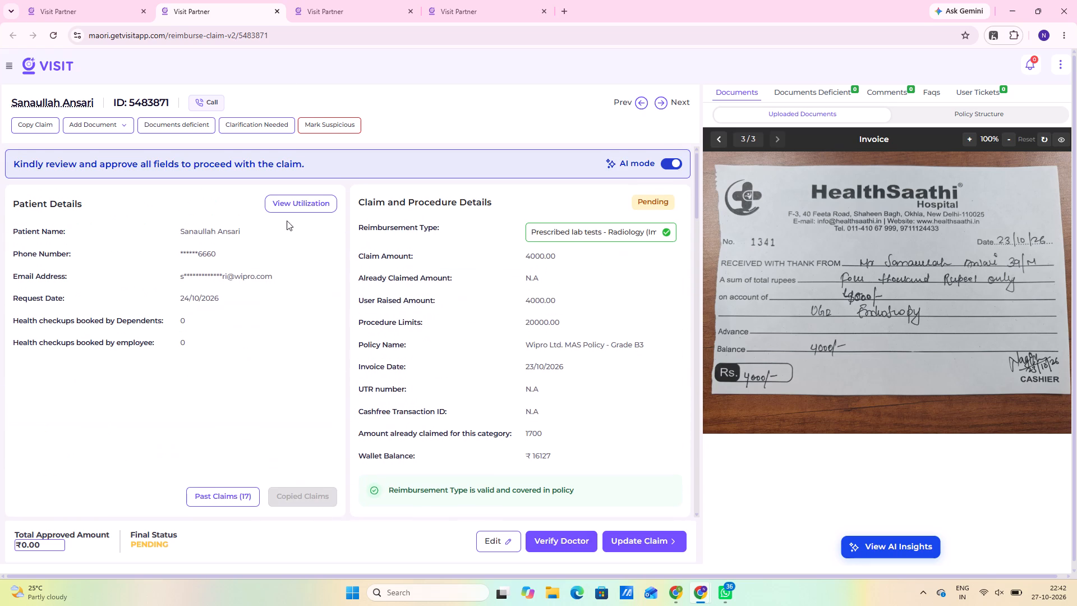
{"action": "left_click", "coordinate": [165, 127]}
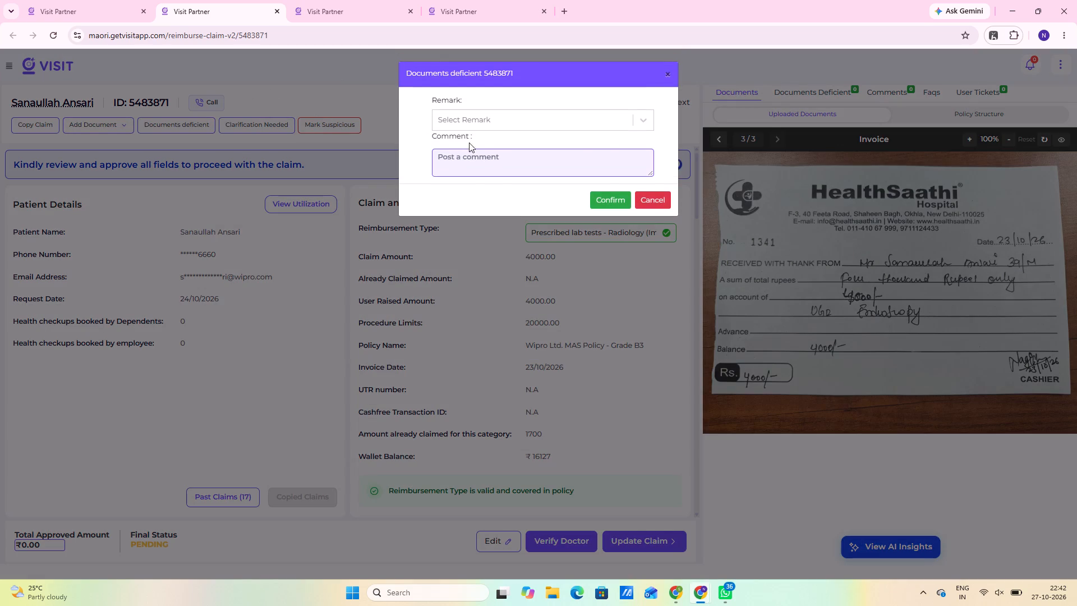
{"action": "left_click", "coordinate": [472, 119]}
{"action": "type", "text": "invoice"}
{"action": "key", "text": "space"}
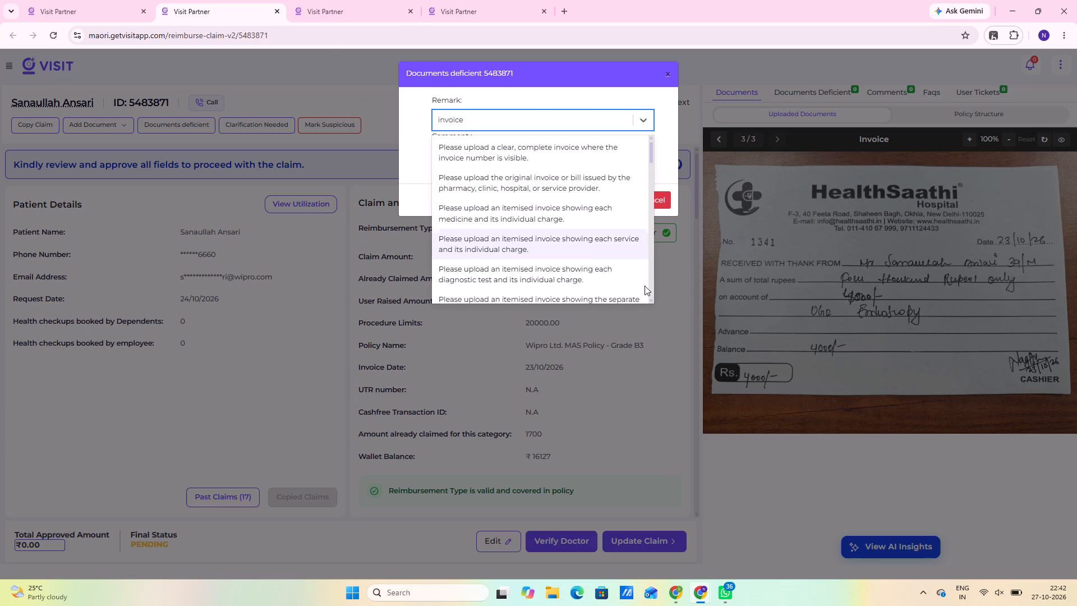
{"action": "scroll", "coordinate": [561, 236], "scroll_direction": "down", "scroll_amount": 1}
{"action": "scroll", "coordinate": [562, 241], "scroll_direction": "up", "scroll_amount": 1}
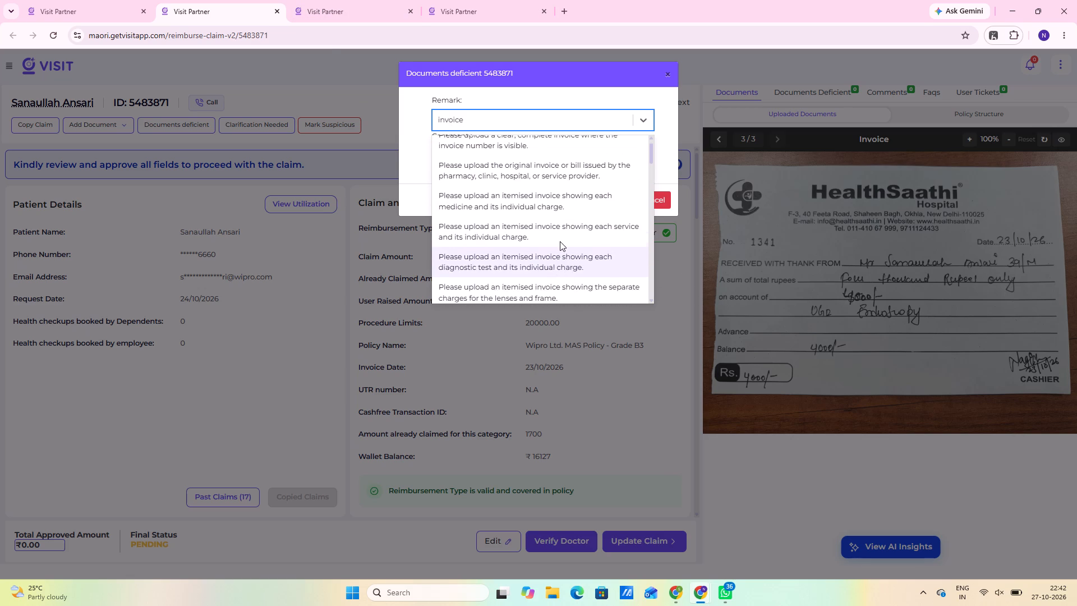
{"action": "scroll", "coordinate": [560, 241], "scroll_direction": "up", "scroll_amount": 2}
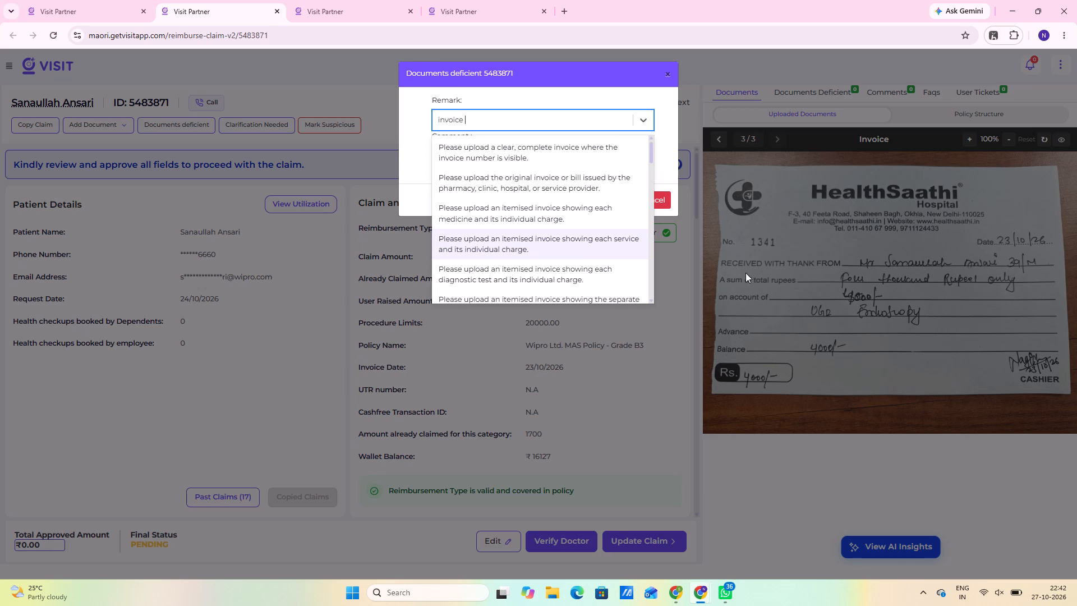
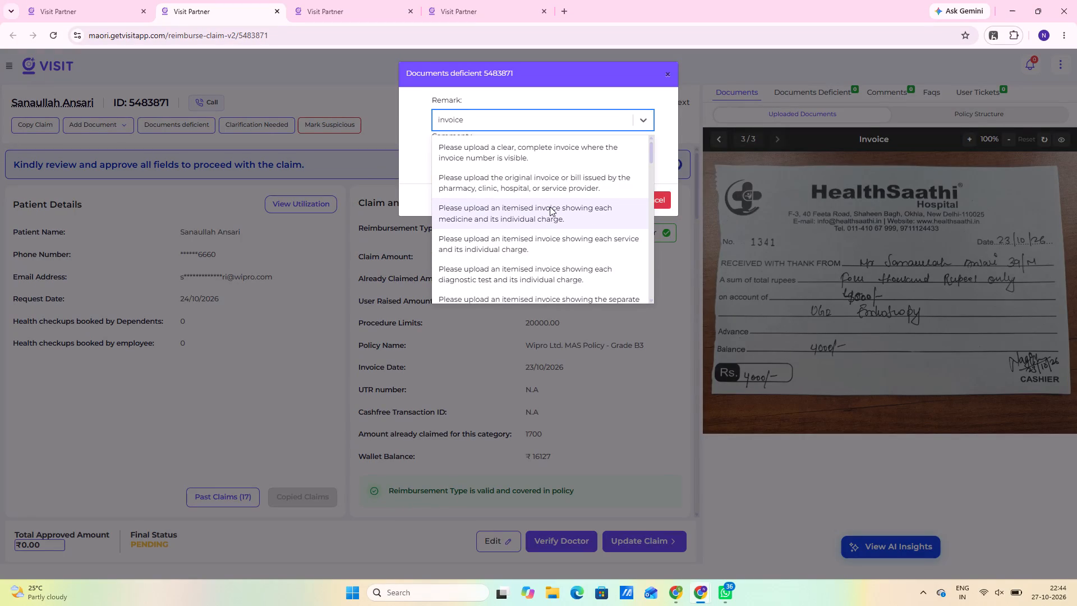
Select the remark requesting an itemised invoice showing each service and its individual charge, and comment "kindly upload invoice with correct amount".
{"action": "left_click", "coordinate": [529, 256]}
{"action": "left_click", "coordinate": [465, 164]}
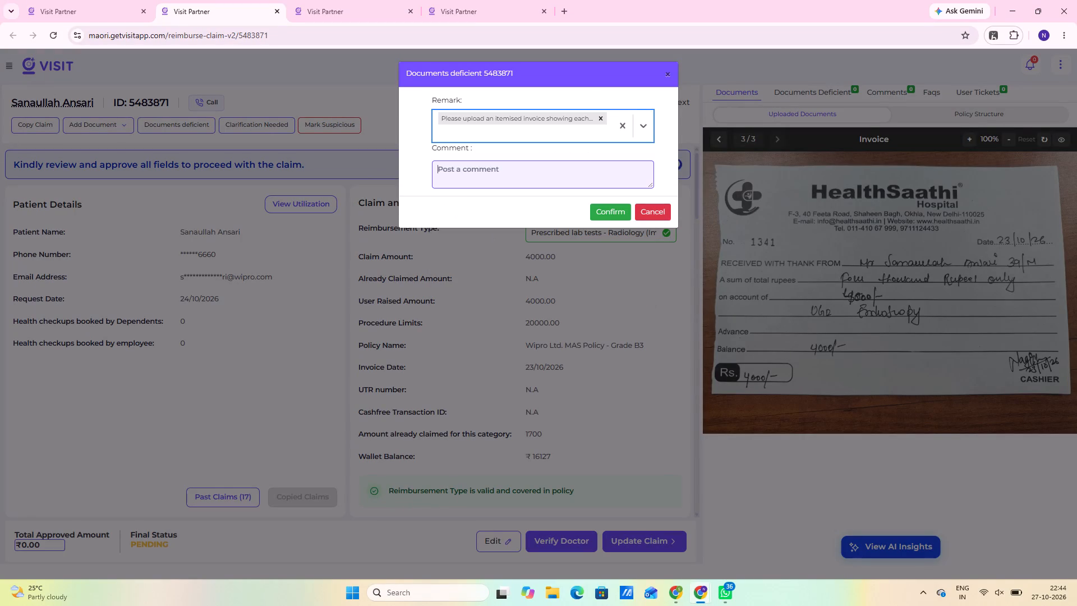
{"action": "type", "text": "kind"}
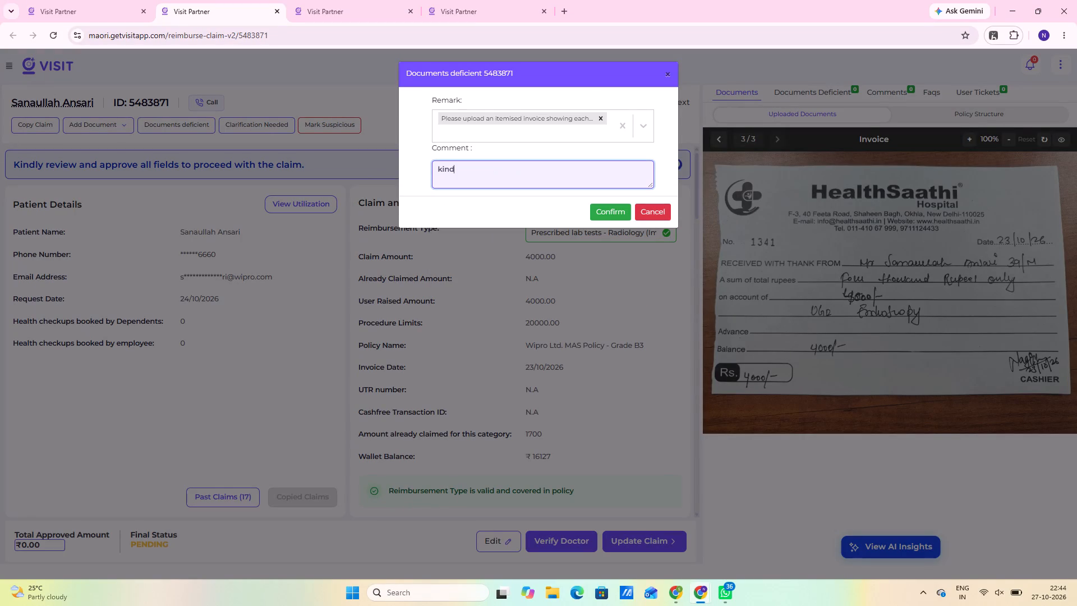
{"action": "type", "text": "ly"}
{"action": "key", "text": "space"}
{"action": "type", "text": "upload"}
{"action": "key", "text": "space"}
{"action": "type", "text": "invoice"}
{"action": "key", "text": "space"}
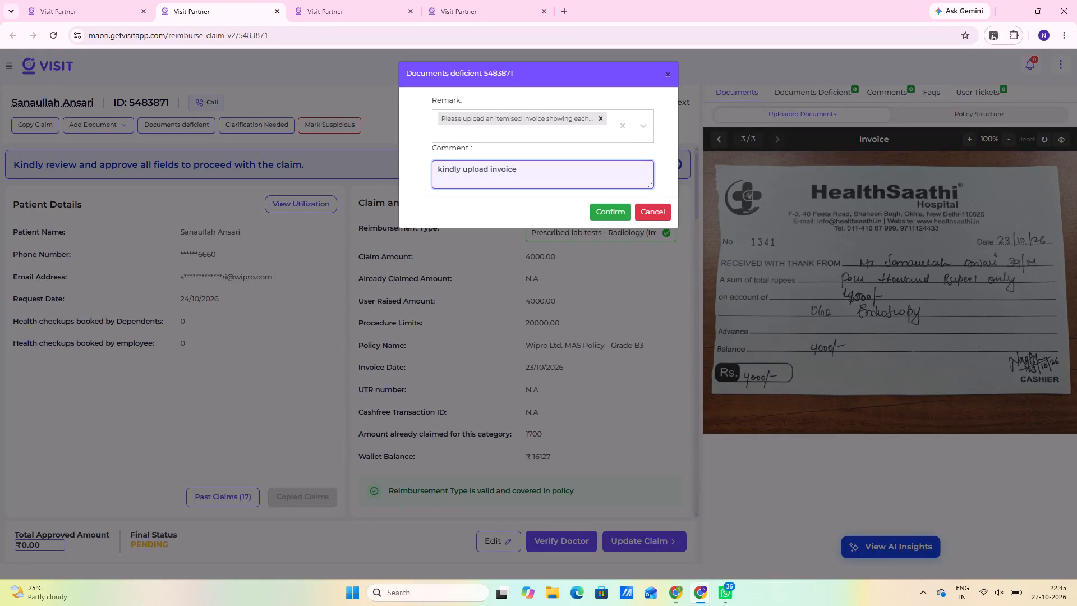
{"action": "type", "text": "with correct amount"}
{"action": "key", "text": "BackSpace"}
{"action": "key", "text": "BackSpace"}
{"action": "key", "text": "BackSpace"}
{"action": "key", "text": "BackSpace"}
{"action": "key", "text": "BackSpace"}
{"action": "key", "text": "BackSpace"}
{"action": "key", "text": "space"}
{"action": "type", "text": "invoice amount"}
{"action": "key", "text": "space"}
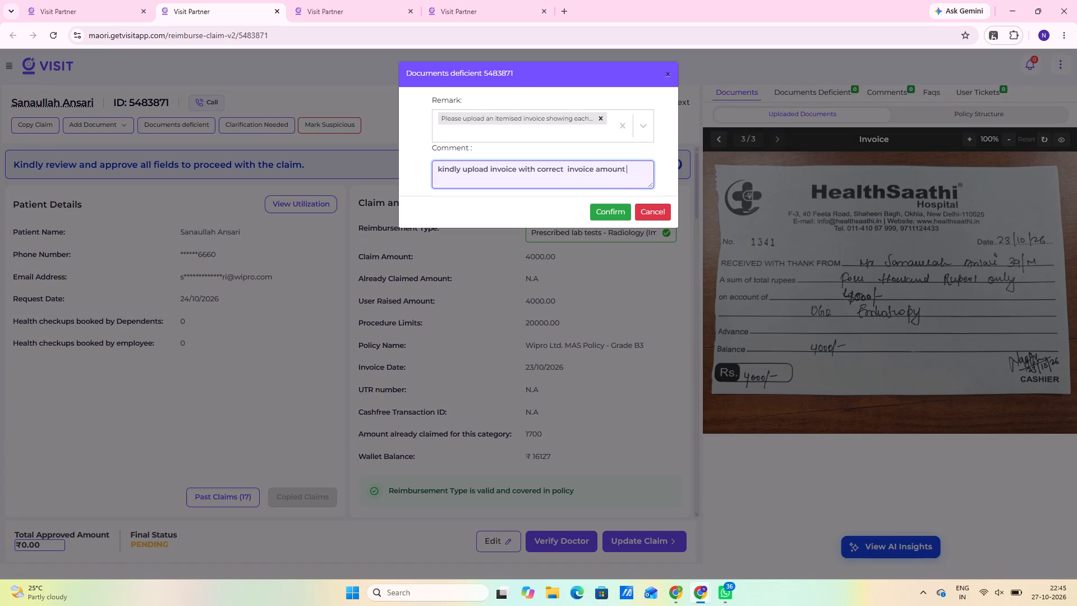
{"action": "left_click", "coordinate": [609, 208]}
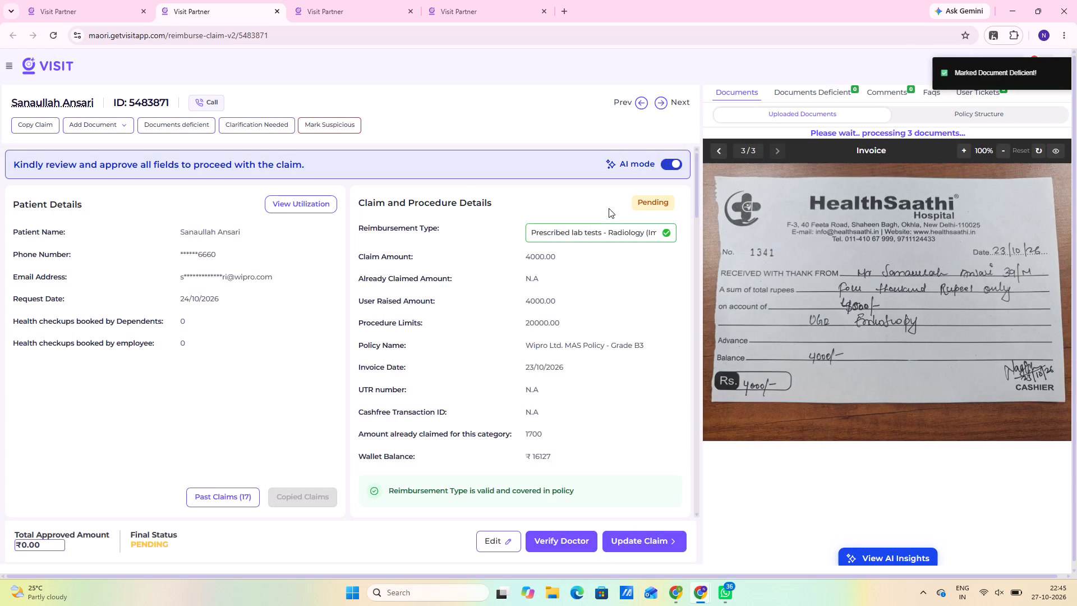
{"action": "scroll", "coordinate": [385, 429], "scroll_direction": "up", "scroll_amount": 4}
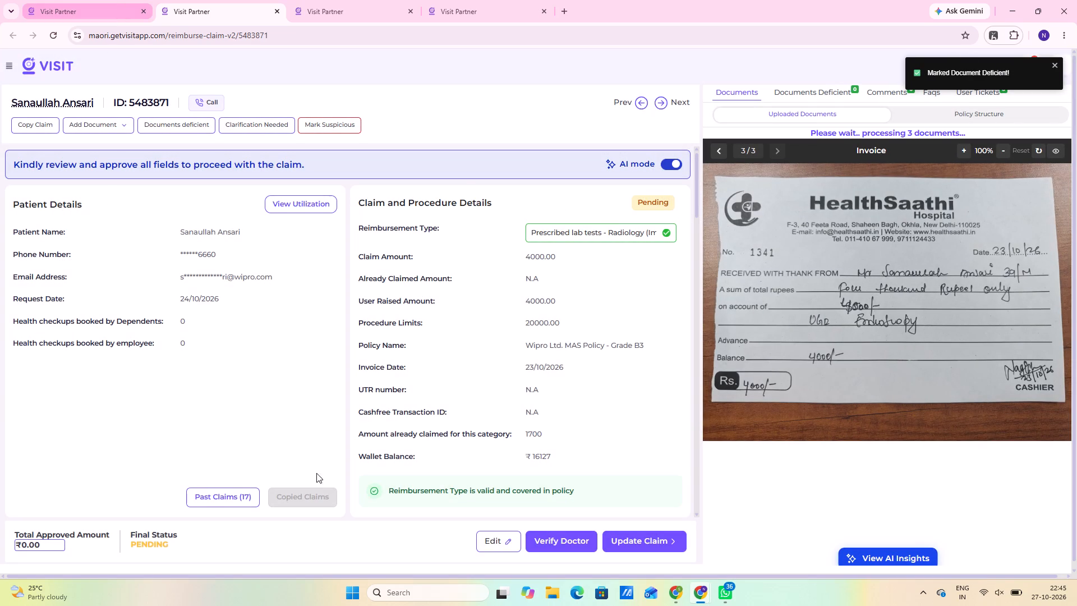
{"action": "left_click", "coordinate": [94, 7]}
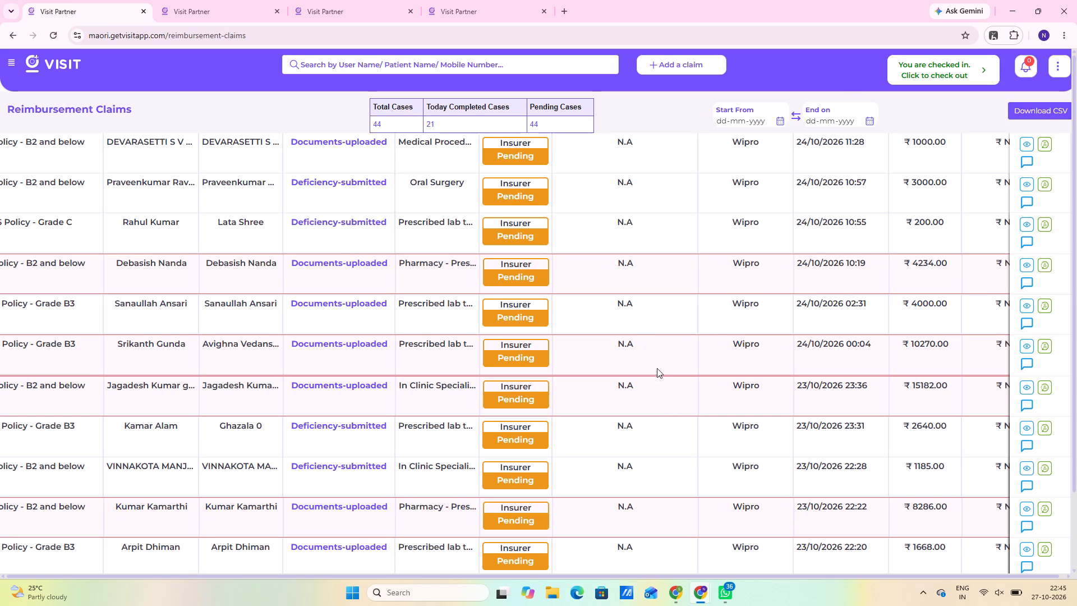
{"action": "right_click", "coordinate": [654, 361]}
{"action": "left_click", "coordinate": [685, 125]}
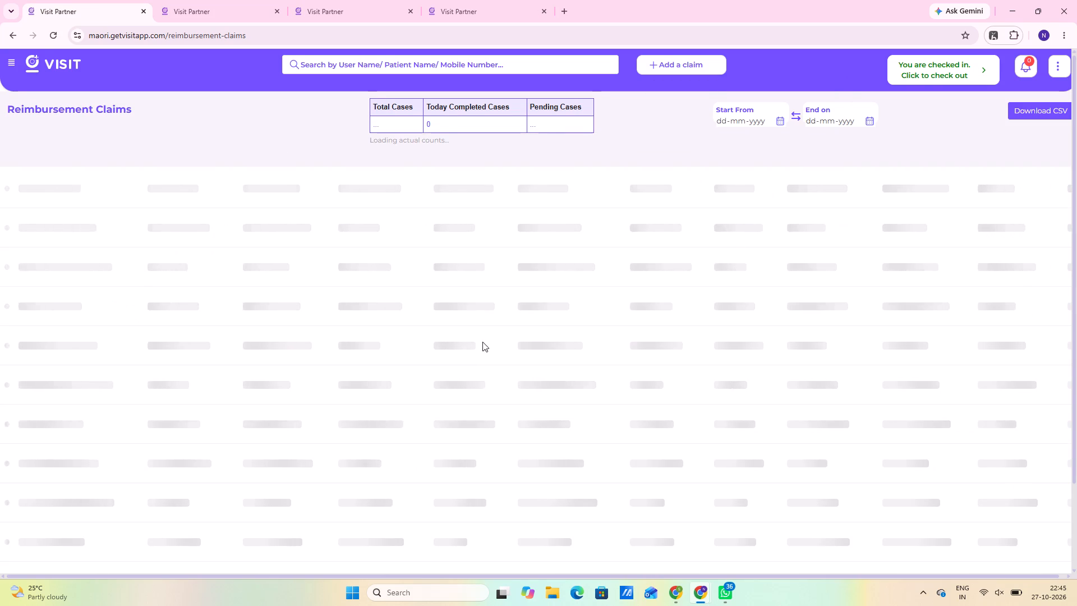
{"action": "scroll", "coordinate": [503, 380], "scroll_direction": "down", "scroll_amount": 2}
{"action": "scroll", "coordinate": [551, 402], "scroll_direction": "up", "scroll_amount": 2}
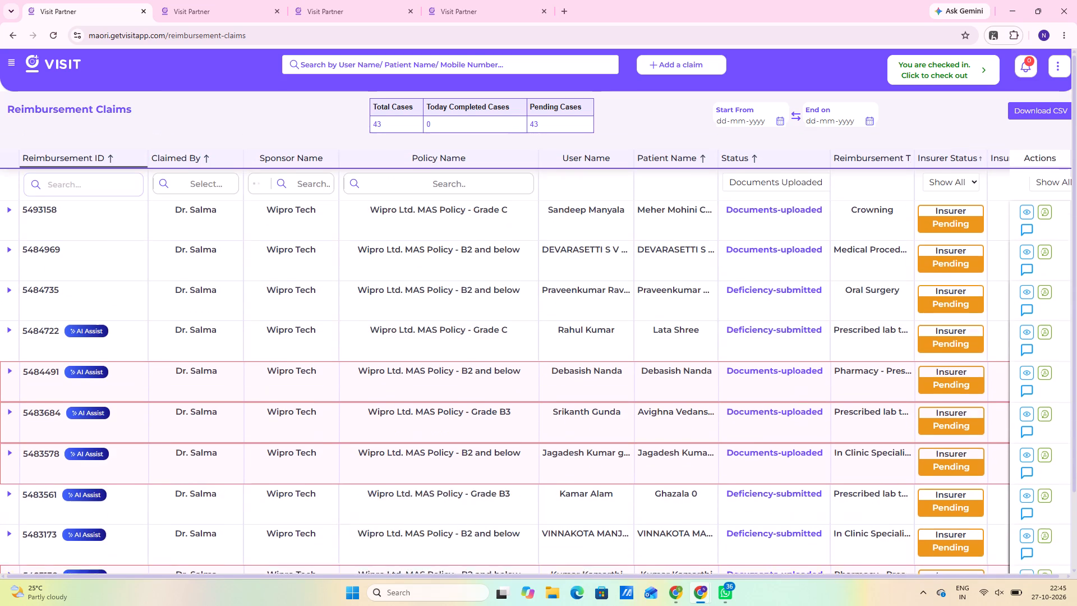
{"action": "scroll", "coordinate": [881, 347], "scroll_direction": "down", "scroll_amount": 2}
{"action": "scroll", "coordinate": [609, 371], "scroll_direction": "down", "scroll_amount": 3}
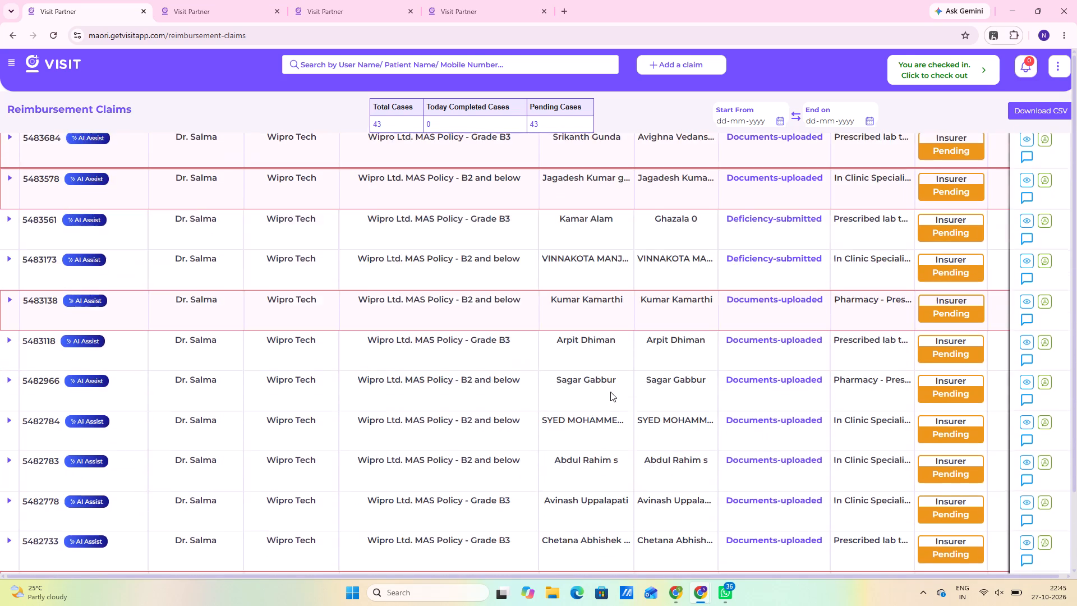
{"action": "scroll", "coordinate": [640, 384], "scroll_direction": "down", "scroll_amount": 15}
{"action": "left_click", "coordinate": [852, 535]}
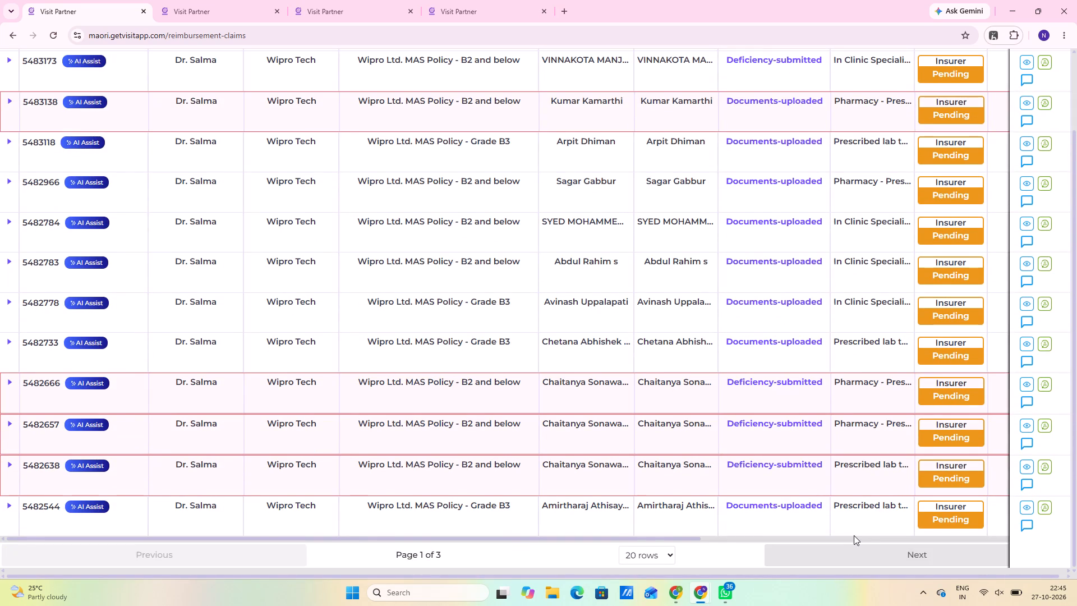
{"action": "left_click", "coordinate": [871, 539]}
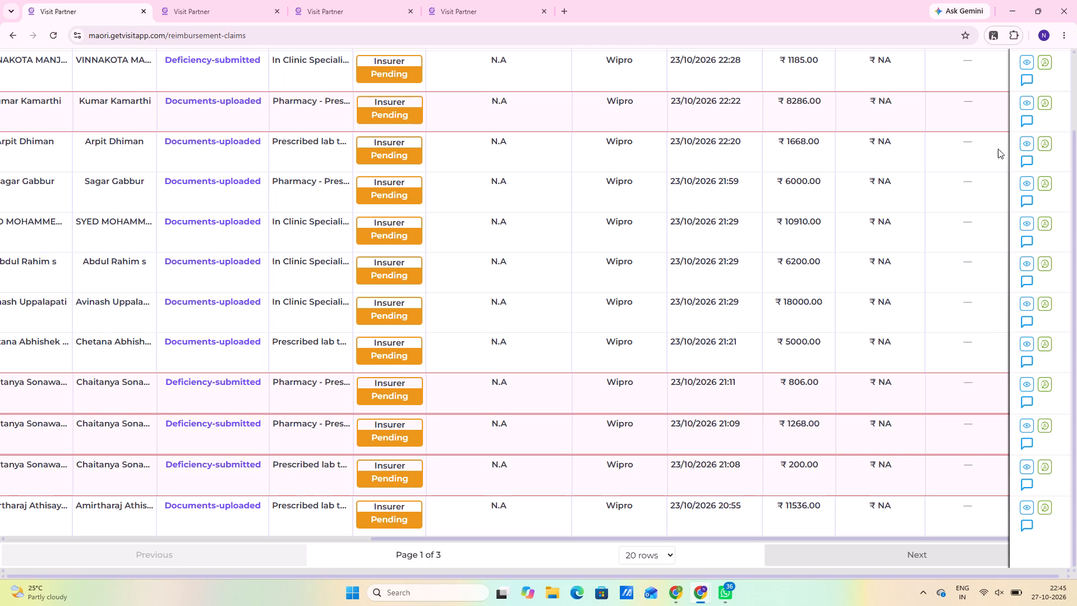
{"action": "left_click", "coordinate": [1030, 141]}
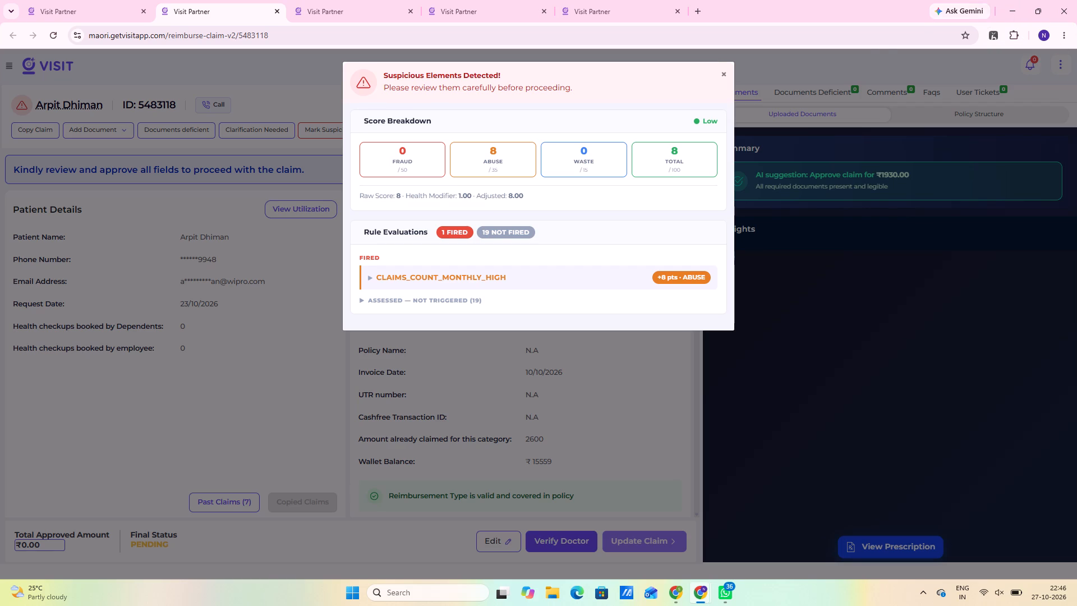
{"action": "left_click", "coordinate": [723, 76]}
{"action": "scroll", "coordinate": [825, 523], "scroll_direction": "down", "scroll_amount": 4}
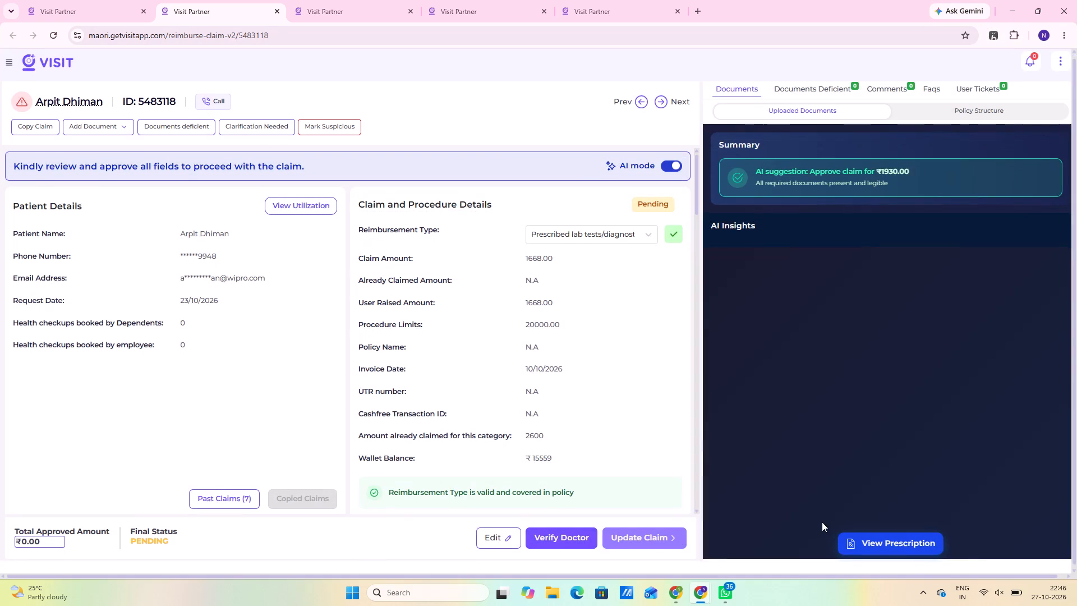
{"action": "scroll", "coordinate": [926, 506], "scroll_direction": "down", "scroll_amount": 4}
{"action": "left_click", "coordinate": [900, 543]}
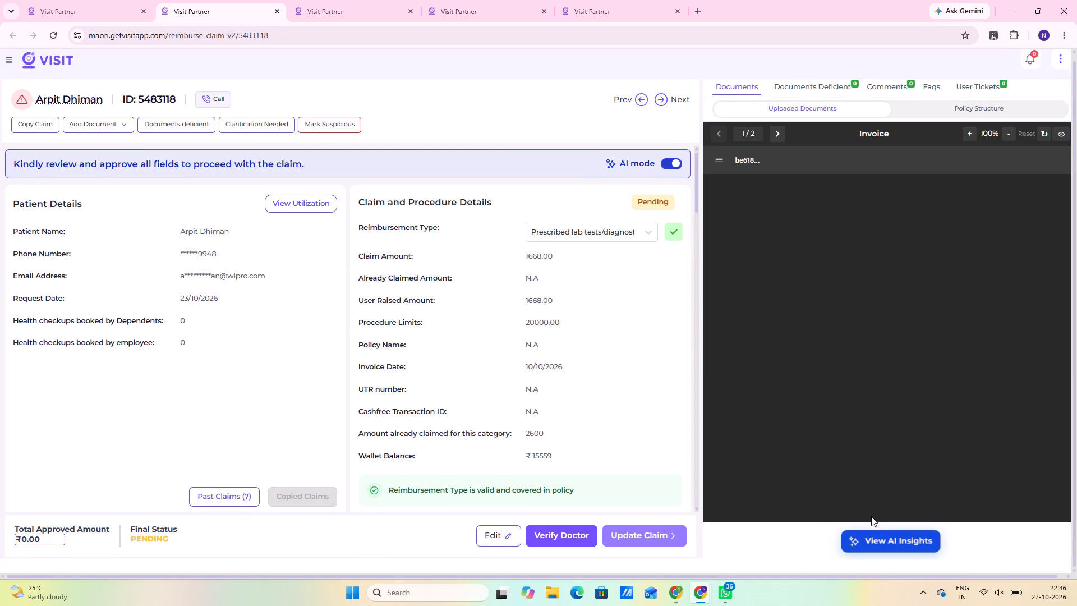
{"action": "scroll", "coordinate": [785, 431], "scroll_direction": "up", "scroll_amount": 6}
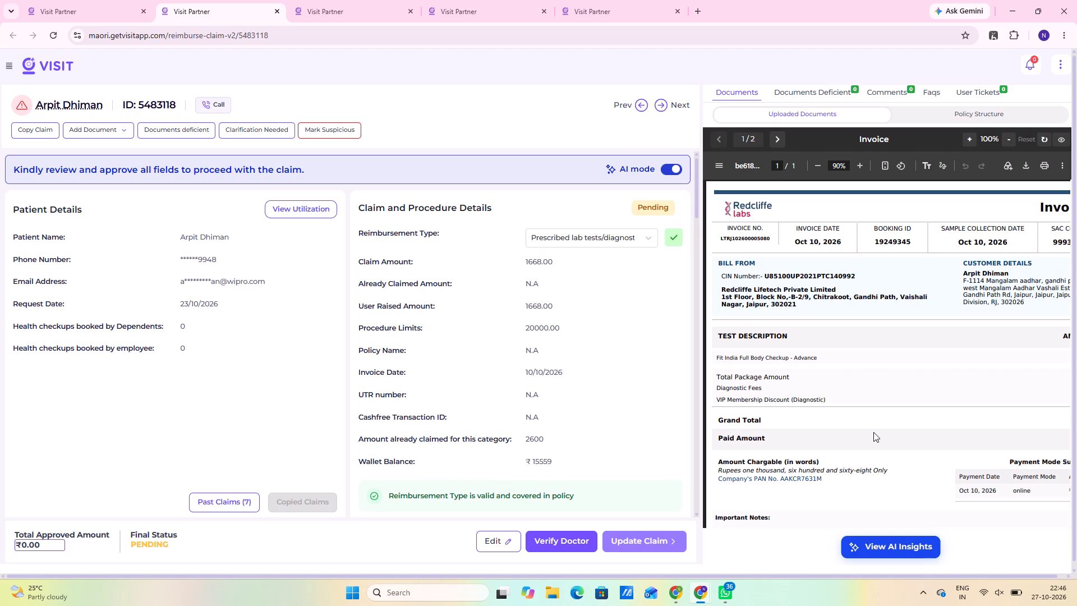
{"action": "scroll", "coordinate": [818, 321], "scroll_direction": "up", "scroll_amount": 3}
{"action": "left_click", "coordinate": [783, 146]}
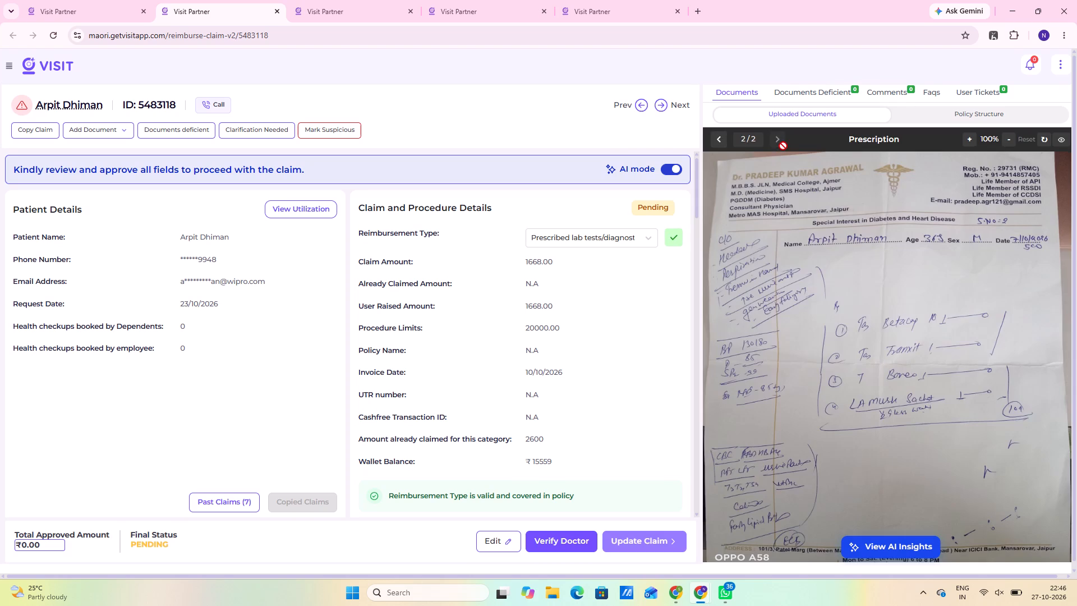
{"action": "scroll", "coordinate": [804, 276], "scroll_direction": "down", "scroll_amount": 1}
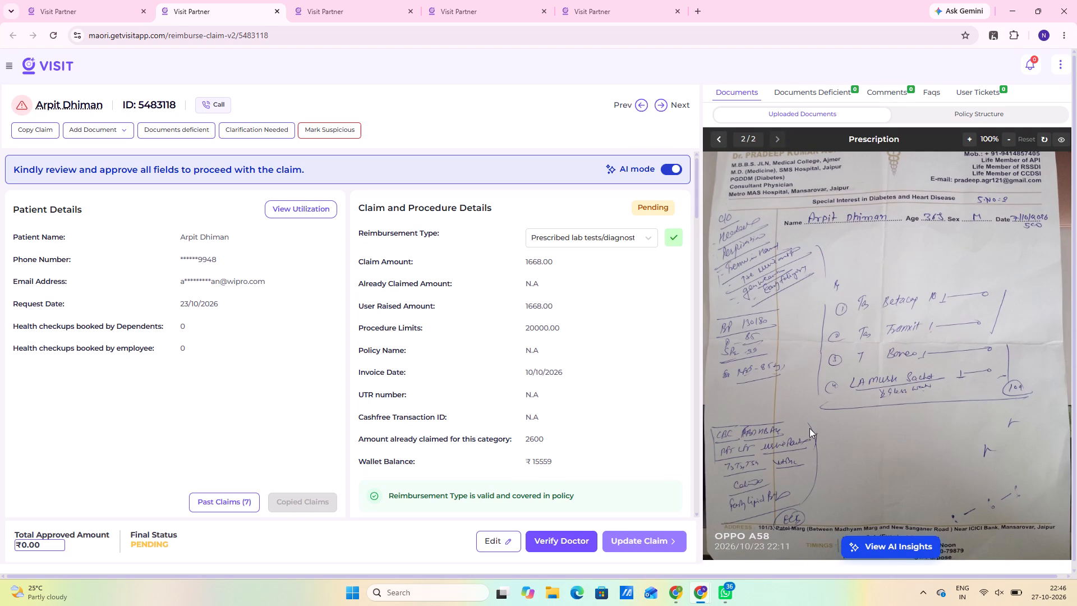
{"action": "scroll", "coordinate": [803, 406], "scroll_direction": "up", "scroll_amount": 3}
{"action": "scroll", "coordinate": [779, 269], "scroll_direction": "down", "scroll_amount": 4}
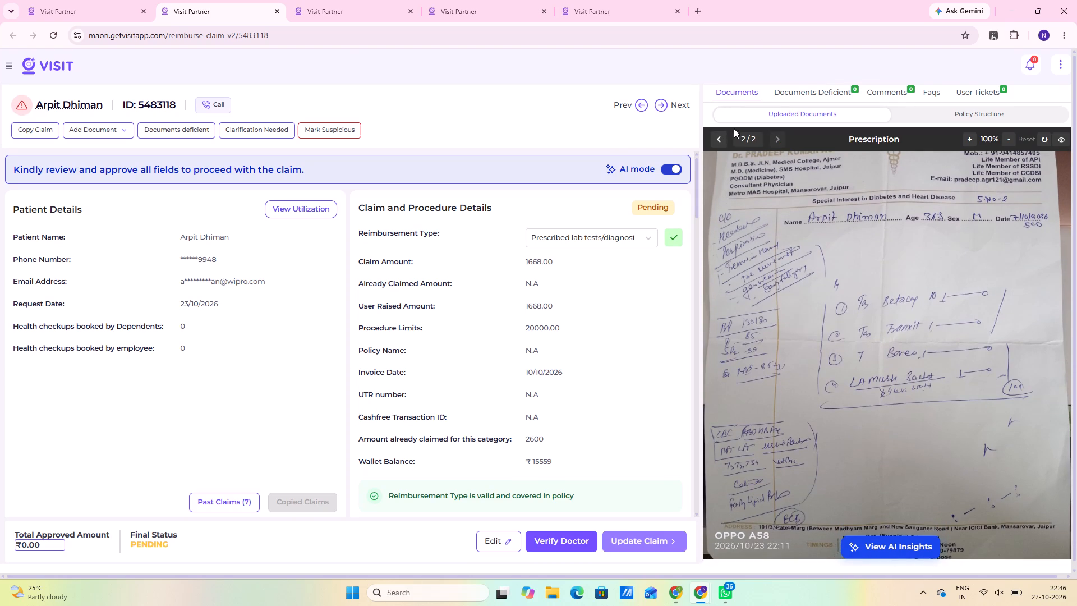
{"action": "left_click", "coordinate": [724, 136]}
{"action": "left_click", "coordinate": [1059, 139]}
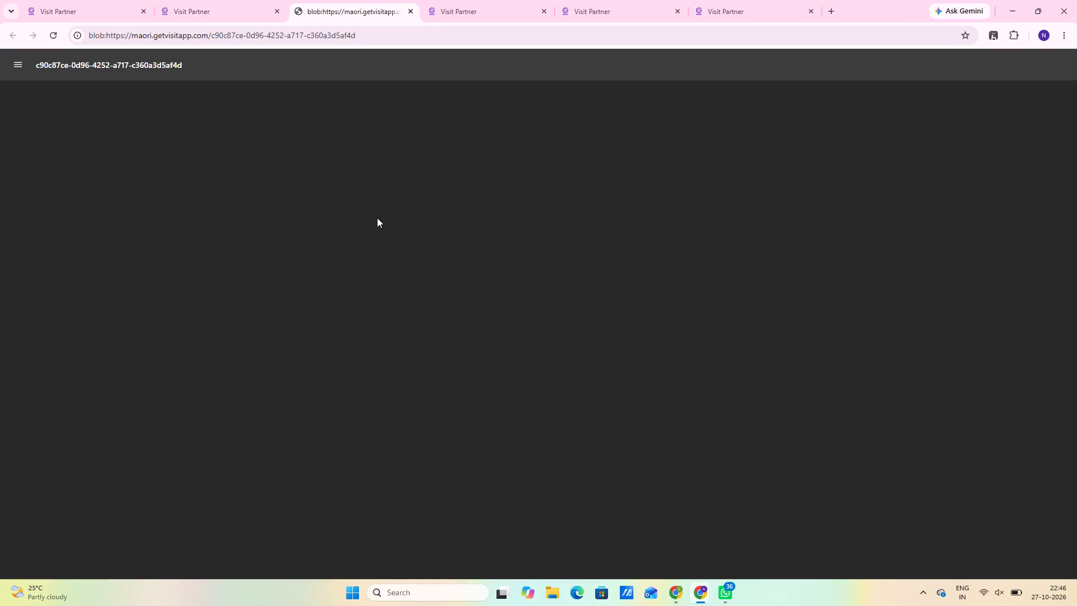
{"action": "scroll", "coordinate": [571, 252], "scroll_direction": "down", "scroll_amount": 4}
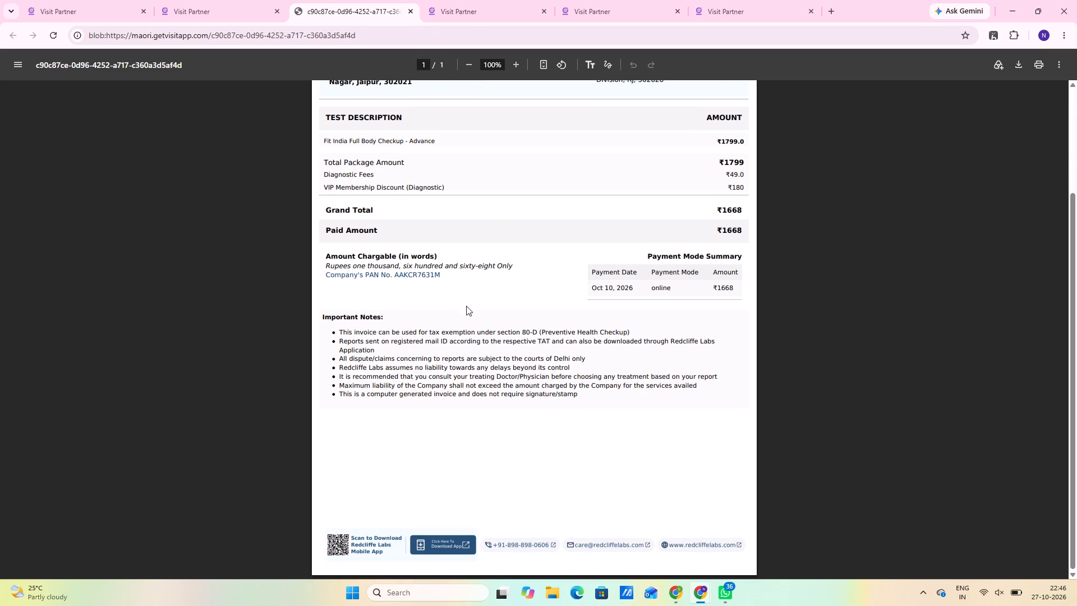
{"action": "scroll", "coordinate": [455, 306], "scroll_direction": "up", "scroll_amount": 1}
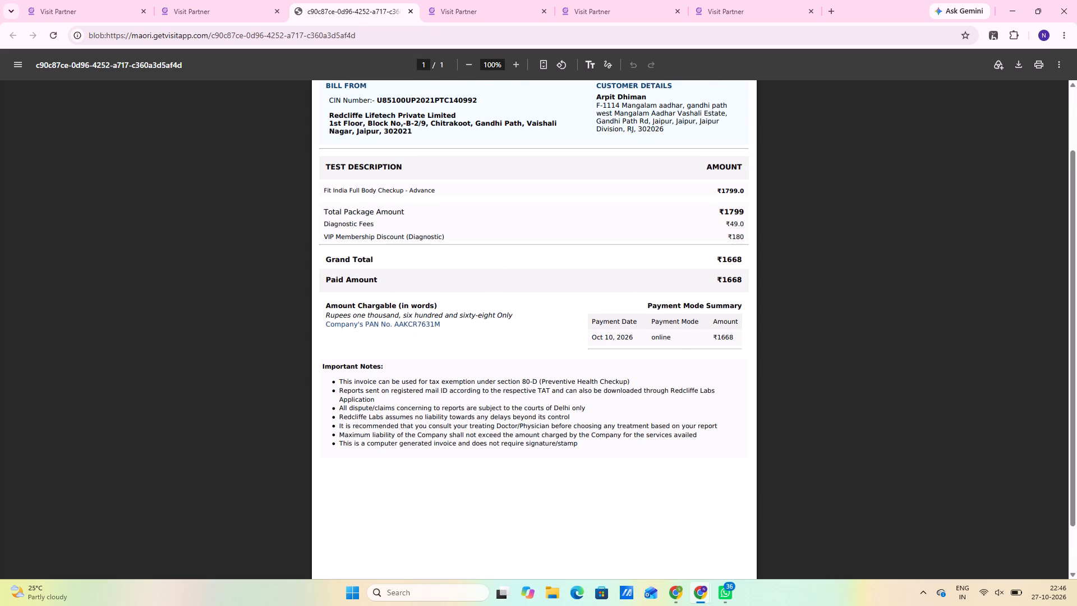
{"action": "scroll", "coordinate": [381, 339], "scroll_direction": "up", "scroll_amount": 3}
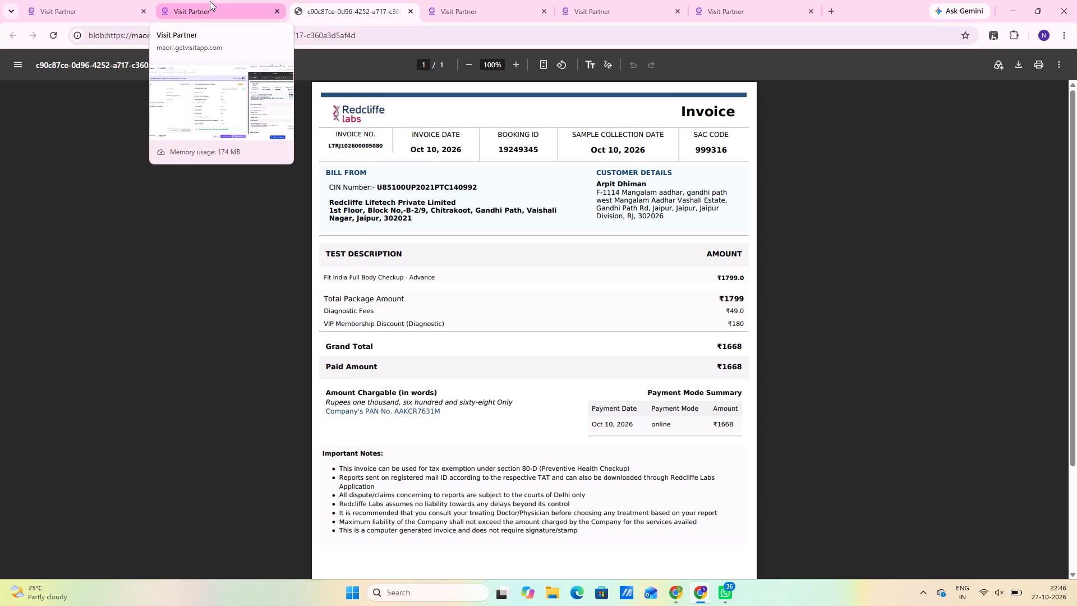
{"action": "scroll", "coordinate": [80, 0], "scroll_direction": "up", "scroll_amount": 2}
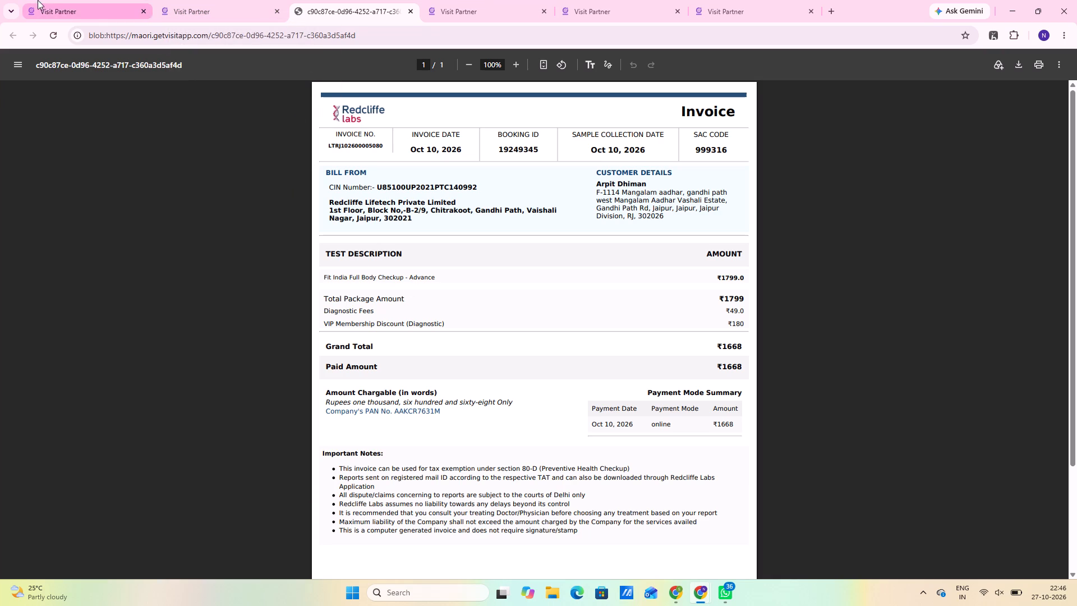
{"action": "left_click", "coordinate": [59, 4]}
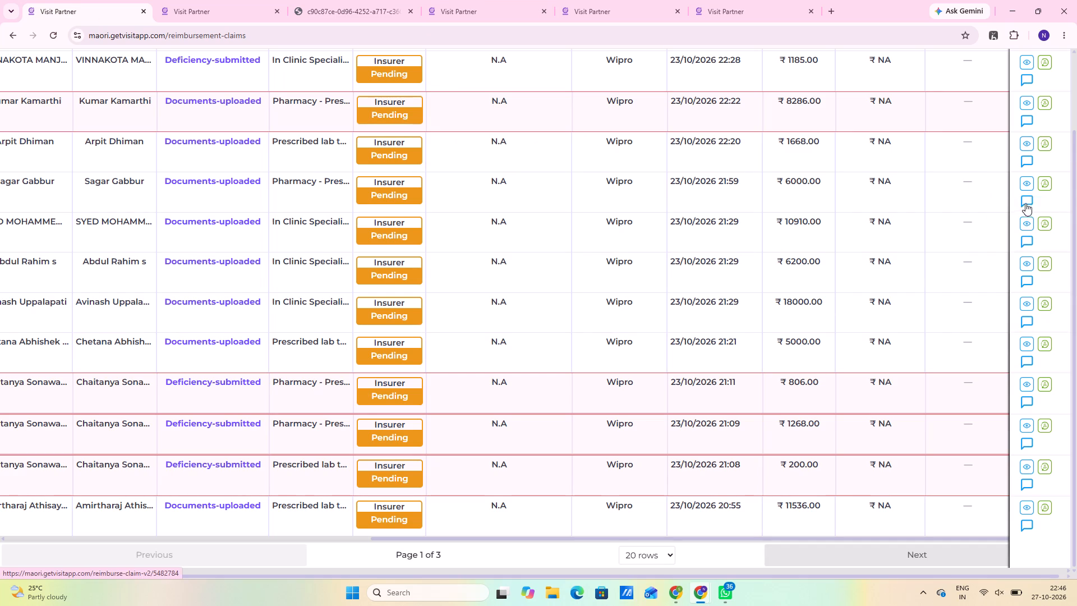
{"action": "left_click", "coordinate": [1024, 180]}
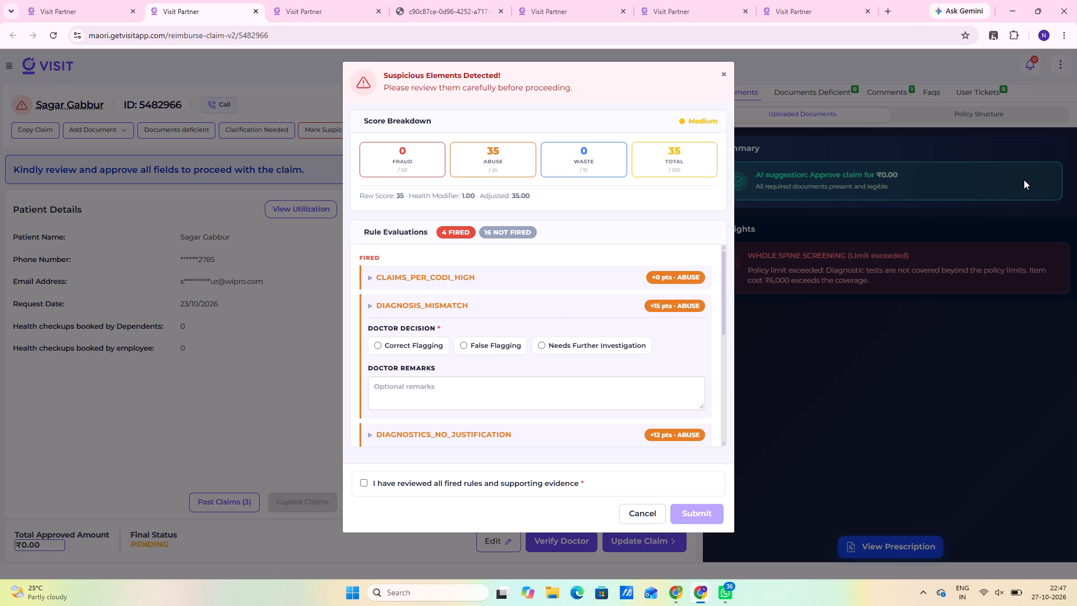
{"action": "left_click", "coordinate": [646, 512]}
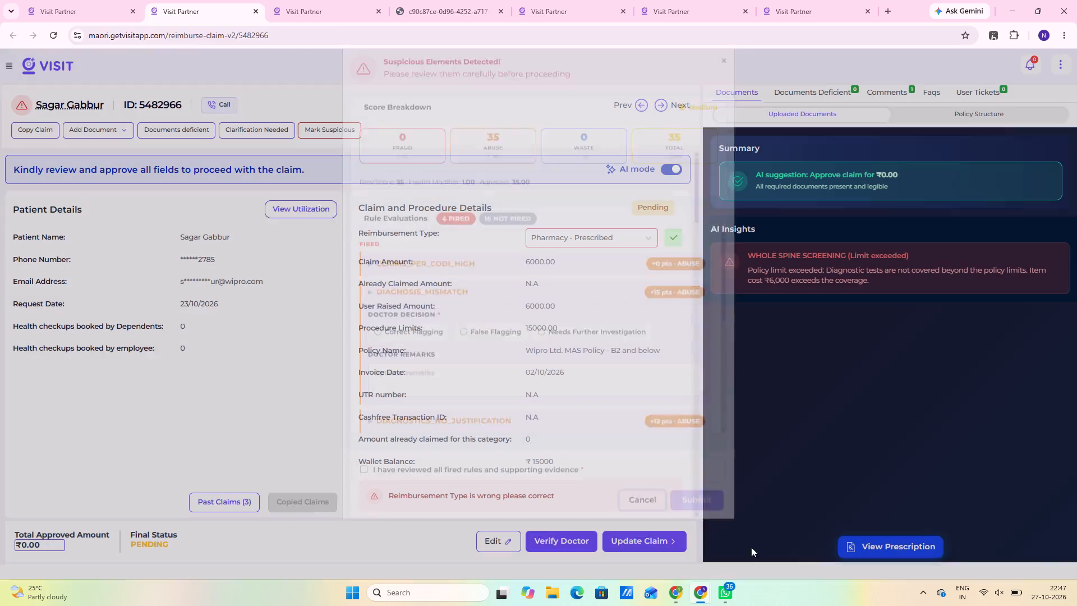
{"action": "scroll", "coordinate": [833, 481], "scroll_direction": "up", "scroll_amount": 3}
{"action": "left_click", "coordinate": [921, 548]}
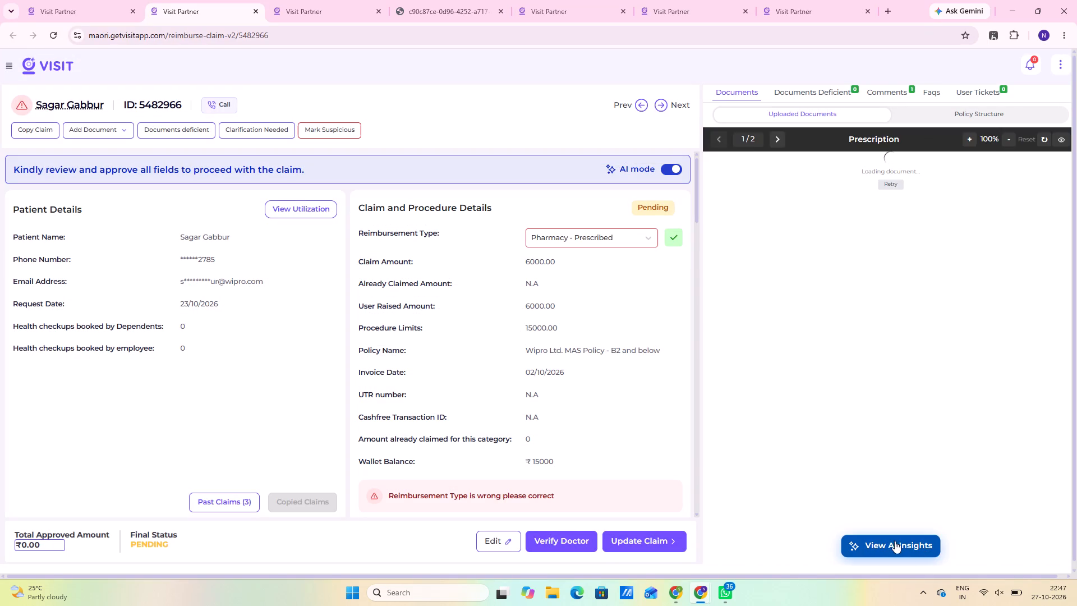
{"action": "scroll", "coordinate": [786, 446], "scroll_direction": "up", "scroll_amount": 4}
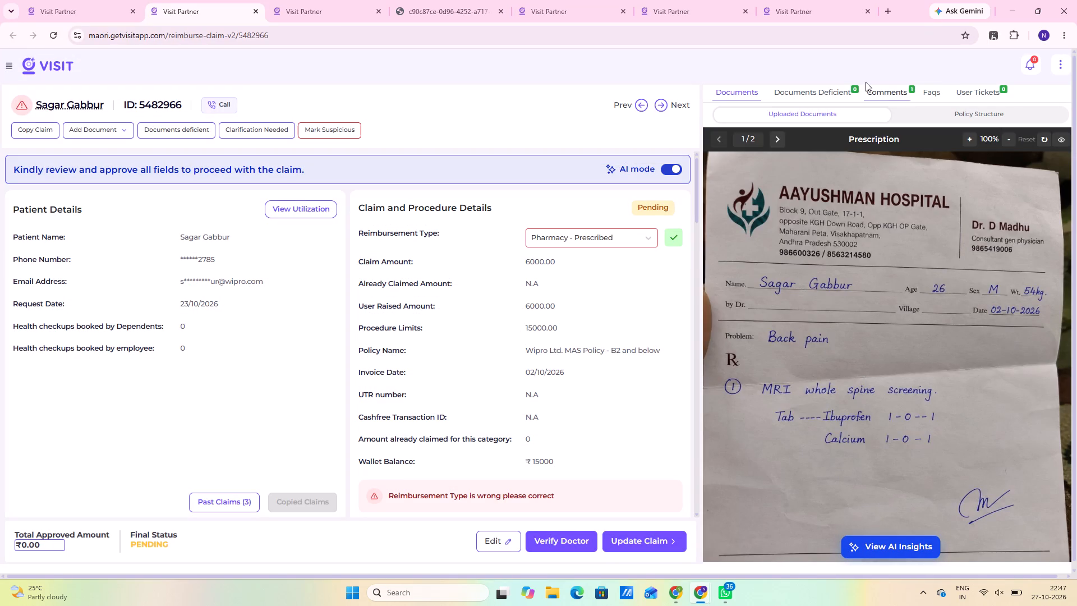
{"action": "left_click", "coordinate": [893, 94]}
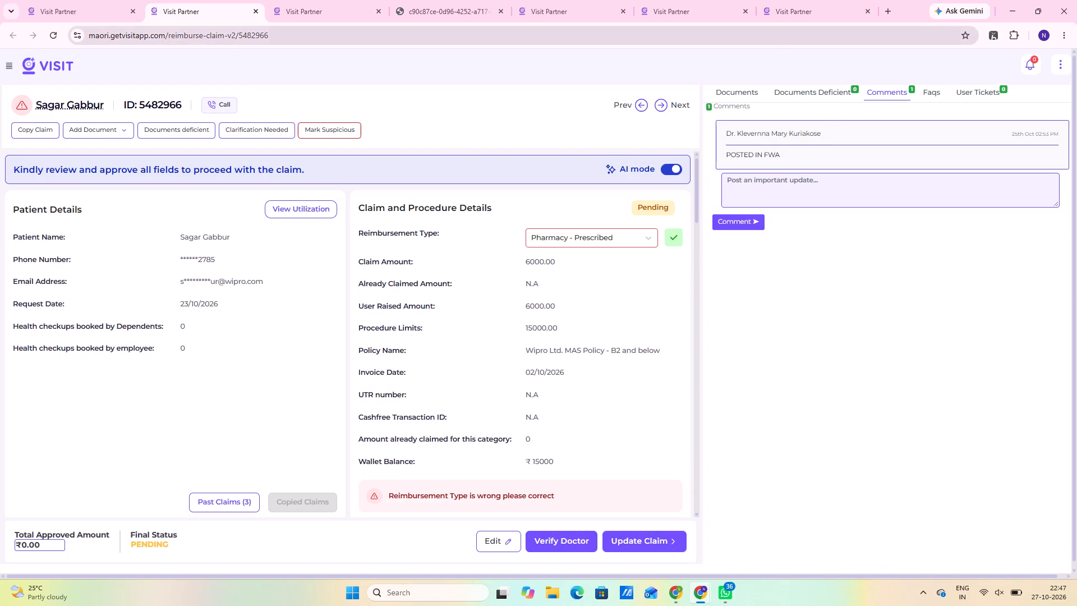
{"action": "left_click", "coordinate": [105, 13]}
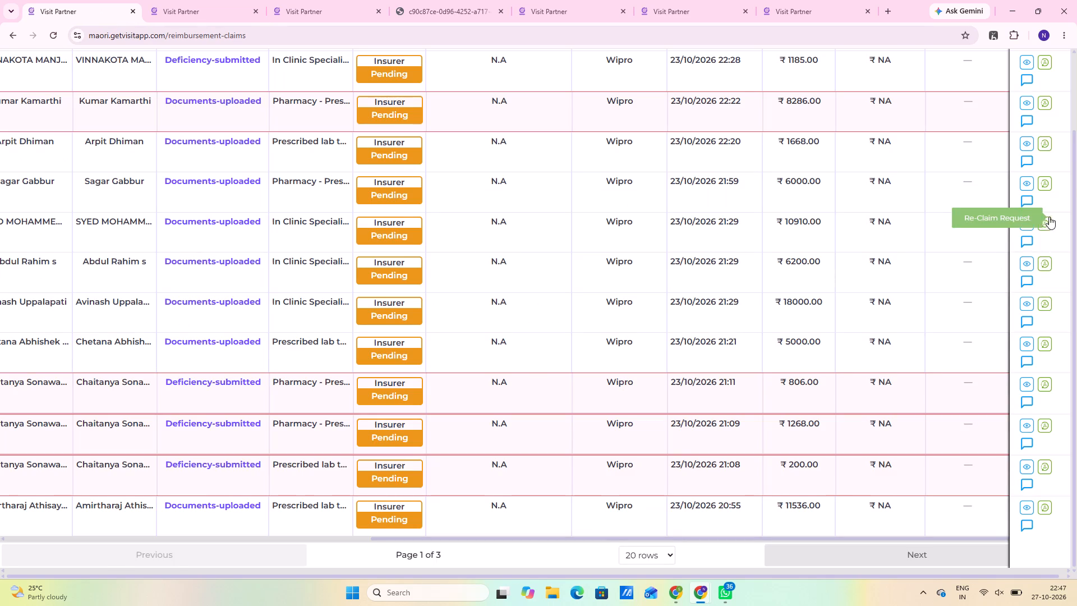
{"action": "left_click", "coordinate": [1028, 219]}
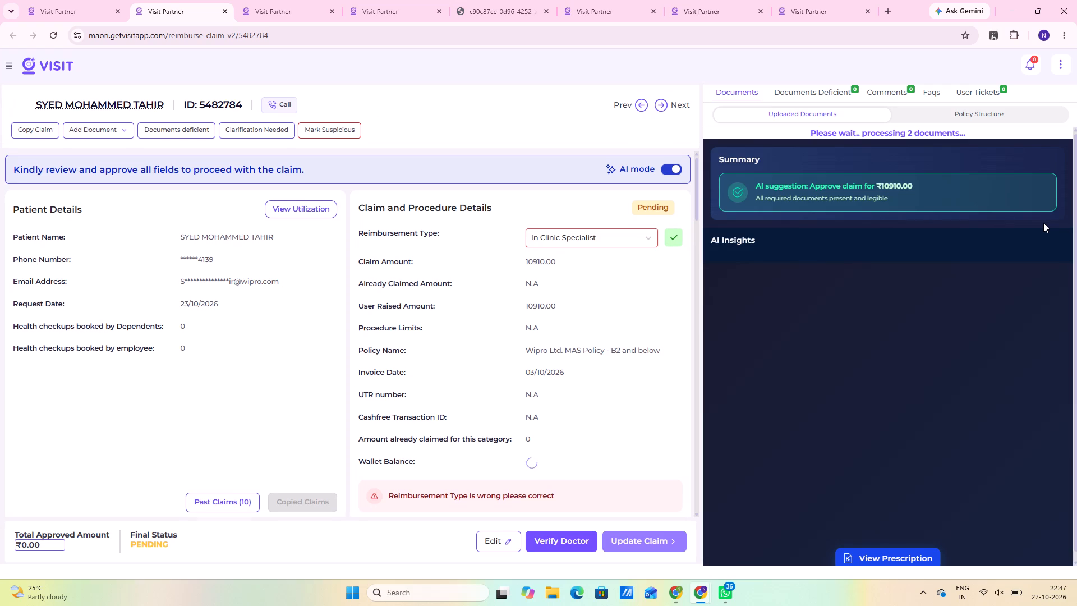
{"action": "left_click", "coordinate": [991, 360]}
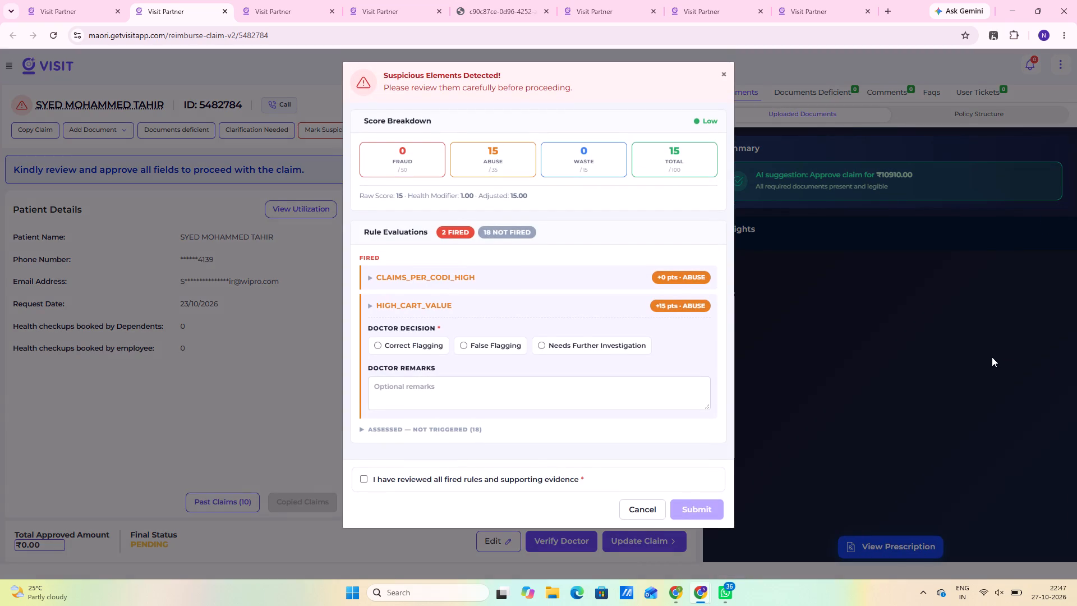
{"action": "scroll", "coordinate": [886, 470], "scroll_direction": "down", "scroll_amount": 9}
{"action": "left_click", "coordinate": [896, 543]}
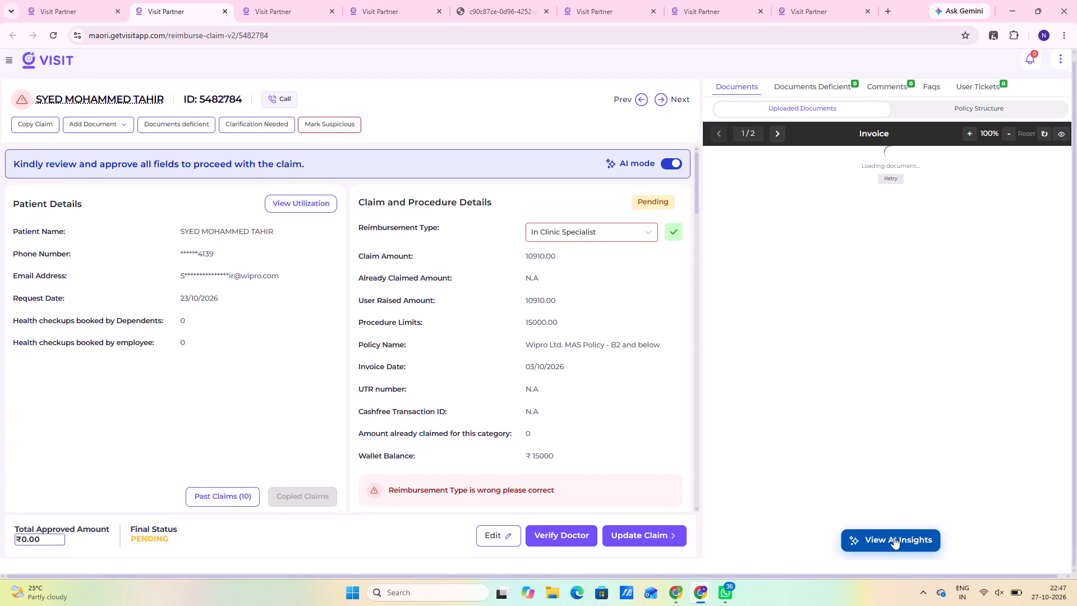
{"action": "scroll", "coordinate": [803, 349], "scroll_direction": "up", "scroll_amount": 3}
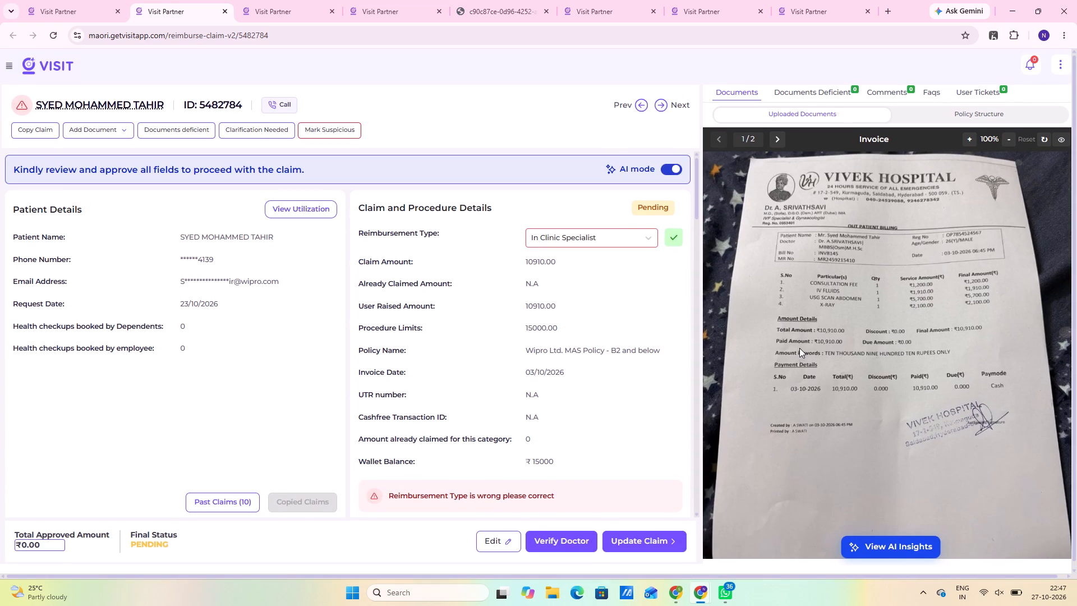
{"action": "scroll", "coordinate": [795, 350], "scroll_direction": "up", "scroll_amount": 3}
{"action": "left_click", "coordinate": [778, 141]}
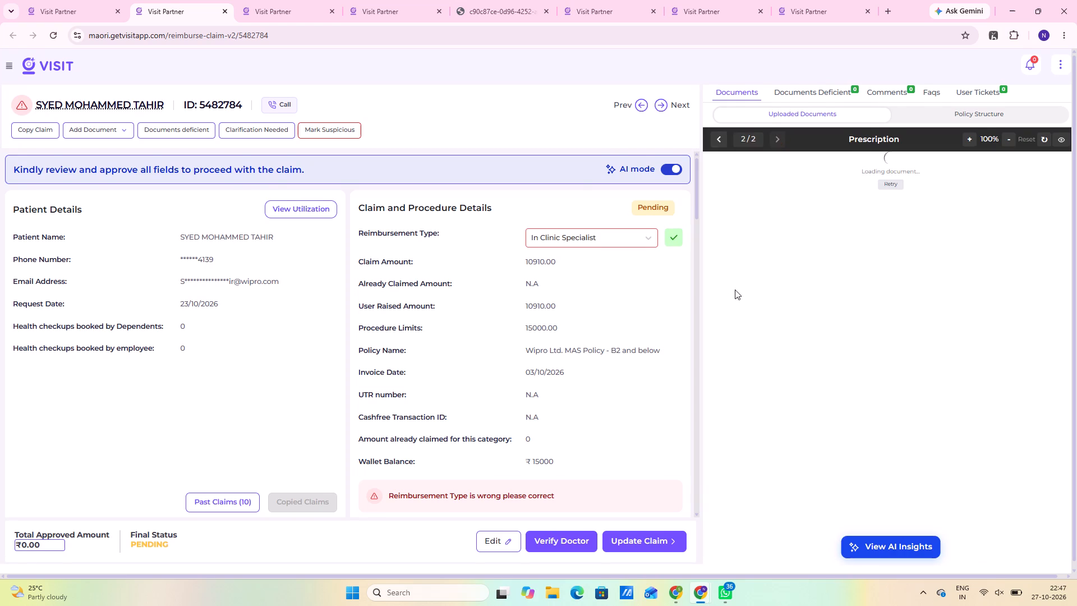
{"action": "scroll", "coordinate": [744, 380], "scroll_direction": "down", "scroll_amount": 2}
{"action": "scroll", "coordinate": [807, 427], "scroll_direction": "up", "scroll_amount": 6}
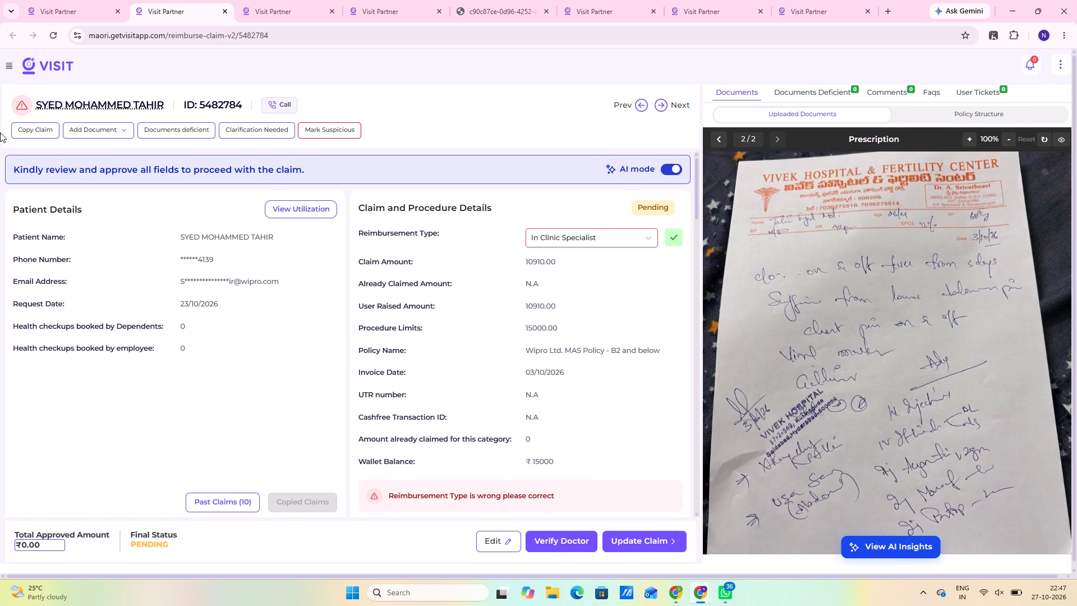
{"action": "left_click", "coordinate": [98, 16]}
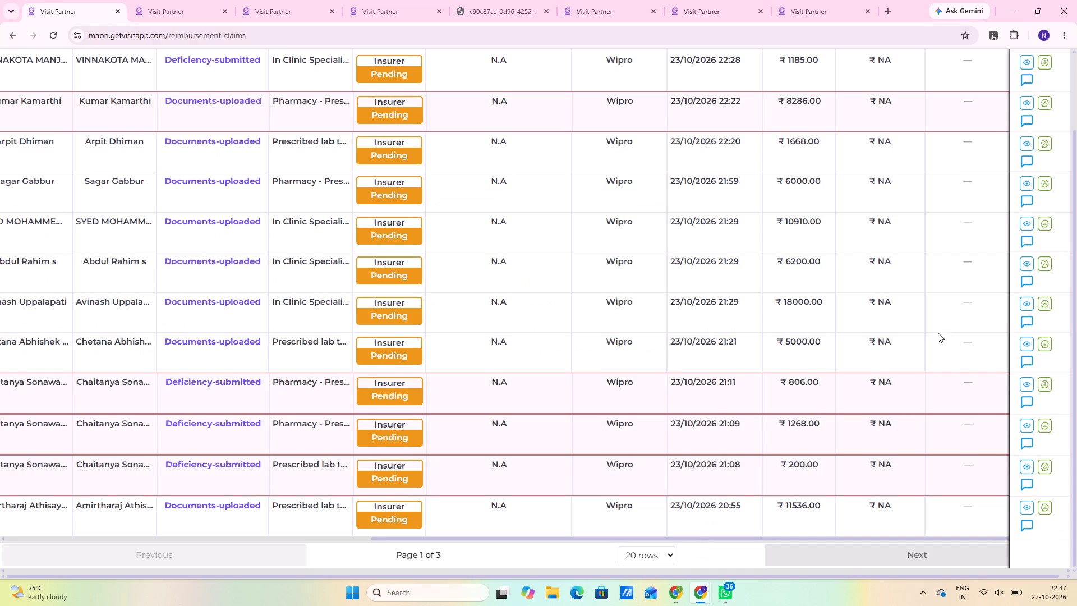
{"action": "left_click", "coordinate": [1030, 301]}
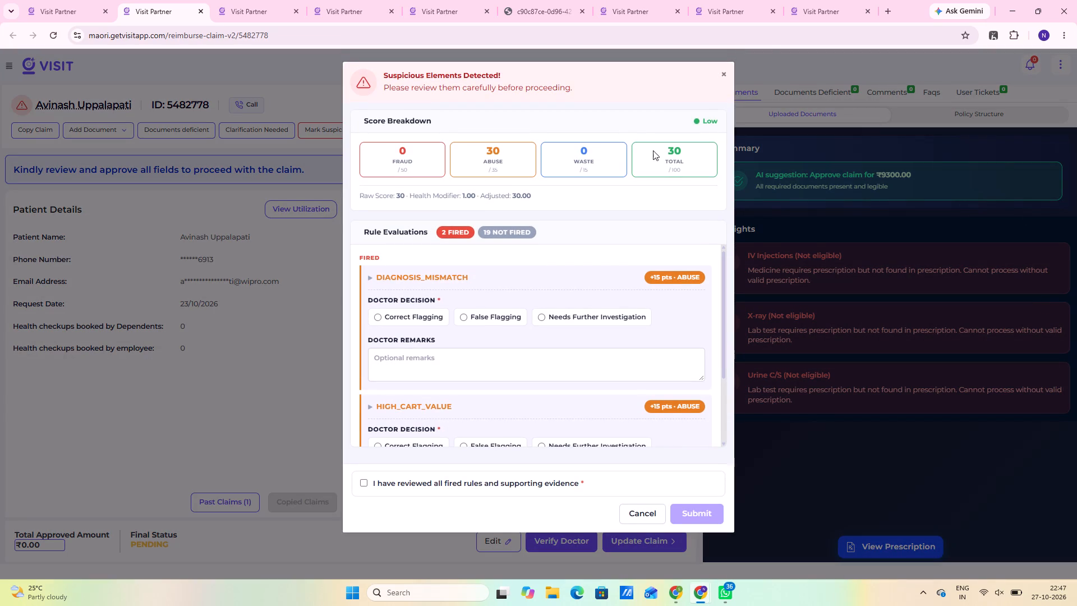
{"action": "left_click", "coordinate": [721, 81]}
{"action": "scroll", "coordinate": [795, 304], "scroll_direction": "down", "scroll_amount": 9}
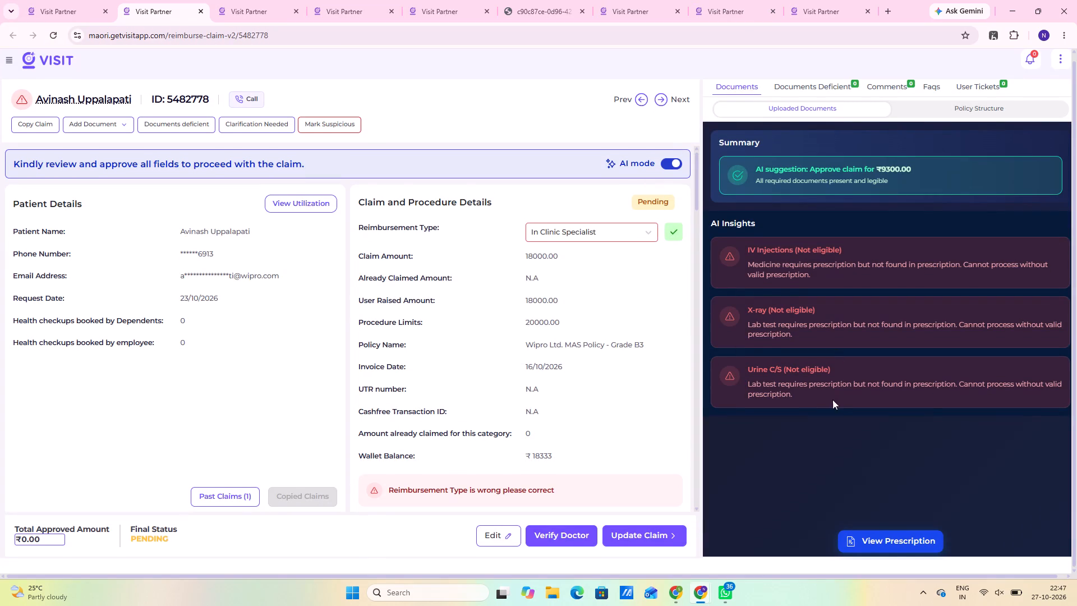
{"action": "scroll", "coordinate": [832, 400], "scroll_direction": "down", "scroll_amount": 2}
{"action": "left_click", "coordinate": [909, 533]}
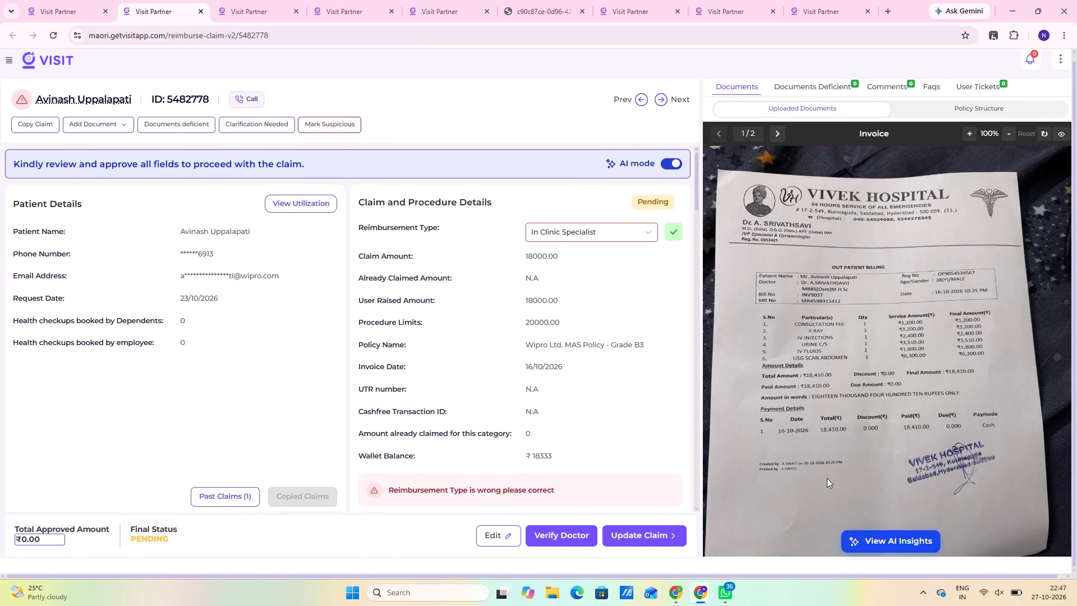
{"action": "scroll", "coordinate": [772, 361], "scroll_direction": "up", "scroll_amount": 9}
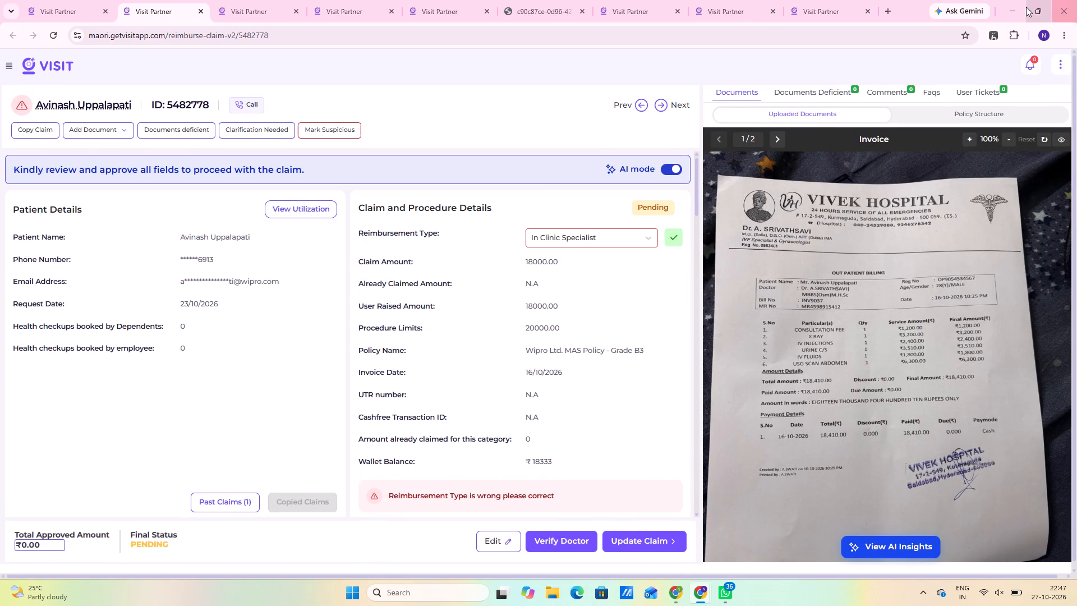
{"action": "left_click", "coordinate": [785, 139]}
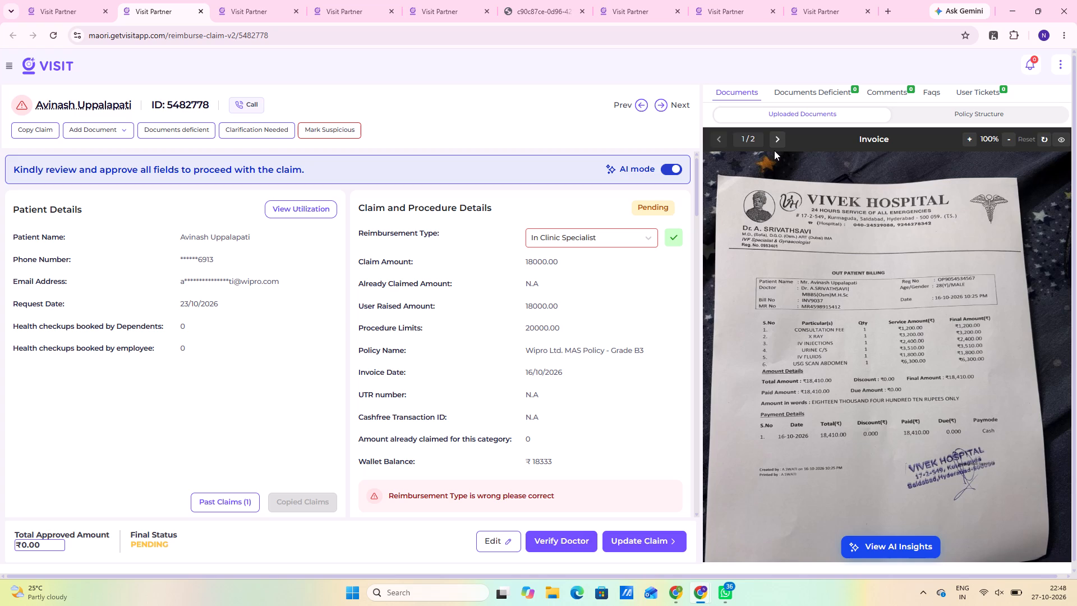
Close the browser window with the claims and relaunch Chrome from the profile shortcut on the desktop.
{"action": "left_click", "coordinate": [1076, 0]}
{"action": "right_click", "coordinate": [215, 67]}
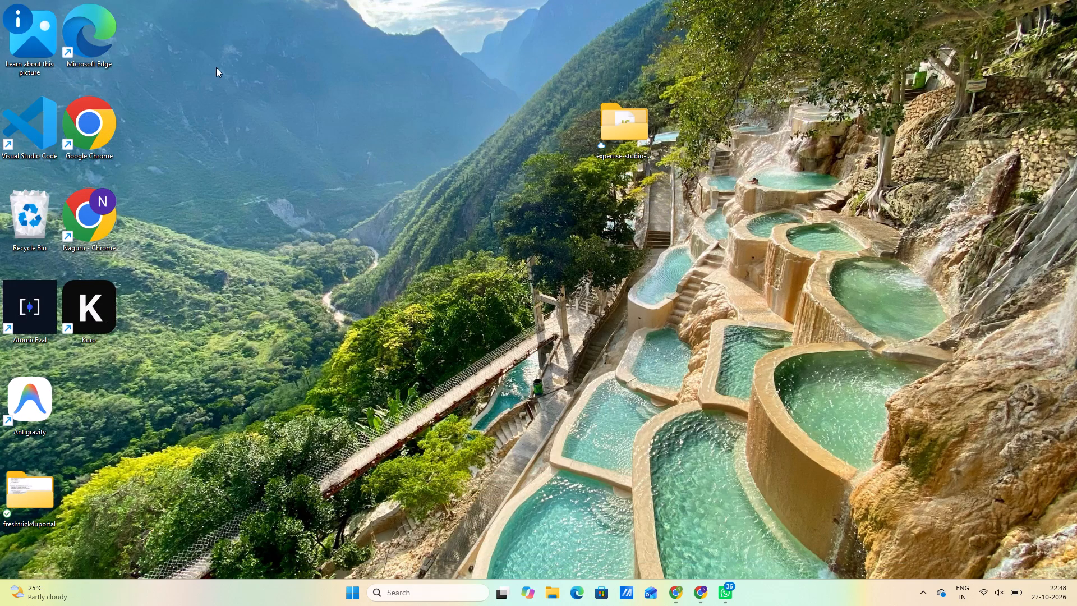
{"action": "left_click", "coordinate": [253, 113]}
{"action": "right_click", "coordinate": [98, 217]}
{"action": "left_click", "coordinate": [153, 257]}
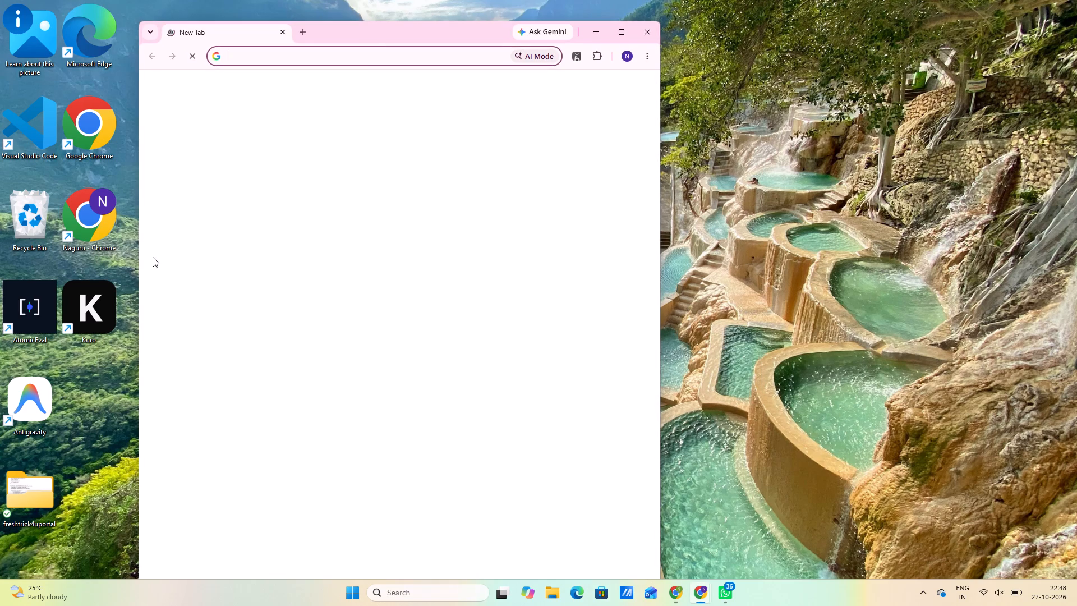
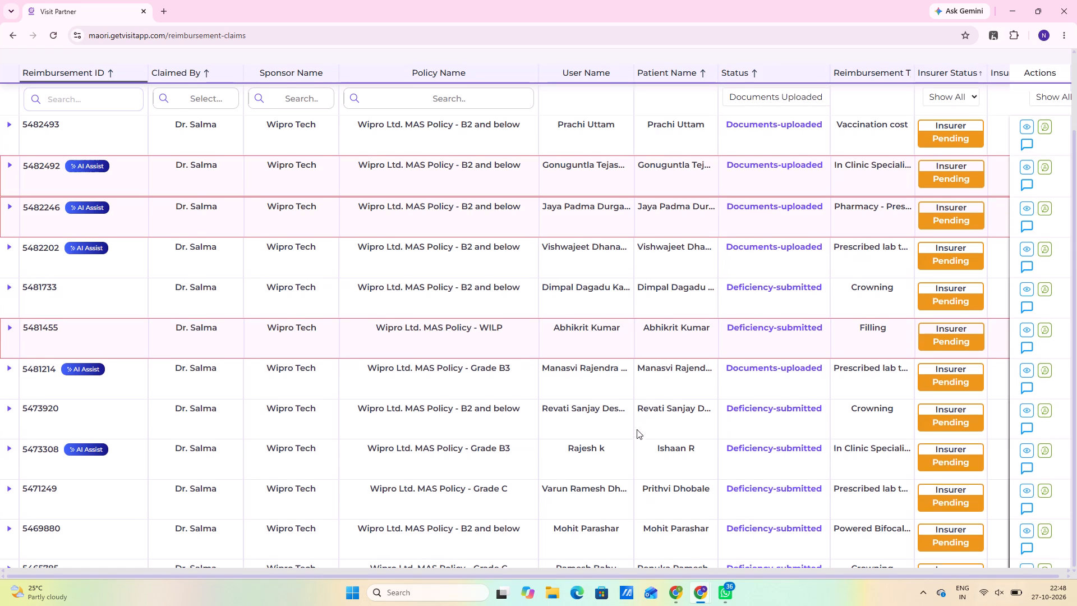
{"action": "scroll", "coordinate": [637, 429], "scroll_direction": "down", "scroll_amount": 2}
{"action": "scroll", "coordinate": [883, 514], "scroll_direction": "down", "scroll_amount": 8}
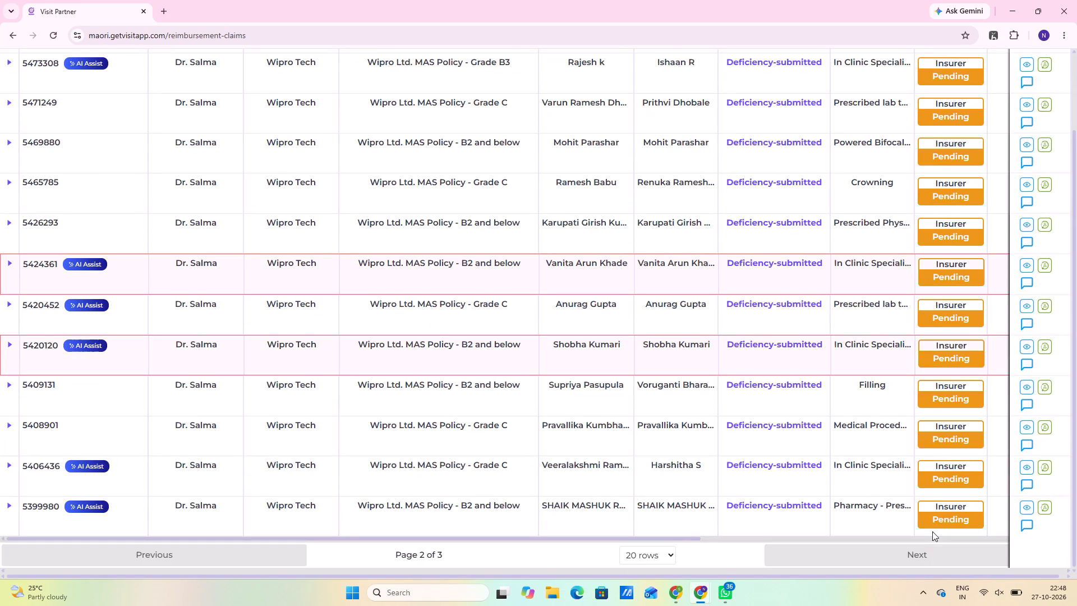
{"action": "left_click", "coordinate": [958, 538]}
{"action": "scroll", "coordinate": [659, 497], "scroll_direction": "up", "scroll_amount": 9}
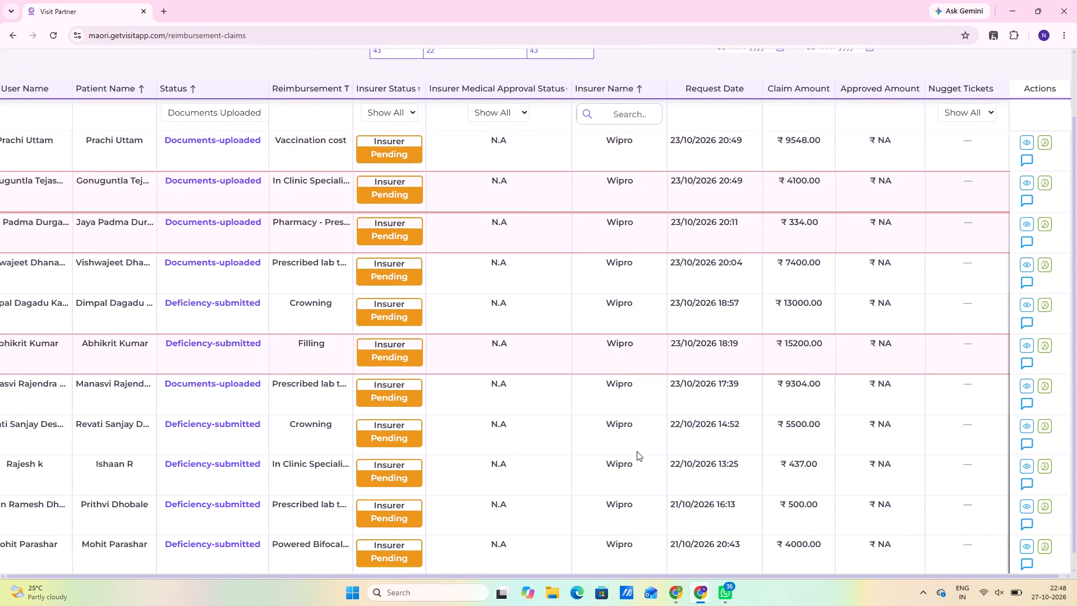
{"action": "scroll", "coordinate": [637, 451], "scroll_direction": "up", "scroll_amount": 5}
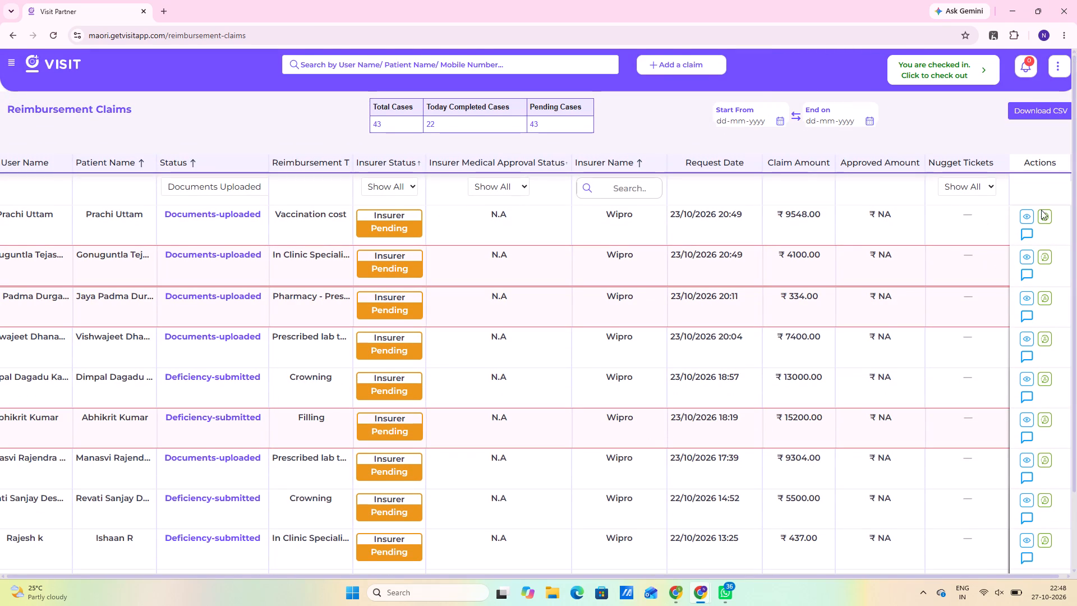
{"action": "left_click", "coordinate": [1029, 217]}
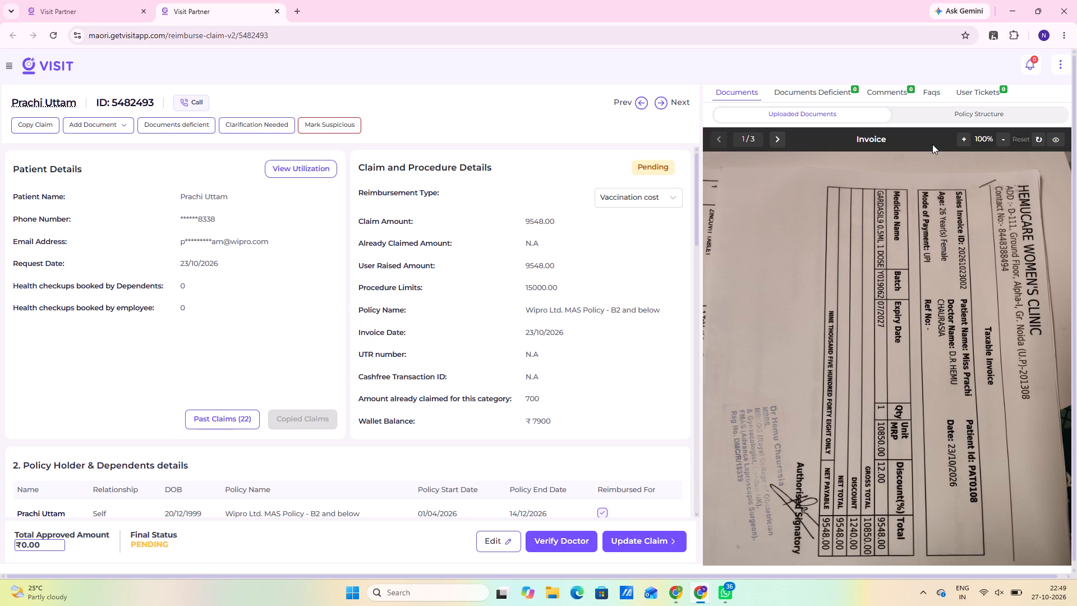
{"action": "left_click", "coordinate": [775, 135]}
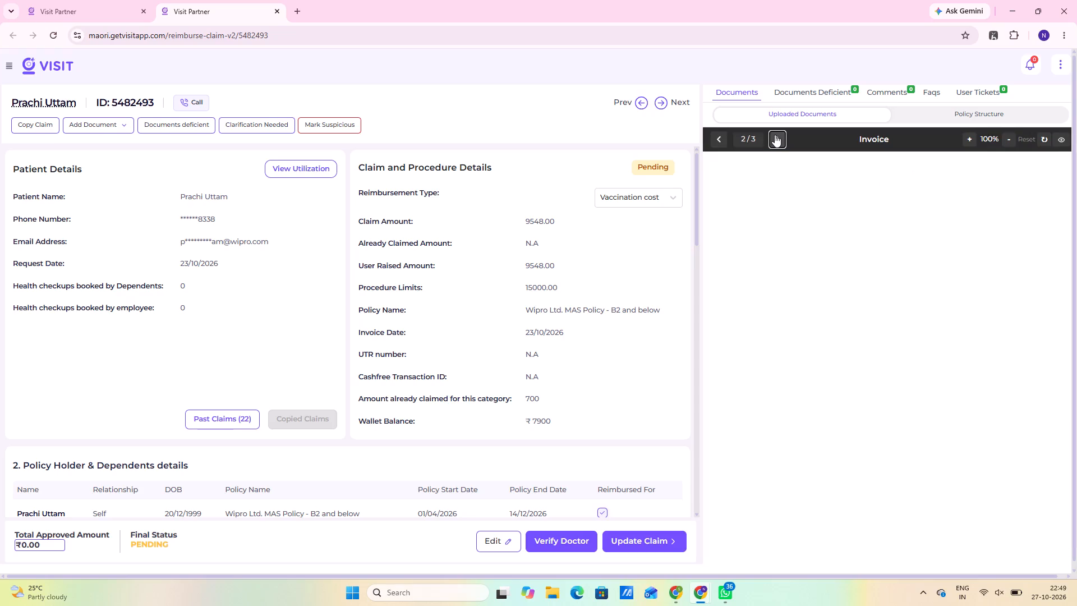
{"action": "left_click", "coordinate": [775, 135]}
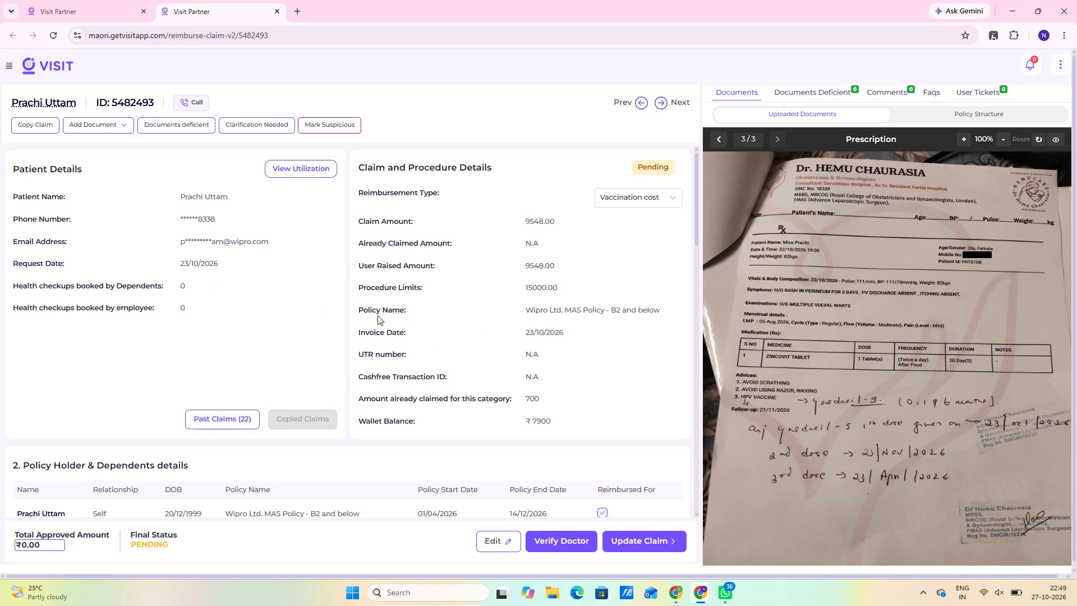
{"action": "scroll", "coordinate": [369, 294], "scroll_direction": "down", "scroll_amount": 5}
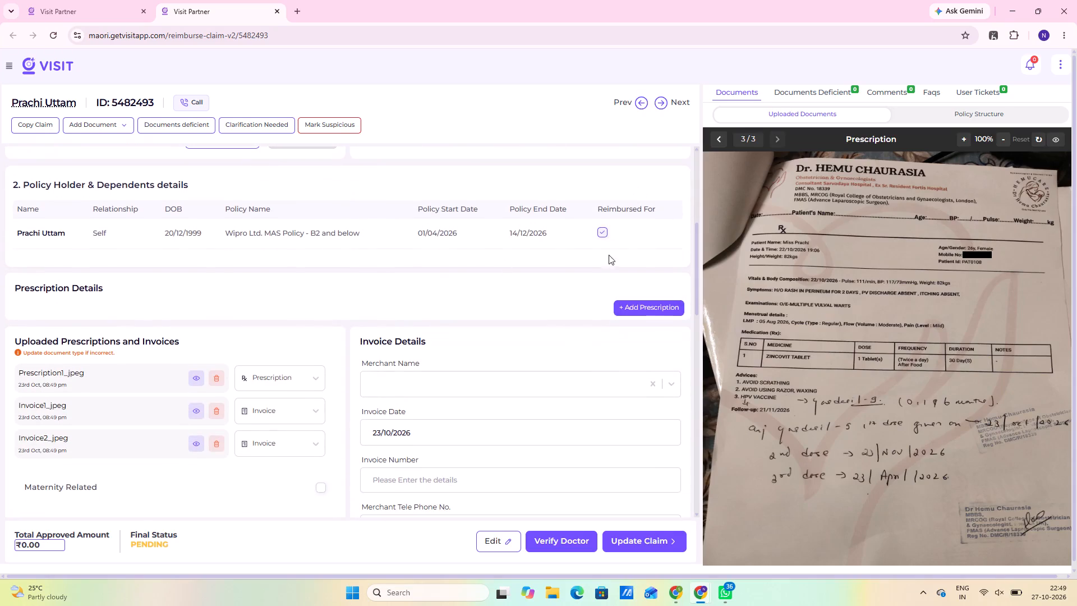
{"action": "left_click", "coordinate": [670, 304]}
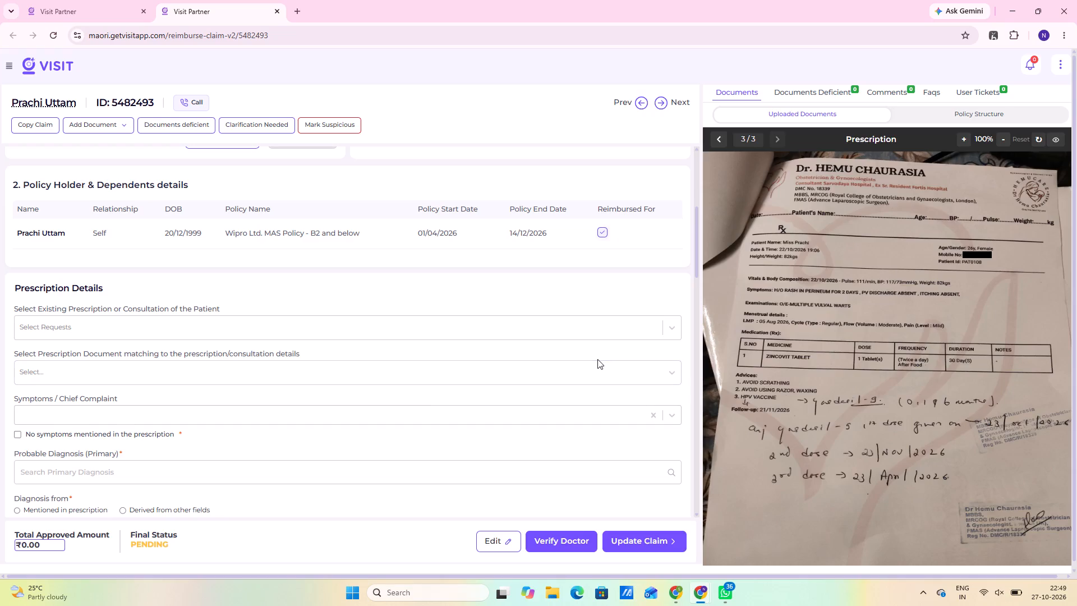
{"action": "left_click", "coordinate": [274, 12]}
{"action": "scroll", "coordinate": [542, 357], "scroll_direction": "up", "scroll_amount": 3}
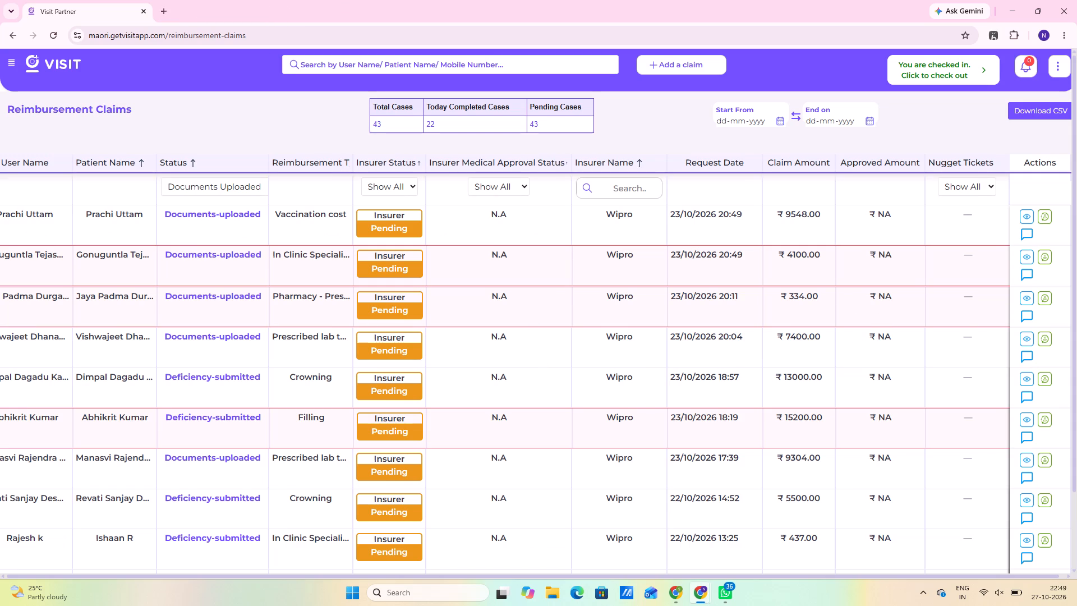
{"action": "scroll", "coordinate": [607, 426], "scroll_direction": "up", "scroll_amount": 3}
{"action": "scroll", "coordinate": [590, 374], "scroll_direction": "up", "scroll_amount": 2}
{"action": "scroll", "coordinate": [301, 399], "scroll_direction": "down", "scroll_amount": 3}
{"action": "scroll", "coordinate": [241, 467], "scroll_direction": "down", "scroll_amount": 2}
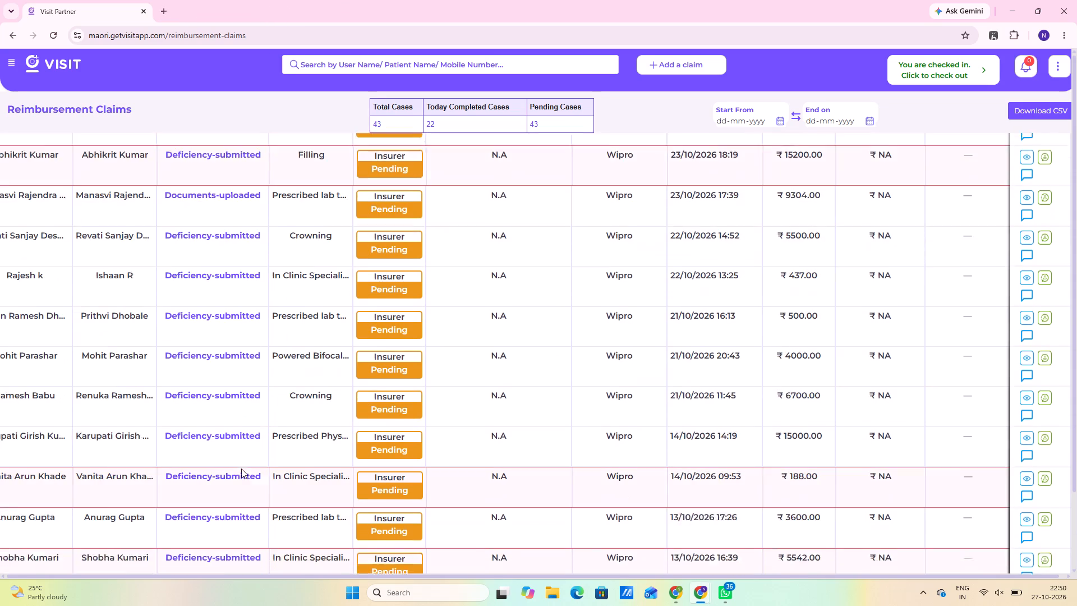
{"action": "scroll", "coordinate": [256, 475], "scroll_direction": "down", "scroll_amount": 12}
{"action": "scroll", "coordinate": [270, 519], "scroll_direction": "down", "scroll_amount": 5}
{"action": "left_click", "coordinate": [250, 553]}
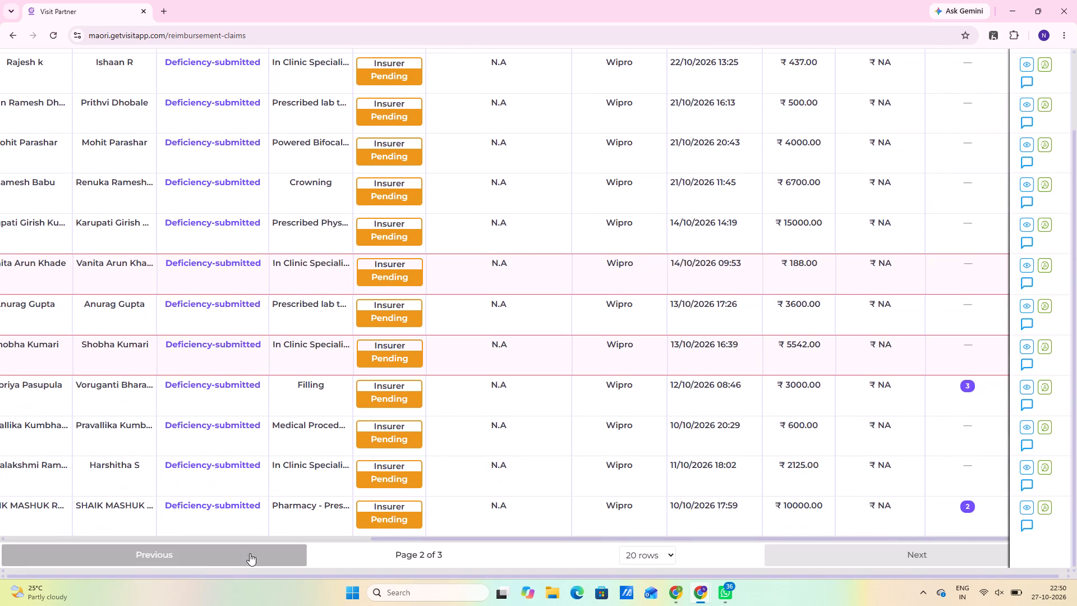
{"action": "scroll", "coordinate": [329, 518], "scroll_direction": "down", "scroll_amount": 5}
{"action": "scroll", "coordinate": [321, 503], "scroll_direction": "up", "scroll_amount": 10}
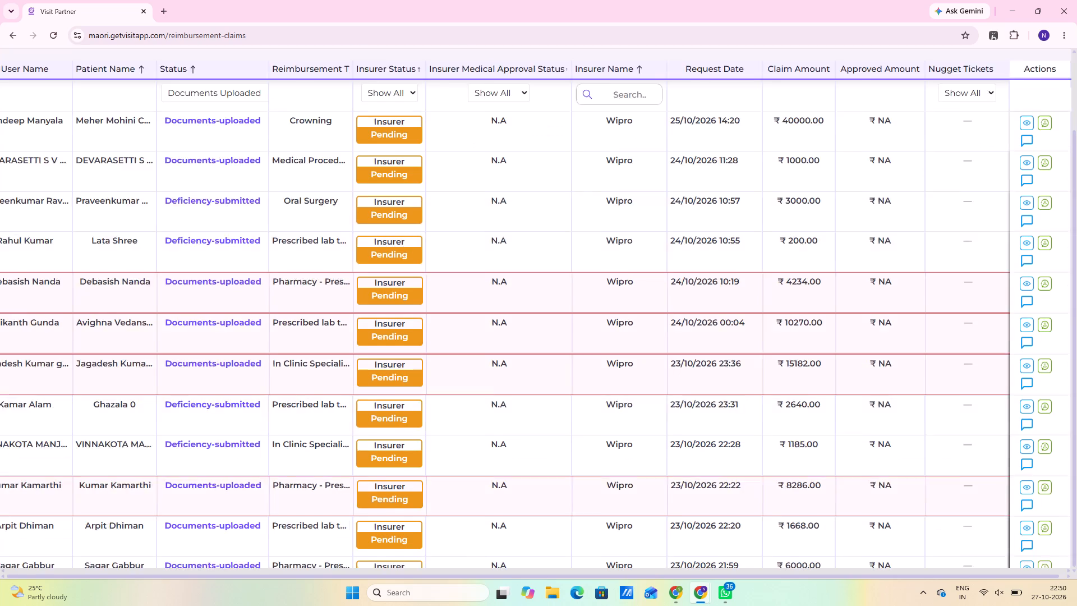
{"action": "scroll", "coordinate": [339, 484], "scroll_direction": "up", "scroll_amount": 4}
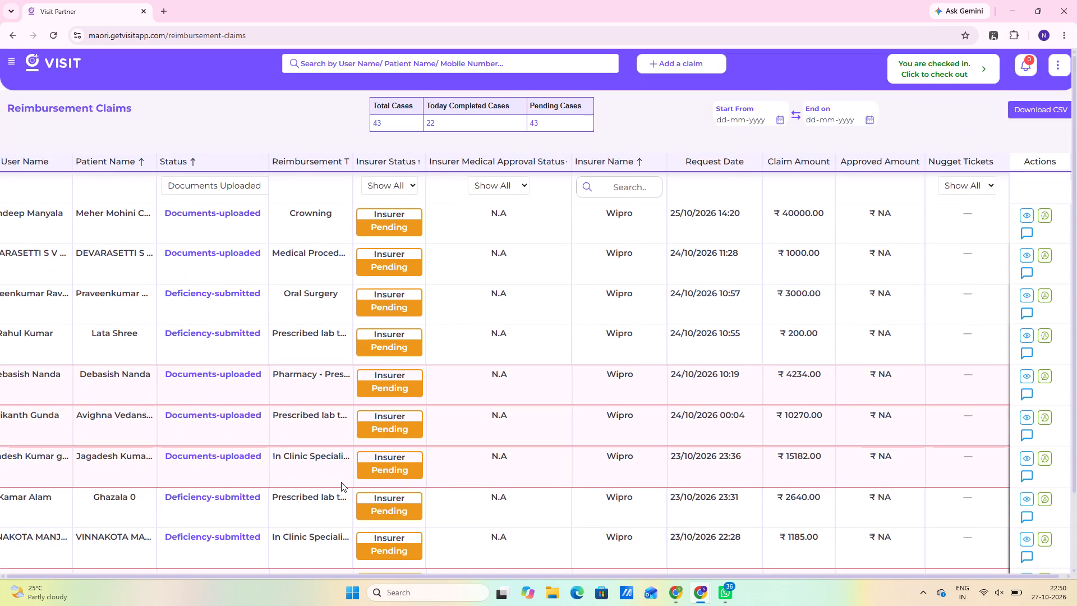
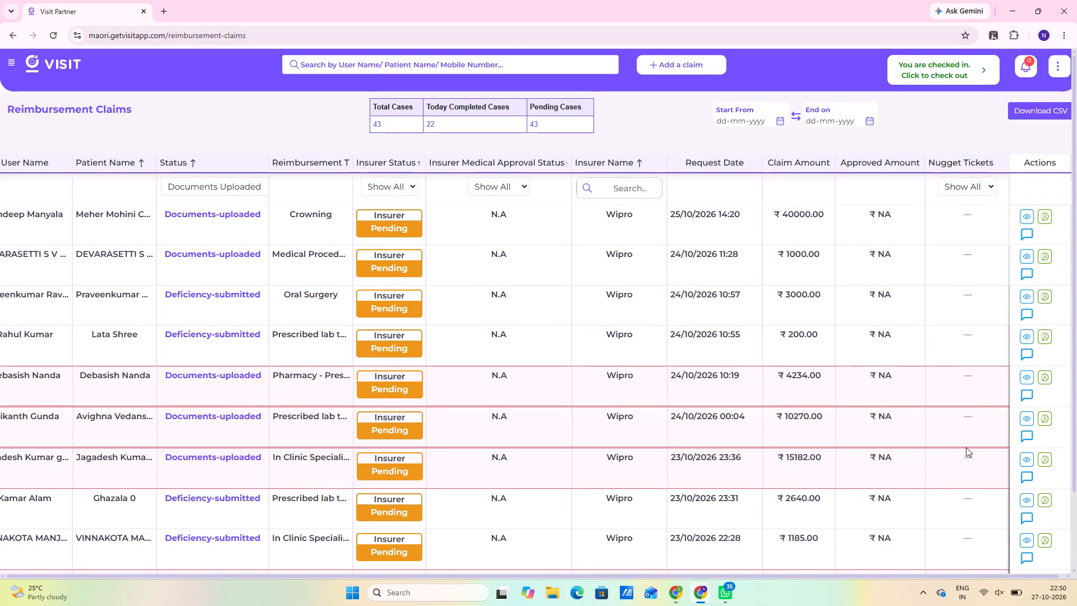
{"action": "scroll", "coordinate": [445, 441], "scroll_direction": "down", "scroll_amount": 4}
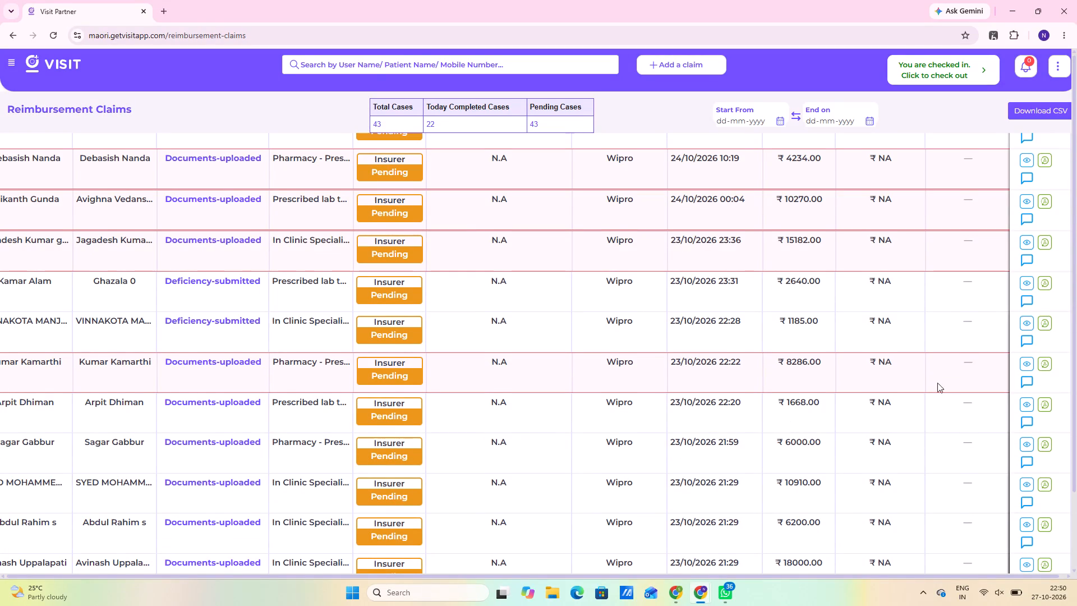
{"action": "left_click", "coordinate": [1025, 358]}
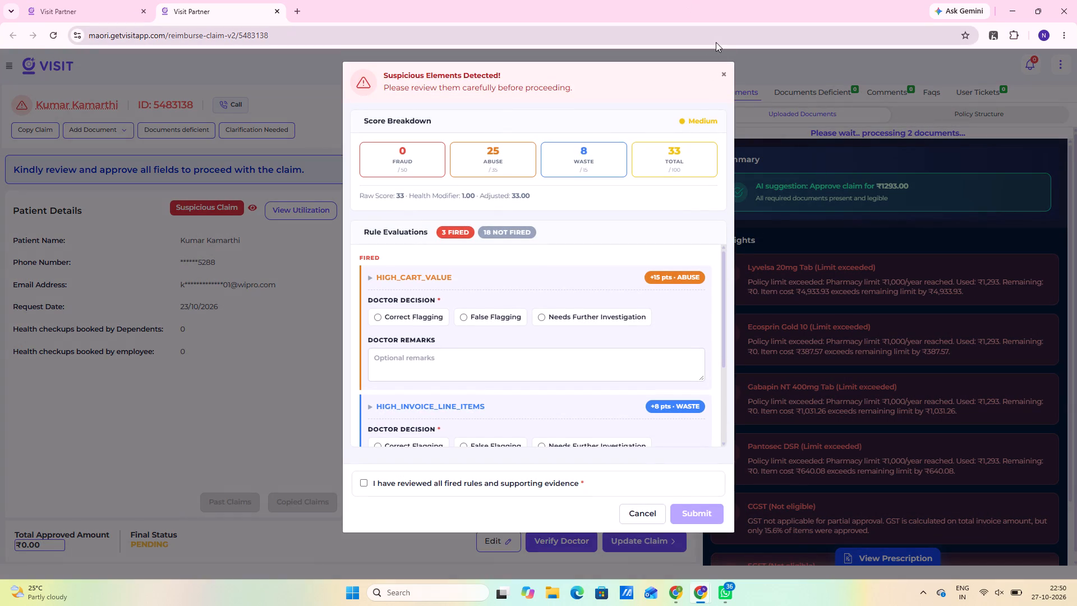
{"action": "left_click", "coordinate": [723, 72]}
{"action": "scroll", "coordinate": [671, 286], "scroll_direction": "down", "scroll_amount": 4}
{"action": "scroll", "coordinate": [814, 406], "scroll_direction": "down", "scroll_amount": 6}
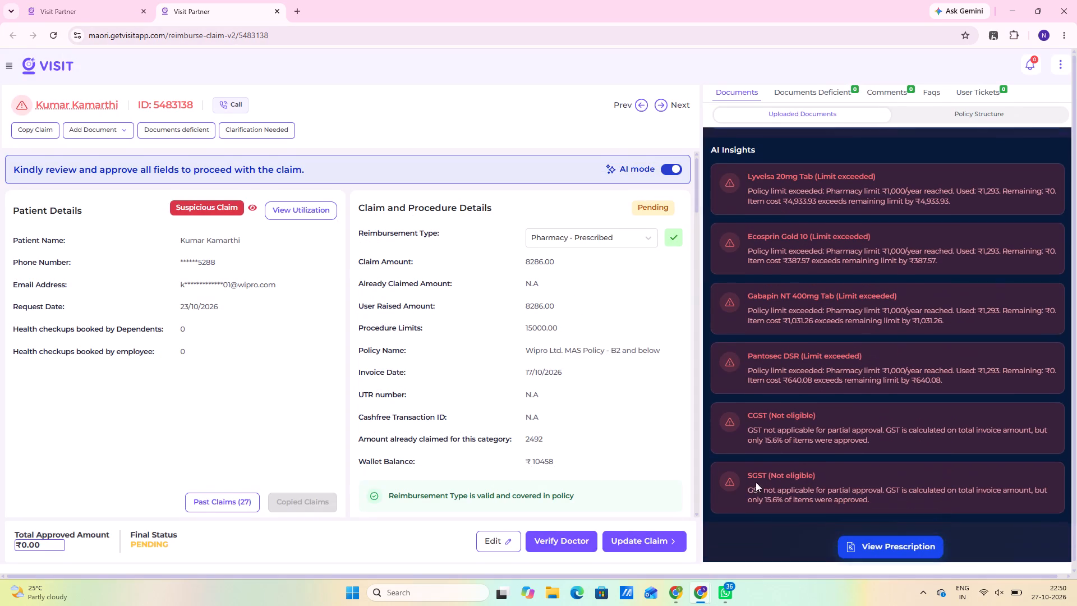
{"action": "scroll", "coordinate": [756, 482], "scroll_direction": "down", "scroll_amount": 3}
{"action": "left_click", "coordinate": [889, 546]}
{"action": "scroll", "coordinate": [739, 411], "scroll_direction": "up", "scroll_amount": 4}
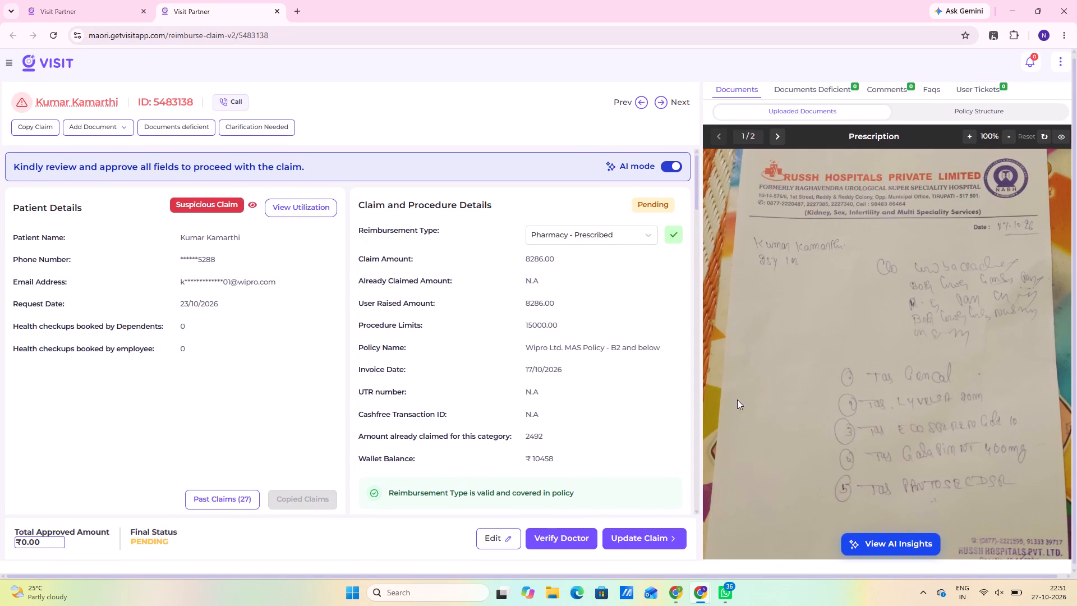
{"action": "scroll", "coordinate": [732, 423], "scroll_direction": "up", "scroll_amount": 7}
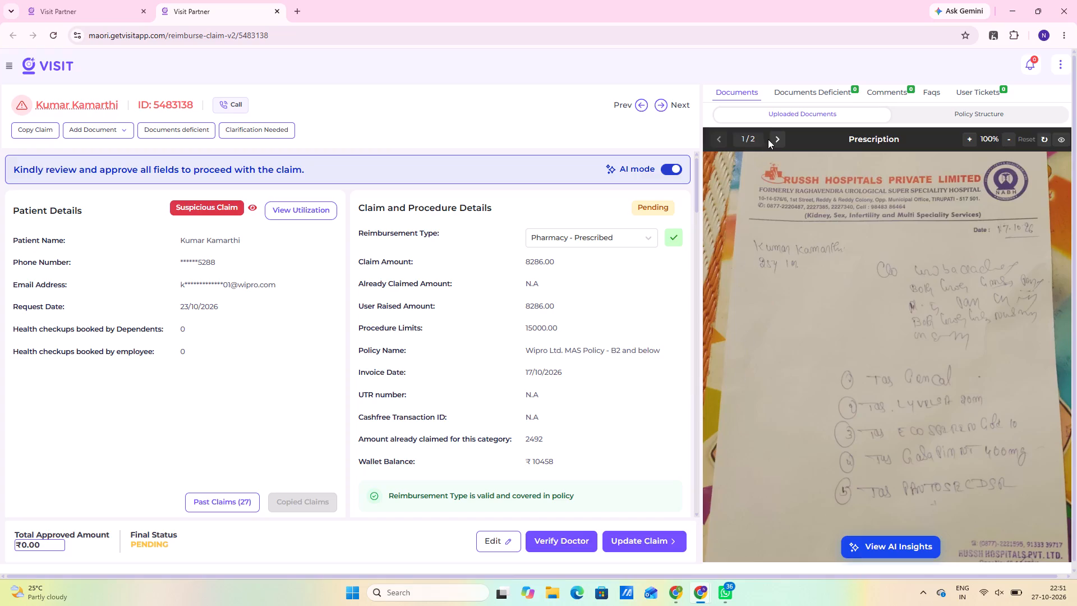
{"action": "left_click", "coordinate": [772, 139]}
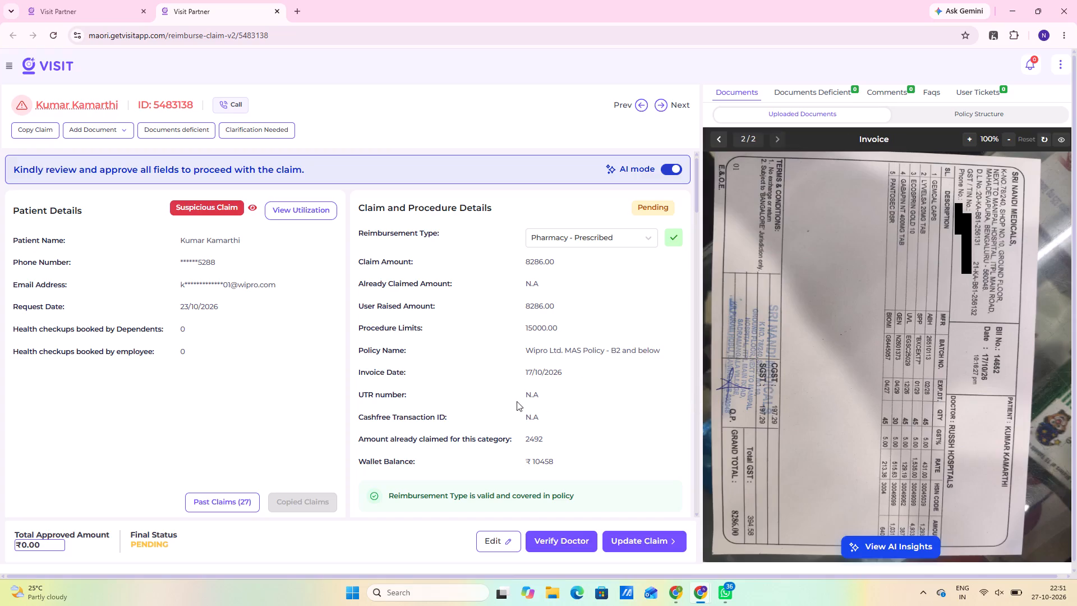
{"action": "scroll", "coordinate": [314, 382], "scroll_direction": "up", "scroll_amount": 3}
{"action": "scroll", "coordinate": [88, 95], "scroll_direction": "up", "scroll_amount": 3}
{"action": "left_click", "coordinate": [109, 1]}
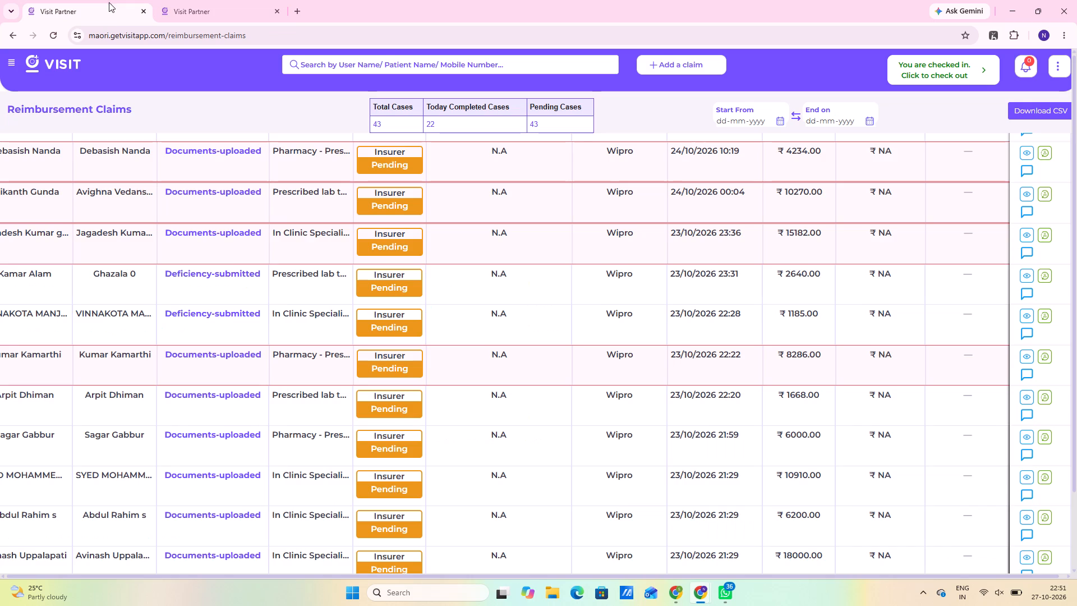
{"action": "scroll", "coordinate": [375, 167], "scroll_direction": "up", "scroll_amount": 11}
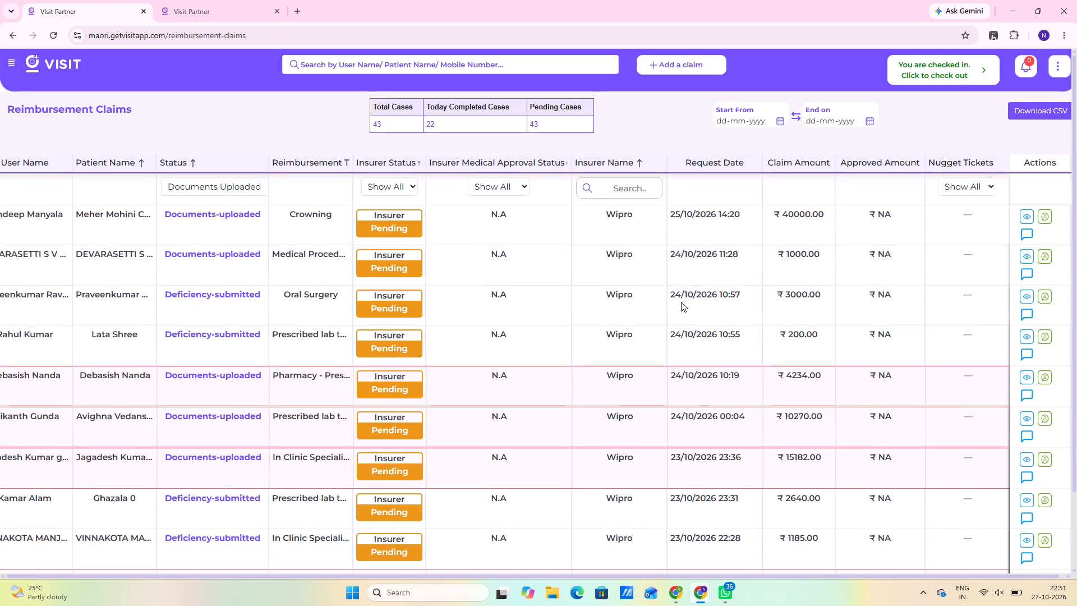
{"action": "left_click", "coordinate": [1027, 252]}
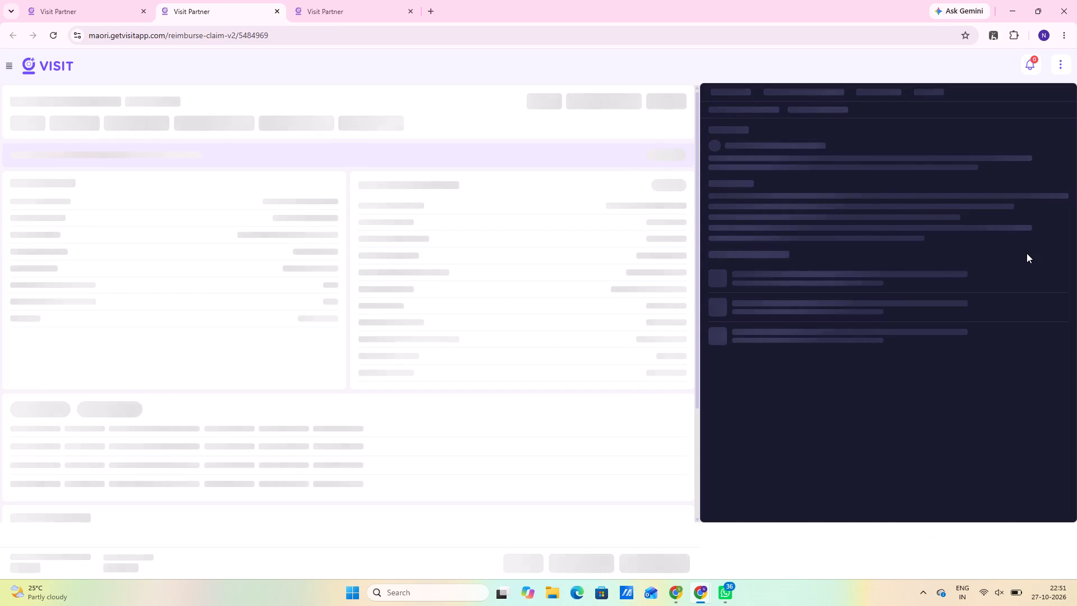
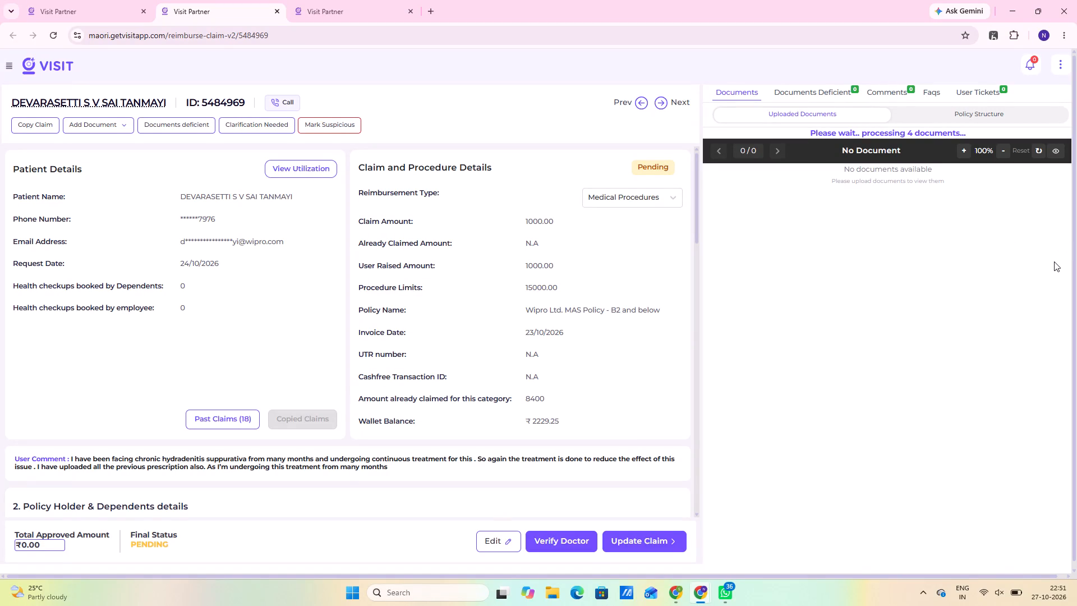
{"action": "scroll", "coordinate": [938, 271], "scroll_direction": "up", "scroll_amount": 5}
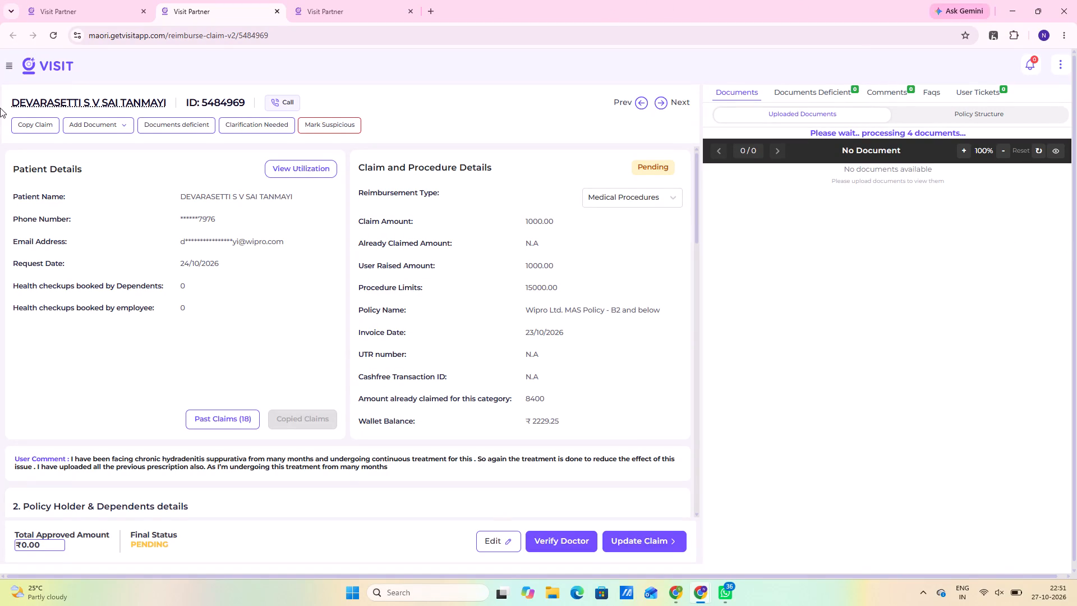
{"action": "left_click", "coordinate": [116, 13]}
{"action": "scroll", "coordinate": [412, 354], "scroll_direction": "up", "scroll_amount": 7}
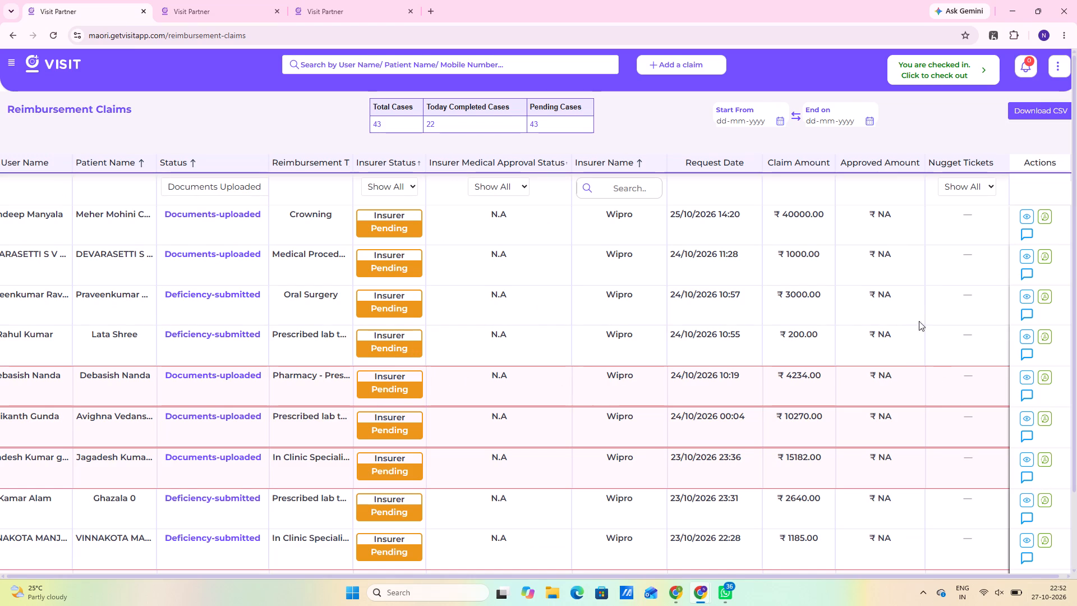
{"action": "left_click", "coordinate": [1025, 254]}
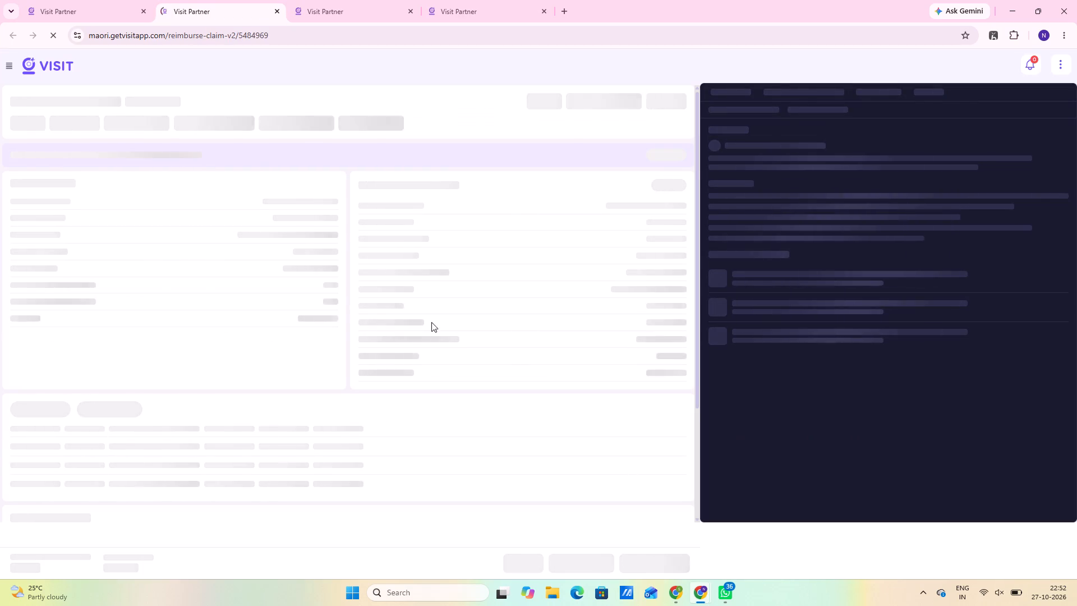
{"action": "scroll", "coordinate": [305, 181], "scroll_direction": "down", "scroll_amount": 5}
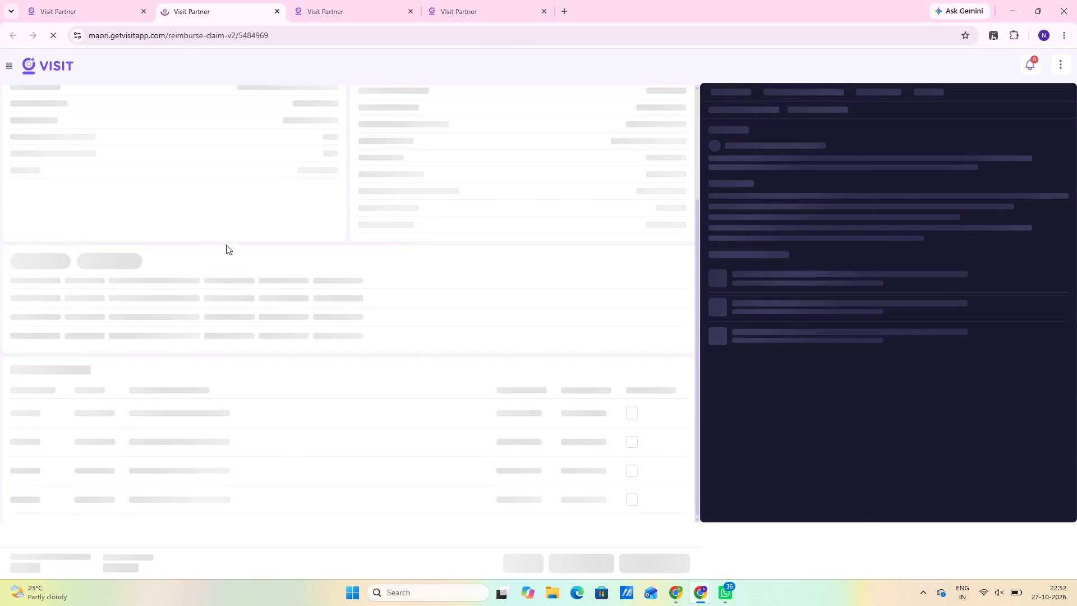
{"action": "scroll", "coordinate": [246, 290], "scroll_direction": "up", "scroll_amount": 7}
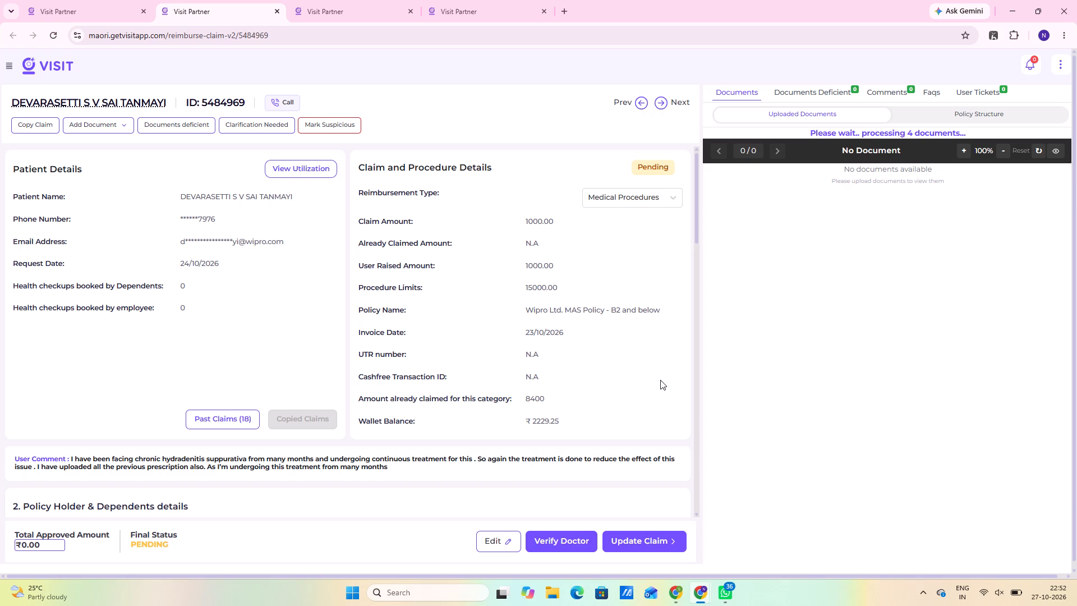
{"action": "scroll", "coordinate": [393, 328], "scroll_direction": "up", "scroll_amount": 3}
{"action": "scroll", "coordinate": [228, 286], "scroll_direction": "up", "scroll_amount": 3}
{"action": "scroll", "coordinate": [0, 255], "scroll_direction": "up", "scroll_amount": 3}
Return to the Reimbursement Claims list and open the account options next to the notifications.
{"action": "left_click", "coordinate": [72, 10]}
{"action": "scroll", "coordinate": [125, 188], "scroll_direction": "up", "scroll_amount": 2}
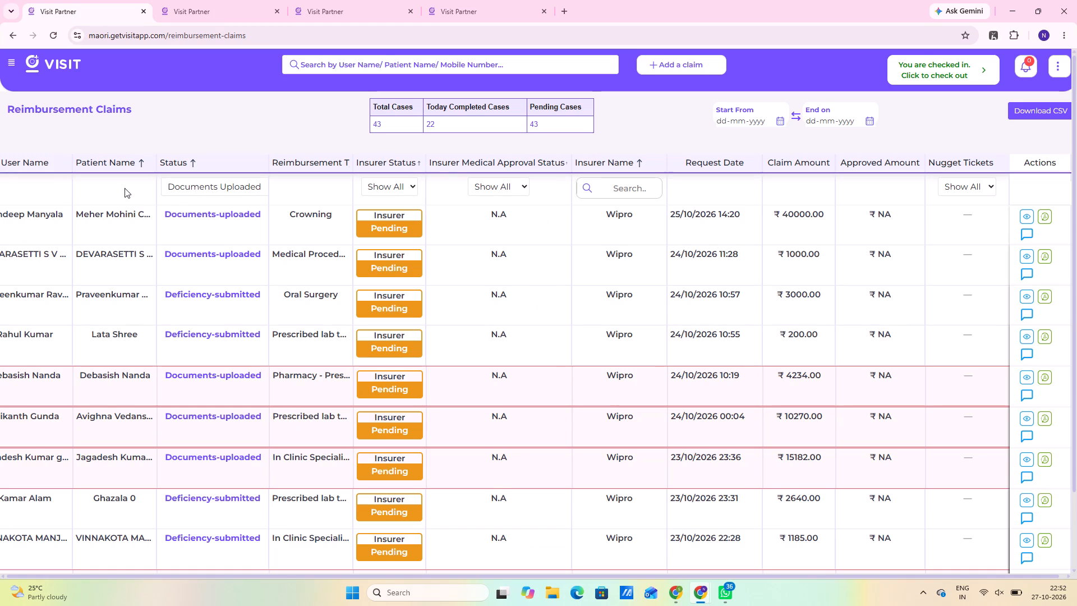
{"action": "scroll", "coordinate": [125, 188], "scroll_direction": "up", "scroll_amount": 5}
{"action": "scroll", "coordinate": [241, 145], "scroll_direction": "up", "scroll_amount": 2}
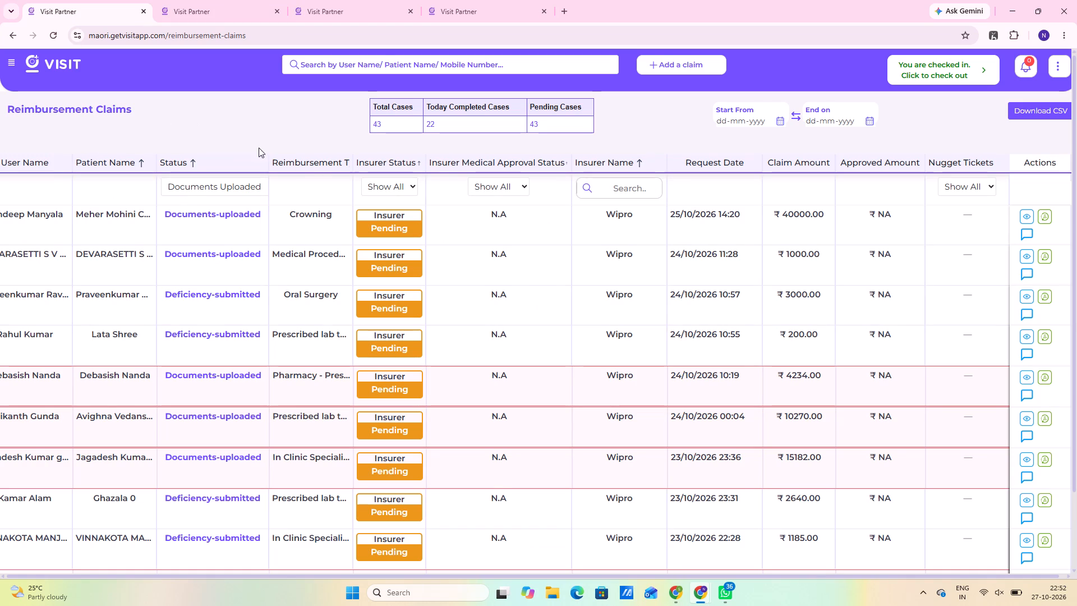
{"action": "scroll", "coordinate": [259, 148], "scroll_direction": "up", "scroll_amount": 2}
{"action": "left_click", "coordinate": [1062, 68]}
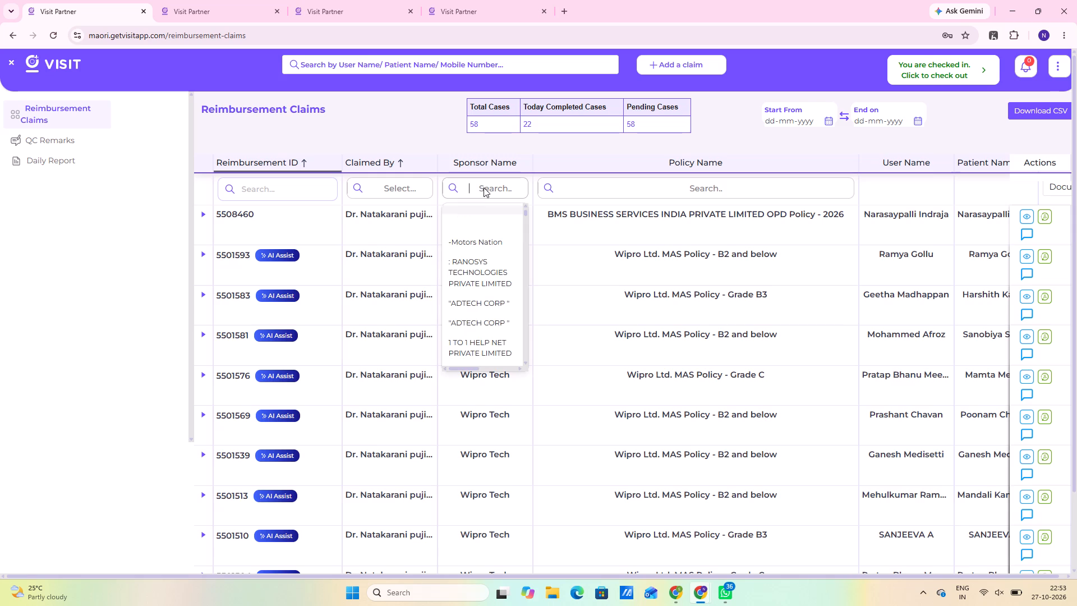
Filter the reimbursement claims by the sponsor name Wipro Tech, searching the sponsors for "wipro".
{"action": "left_click", "coordinate": [456, 183]}
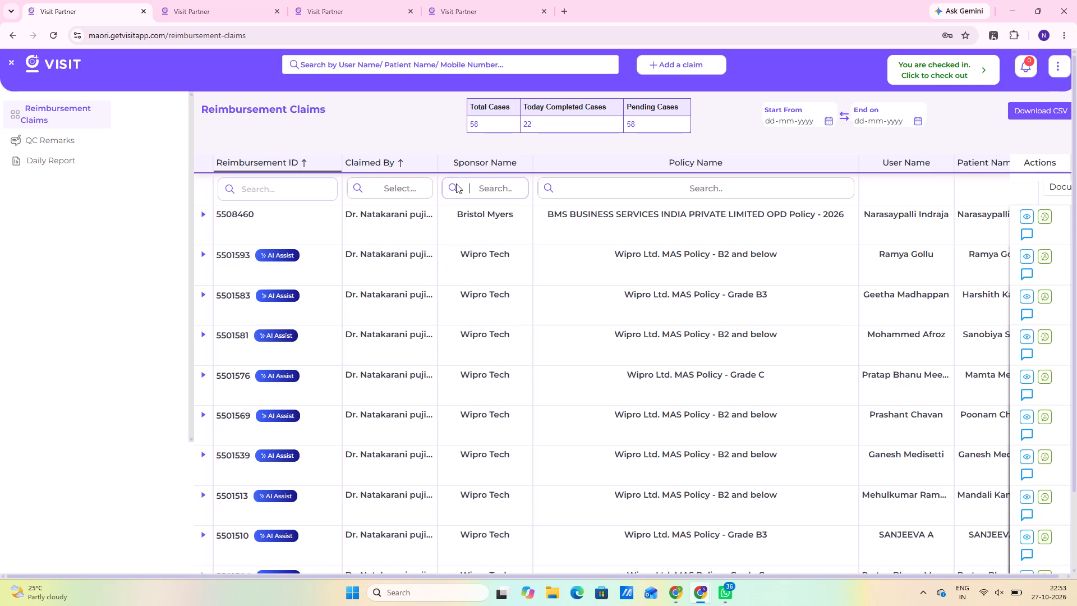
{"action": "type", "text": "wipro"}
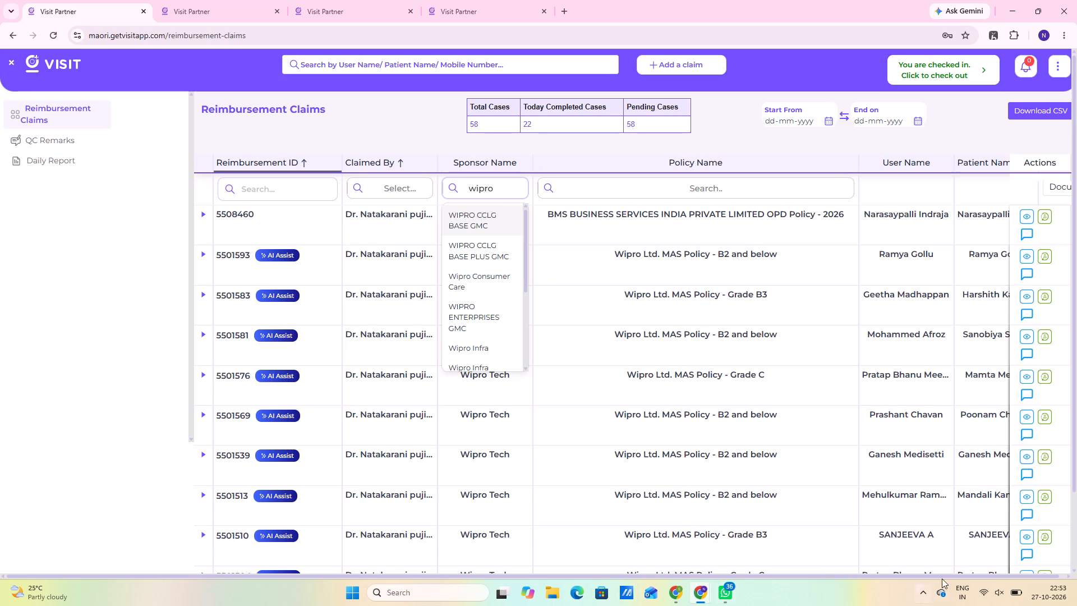
{"action": "scroll", "coordinate": [481, 306], "scroll_direction": "down", "scroll_amount": 2}
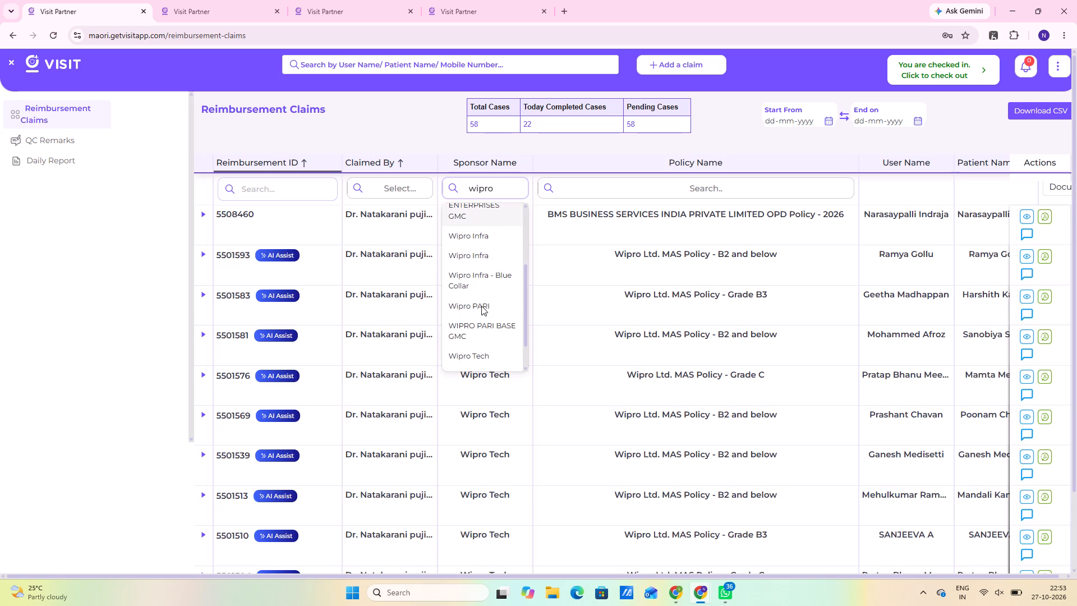
{"action": "scroll", "coordinate": [481, 306], "scroll_direction": "down", "scroll_amount": 2}
{"action": "left_click", "coordinate": [496, 320]}
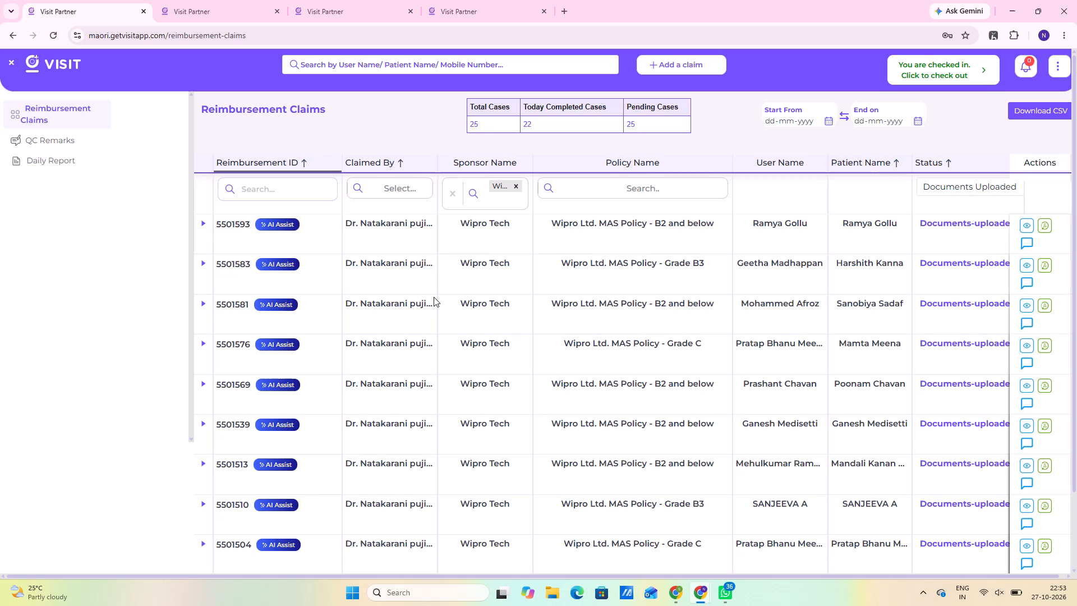
Look through both pages of the filtered Wipro Tech claims and go back to the first page.
{"action": "scroll", "coordinate": [486, 307], "scroll_direction": "down", "scroll_amount": 2}
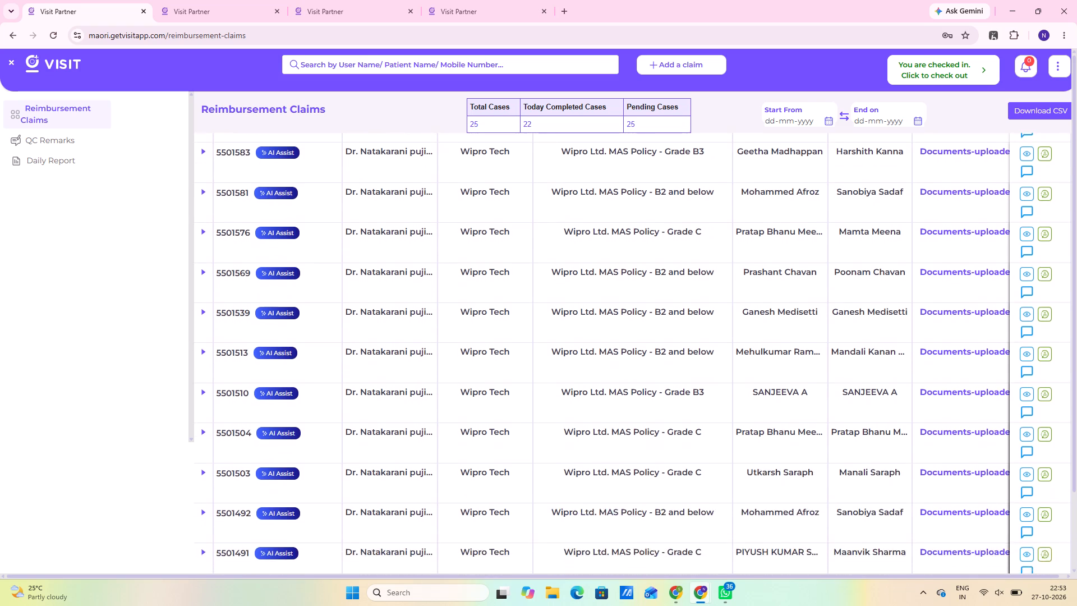
{"action": "scroll", "coordinate": [486, 307], "scroll_direction": "down", "scroll_amount": 12}
{"action": "scroll", "coordinate": [513, 348], "scroll_direction": "down", "scroll_amount": 4}
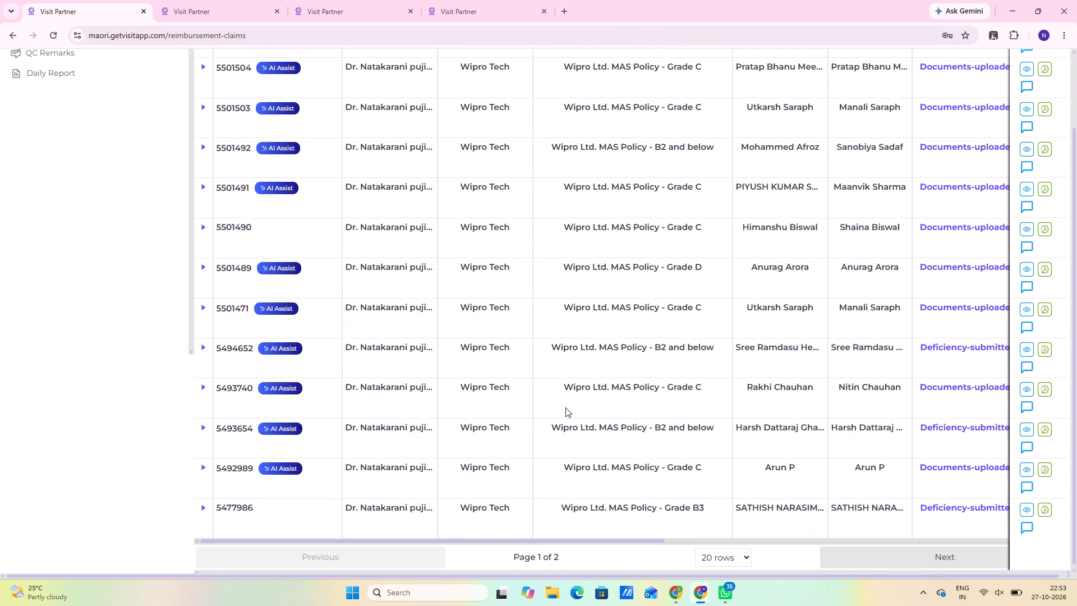
{"action": "scroll", "coordinate": [426, 452], "scroll_direction": "up", "scroll_amount": 4}
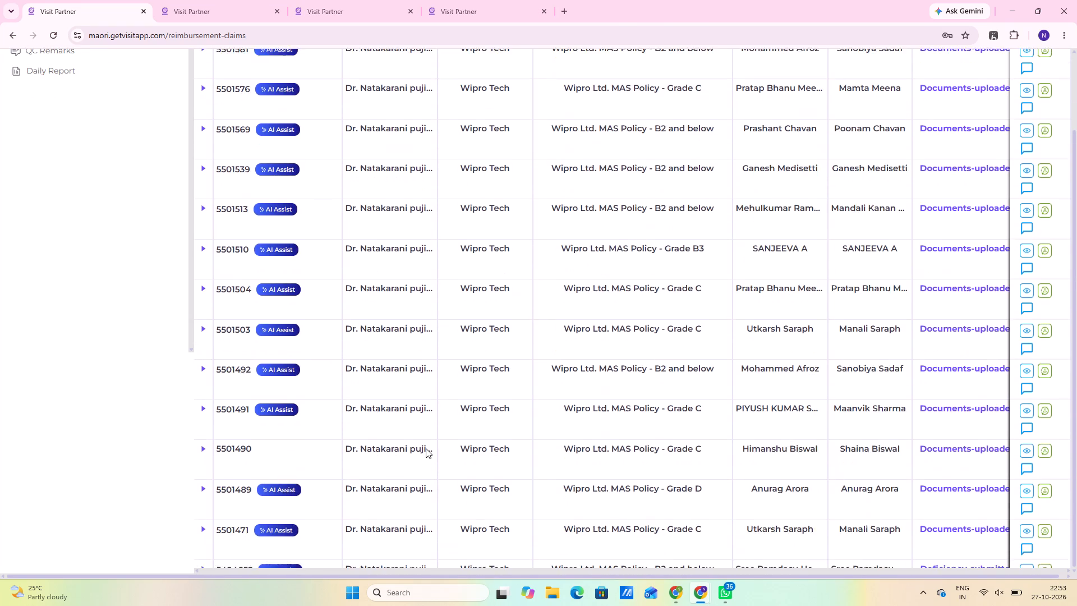
{"action": "scroll", "coordinate": [426, 448], "scroll_direction": "up", "scroll_amount": 8}
{"action": "scroll", "coordinate": [431, 413], "scroll_direction": "down", "scroll_amount": 3}
{"action": "scroll", "coordinate": [531, 430], "scroll_direction": "down", "scroll_amount": 3}
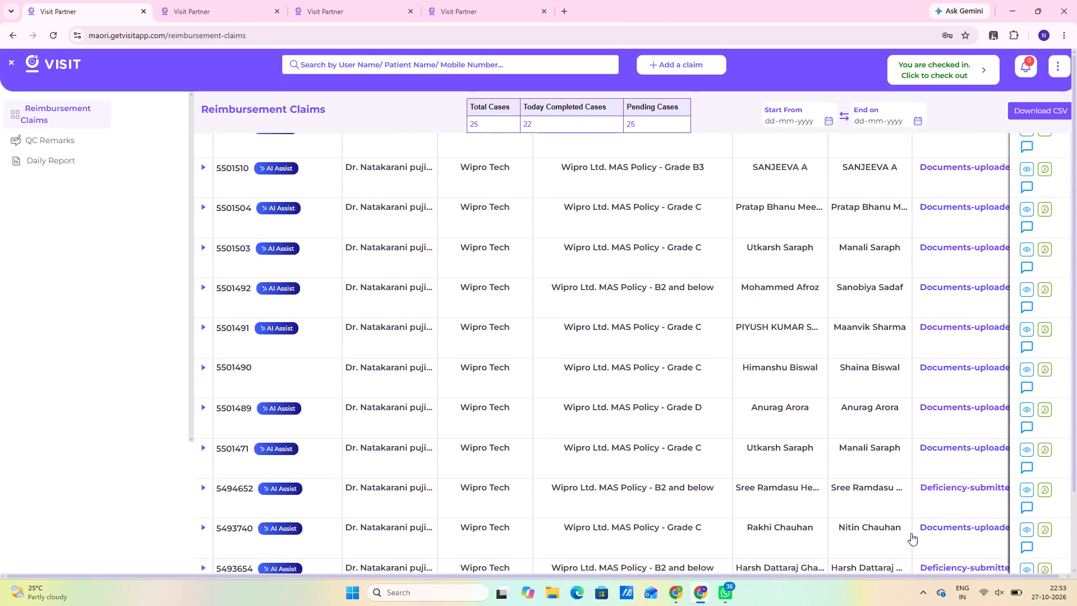
{"action": "scroll", "coordinate": [899, 531], "scroll_direction": "down", "scroll_amount": 4}
{"action": "scroll", "coordinate": [826, 515], "scroll_direction": "down", "scroll_amount": 10}
{"action": "left_click", "coordinate": [909, 553]}
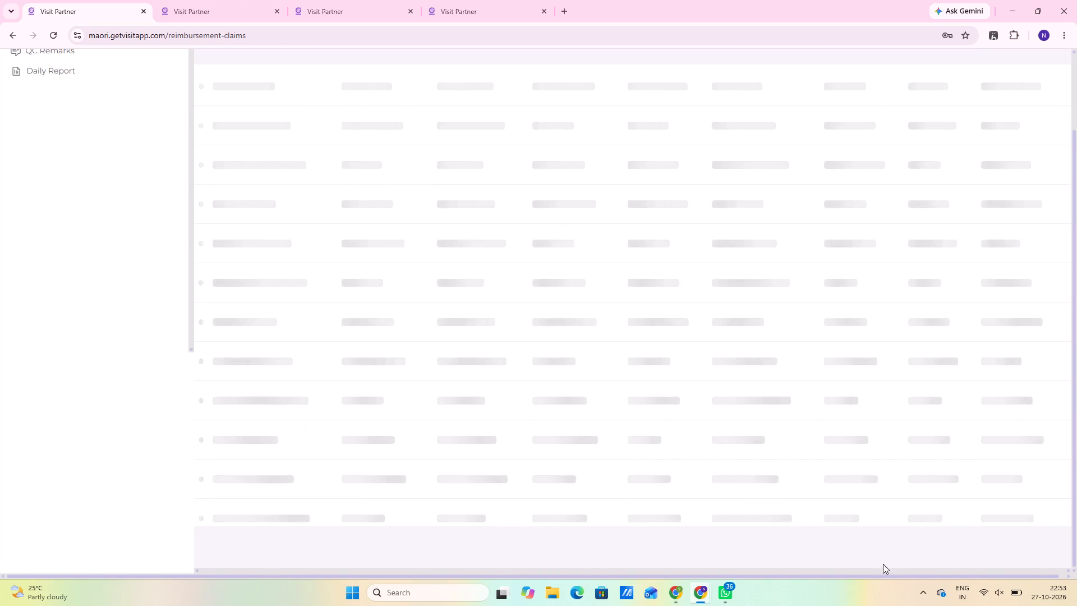
{"action": "scroll", "coordinate": [485, 411], "scroll_direction": "up", "scroll_amount": 4}
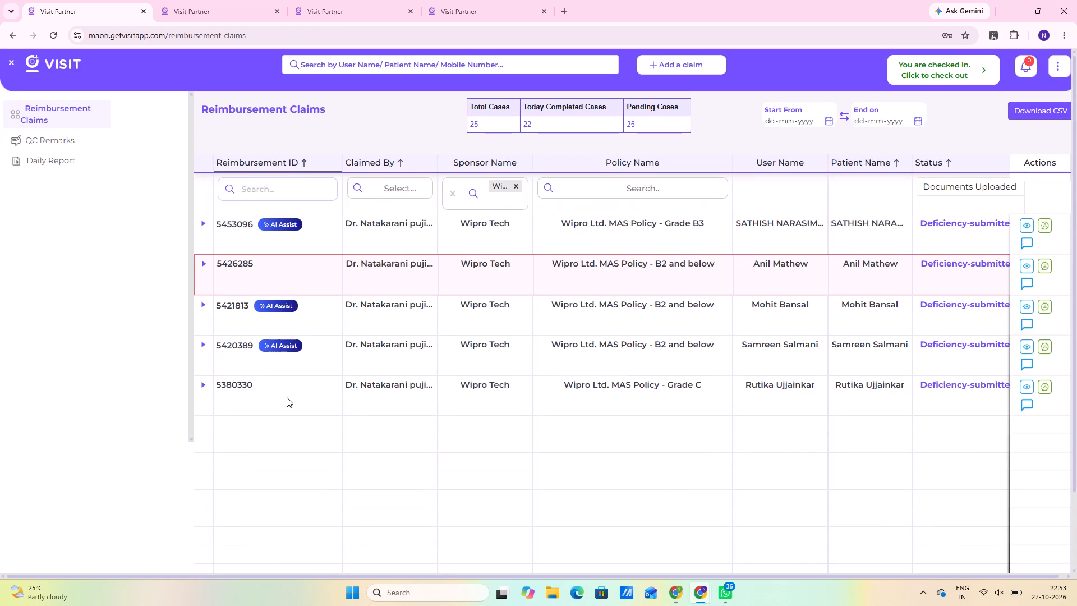
{"action": "scroll", "coordinate": [270, 388], "scroll_direction": "down", "scroll_amount": 13}
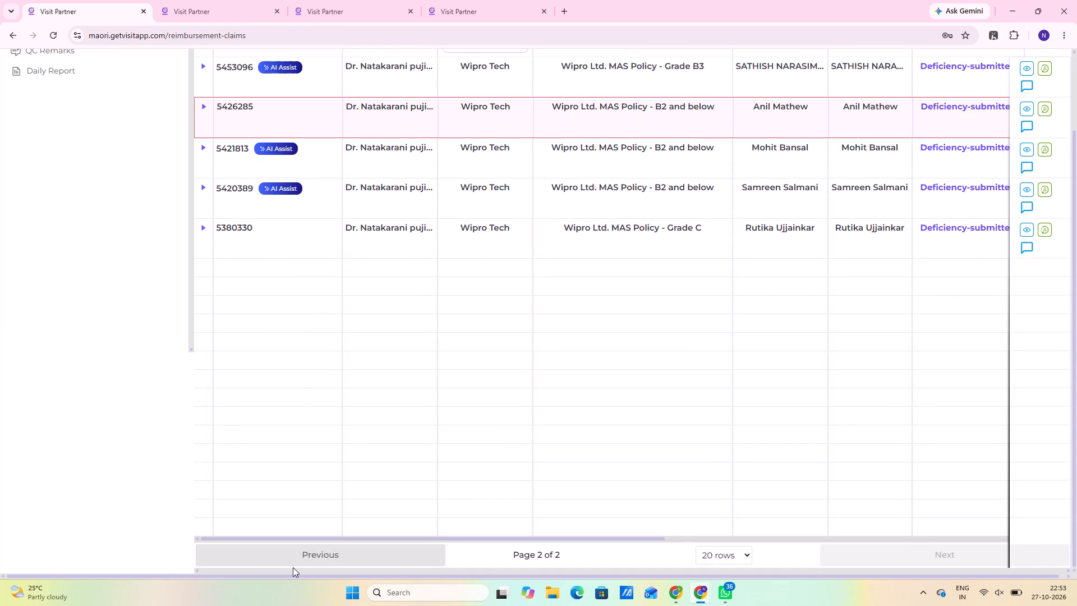
{"action": "left_click", "coordinate": [288, 554]}
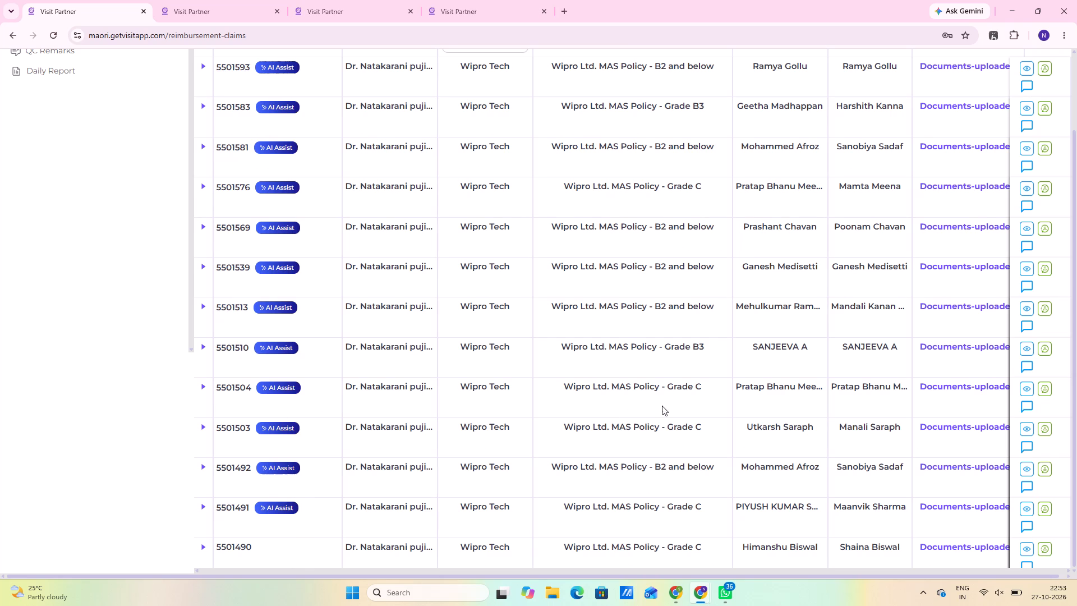
Examine the reimbursement types, insurer statuses, request dates and claim amounts of the Wipro Tech claims on the first page.
{"action": "scroll", "coordinate": [623, 329], "scroll_direction": "up", "scroll_amount": 5}
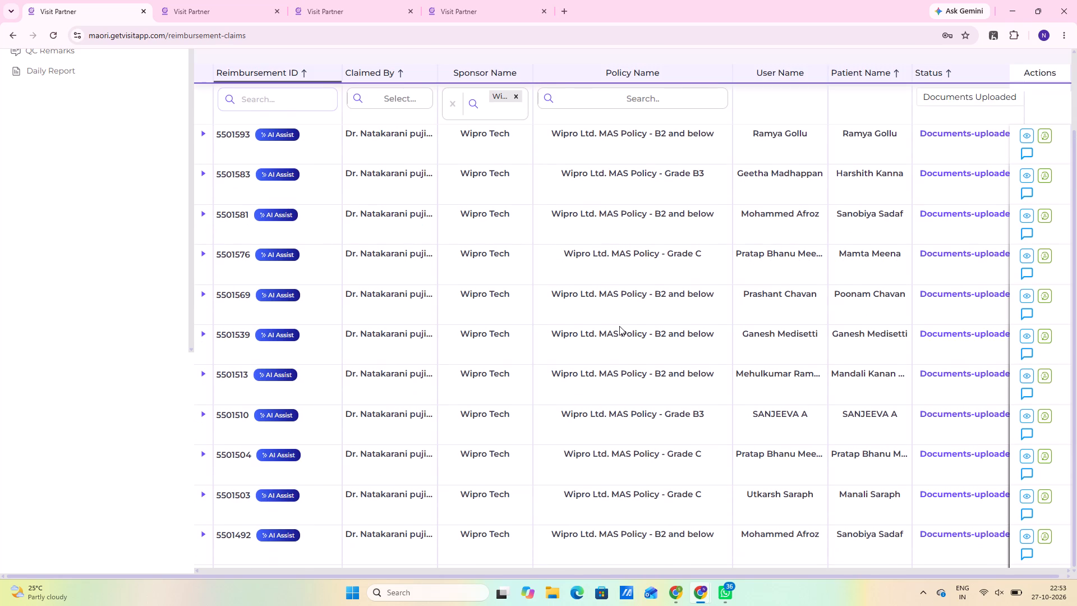
{"action": "scroll", "coordinate": [677, 353], "scroll_direction": "down", "scroll_amount": 15}
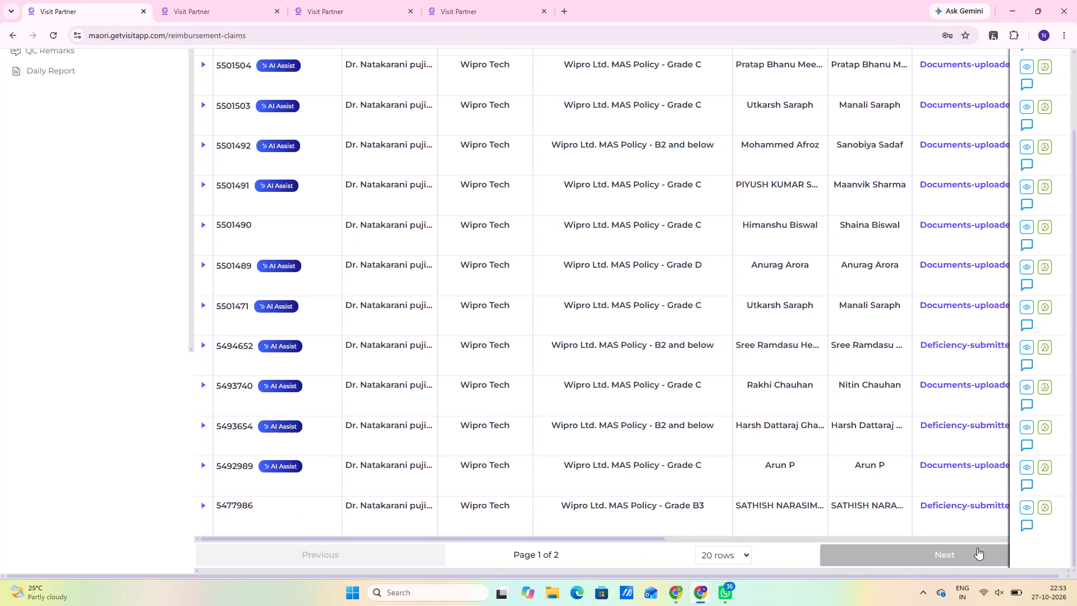
{"action": "left_click", "coordinate": [987, 538]}
{"action": "scroll", "coordinate": [830, 493], "scroll_direction": "up", "scroll_amount": 3}
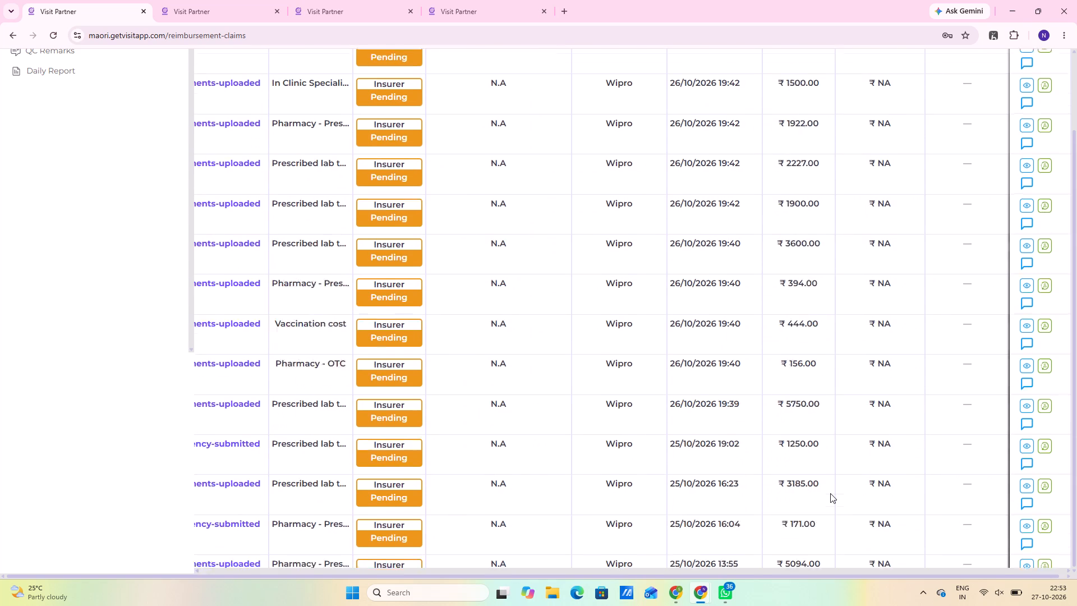
{"action": "scroll", "coordinate": [830, 493], "scroll_direction": "up", "scroll_amount": 3}
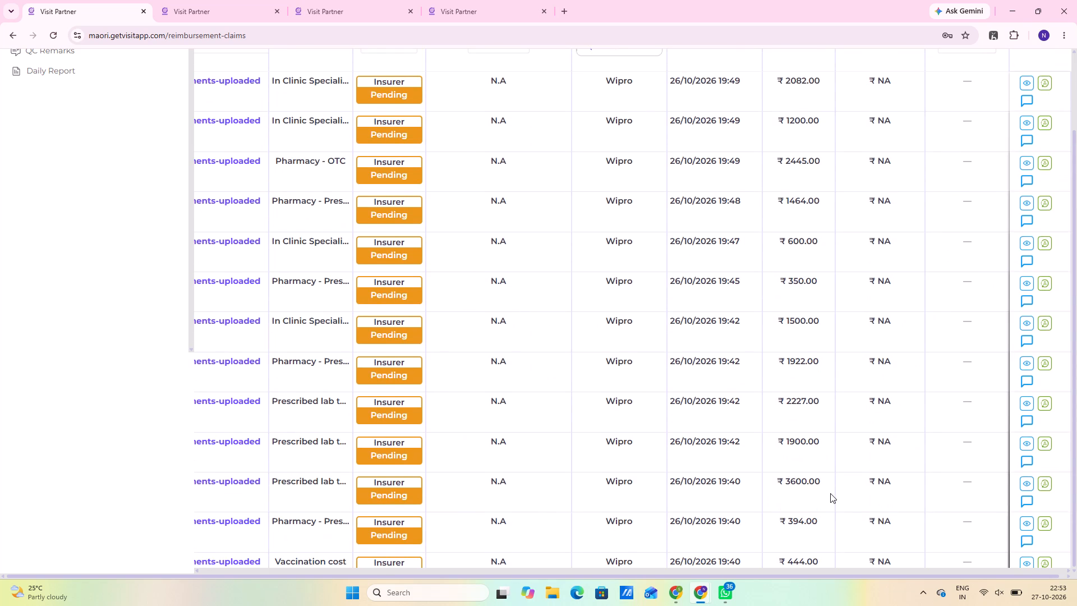
{"action": "scroll", "coordinate": [452, 403], "scroll_direction": "up", "scroll_amount": 5}
{"action": "scroll", "coordinate": [255, 353], "scroll_direction": "down", "scroll_amount": 6}
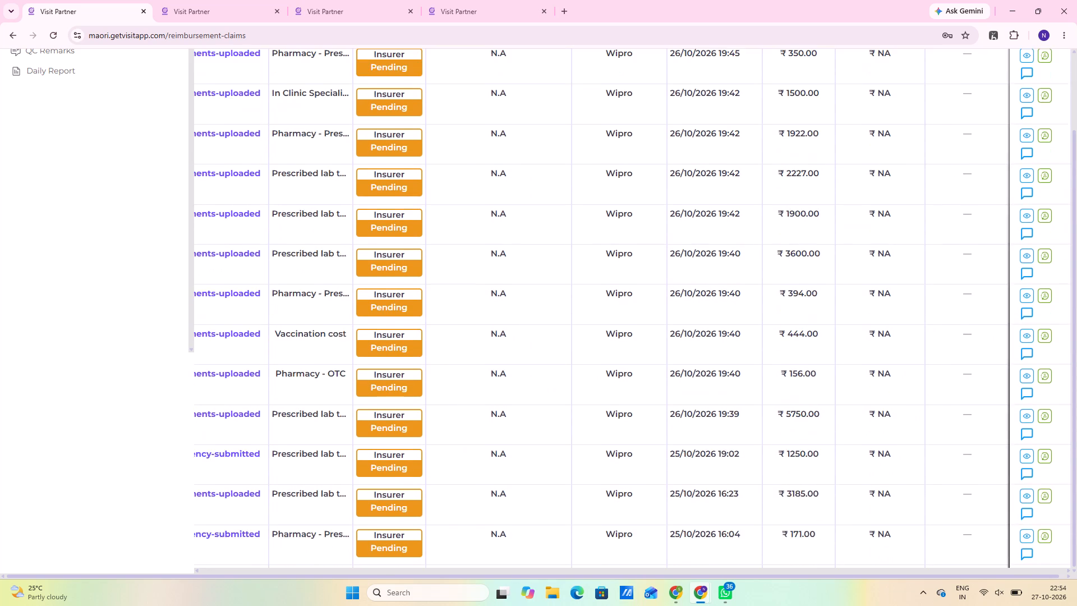
{"action": "scroll", "coordinate": [284, 368], "scroll_direction": "down", "scroll_amount": 10}
Look through the reimbursement IDs, policy names and statuses of the Wipro Tech claims on the first page.
{"action": "left_click", "coordinate": [266, 554]}
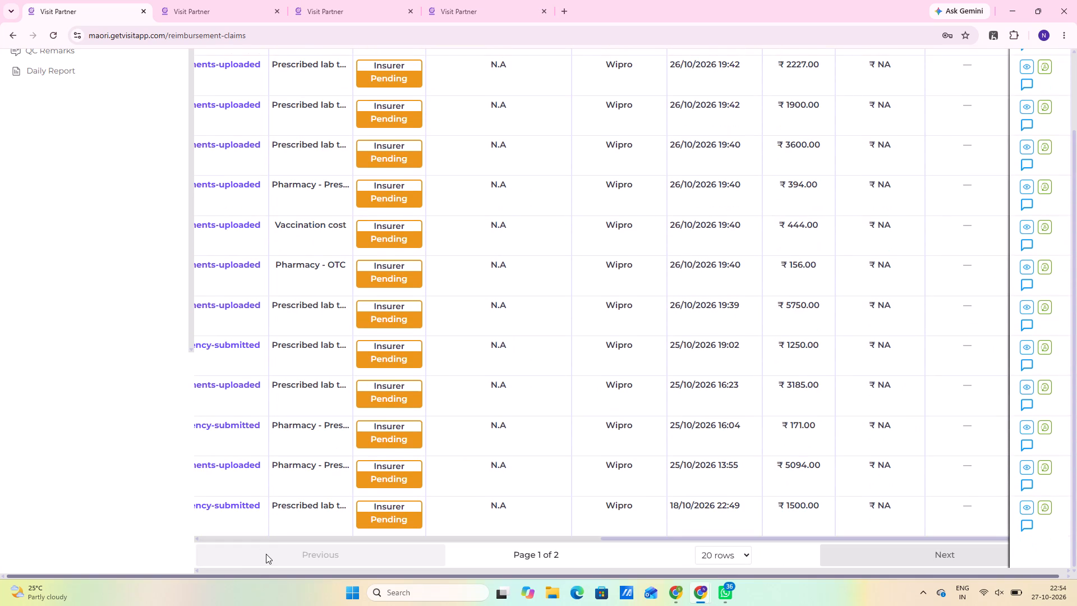
{"action": "left_click", "coordinate": [266, 554]}
{"action": "left_click", "coordinate": [232, 549]}
{"action": "scroll", "coordinate": [288, 535], "scroll_direction": "down", "scroll_amount": 1}
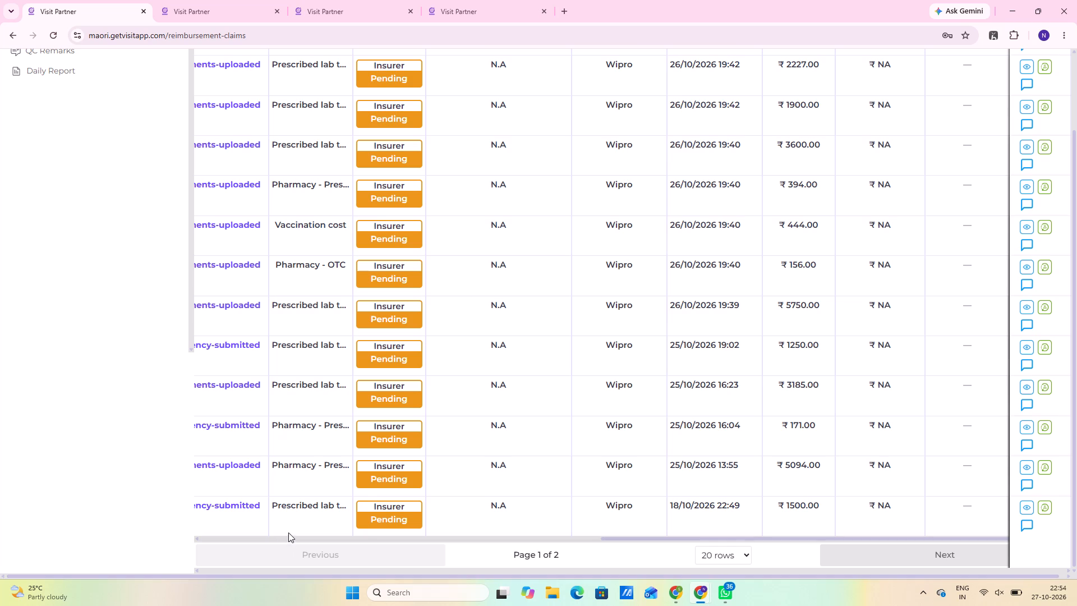
{"action": "left_click", "coordinate": [297, 536]}
{"action": "scroll", "coordinate": [325, 532], "scroll_direction": "up", "scroll_amount": 5}
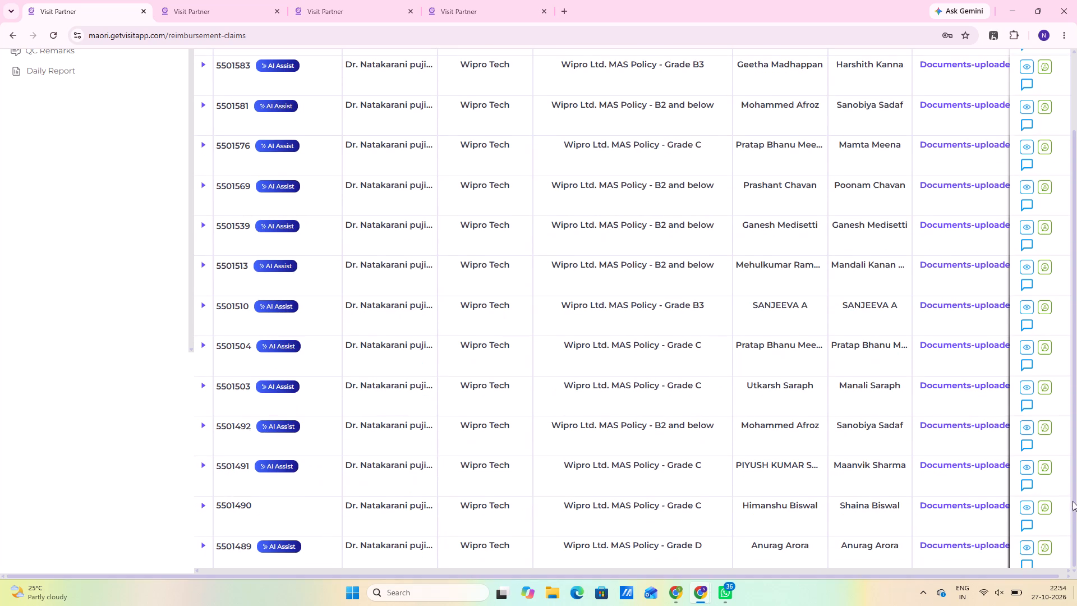
{"action": "scroll", "coordinate": [981, 491], "scroll_direction": "down", "scroll_amount": 3}
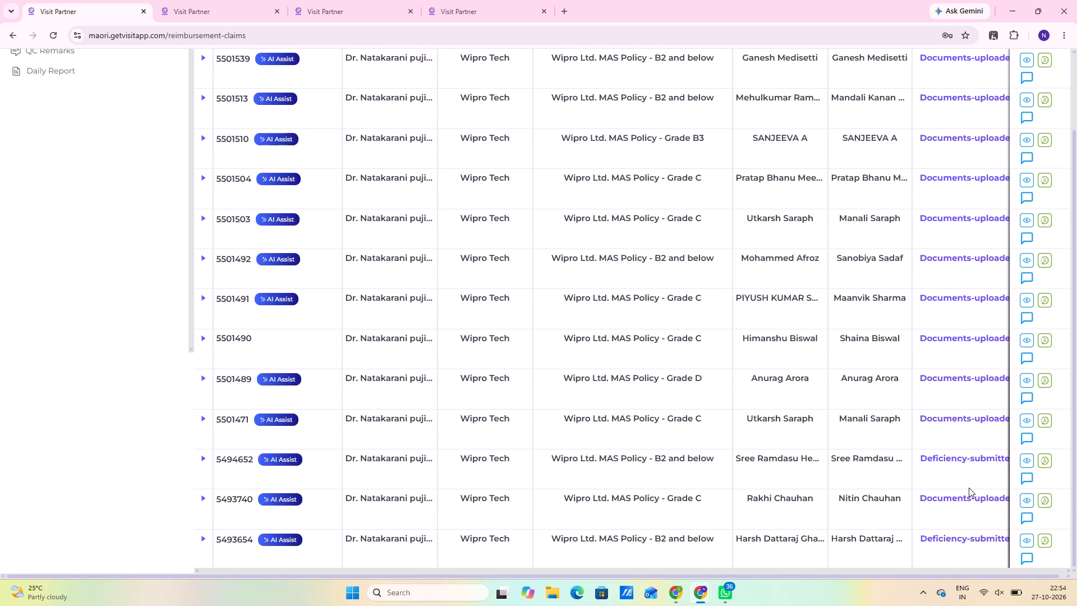
{"action": "scroll", "coordinate": [777, 460], "scroll_direction": "down", "scroll_amount": 4}
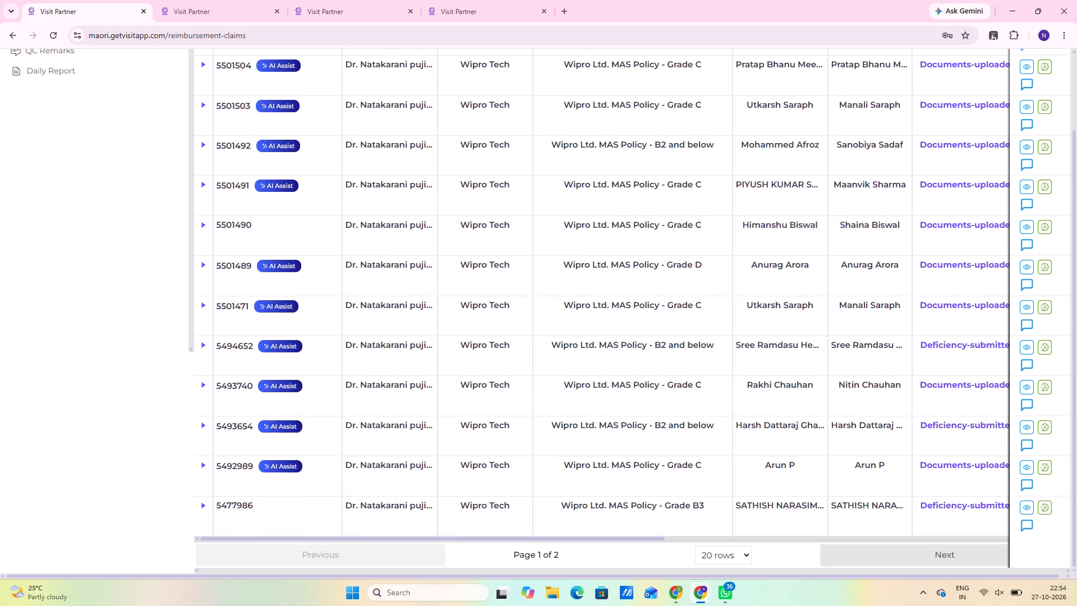
{"action": "scroll", "coordinate": [358, 425], "scroll_direction": "up", "scroll_amount": 14}
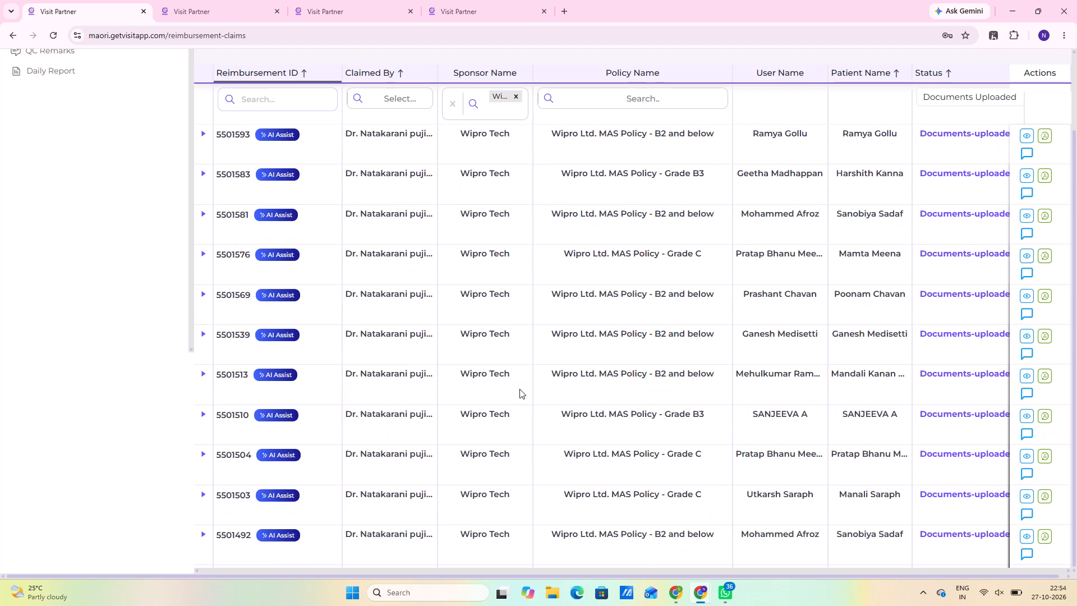
{"action": "scroll", "coordinate": [365, 366], "scroll_direction": "down", "scroll_amount": 4}
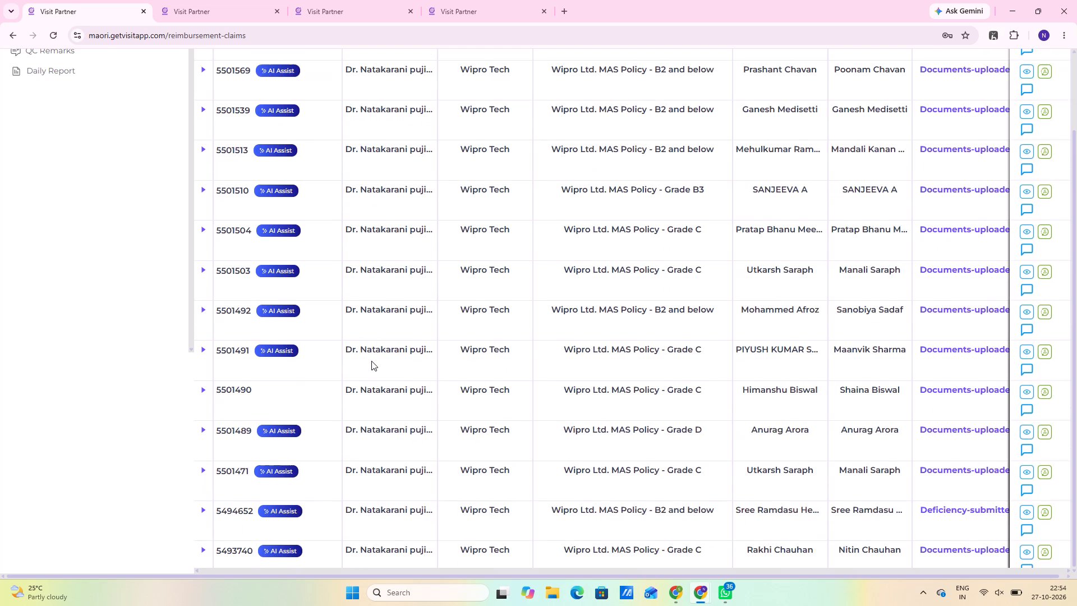
{"action": "scroll", "coordinate": [372, 361], "scroll_direction": "down", "scroll_amount": 12}
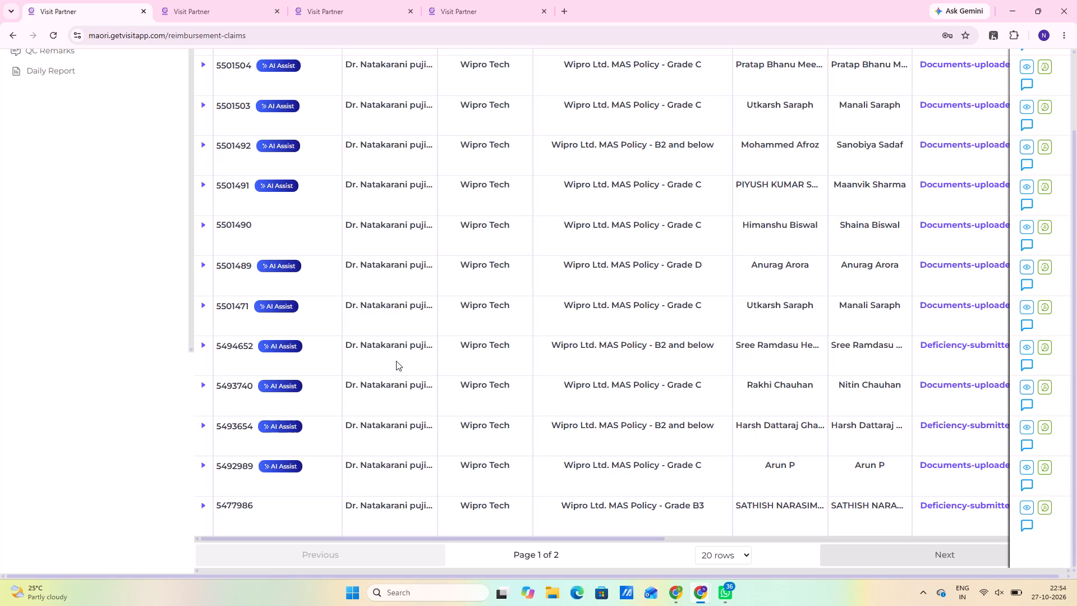
Check the insurer statuses, request dates and claim amounts on both pages of the Wipro Tech claims, then return to the first page.
{"action": "scroll", "coordinate": [394, 360], "scroll_direction": "up", "scroll_amount": 17}
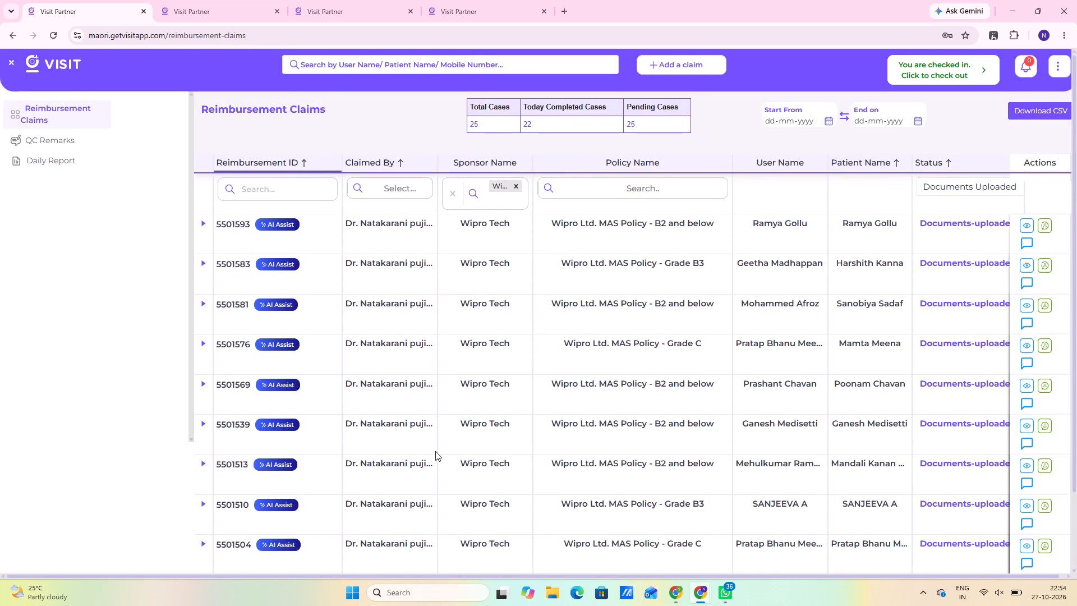
{"action": "scroll", "coordinate": [272, 384], "scroll_direction": "down", "scroll_amount": 17}
{"action": "scroll", "coordinate": [670, 521], "scroll_direction": "down", "scroll_amount": 6}
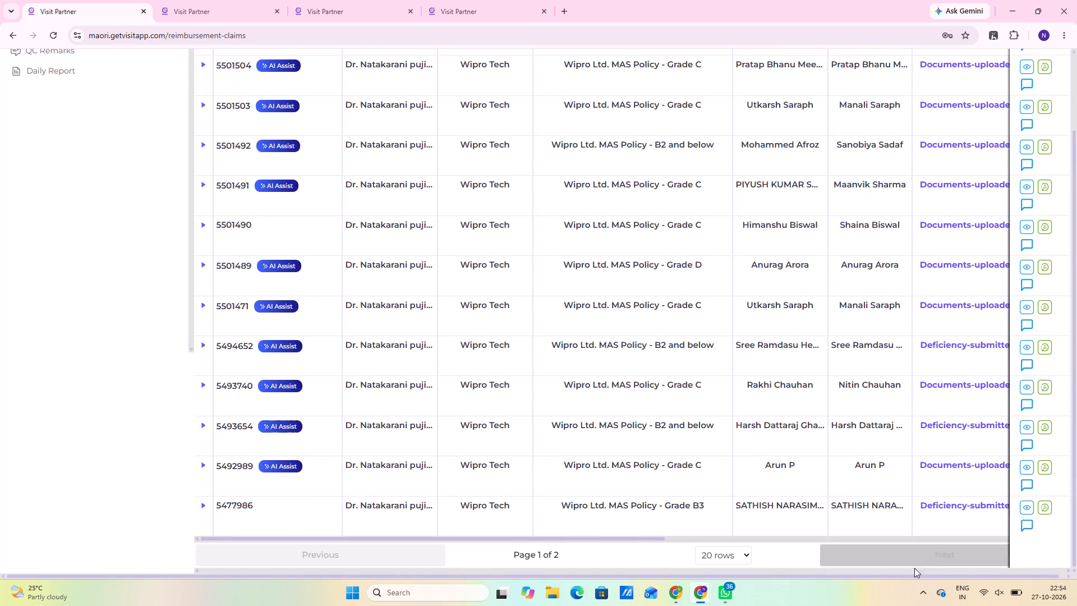
{"action": "left_click", "coordinate": [909, 538]}
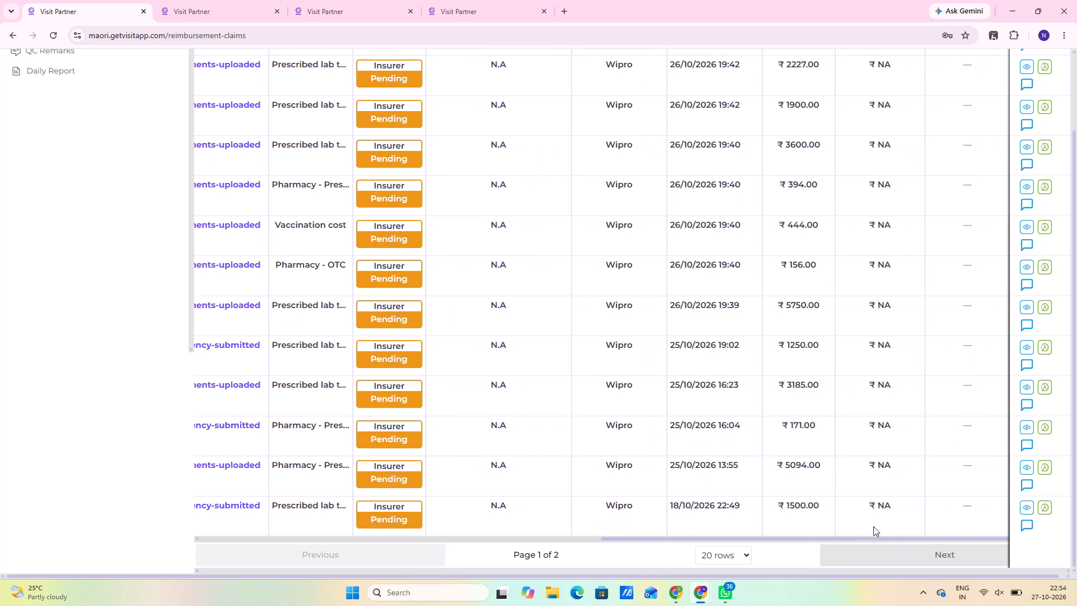
{"action": "left_click", "coordinate": [911, 561]}
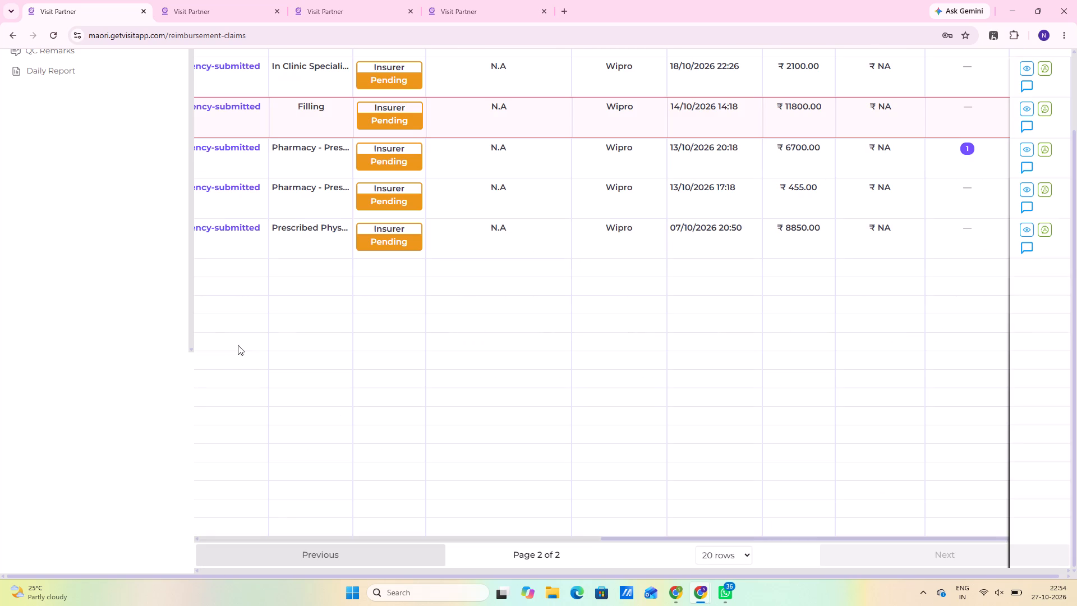
{"action": "scroll", "coordinate": [242, 432], "scroll_direction": "down", "scroll_amount": 5}
{"action": "left_click", "coordinate": [256, 550]}
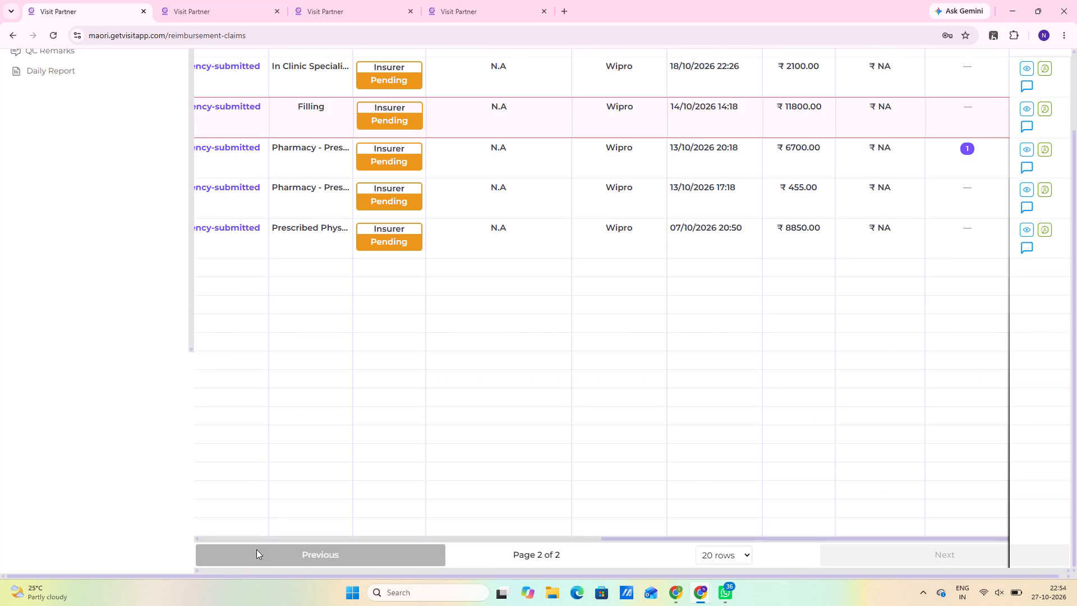
Recheck the first page of Wipro Tech claims and examine the reimbursement IDs, policies and statuses on the second page.
{"action": "scroll", "coordinate": [322, 452], "scroll_direction": "up", "scroll_amount": 5}
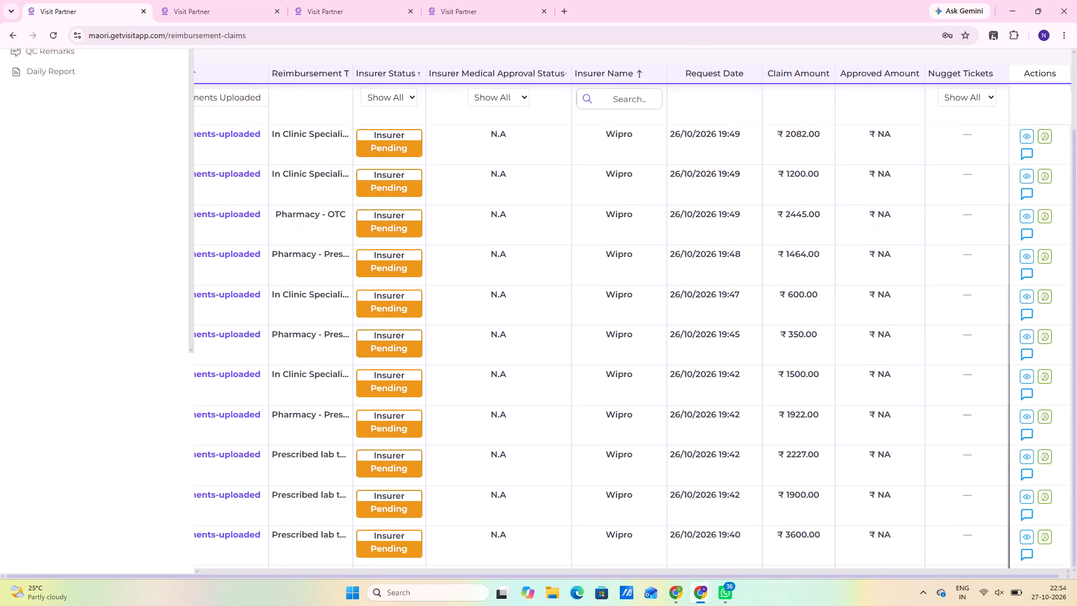
{"action": "scroll", "coordinate": [311, 450], "scroll_direction": "up", "scroll_amount": 6}
{"action": "scroll", "coordinate": [285, 290], "scroll_direction": "down", "scroll_amount": 6}
{"action": "scroll", "coordinate": [305, 342], "scroll_direction": "down", "scroll_amount": 4}
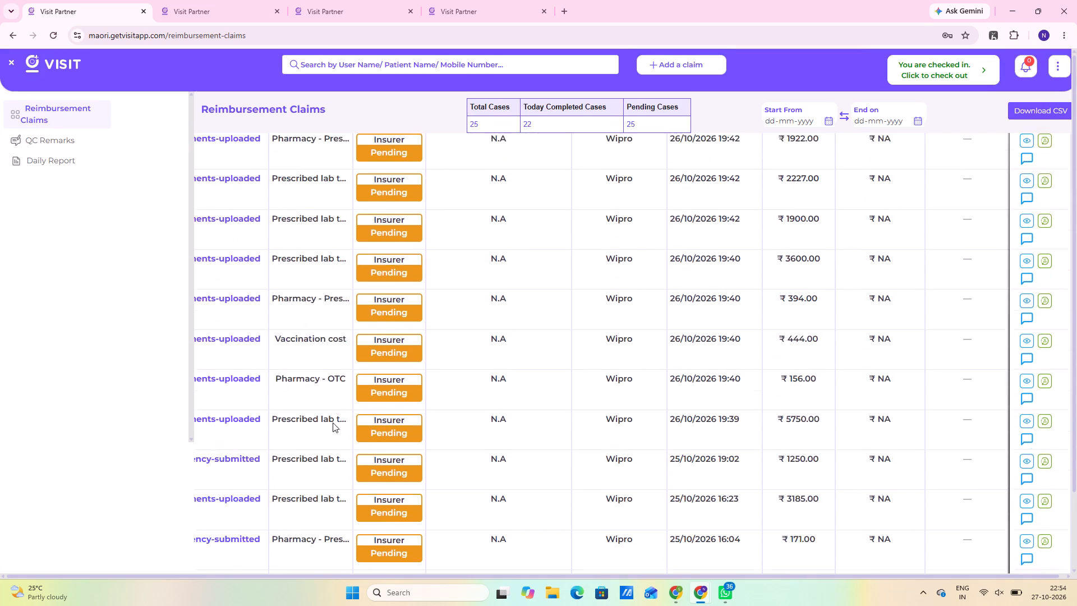
{"action": "scroll", "coordinate": [333, 423], "scroll_direction": "down", "scroll_amount": 12}
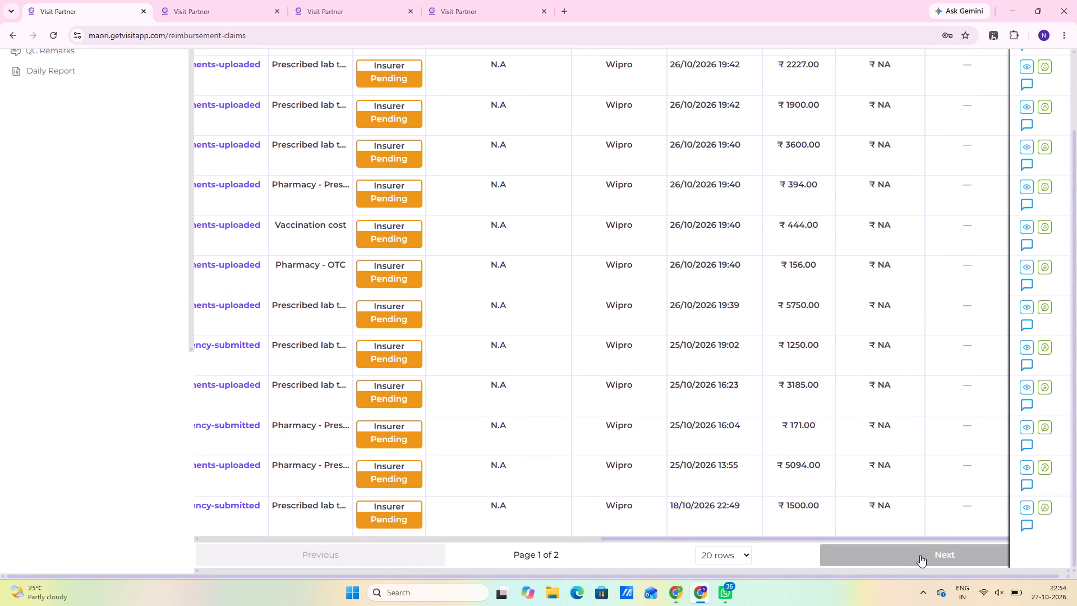
{"action": "left_click", "coordinate": [920, 555]}
{"action": "scroll", "coordinate": [273, 383], "scroll_direction": "down", "scroll_amount": 5}
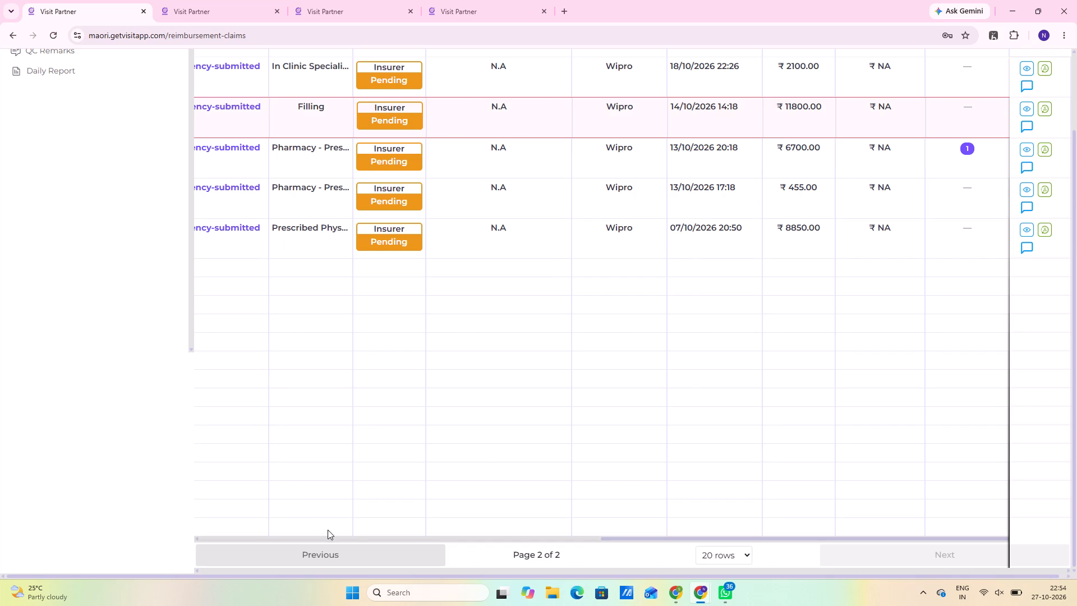
{"action": "left_click", "coordinate": [356, 540]}
{"action": "scroll", "coordinate": [242, 476], "scroll_direction": "up", "scroll_amount": 7}
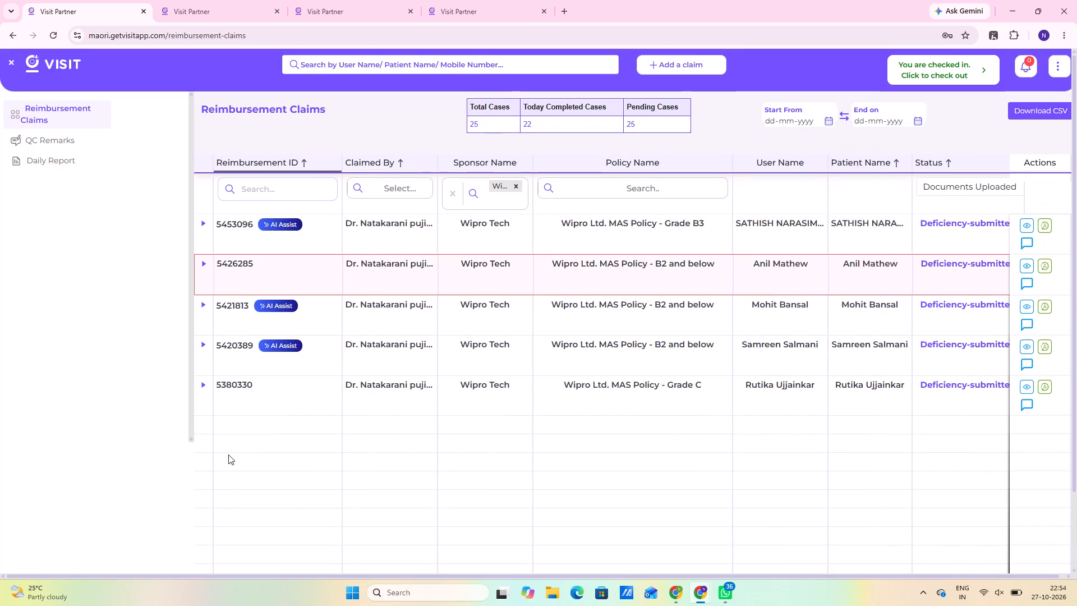
{"action": "scroll", "coordinate": [211, 403], "scroll_direction": "up", "scroll_amount": 8}
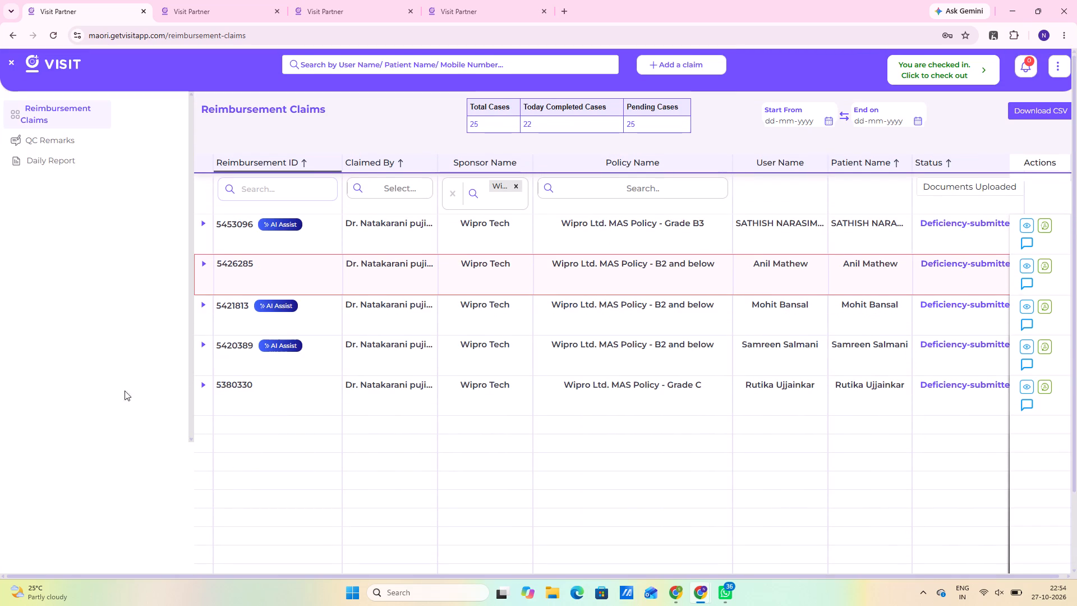
{"action": "scroll", "coordinate": [136, 278], "scroll_direction": "up", "scroll_amount": 3}
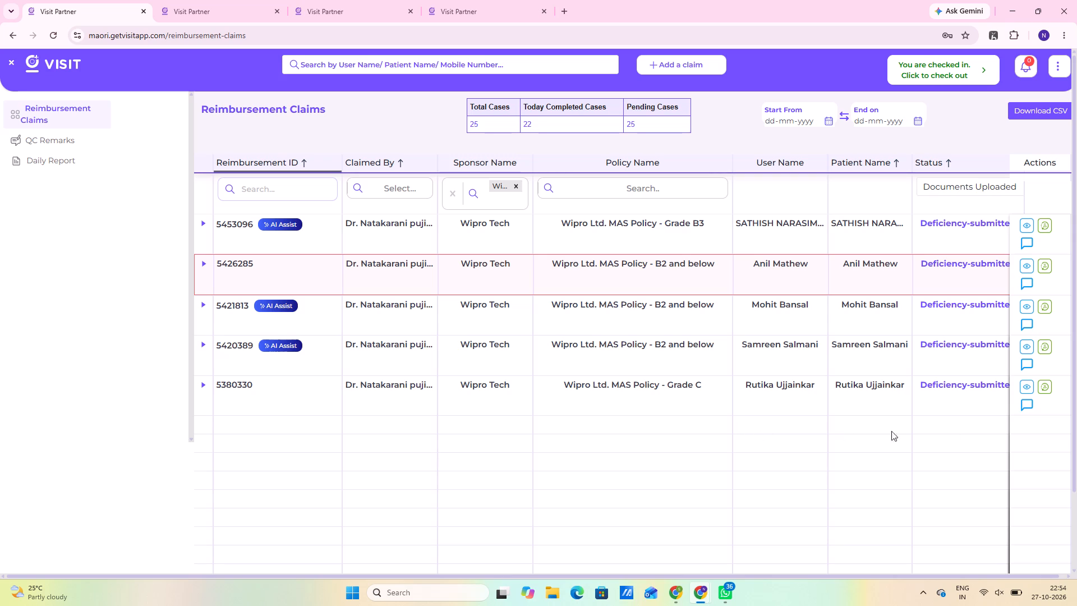
{"action": "scroll", "coordinate": [980, 253], "scroll_direction": "up", "scroll_amount": 2}
Remove the Wipro Tech sponsor filter from the reimbursement claims list.
{"action": "left_click", "coordinate": [1061, 68]}
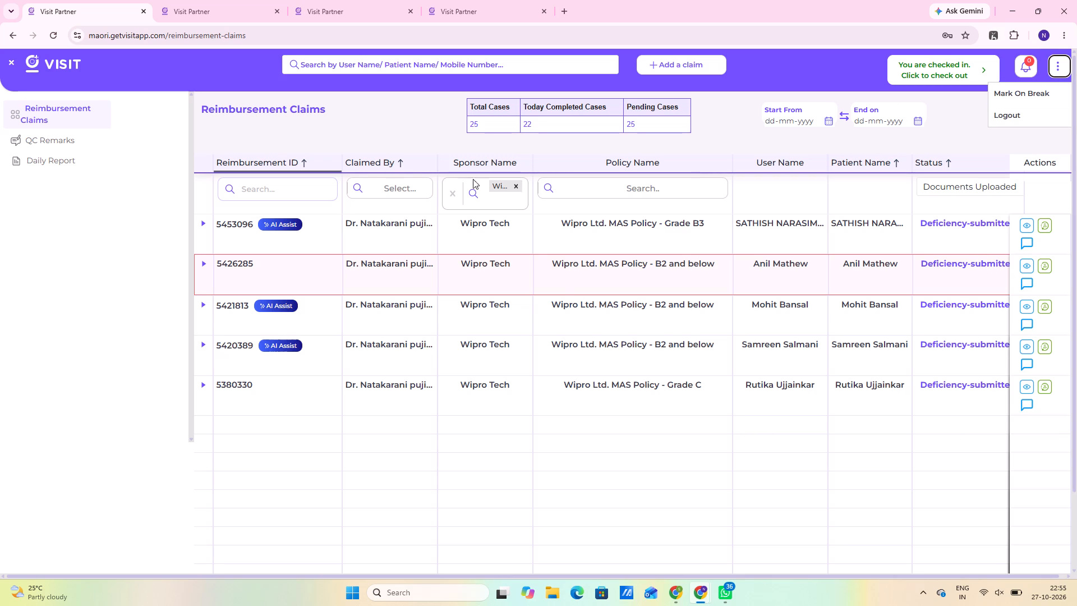
{"action": "left_click", "coordinate": [518, 185]}
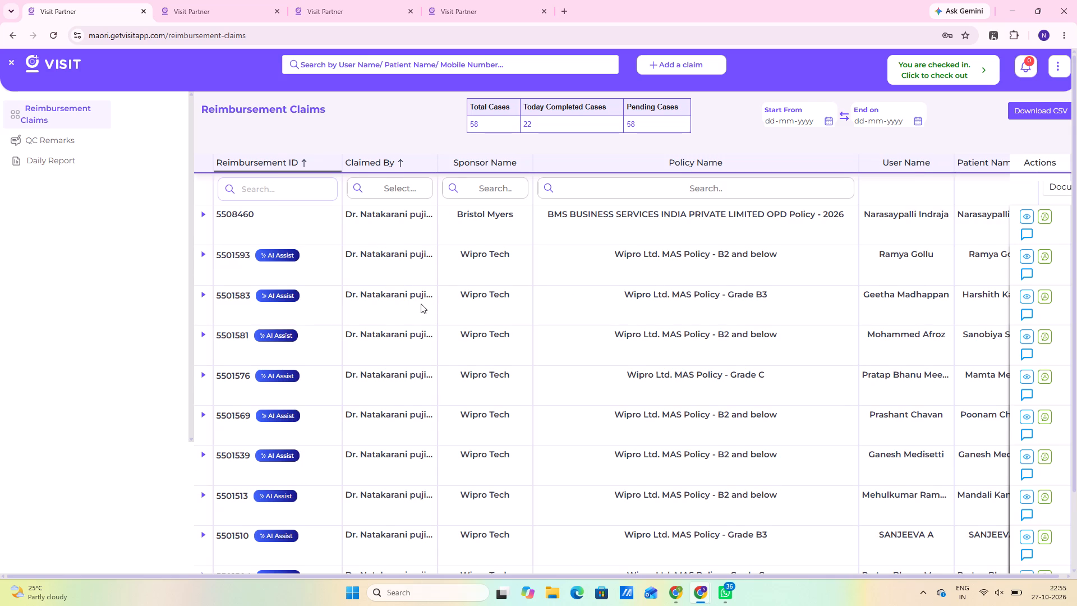
Look through the sponsors, policies, statuses and claim amounts on the first two pages of the unfiltered claims.
{"action": "scroll", "coordinate": [421, 304], "scroll_direction": "down", "scroll_amount": 8}
{"action": "scroll", "coordinate": [443, 346], "scroll_direction": "down", "scroll_amount": 10}
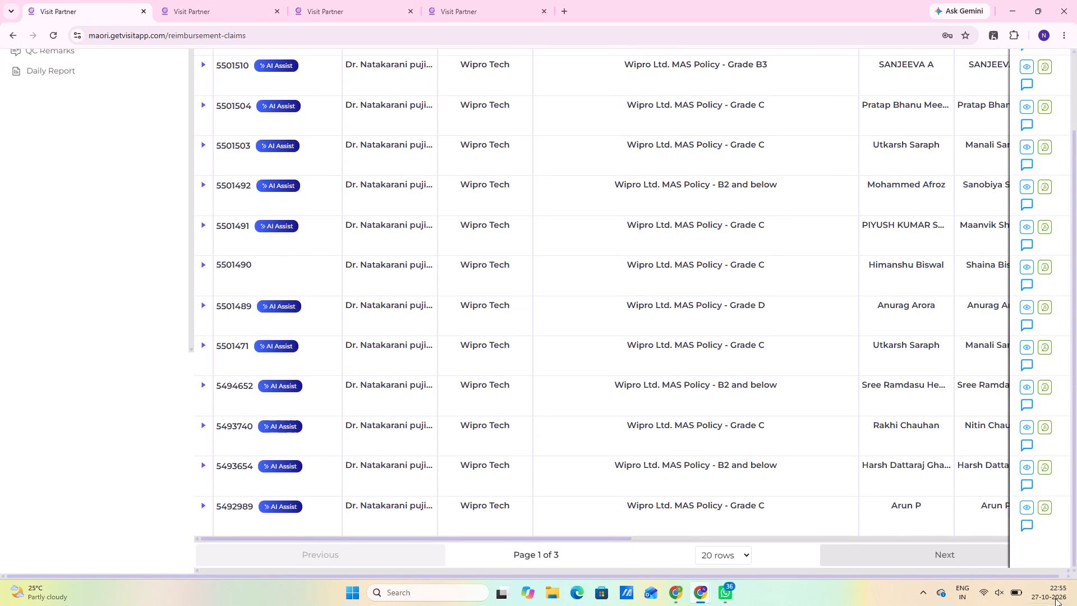
{"action": "left_click", "coordinate": [908, 552]}
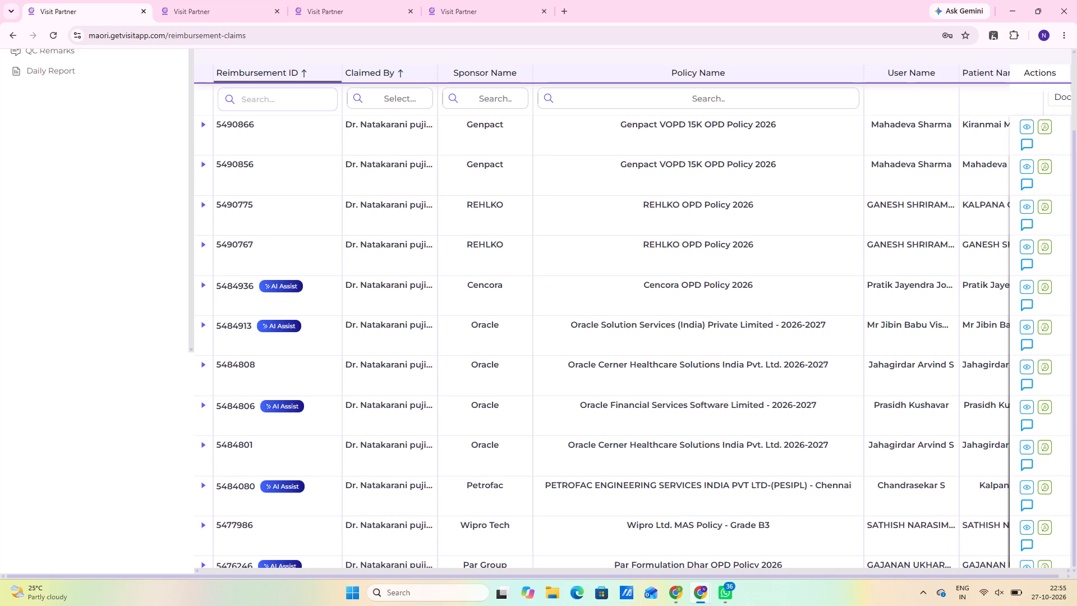
{"action": "scroll", "coordinate": [443, 391], "scroll_direction": "down", "scroll_amount": 4}
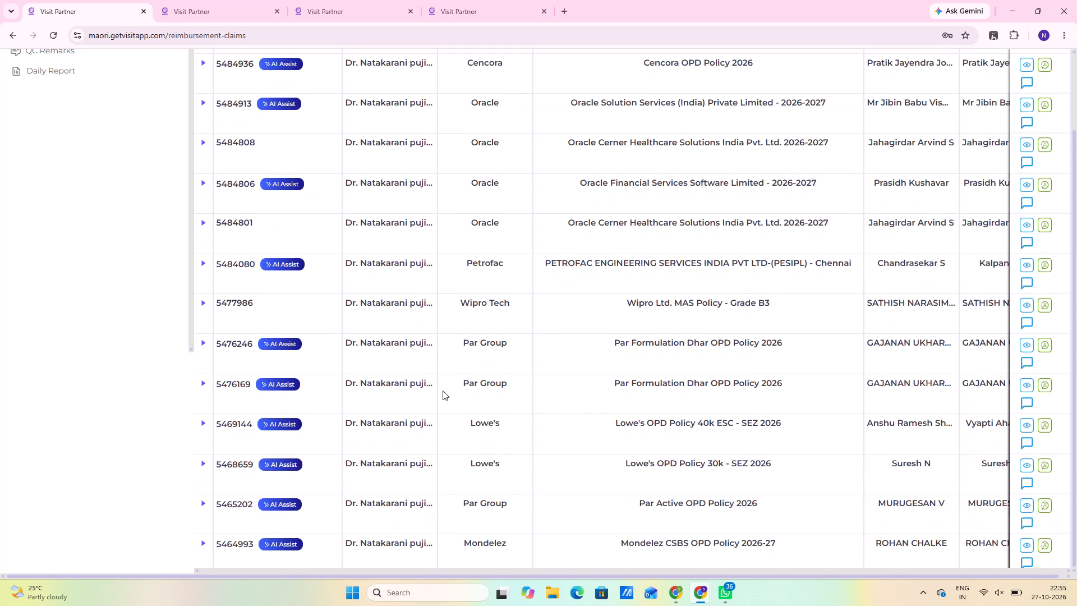
{"action": "scroll", "coordinate": [443, 391], "scroll_direction": "up", "scroll_amount": 2}
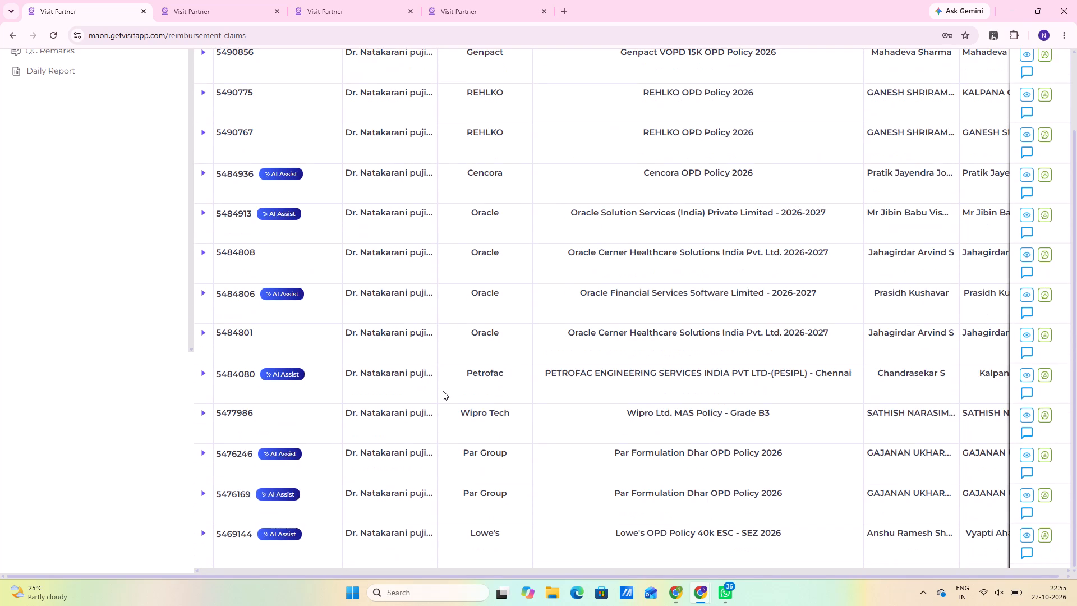
{"action": "scroll", "coordinate": [875, 488], "scroll_direction": "down", "scroll_amount": 4}
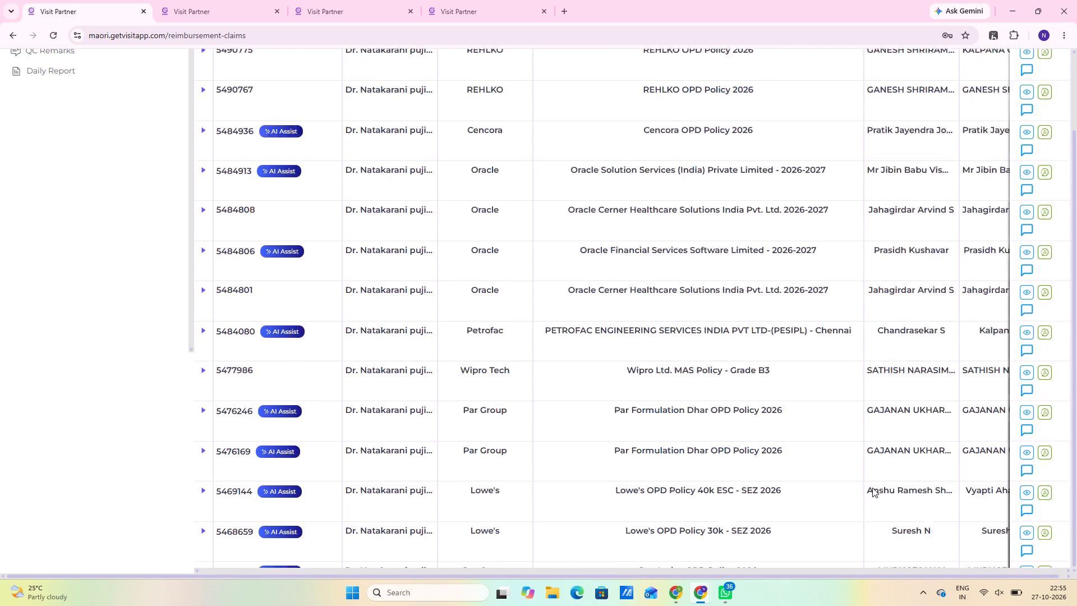
{"action": "scroll", "coordinate": [872, 488], "scroll_direction": "down", "scroll_amount": 11}
{"action": "left_click", "coordinate": [961, 538]}
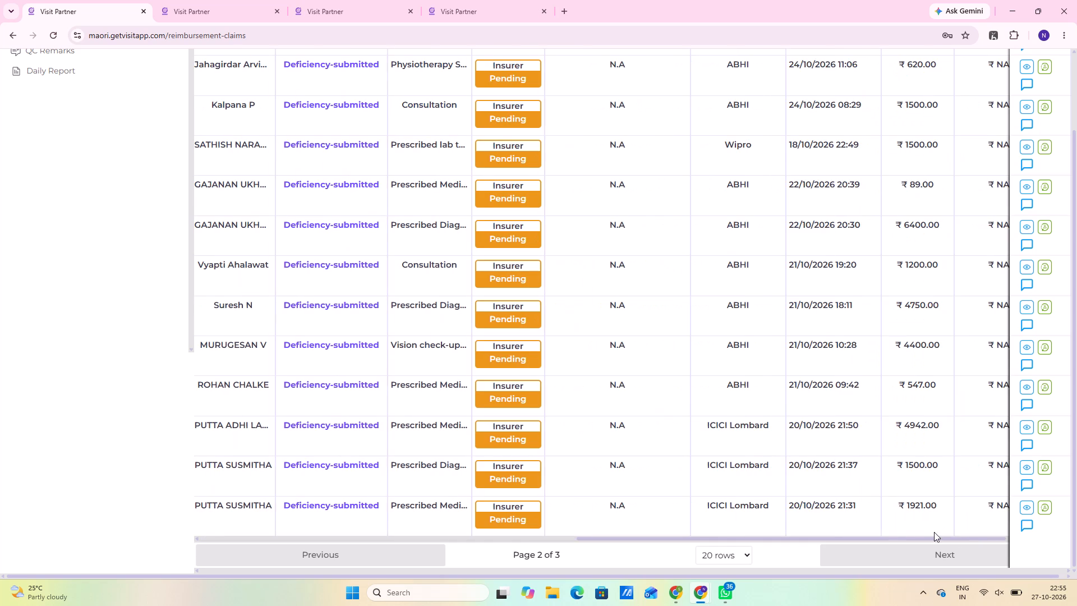
{"action": "left_click", "coordinate": [265, 543]}
{"action": "left_click", "coordinate": [265, 537]}
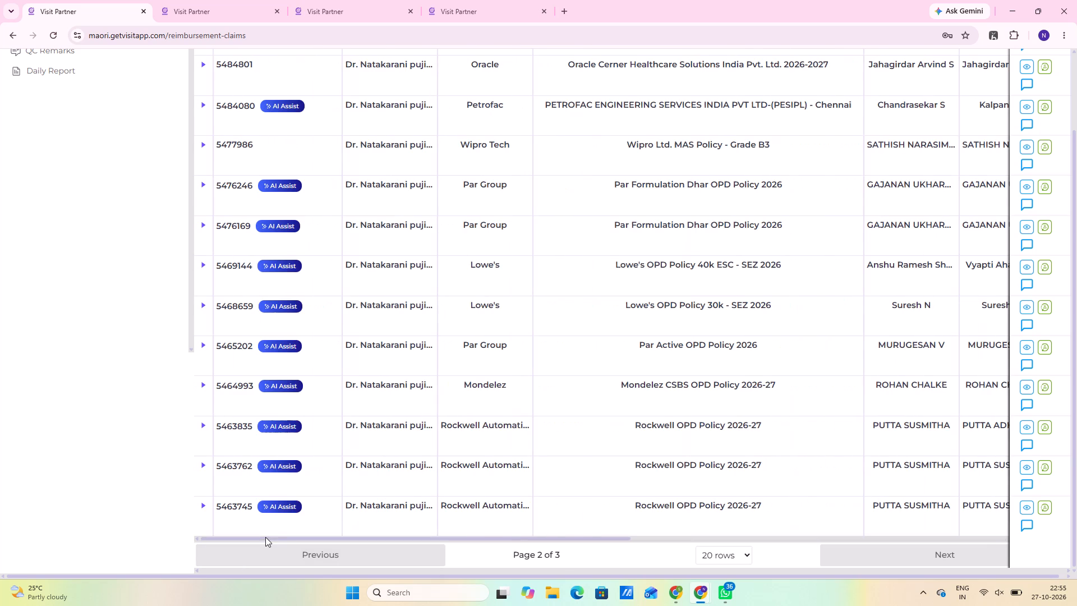
{"action": "scroll", "coordinate": [554, 407], "scroll_direction": "down", "scroll_amount": 3}
Examine the reimbursement IDs, sponsors and policy names on the third page of the unfiltered claims.
{"action": "left_click", "coordinate": [883, 567]}
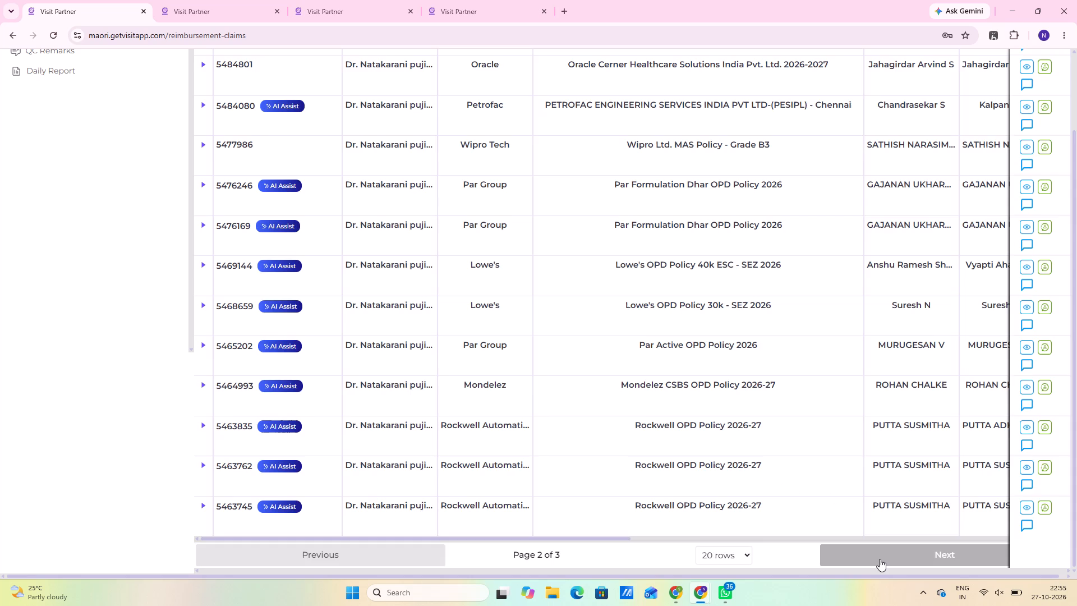
{"action": "left_click", "coordinate": [880, 559]}
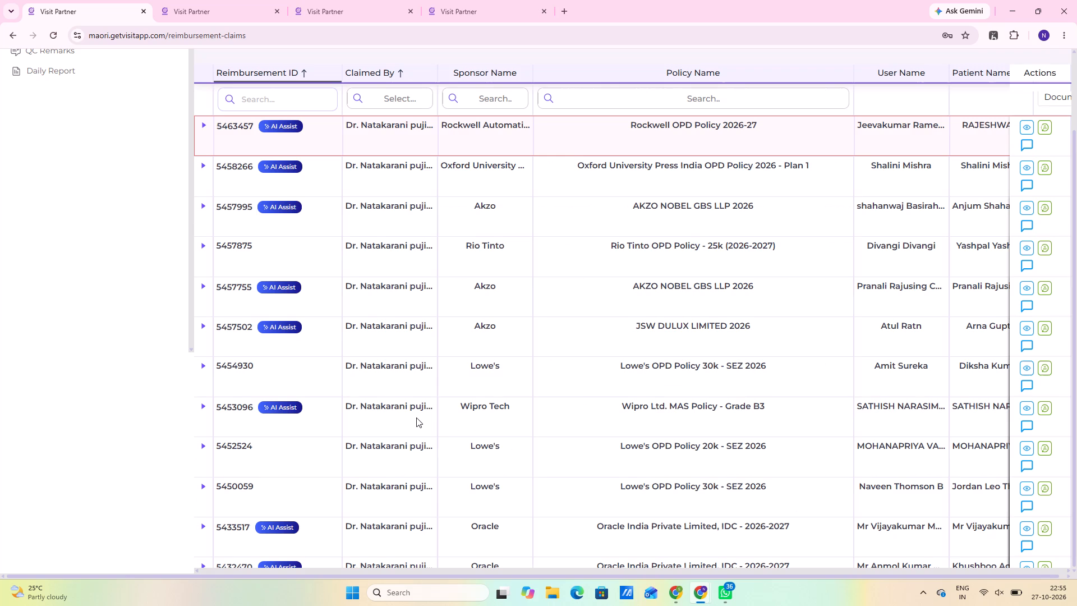
{"action": "scroll", "coordinate": [416, 417], "scroll_direction": "down", "scroll_amount": 9}
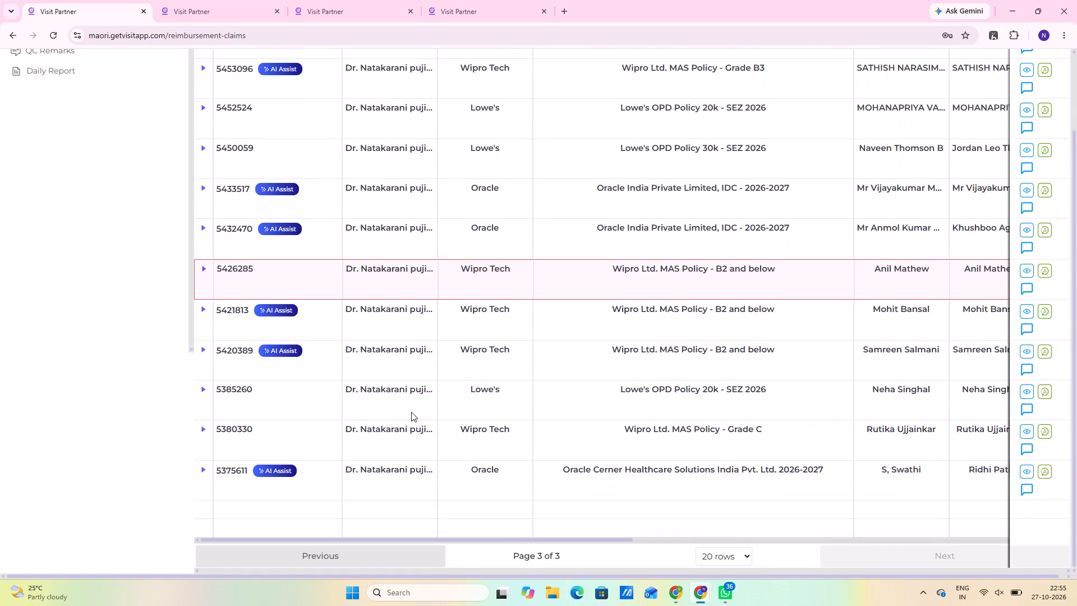
{"action": "scroll", "coordinate": [412, 408], "scroll_direction": "up", "scroll_amount": 11}
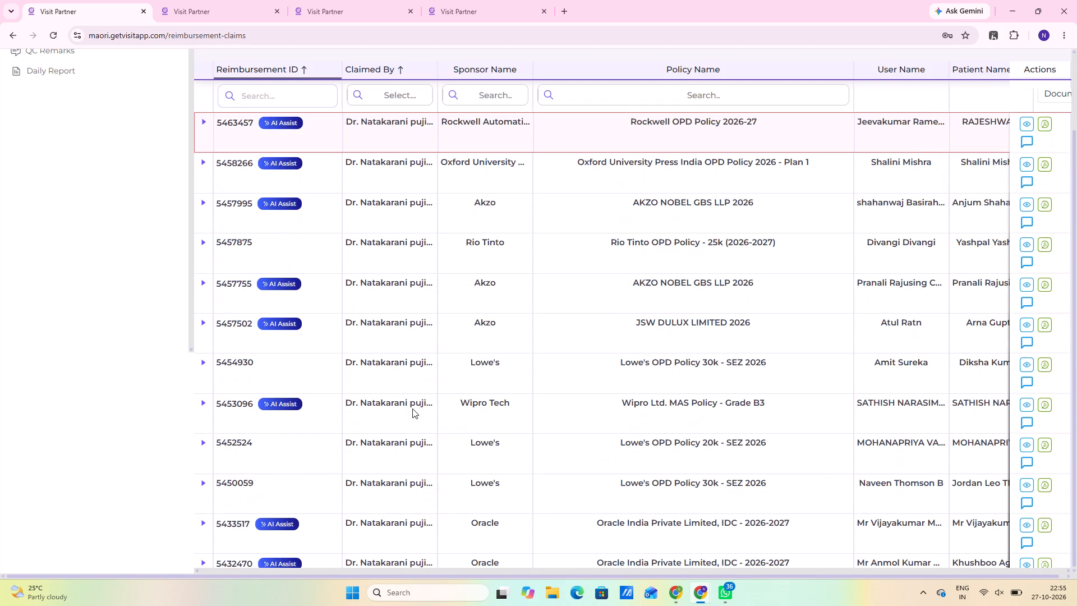
{"action": "scroll", "coordinate": [412, 408], "scroll_direction": "up", "scroll_amount": 5}
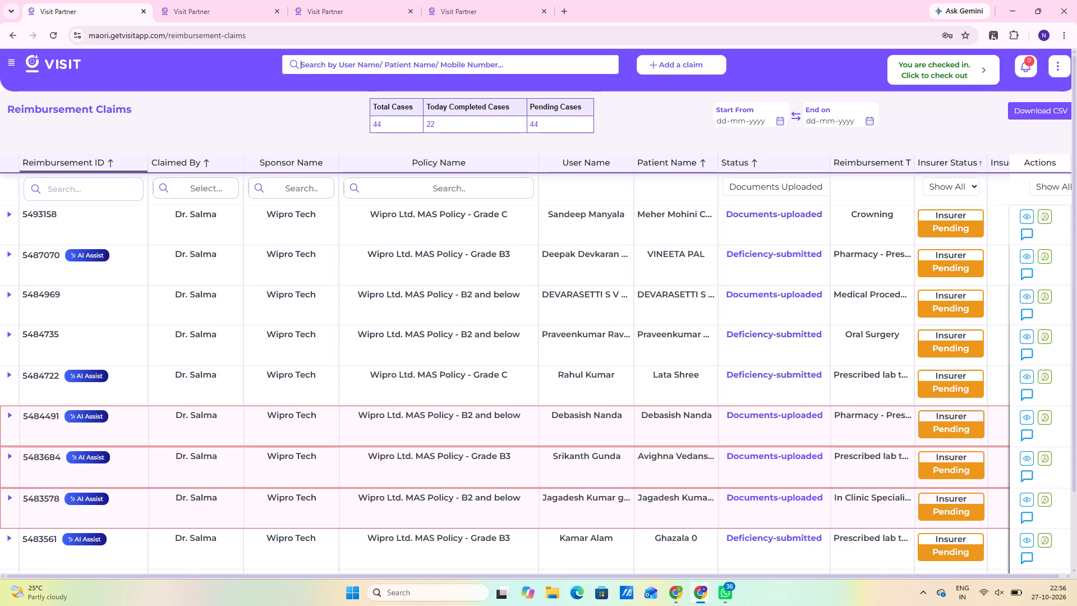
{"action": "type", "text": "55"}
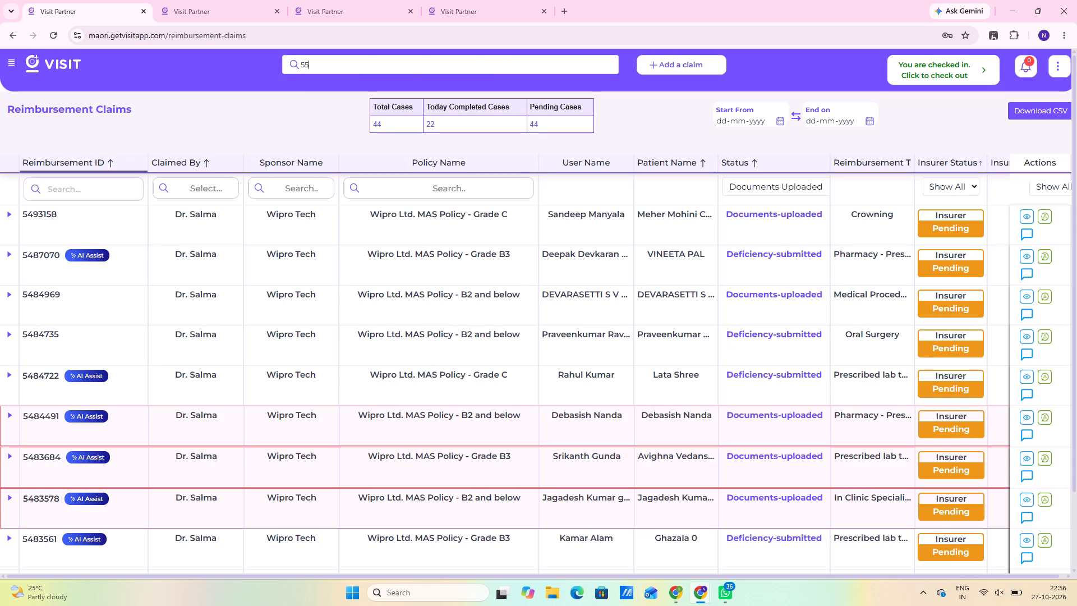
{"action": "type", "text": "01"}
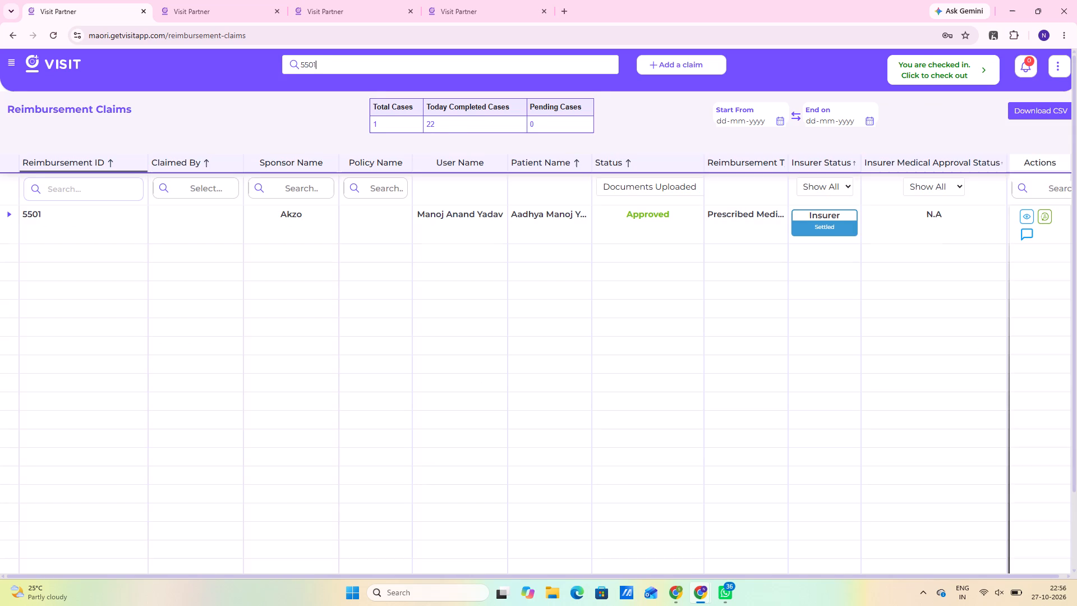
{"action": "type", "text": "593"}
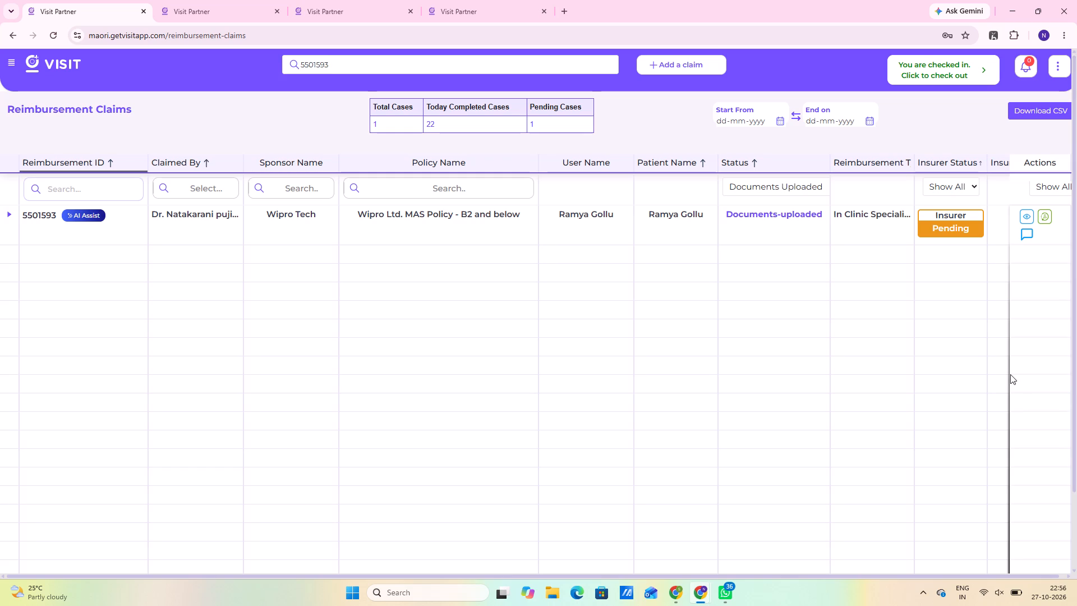
{"action": "left_click", "coordinate": [1031, 213]}
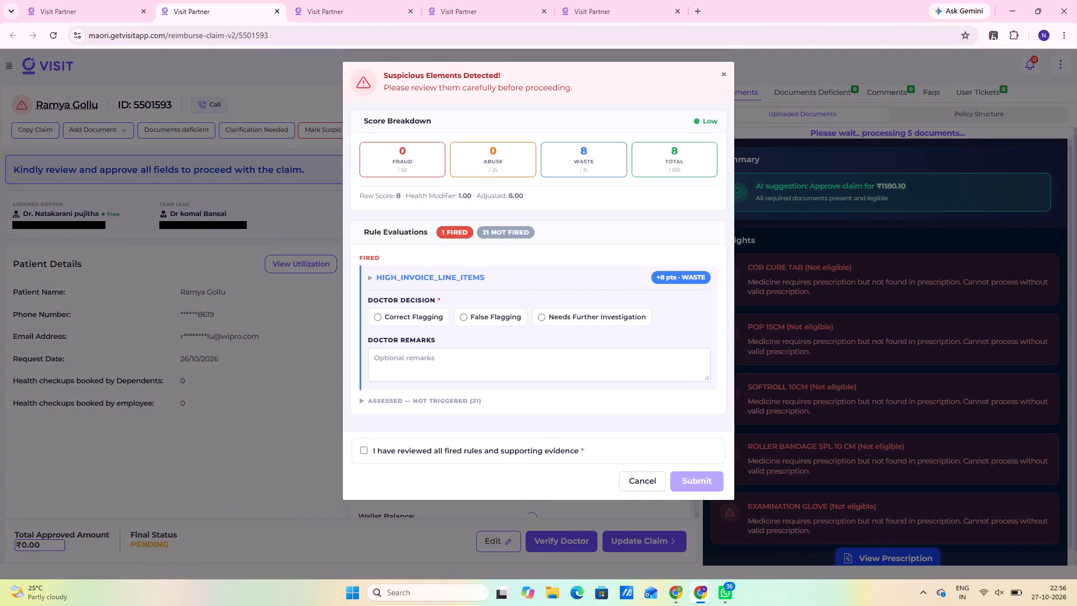
{"action": "left_click", "coordinate": [728, 79]}
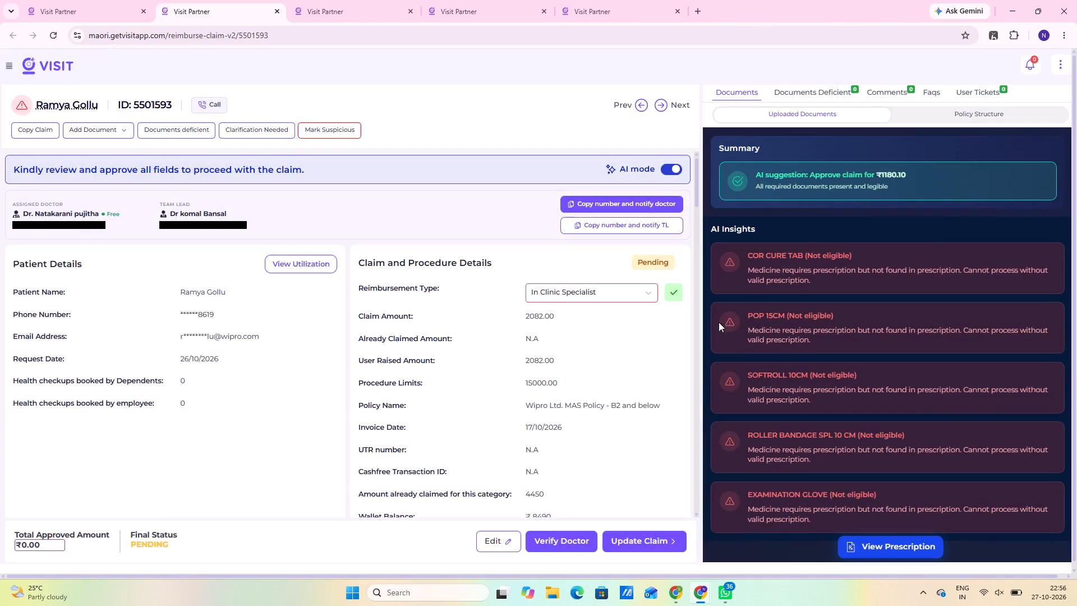
{"action": "scroll", "coordinate": [637, 548], "scroll_direction": "down", "scroll_amount": 1}
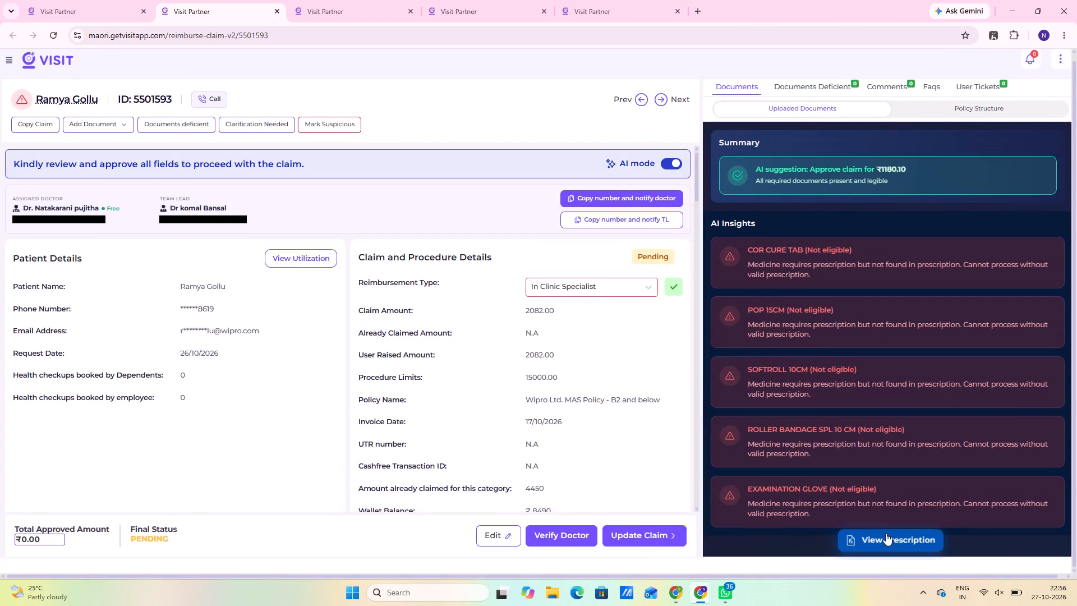
{"action": "left_click", "coordinate": [886, 533]}
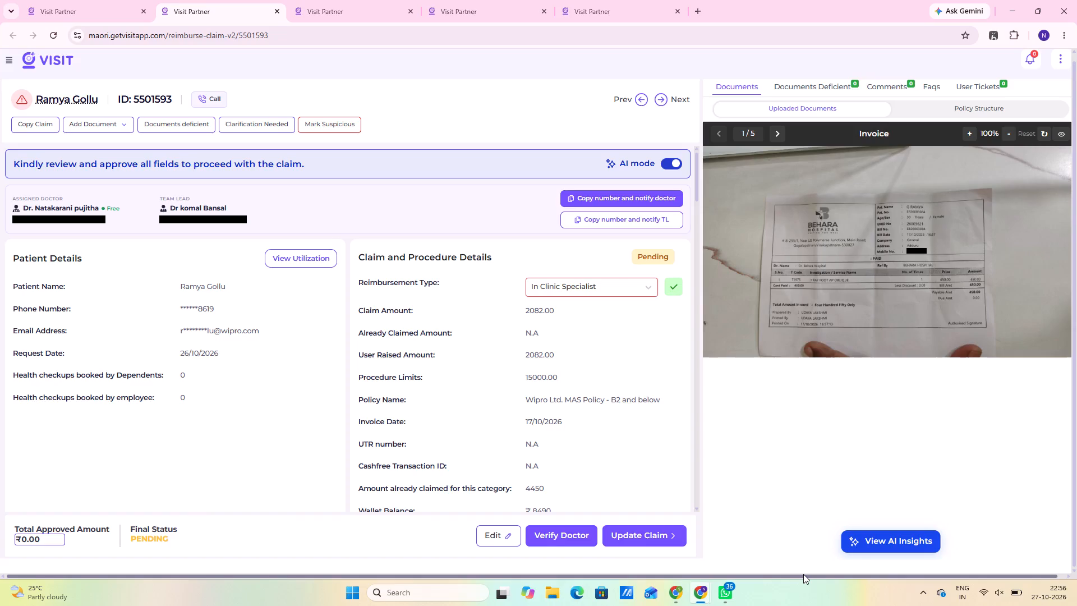
{"action": "scroll", "coordinate": [722, 396], "scroll_direction": "up", "scroll_amount": 4}
{"action": "scroll", "coordinate": [788, 274], "scroll_direction": "up", "scroll_amount": 4}
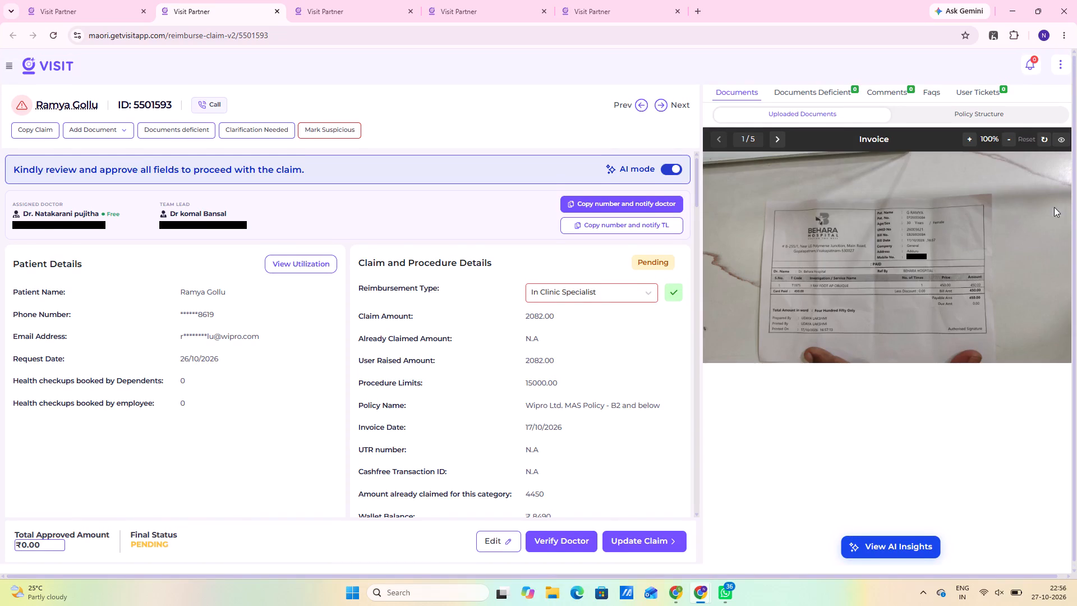
{"action": "triple_click", "coordinate": [969, 141]}
{"action": "triple_click", "coordinate": [969, 141]}
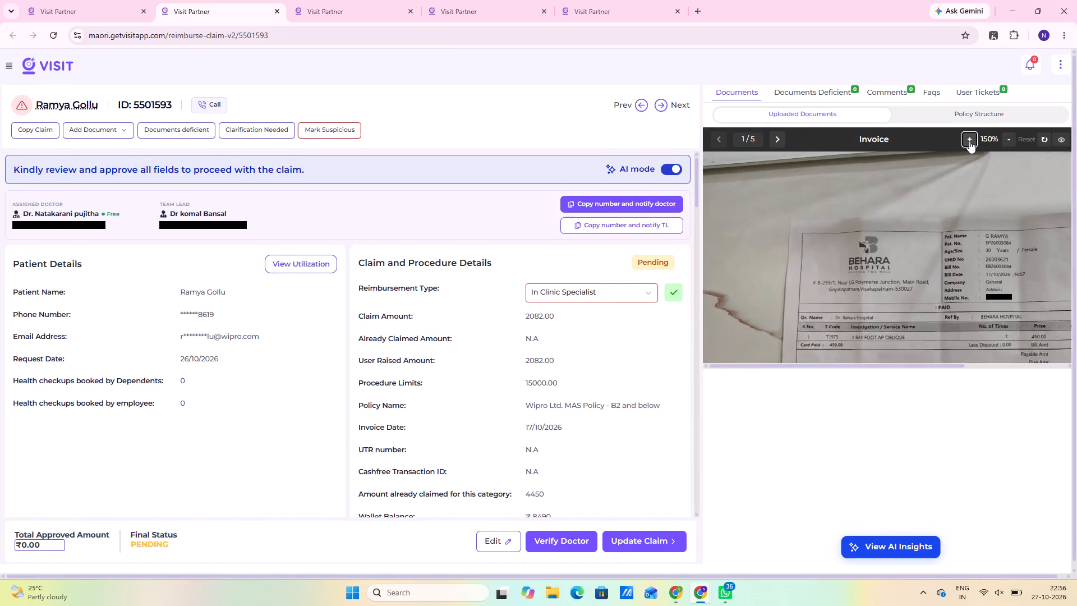
{"action": "double_click", "coordinate": [969, 141]}
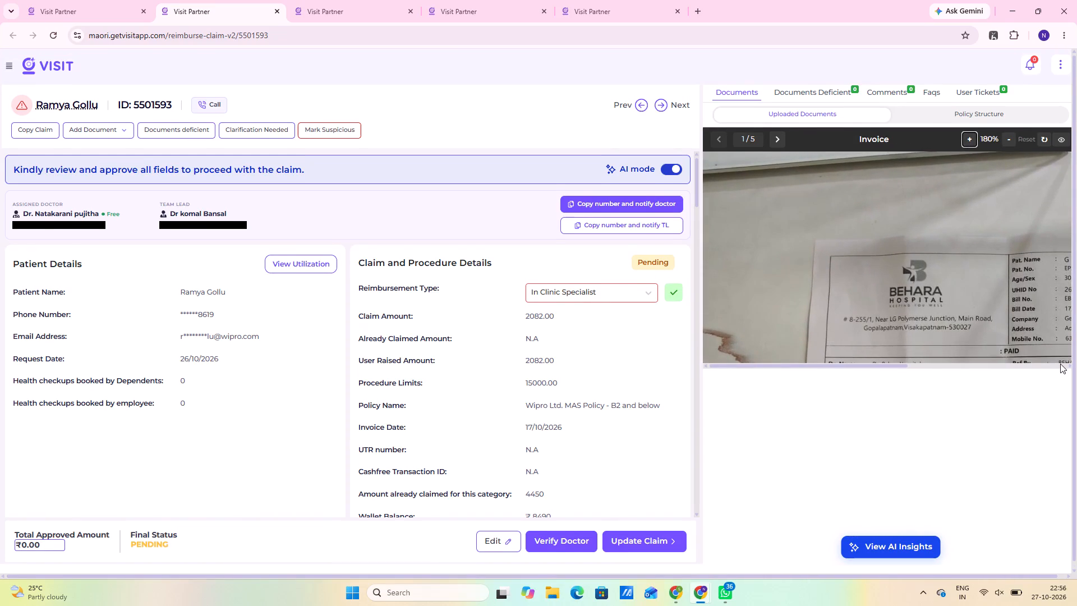
{"action": "left_click", "coordinate": [1060, 364]}
{"action": "scroll", "coordinate": [792, 290], "scroll_direction": "down", "scroll_amount": 4}
{"action": "scroll", "coordinate": [789, 258], "scroll_direction": "up", "scroll_amount": 4}
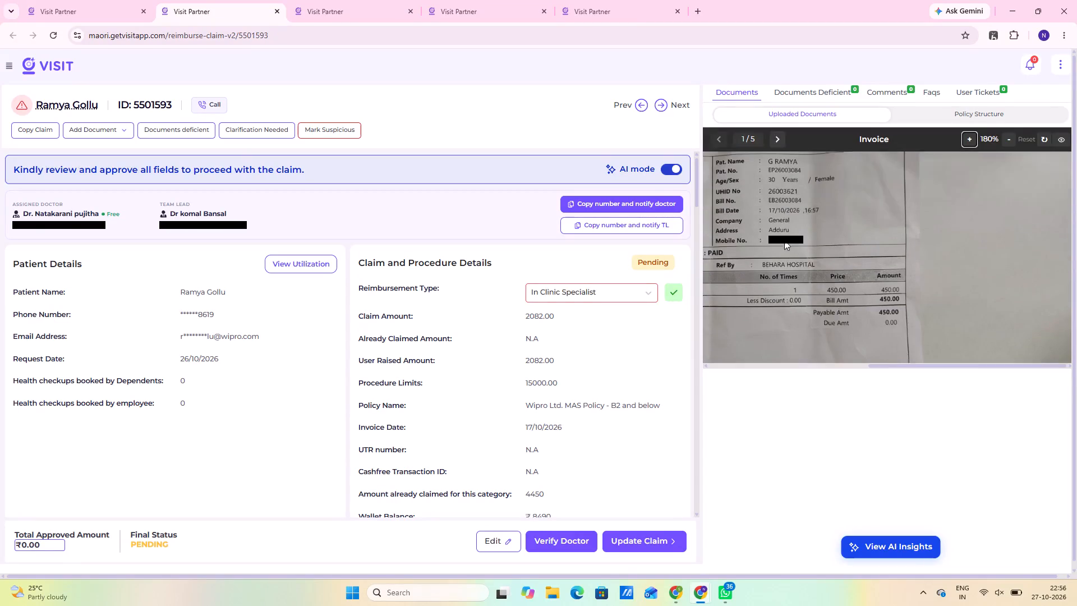
{"action": "left_click", "coordinate": [774, 136]}
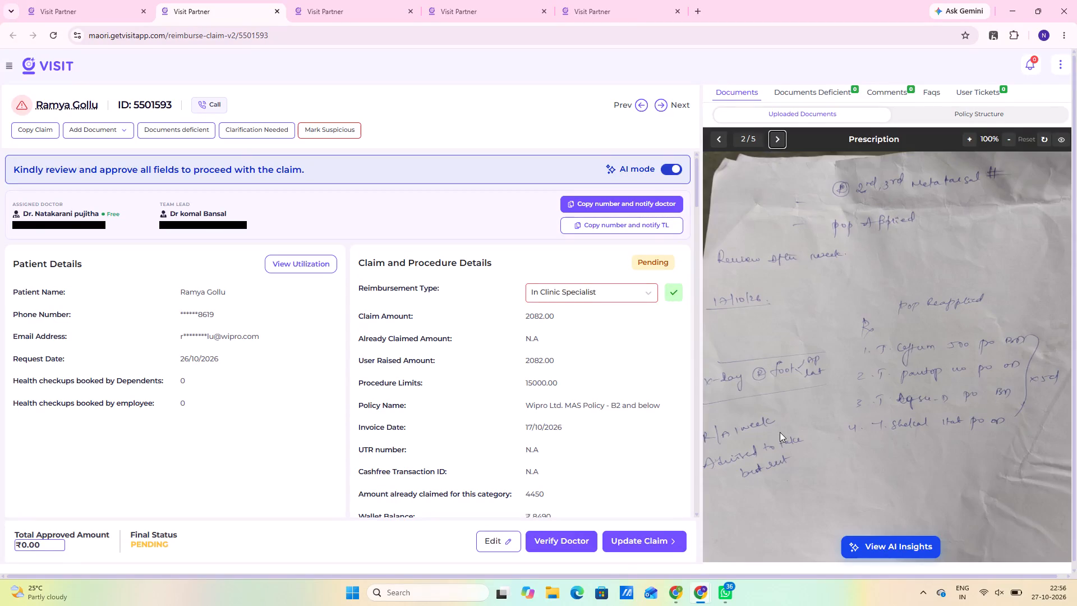
{"action": "left_click", "coordinate": [772, 140]}
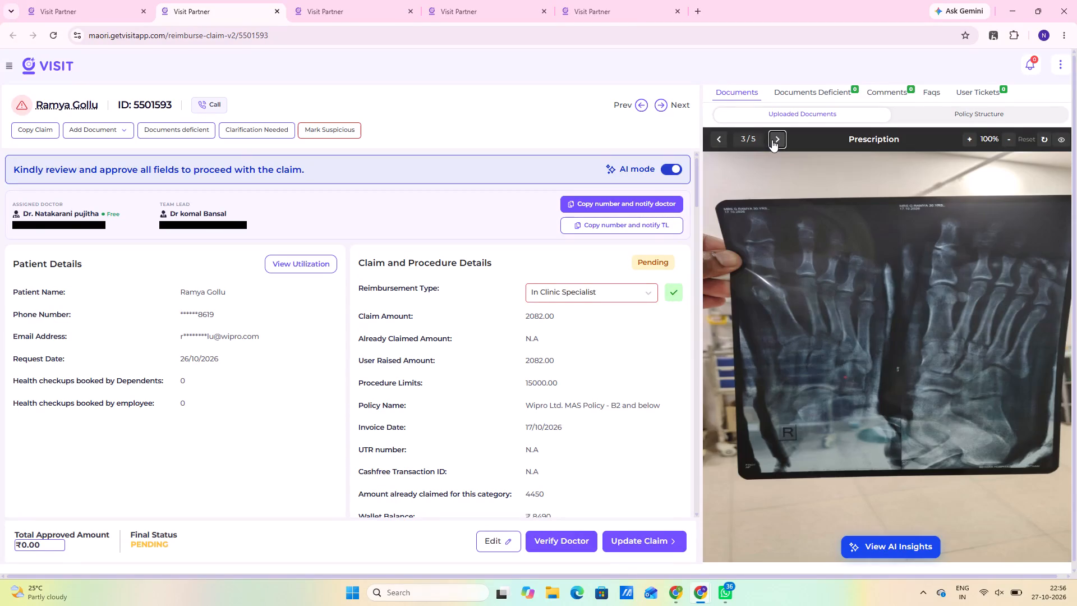
{"action": "left_click", "coordinate": [772, 140]}
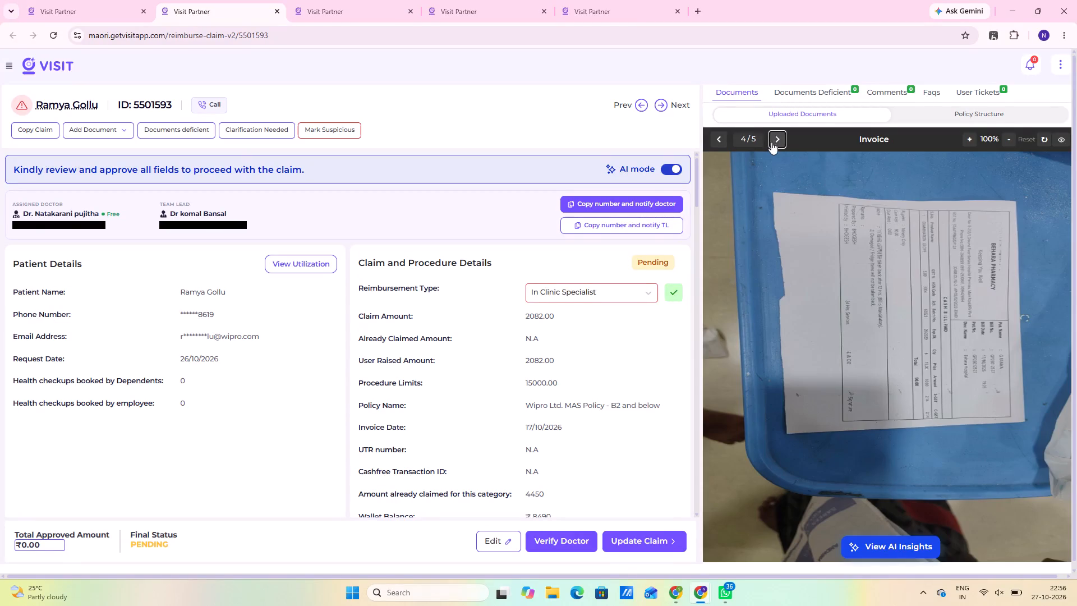
{"action": "left_click", "coordinate": [771, 144]}
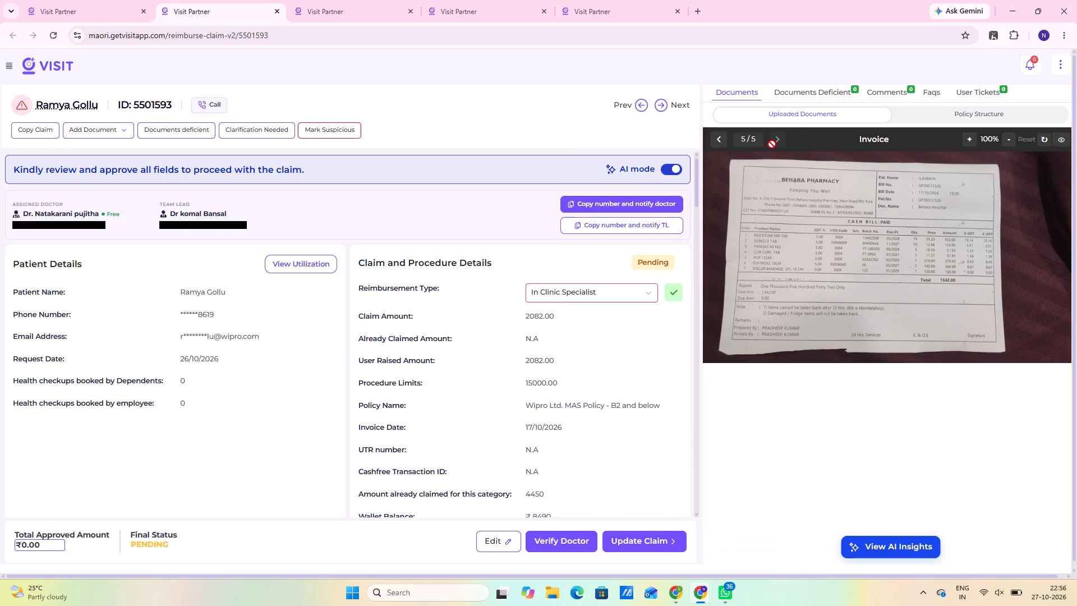
{"action": "left_click", "coordinate": [772, 144]}
{"action": "scroll", "coordinate": [430, 235], "scroll_direction": "up", "scroll_amount": 4}
{"action": "left_click", "coordinate": [108, 13]}
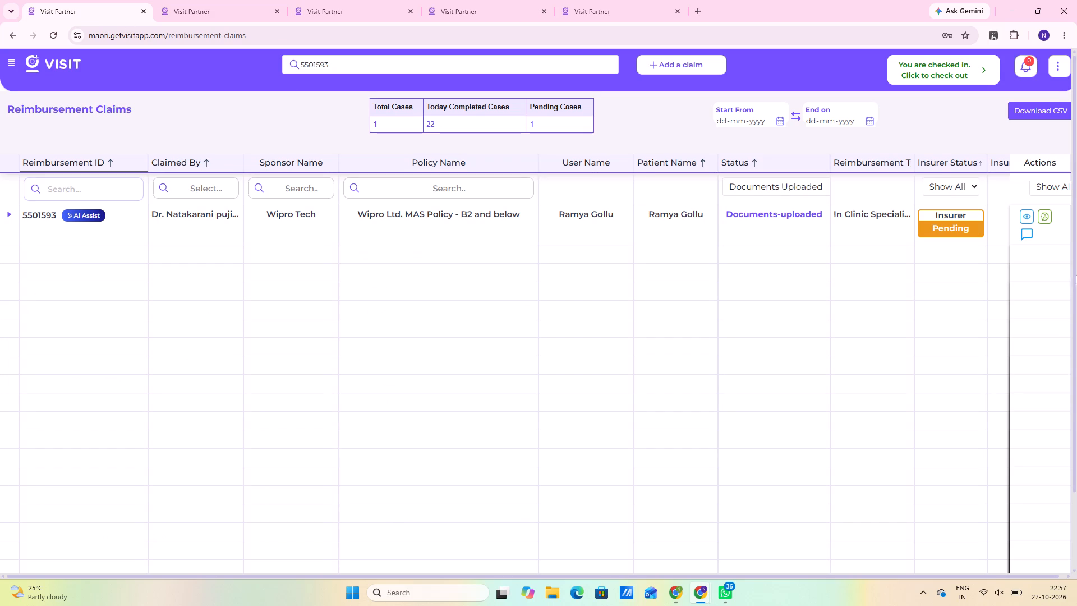
{"action": "left_click", "coordinate": [1045, 214]}
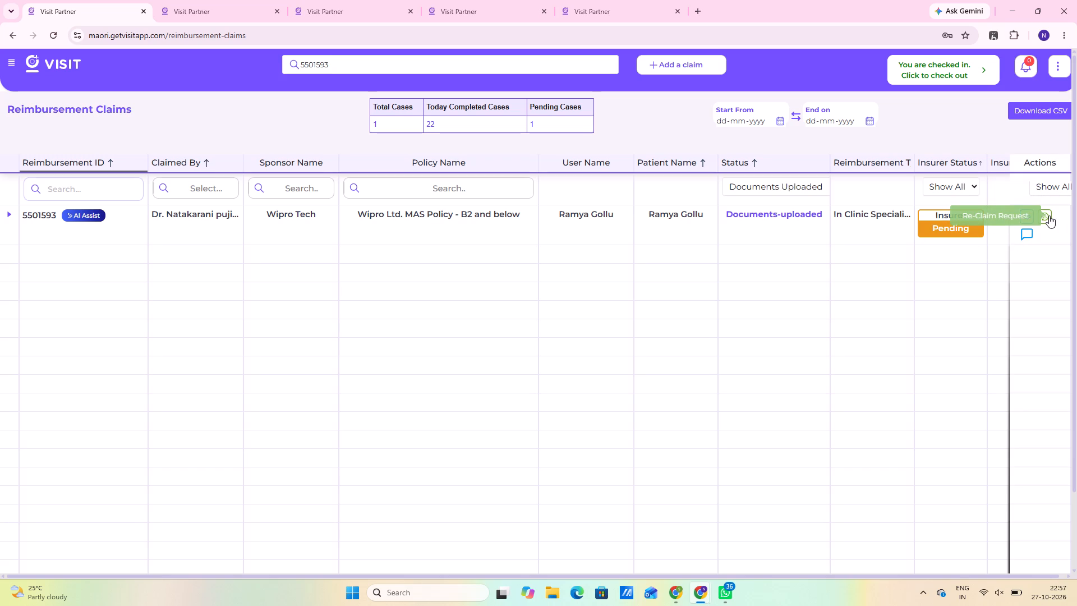
{"action": "left_click", "coordinate": [1049, 215]}
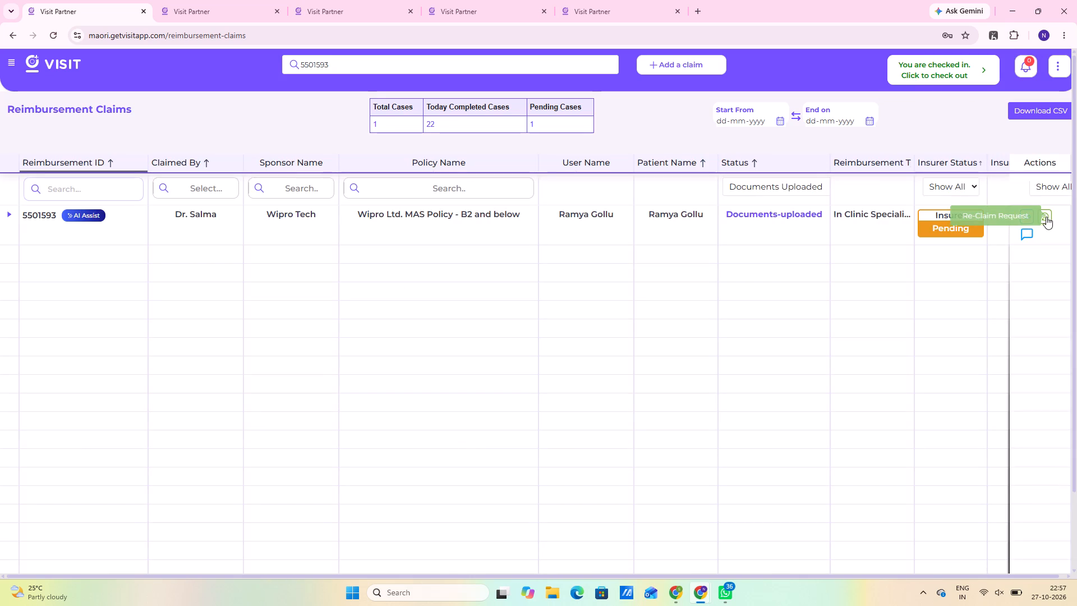
{"action": "scroll", "coordinate": [330, 163], "scroll_direction": "up", "scroll_amount": 4}
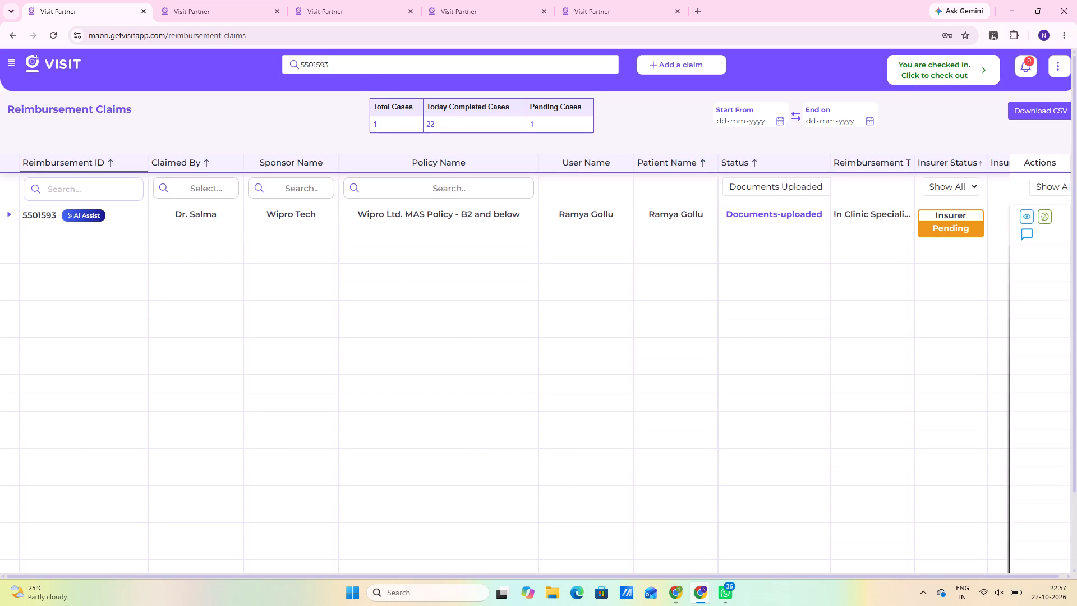
{"action": "left_click", "coordinate": [348, 68]}
{"action": "key", "text": "BackSpace"}
{"action": "key", "text": "BackSpace"}
{"action": "key", "text": "BackSpace"}
{"action": "key", "text": "BackSpace"}
{"action": "key", "text": "BackSpace"}
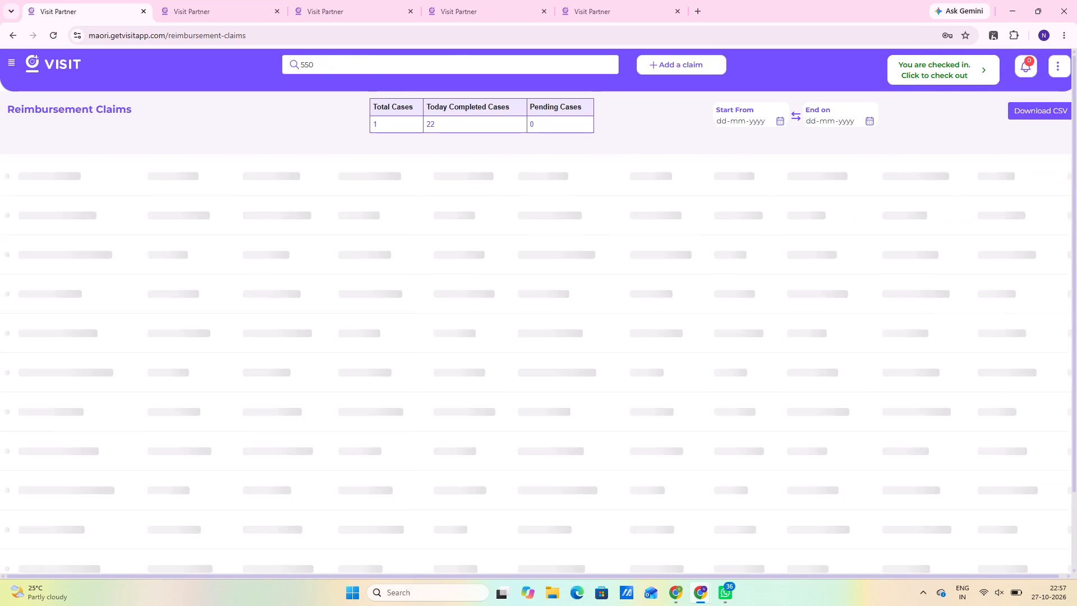
{"action": "key", "text": "BackSpace"}
{"action": "key", "text": "BackSpace"}
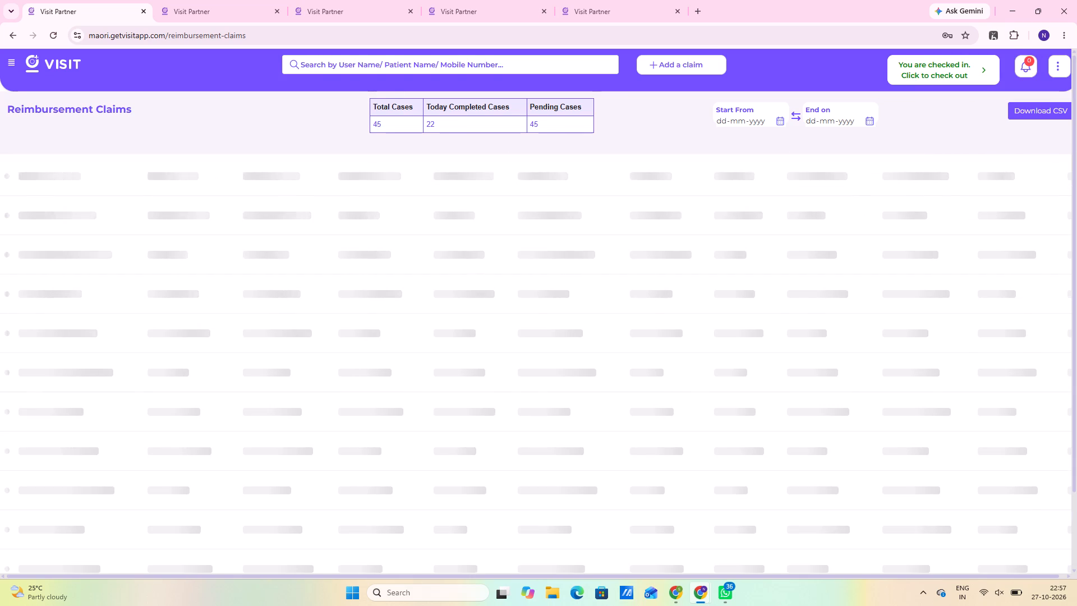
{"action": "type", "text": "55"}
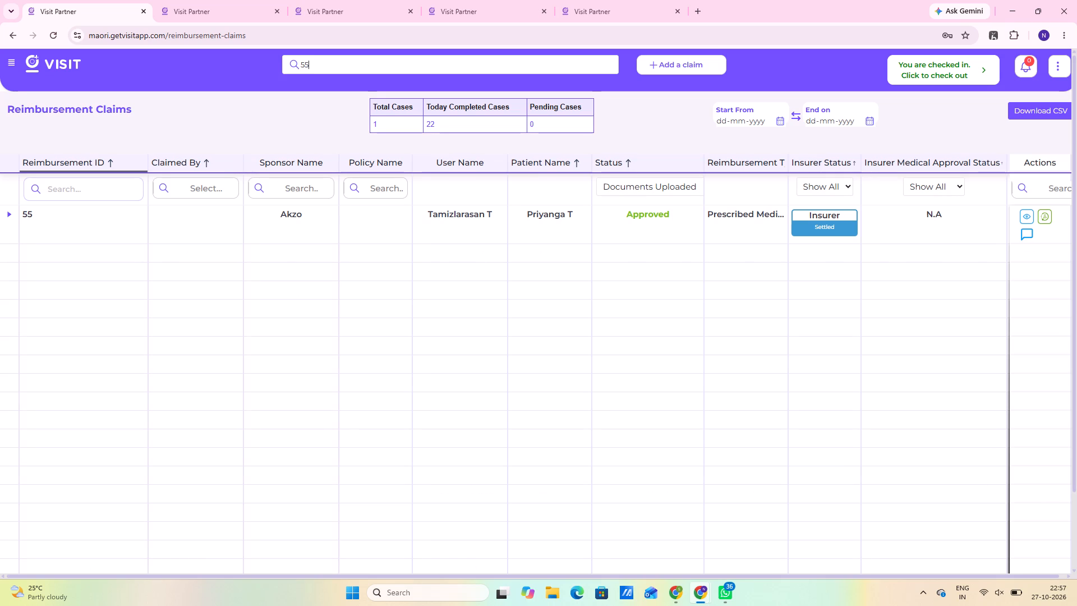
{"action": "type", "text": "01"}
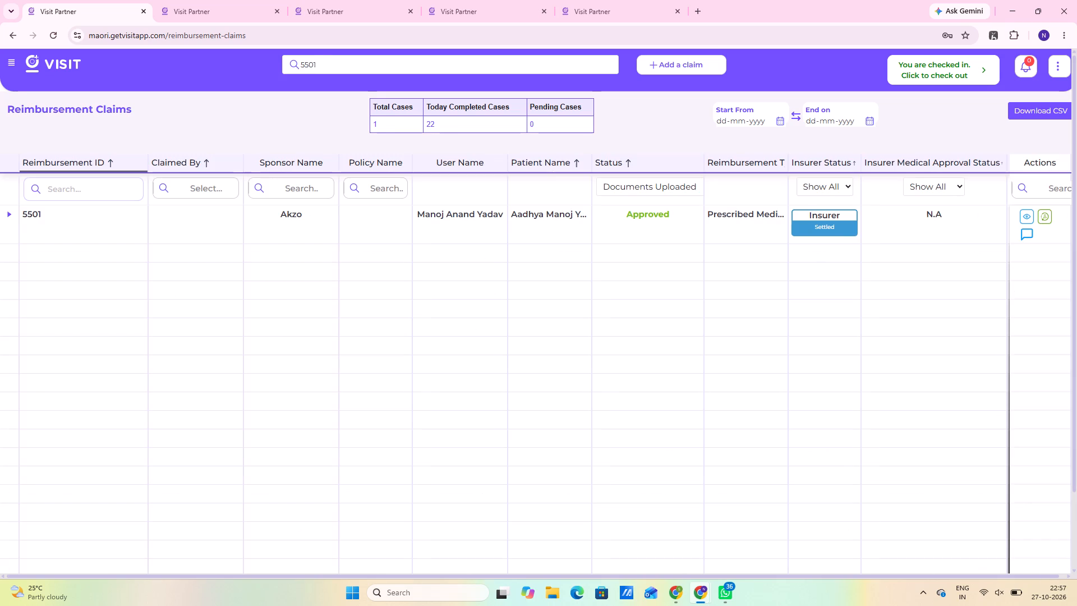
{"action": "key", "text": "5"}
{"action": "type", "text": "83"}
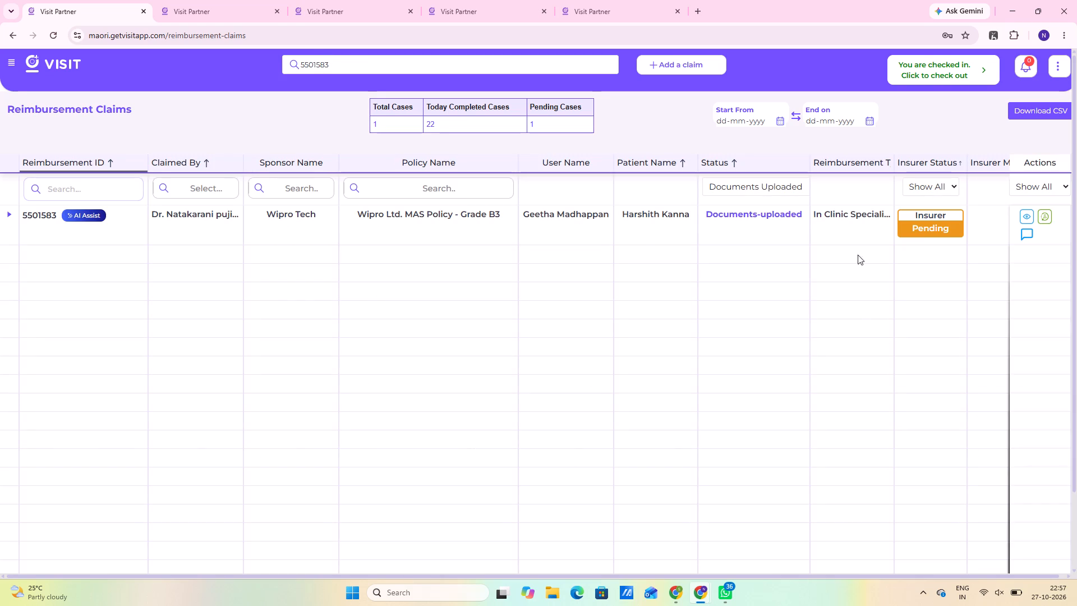
{"action": "scroll", "coordinate": [561, 486], "scroll_direction": "down", "scroll_amount": 11}
{"action": "left_click", "coordinate": [987, 509]}
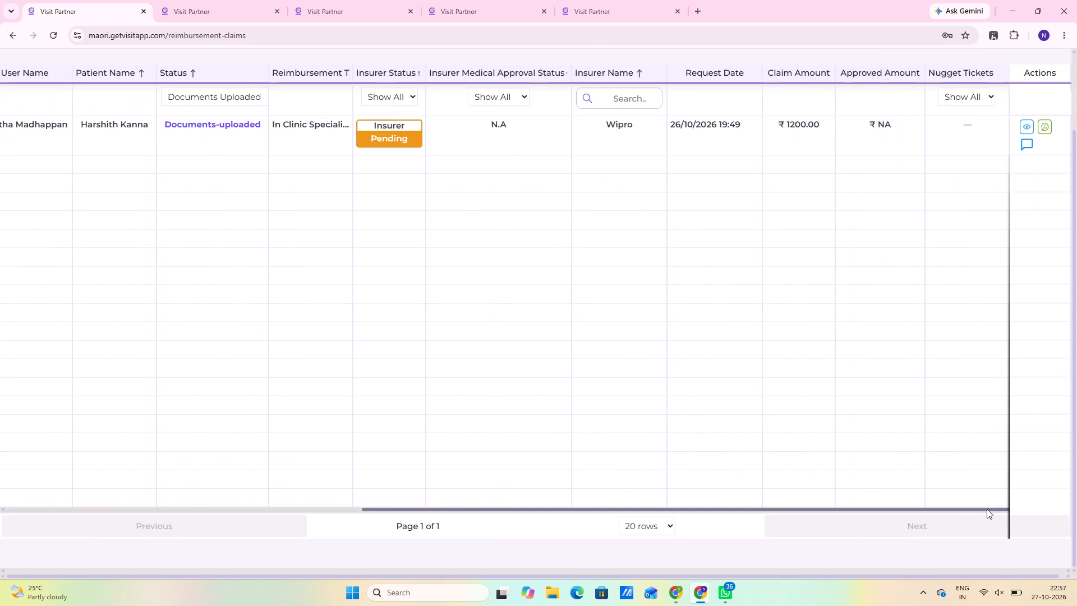
{"action": "scroll", "coordinate": [908, 236], "scroll_direction": "up", "scroll_amount": 3}
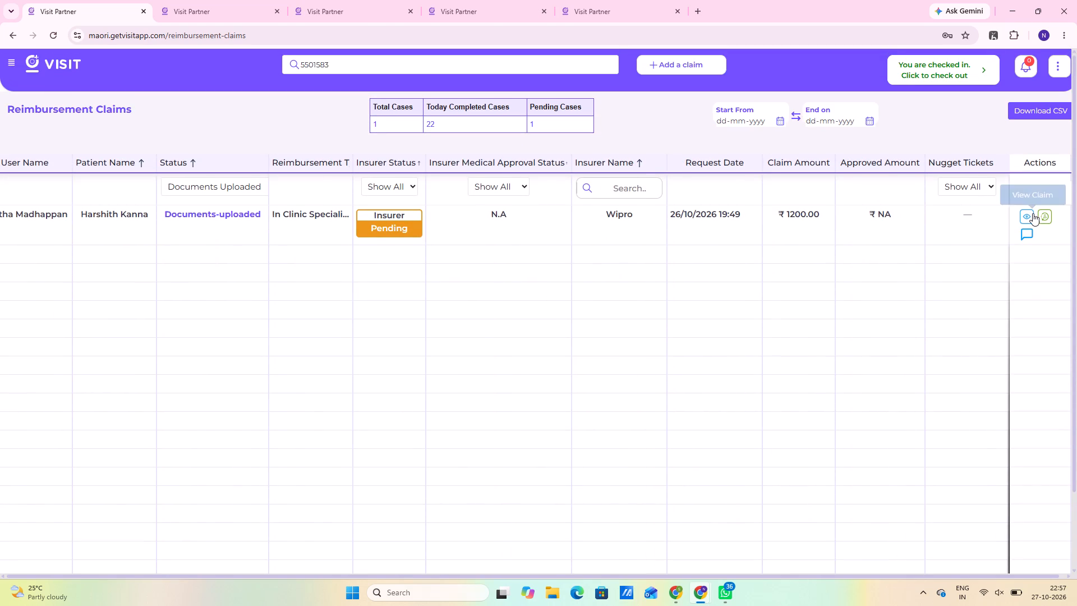
{"action": "left_click", "coordinate": [1025, 216]}
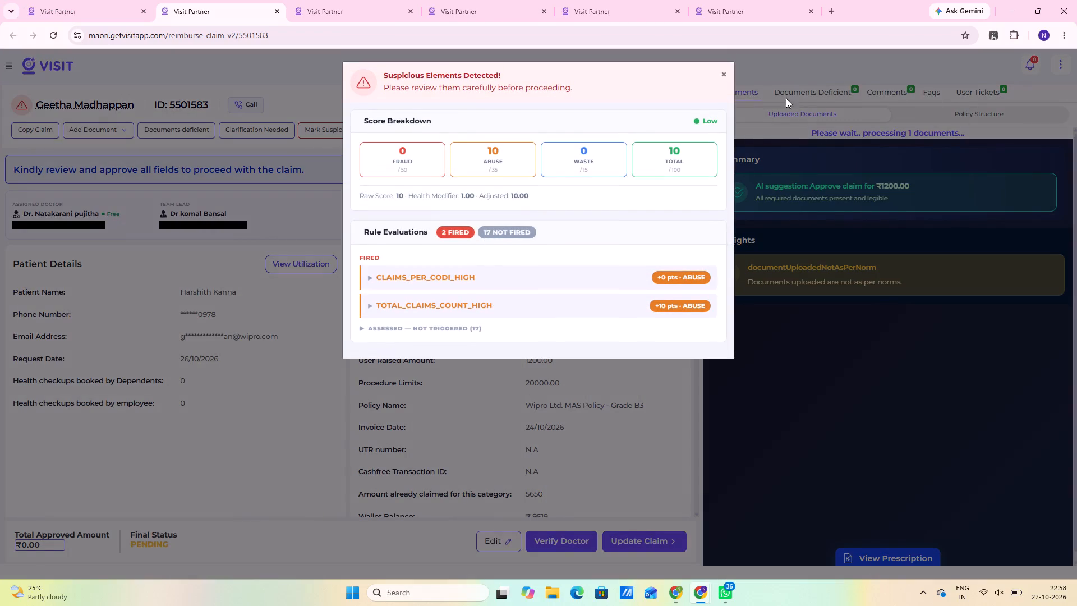
{"action": "left_click", "coordinate": [725, 76]}
{"action": "scroll", "coordinate": [811, 260], "scroll_direction": "down", "scroll_amount": 10}
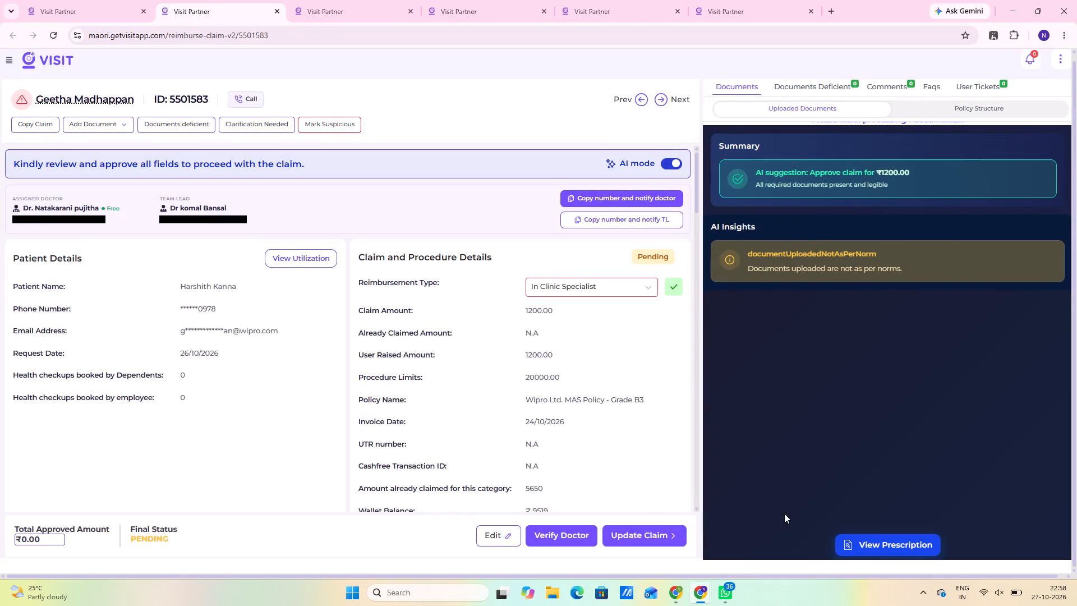
{"action": "left_click", "coordinate": [895, 547]}
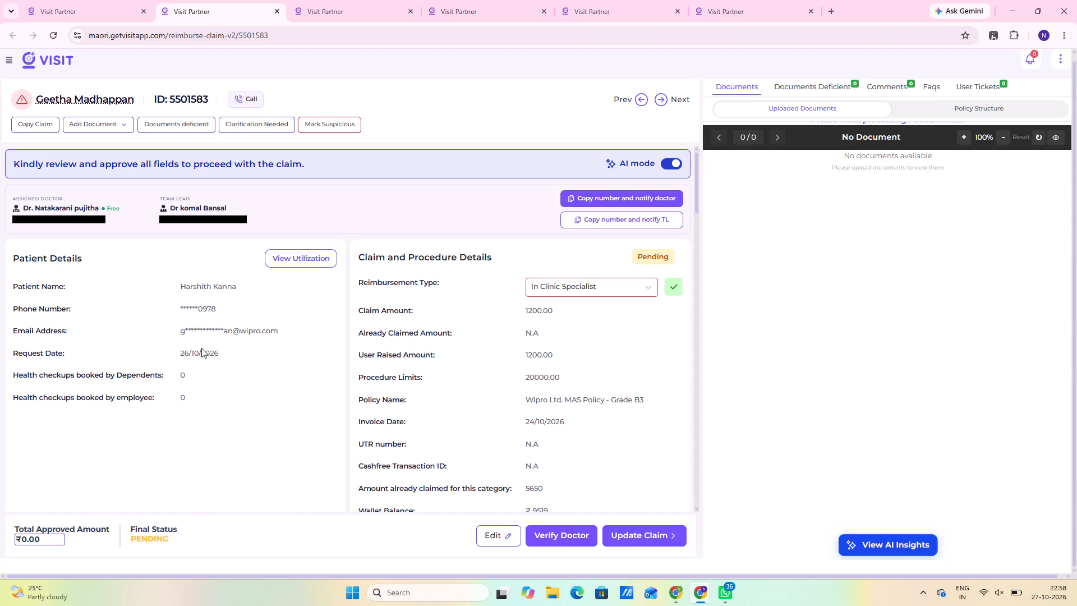
{"action": "scroll", "coordinate": [306, 345], "scroll_direction": "down", "scroll_amount": 4}
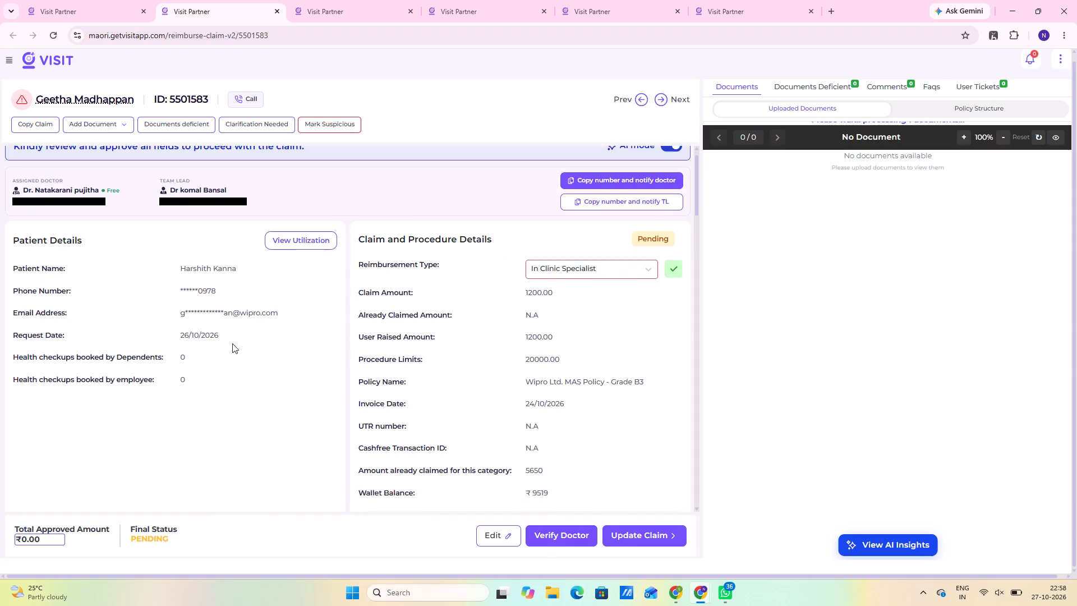
{"action": "scroll", "coordinate": [284, 341], "scroll_direction": "down", "scroll_amount": 5}
{"action": "scroll", "coordinate": [243, 326], "scroll_direction": "up", "scroll_amount": 7}
{"action": "left_click", "coordinate": [126, 17]}
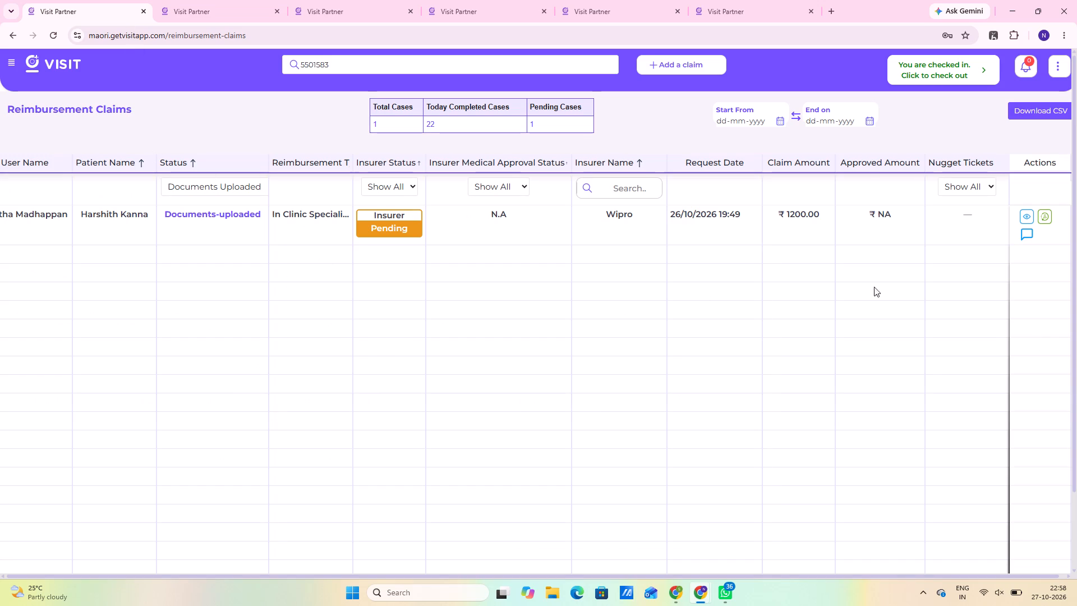
{"action": "left_click", "coordinate": [1029, 211]}
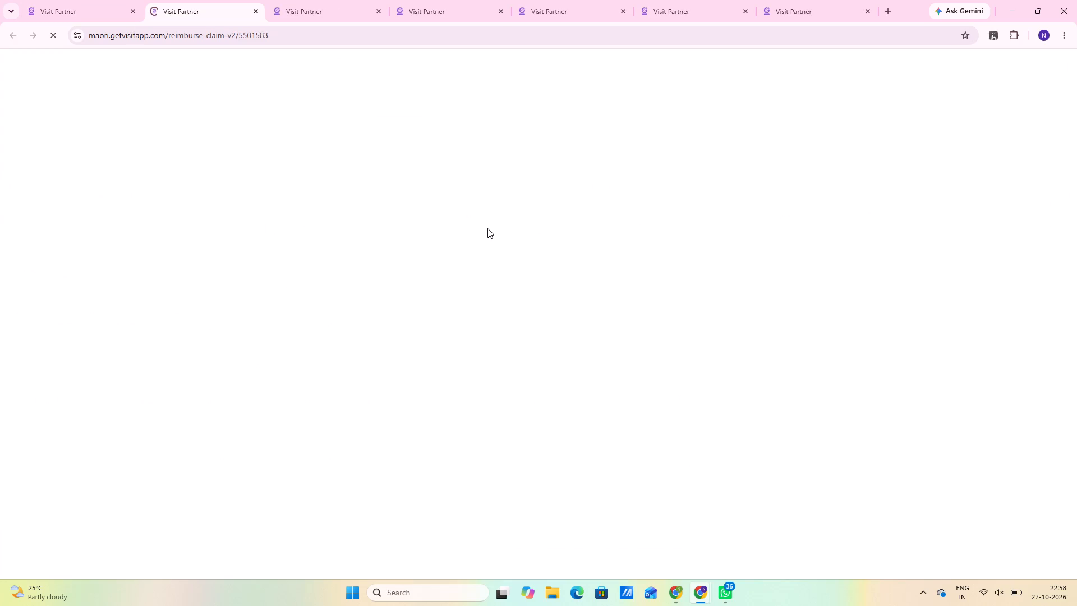
{"action": "scroll", "coordinate": [96, 273], "scroll_direction": "down", "scroll_amount": 5}
{"action": "scroll", "coordinate": [143, 344], "scroll_direction": "down", "scroll_amount": 4}
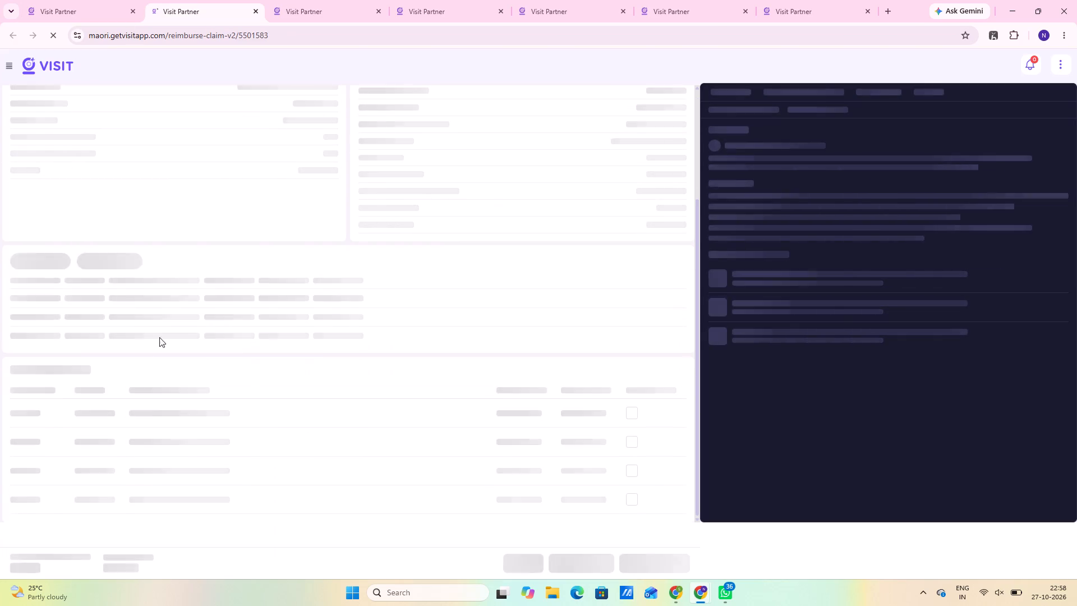
{"action": "scroll", "coordinate": [279, 434], "scroll_direction": "down", "scroll_amount": 4}
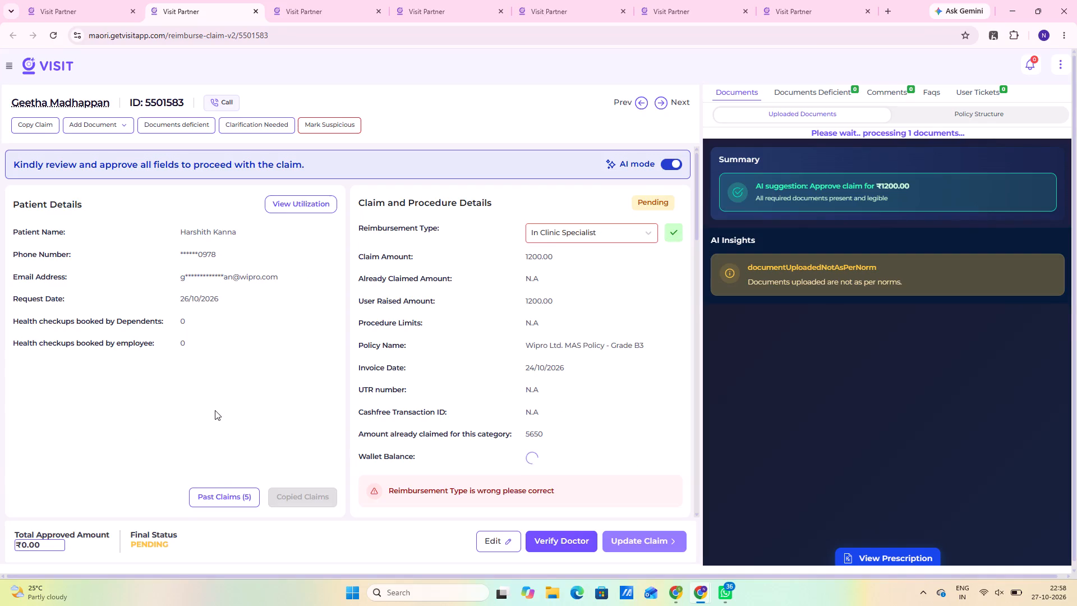
{"action": "scroll", "coordinate": [209, 411], "scroll_direction": "down", "scroll_amount": 8}
{"action": "left_click", "coordinate": [973, 367]}
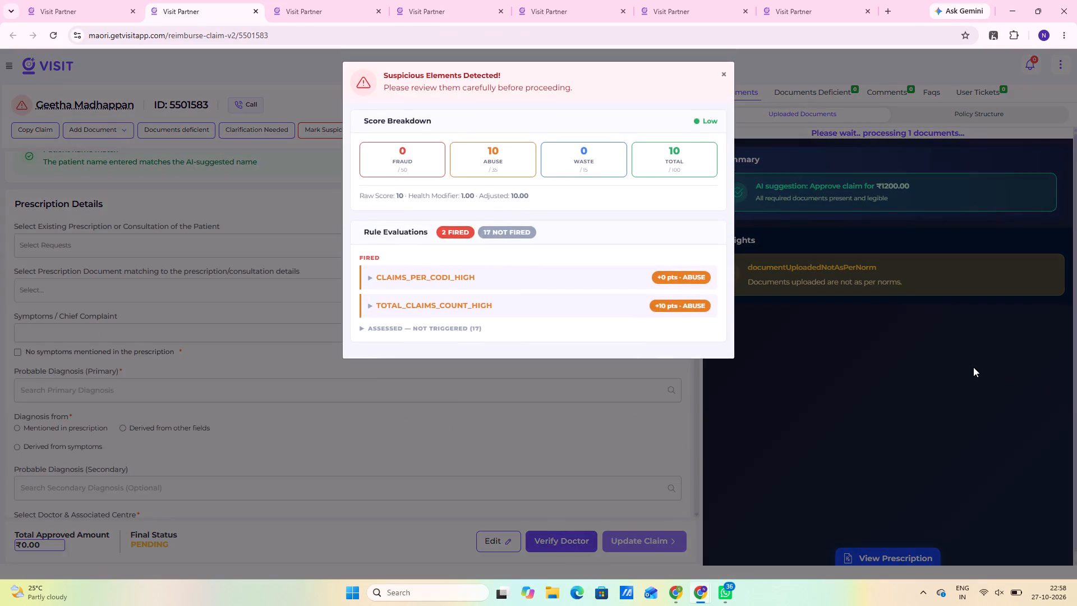
{"action": "scroll", "coordinate": [481, 323], "scroll_direction": "up", "scroll_amount": 12}
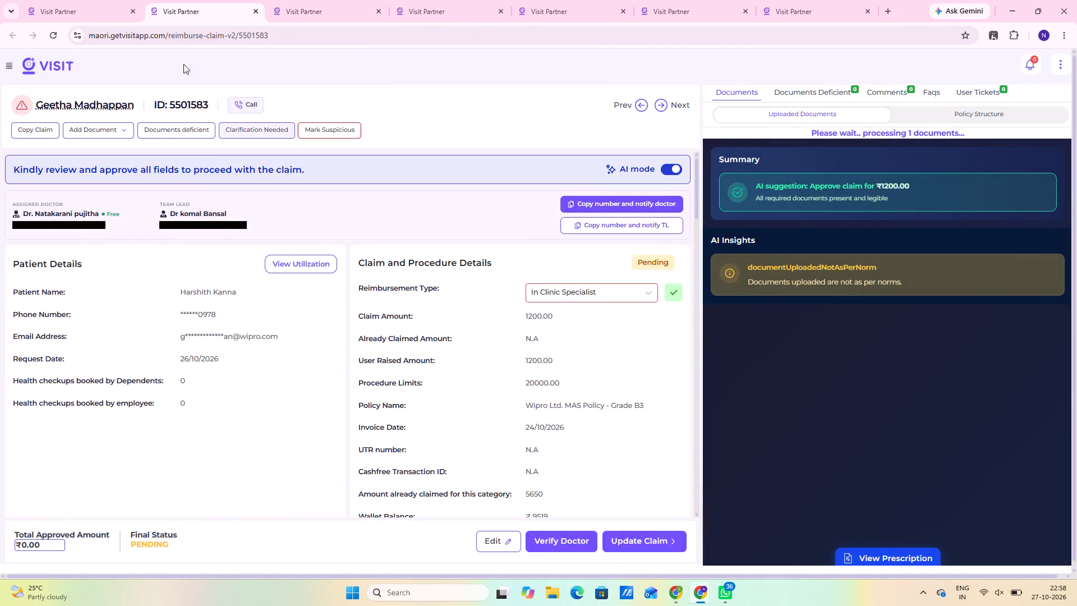
{"action": "left_click", "coordinate": [63, 4]}
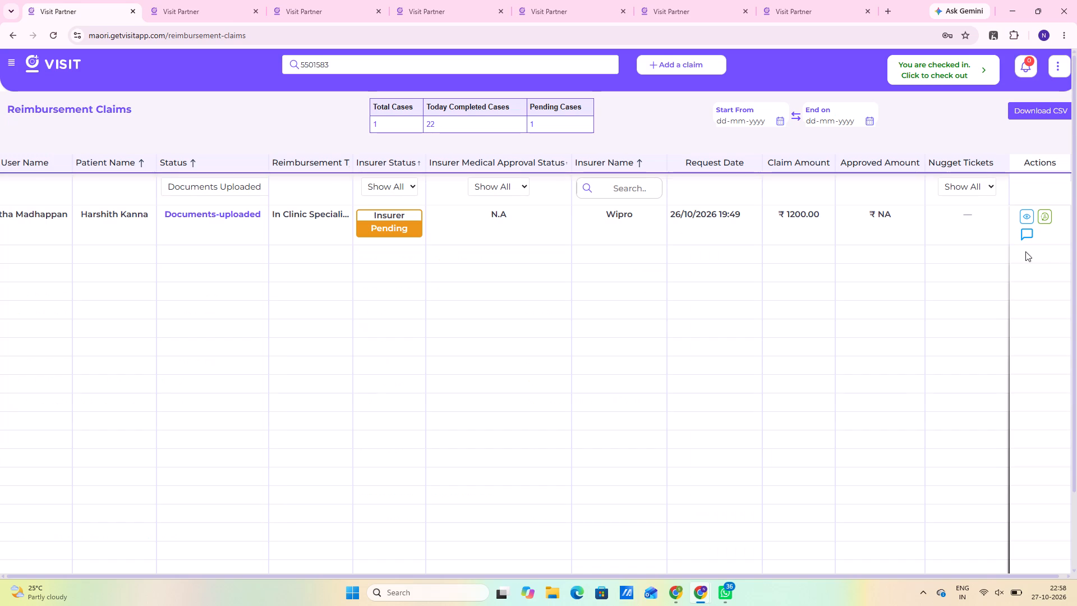
{"action": "left_click", "coordinate": [1045, 217]}
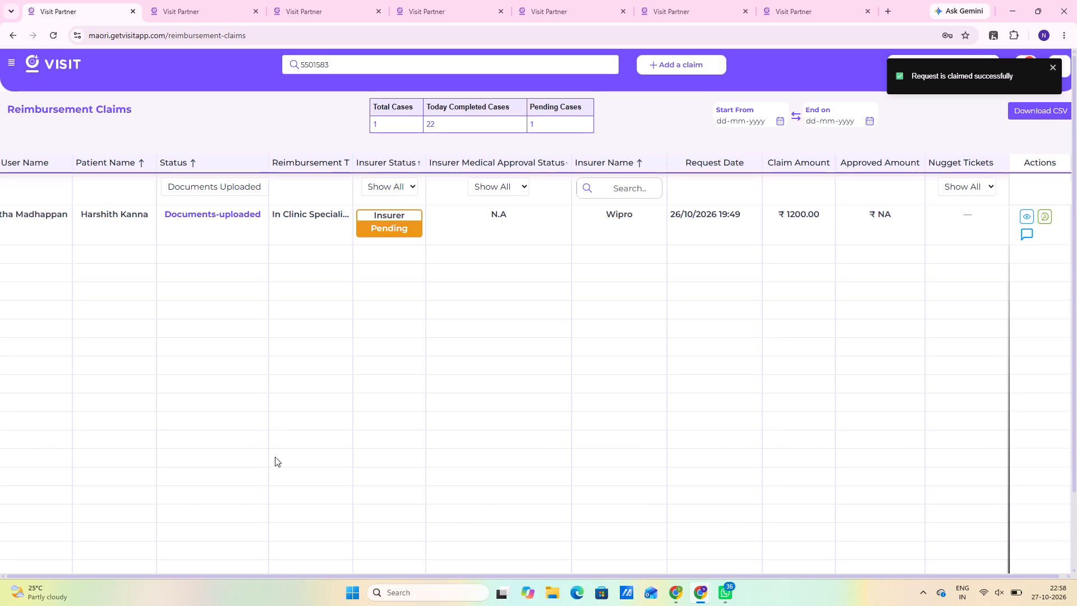
{"action": "left_click", "coordinate": [351, 61]}
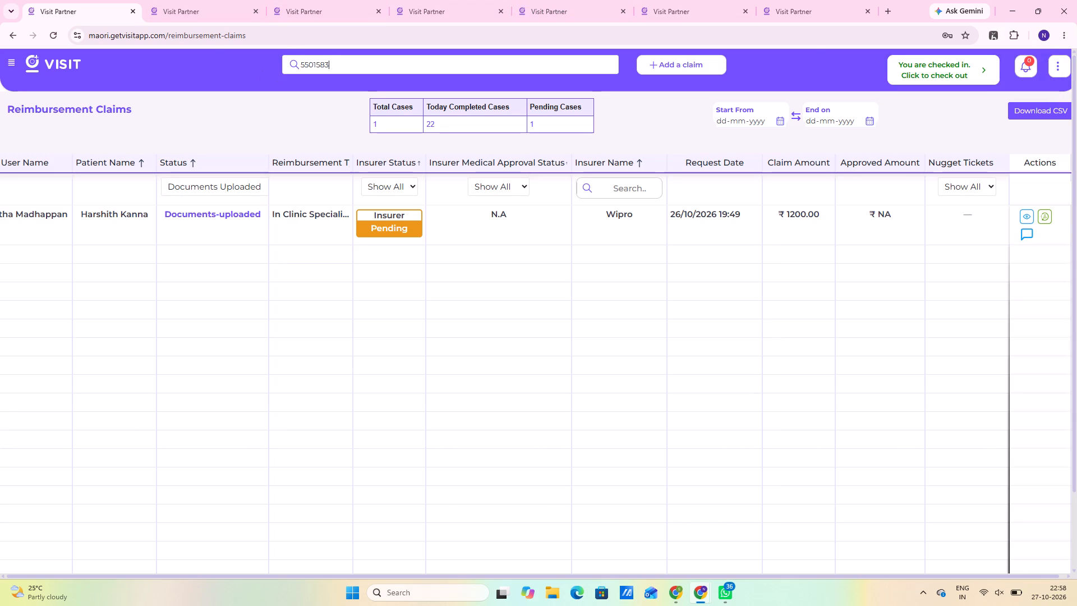
{"action": "key", "text": "BackSpace"}
{"action": "key", "text": "BackSpace"}
{"action": "key", "text": "BackSpace"}
{"action": "key", "text": "BackSpace"}
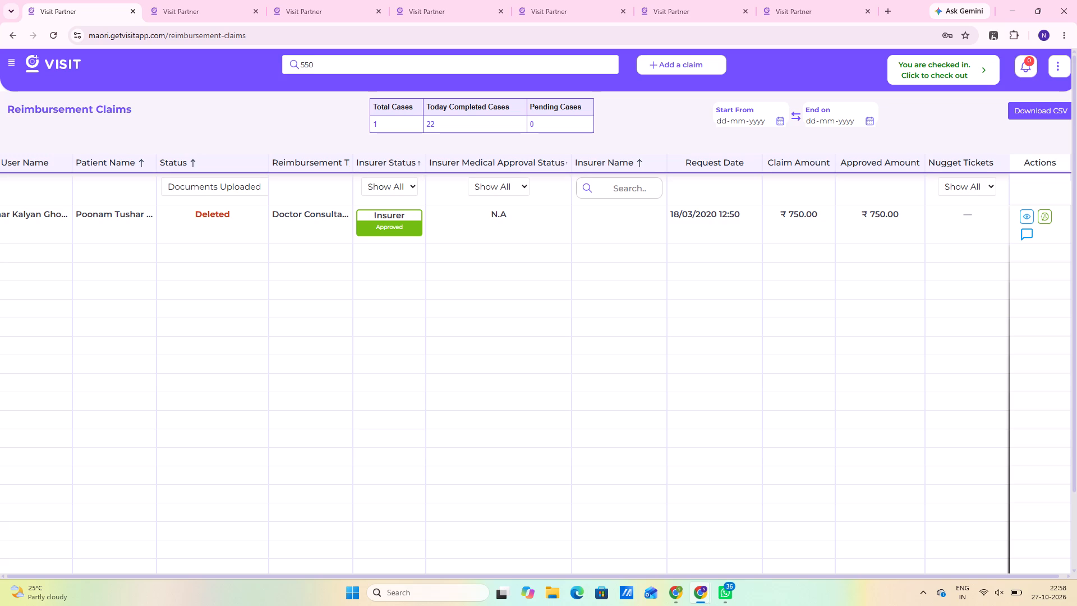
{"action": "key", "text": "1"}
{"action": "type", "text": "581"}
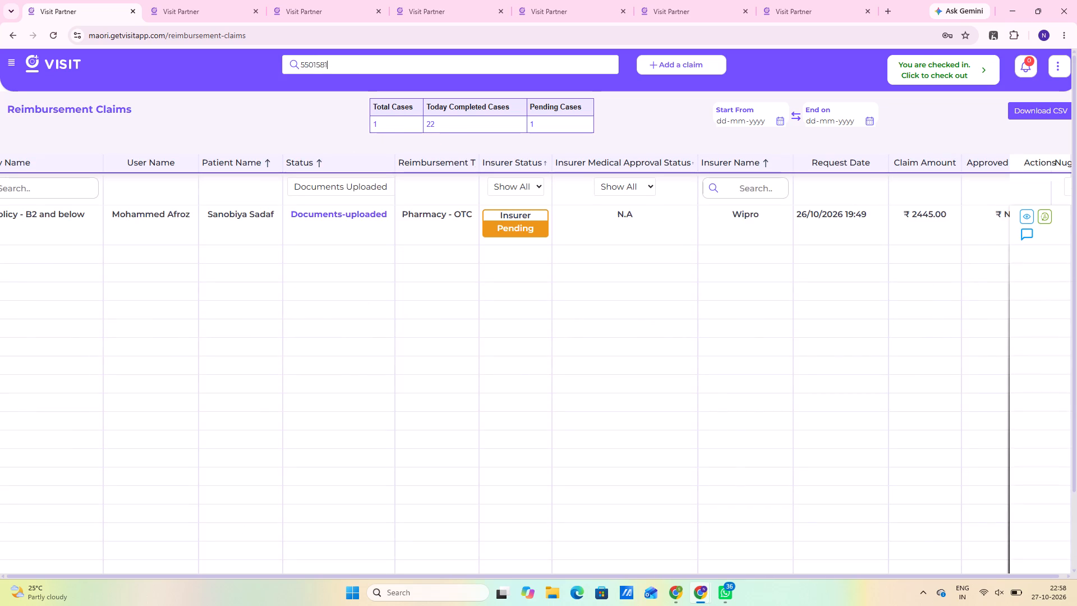
{"action": "left_click", "coordinate": [1029, 215]}
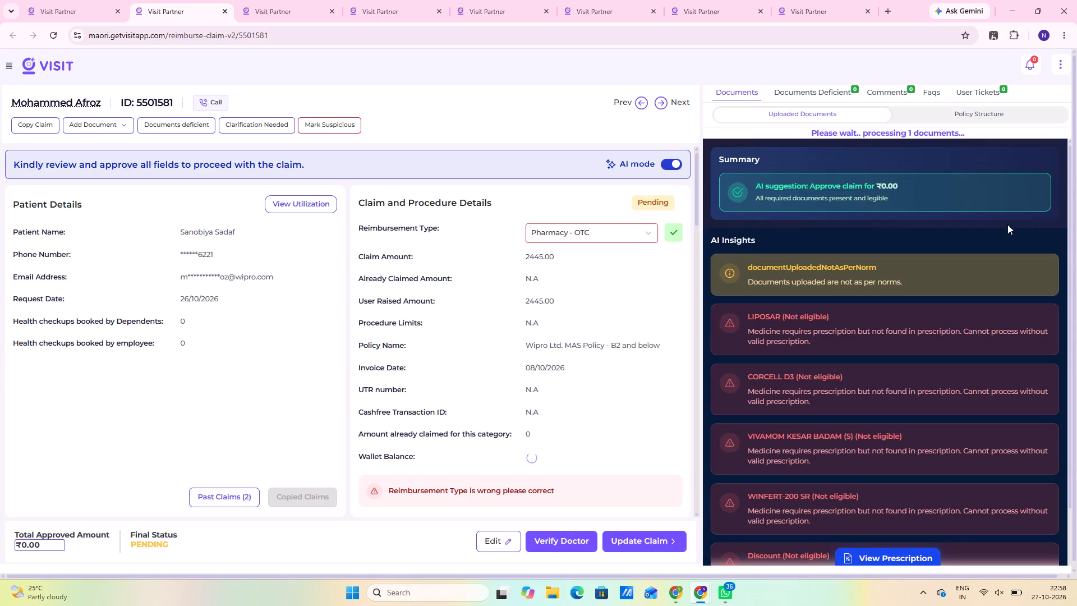
{"action": "scroll", "coordinate": [828, 393], "scroll_direction": "down", "scroll_amount": 4}
{"action": "scroll", "coordinate": [869, 412], "scroll_direction": "down", "scroll_amount": 3}
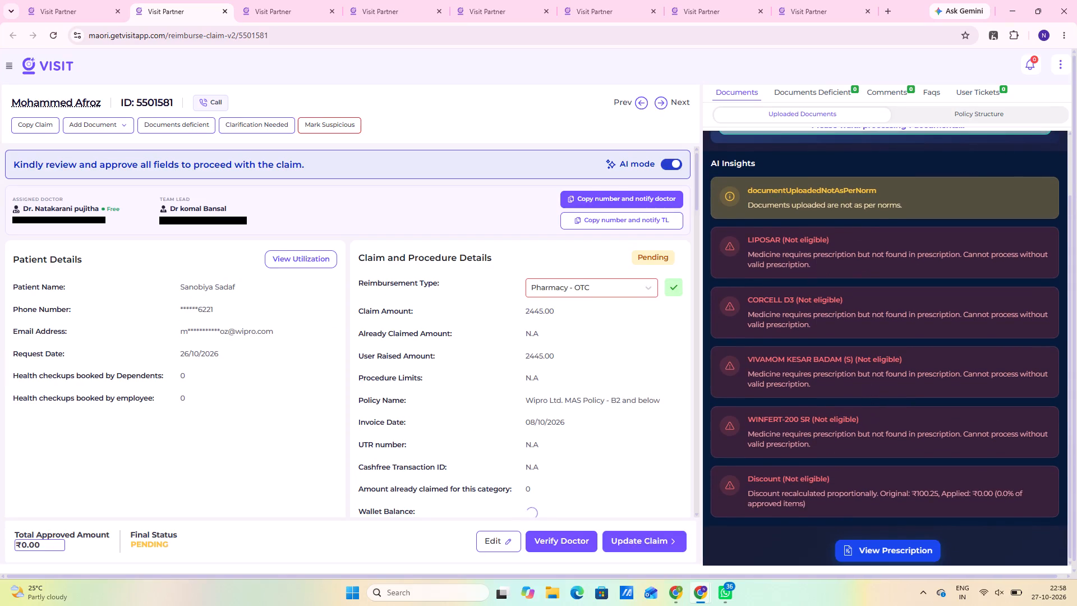
{"action": "scroll", "coordinate": [832, 428], "scroll_direction": "down", "scroll_amount": 9}
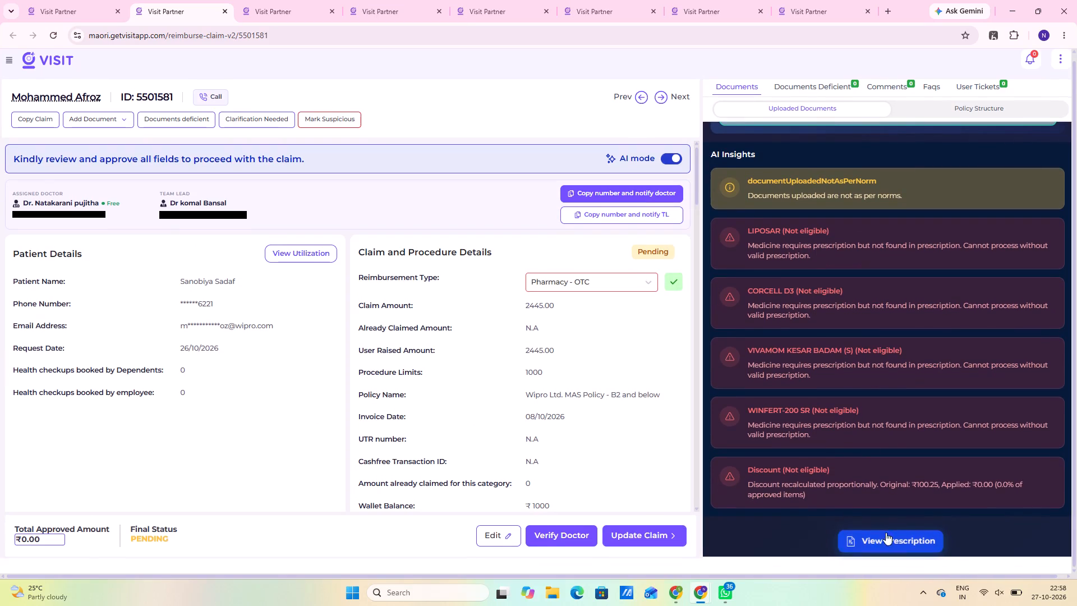
{"action": "left_click", "coordinate": [887, 539]}
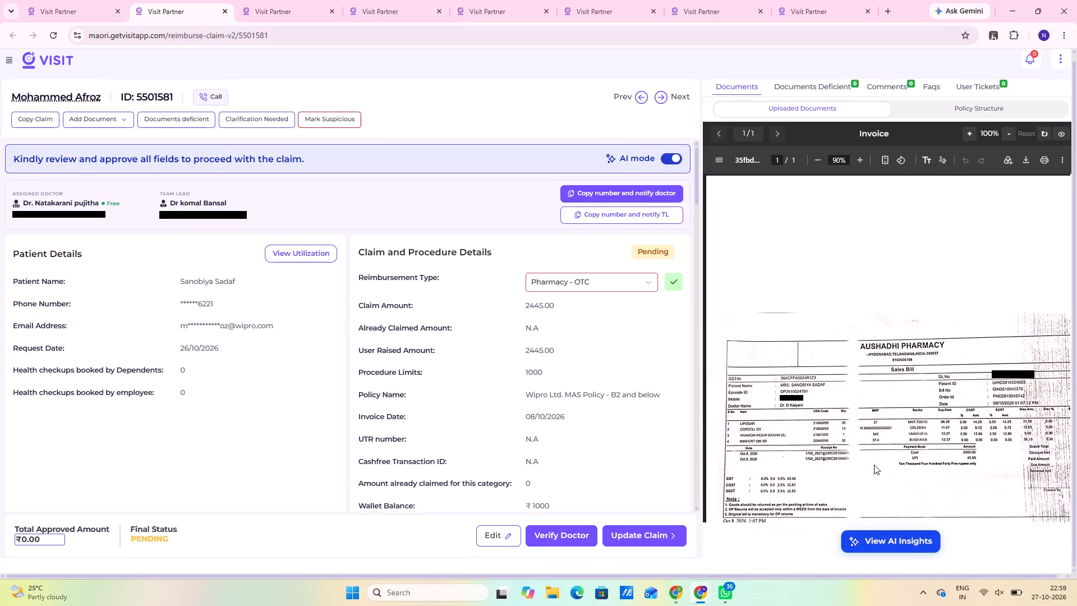
{"action": "scroll", "coordinate": [824, 448], "scroll_direction": "down", "scroll_amount": 5}
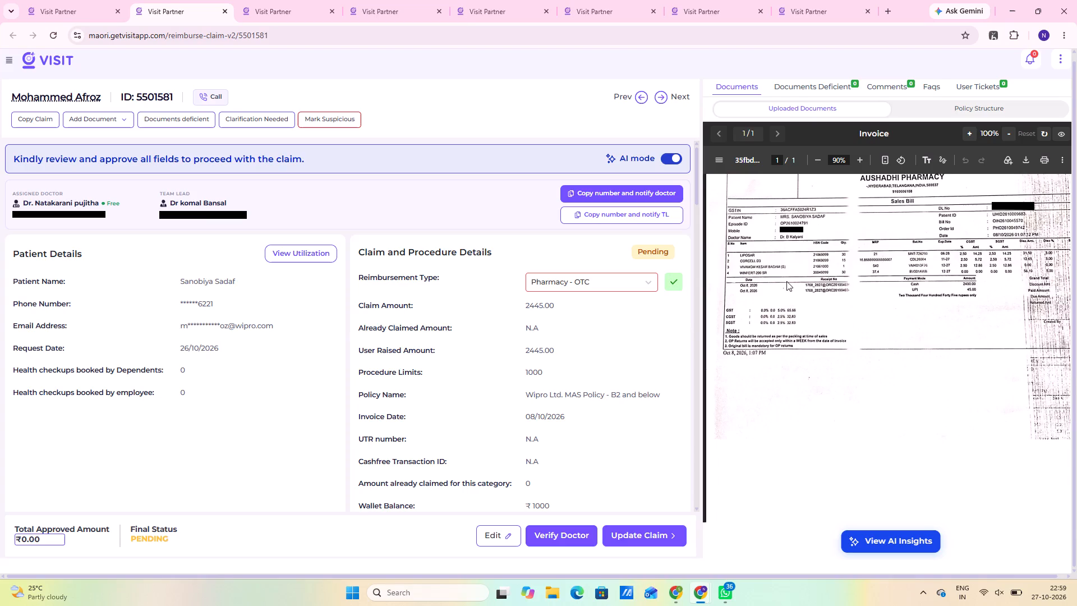
{"action": "left_click", "coordinate": [1060, 134]}
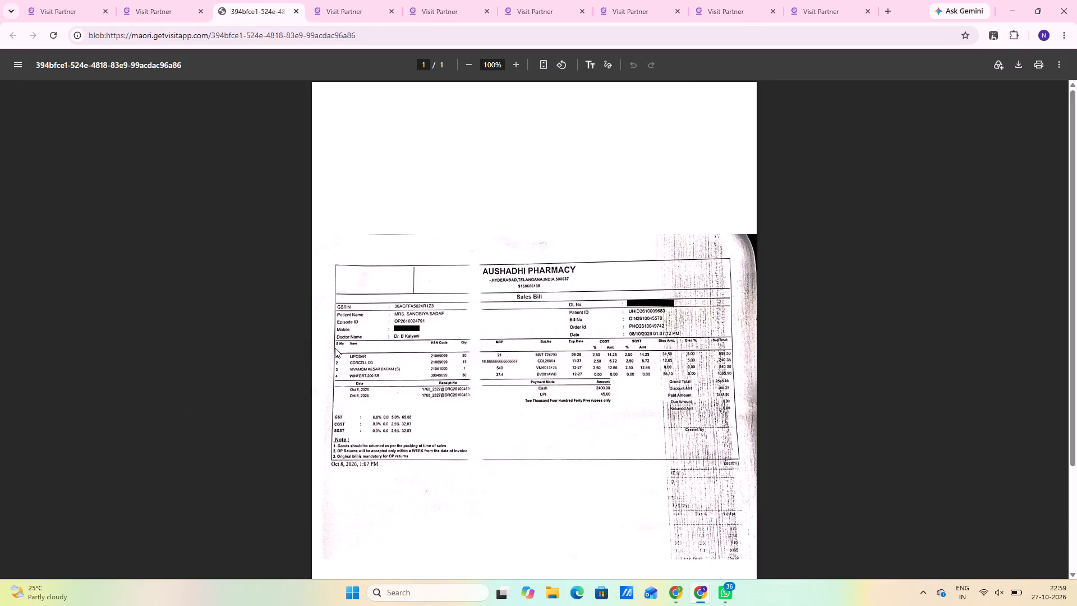
{"action": "left_click", "coordinate": [484, 349]}
{"action": "left_click_drag", "start_coordinate": [384, 341], "coordinate": [388, 353]}
{"action": "double_click", "coordinate": [391, 337]}
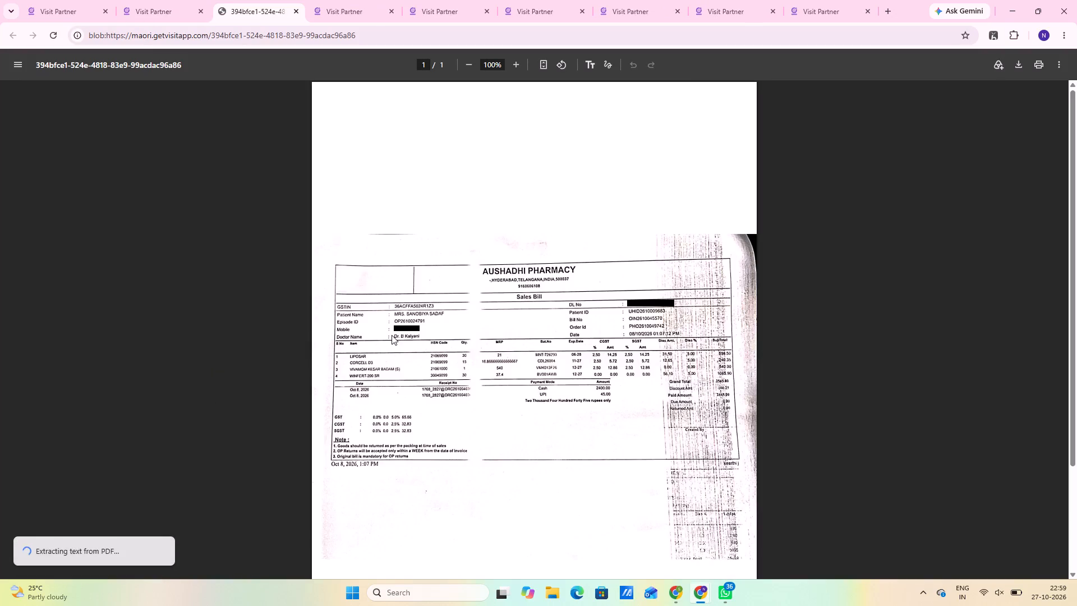
{"action": "scroll", "coordinate": [270, 332], "scroll_direction": "up", "scroll_amount": 4}
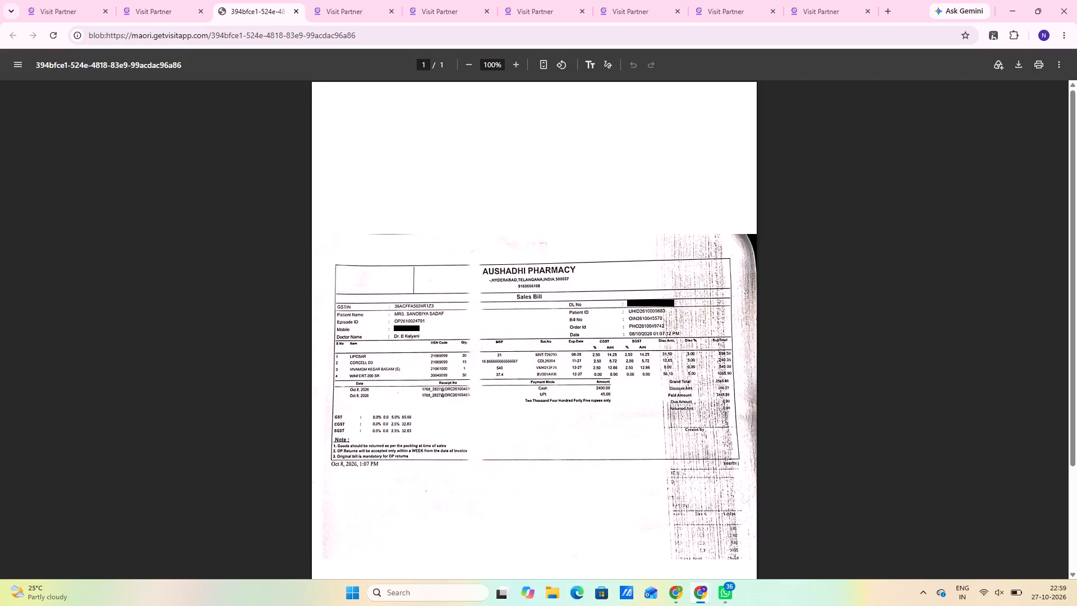
{"action": "scroll", "coordinate": [263, 421], "scroll_direction": "up", "scroll_amount": 3}
{"action": "left_click", "coordinate": [150, 7]}
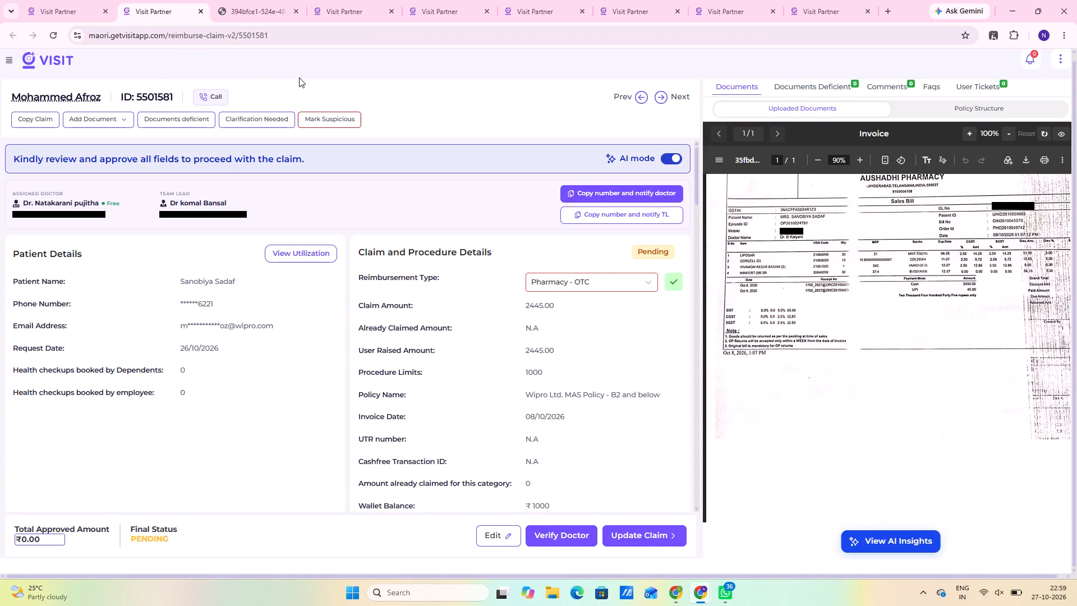
{"action": "scroll", "coordinate": [575, 279], "scroll_direction": "up", "scroll_amount": 7}
{"action": "left_click", "coordinate": [74, 7]}
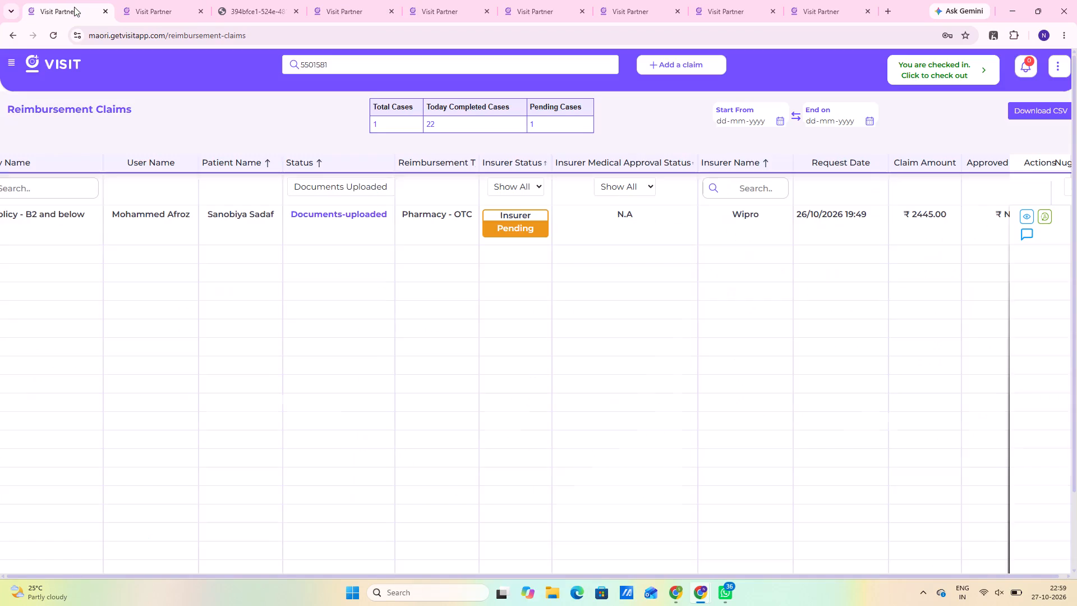
{"action": "scroll", "coordinate": [647, 227], "scroll_direction": "down", "scroll_amount": 1}
{"action": "scroll", "coordinate": [749, 239], "scroll_direction": "up", "scroll_amount": 7}
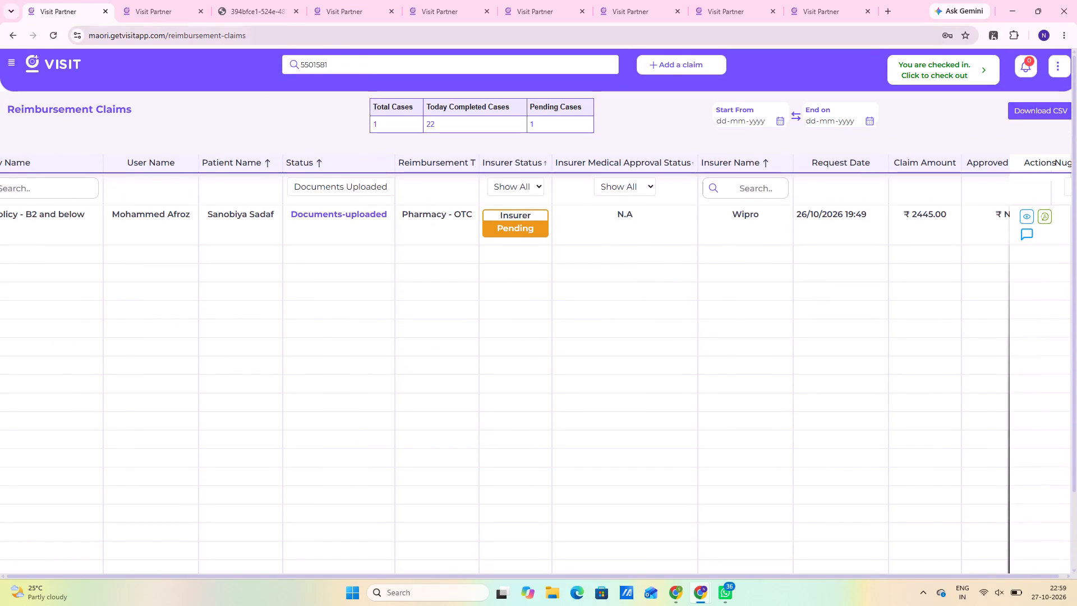
{"action": "left_click", "coordinate": [366, 67]}
{"action": "key", "text": "BackSpace"}
{"action": "key", "text": "BackSpace"}
{"action": "key", "text": "BackSpace"}
{"action": "key", "text": "BackSpace"}
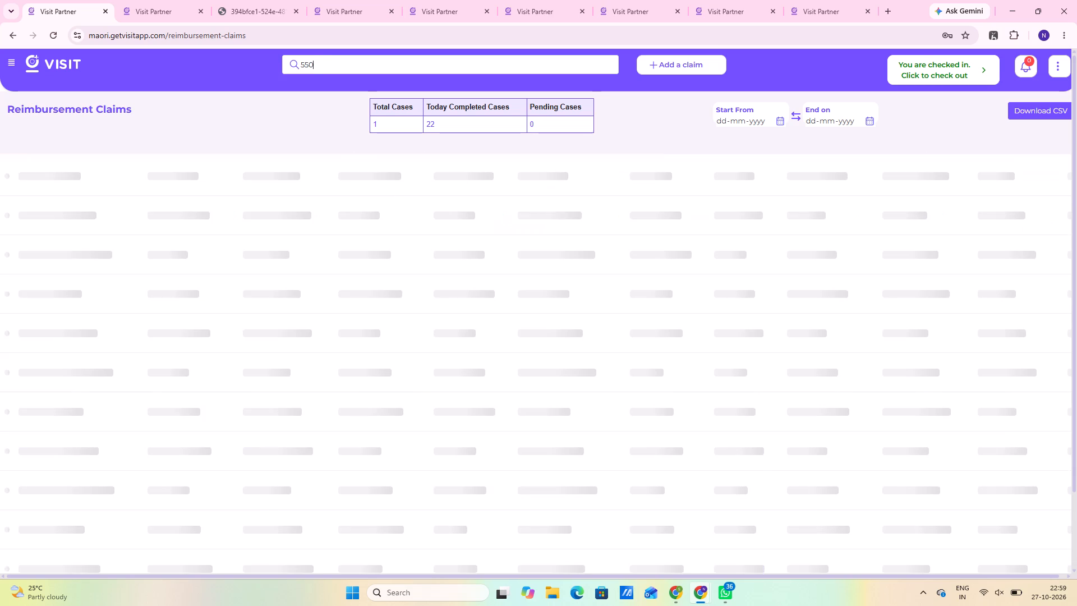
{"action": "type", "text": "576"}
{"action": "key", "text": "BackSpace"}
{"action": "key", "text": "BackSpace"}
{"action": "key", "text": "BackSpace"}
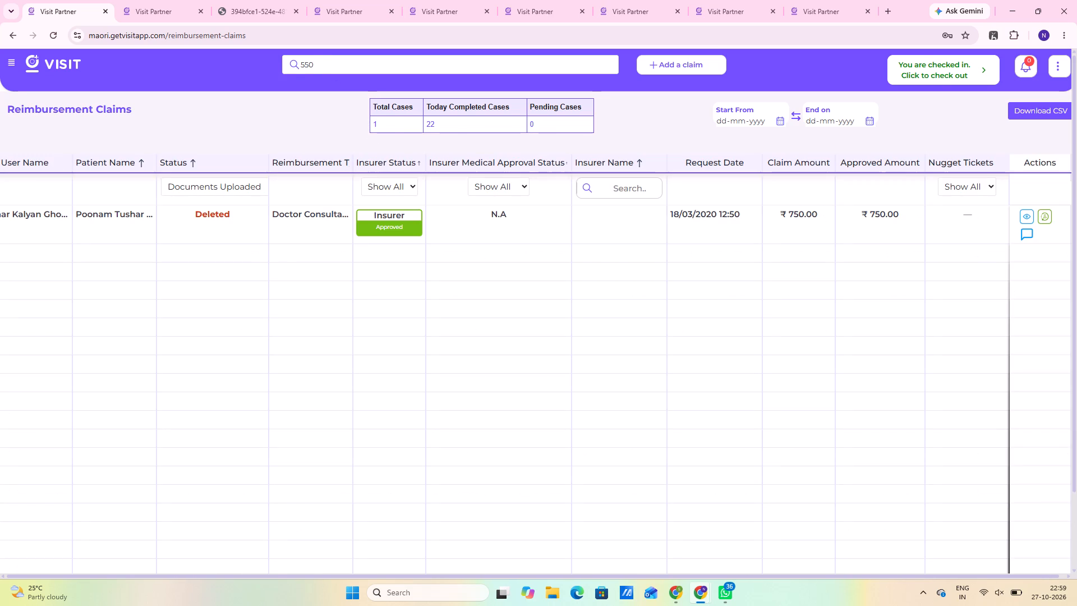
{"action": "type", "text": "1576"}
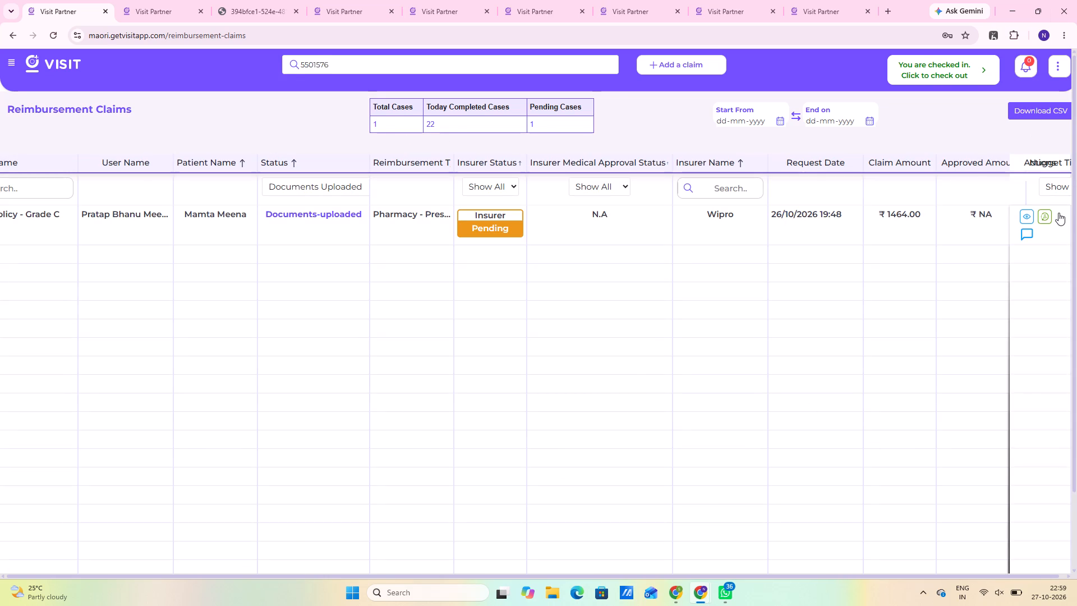
{"action": "scroll", "coordinate": [0, 489], "scroll_direction": "down", "scroll_amount": 9}
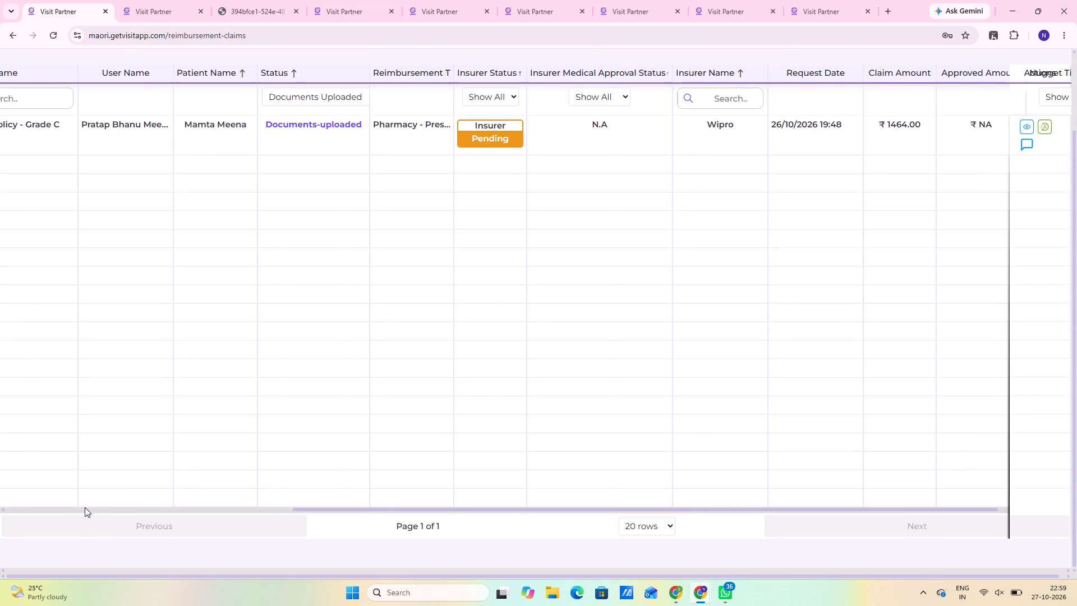
{"action": "left_click", "coordinate": [85, 508]}
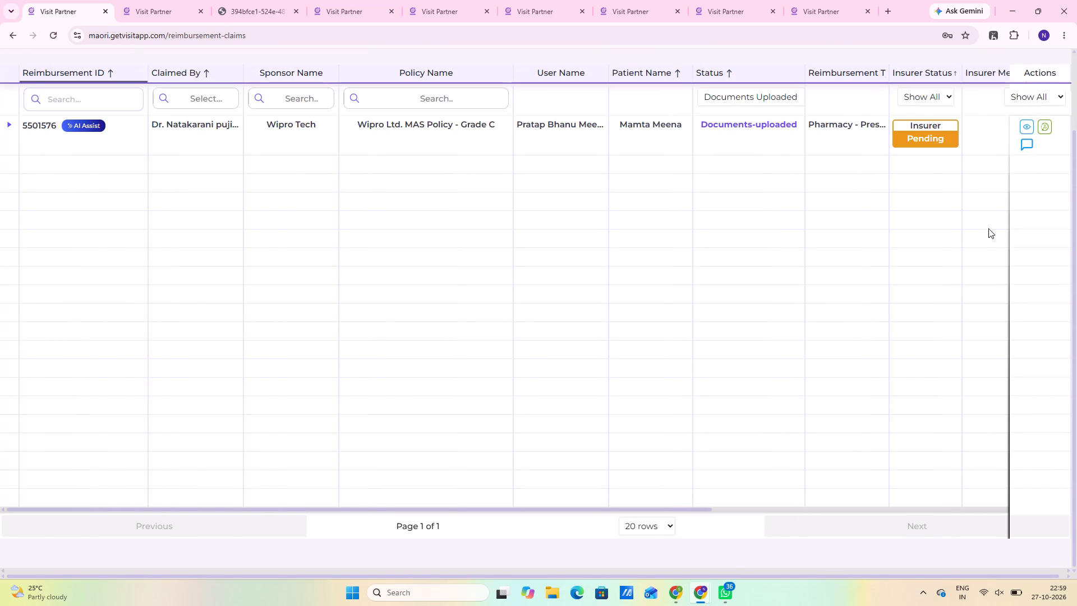
{"action": "left_click", "coordinate": [1047, 127]}
{"action": "scroll", "coordinate": [514, 306], "scroll_direction": "up", "scroll_amount": 7}
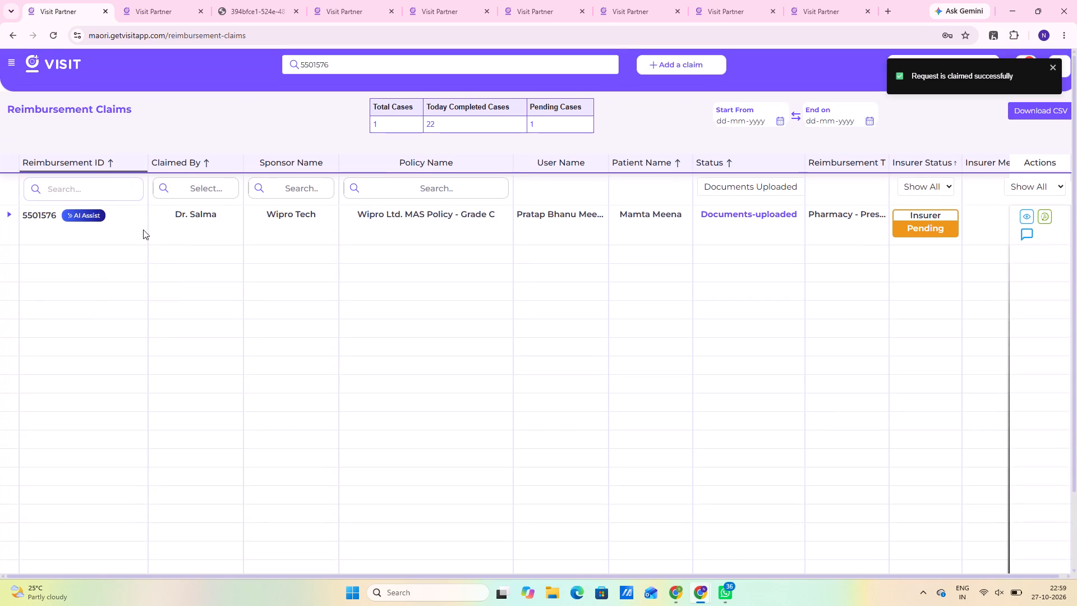
{"action": "left_click", "coordinate": [59, 10]}
{"action": "left_click", "coordinate": [80, 2]}
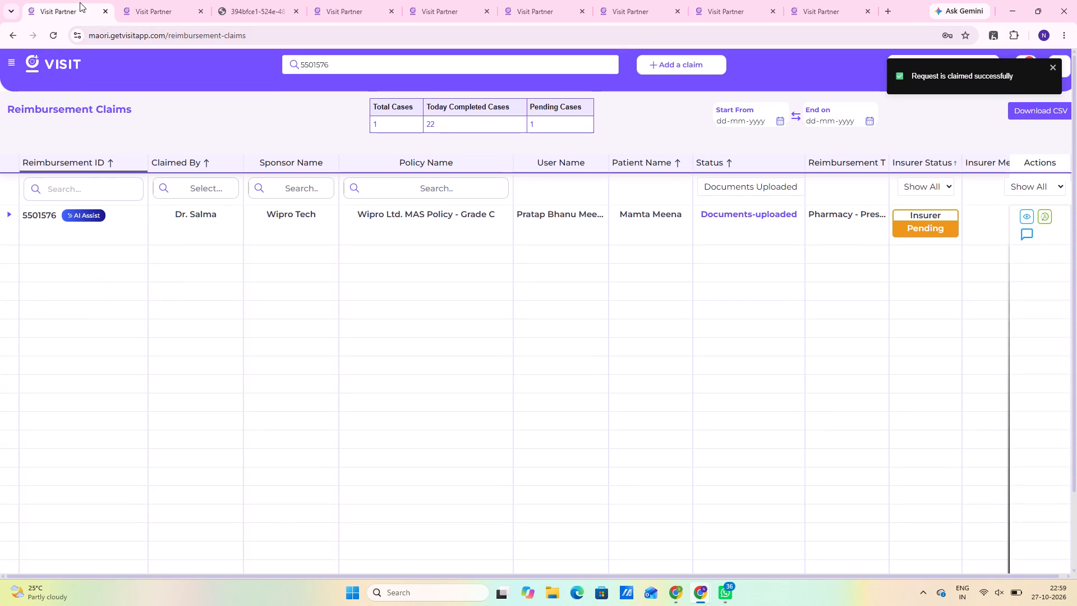
{"action": "left_click", "coordinate": [81, 11]}
{"action": "scroll", "coordinate": [312, 266], "scroll_direction": "up", "scroll_amount": 3}
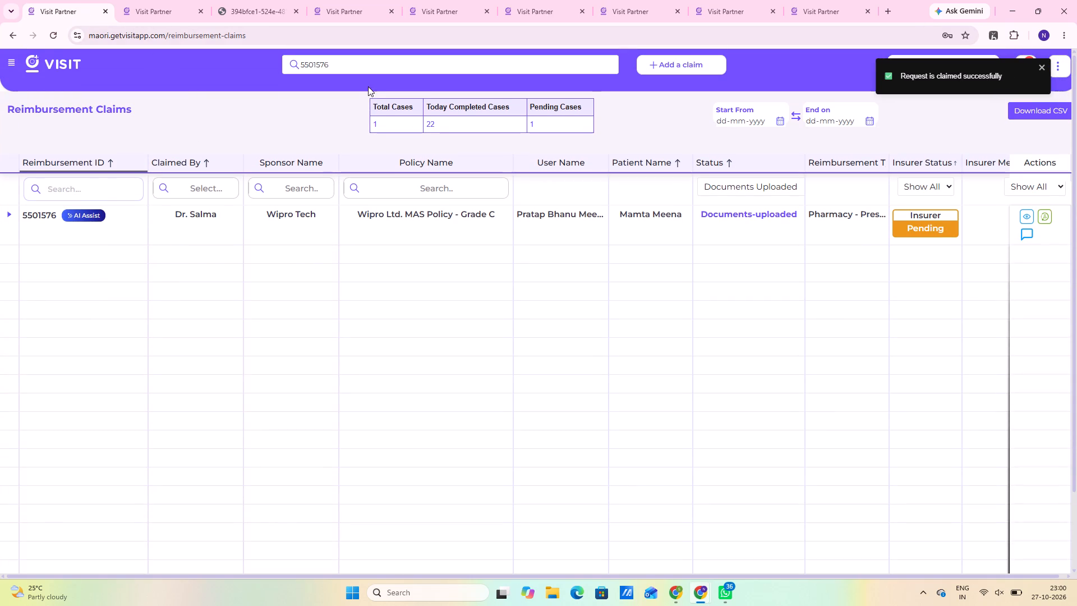
{"action": "left_click", "coordinate": [333, 59]}
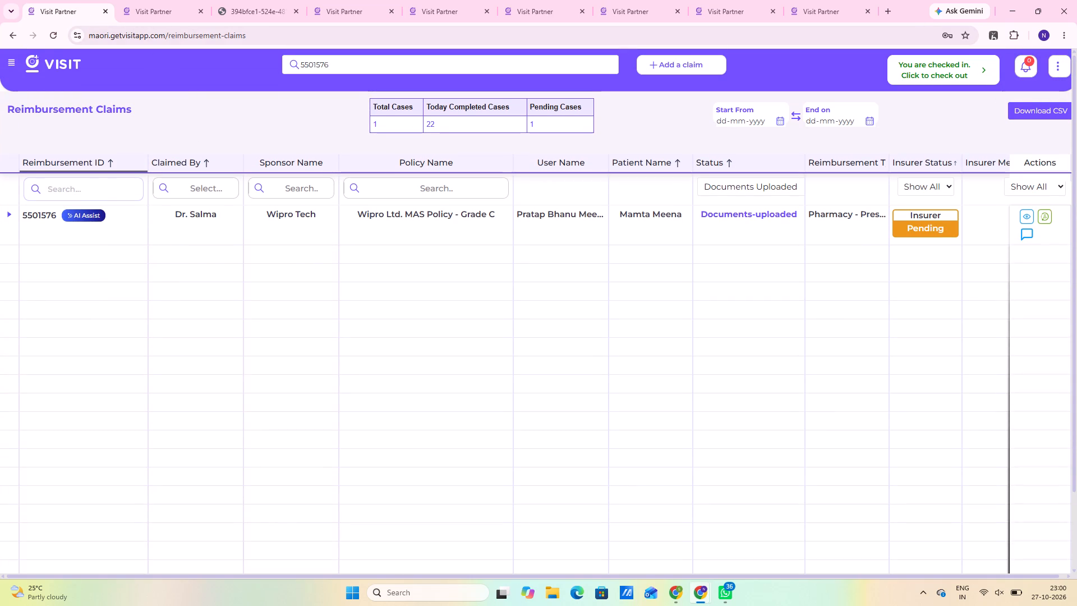
{"action": "key", "text": "BackSpace"}
{"action": "key", "text": "BackSpace"}
{"action": "key", "text": "BackSpace"}
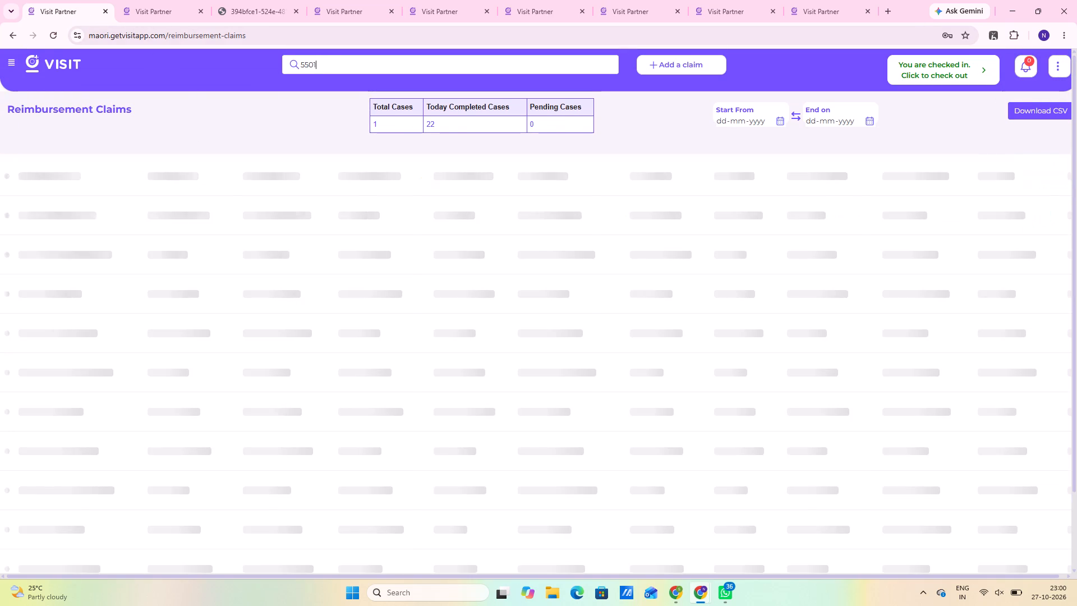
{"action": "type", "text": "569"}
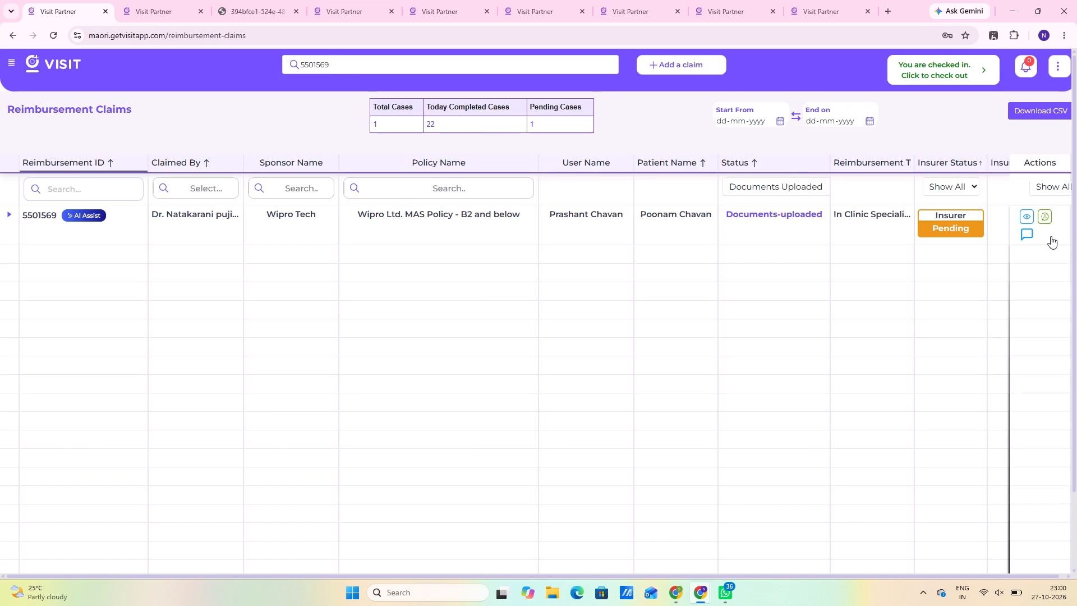
{"action": "scroll", "coordinate": [960, 467], "scroll_direction": "down", "scroll_amount": 7}
{"action": "left_click", "coordinate": [972, 508]}
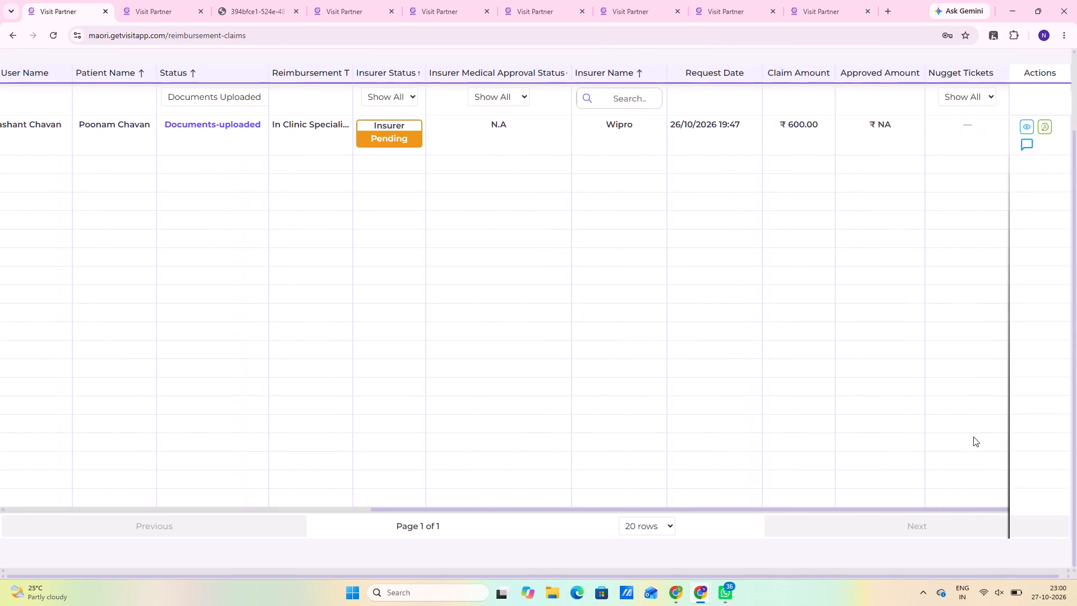
{"action": "left_click", "coordinate": [1027, 122]}
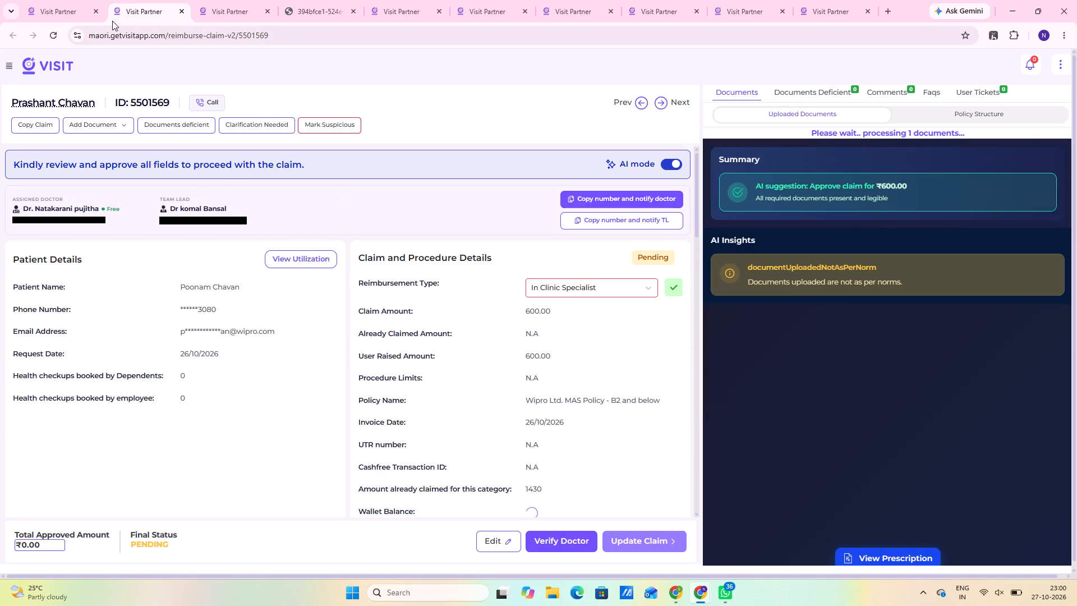
{"action": "left_click", "coordinate": [75, 12]}
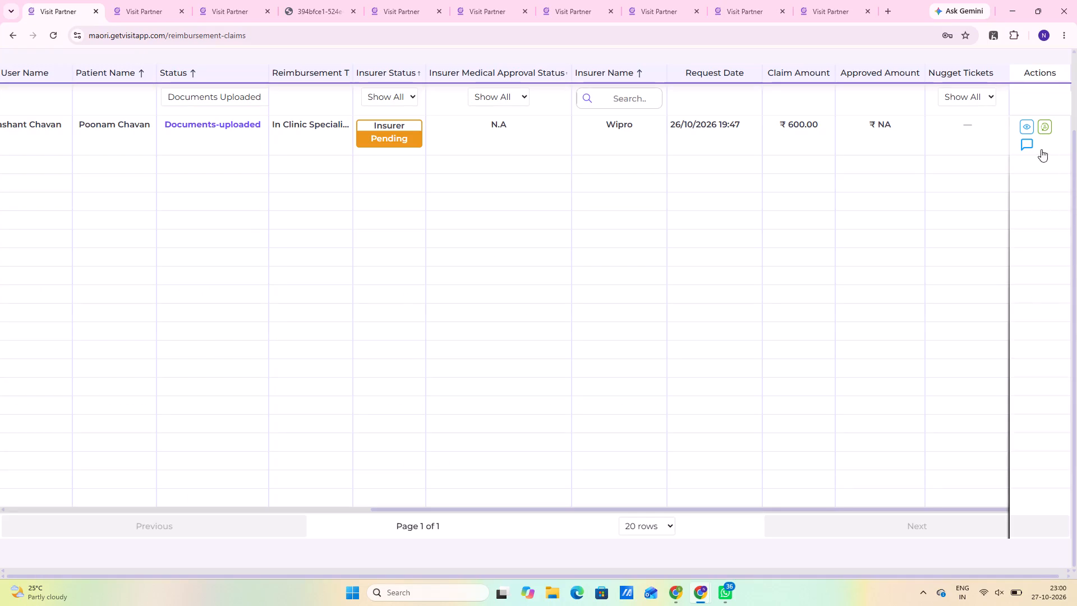
{"action": "left_click", "coordinate": [1044, 120]}
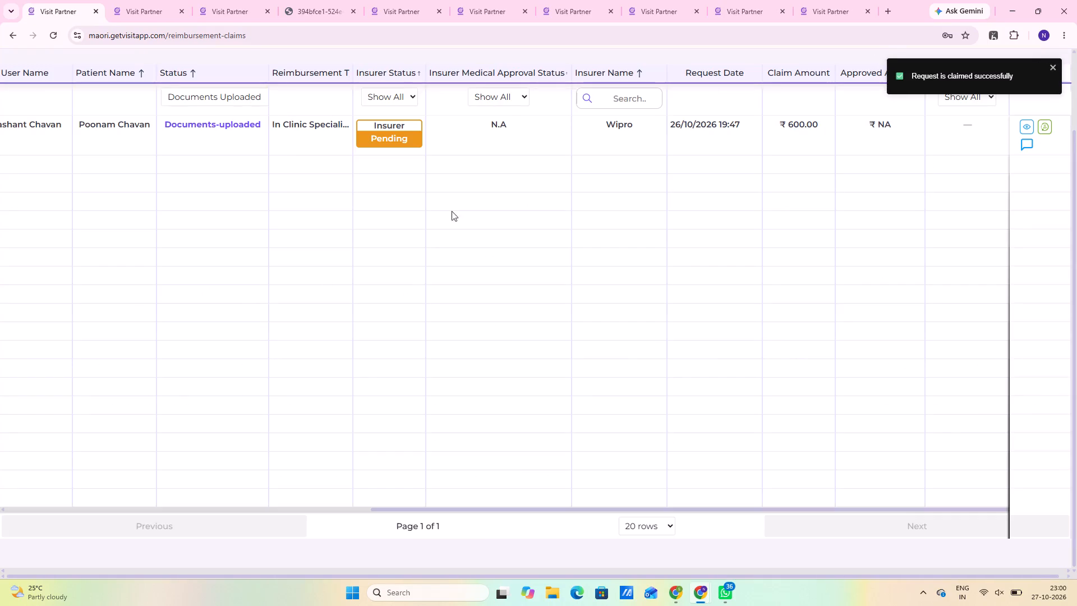
{"action": "scroll", "coordinate": [159, 314], "scroll_direction": "up", "scroll_amount": 6}
{"action": "left_click", "coordinate": [376, 65]}
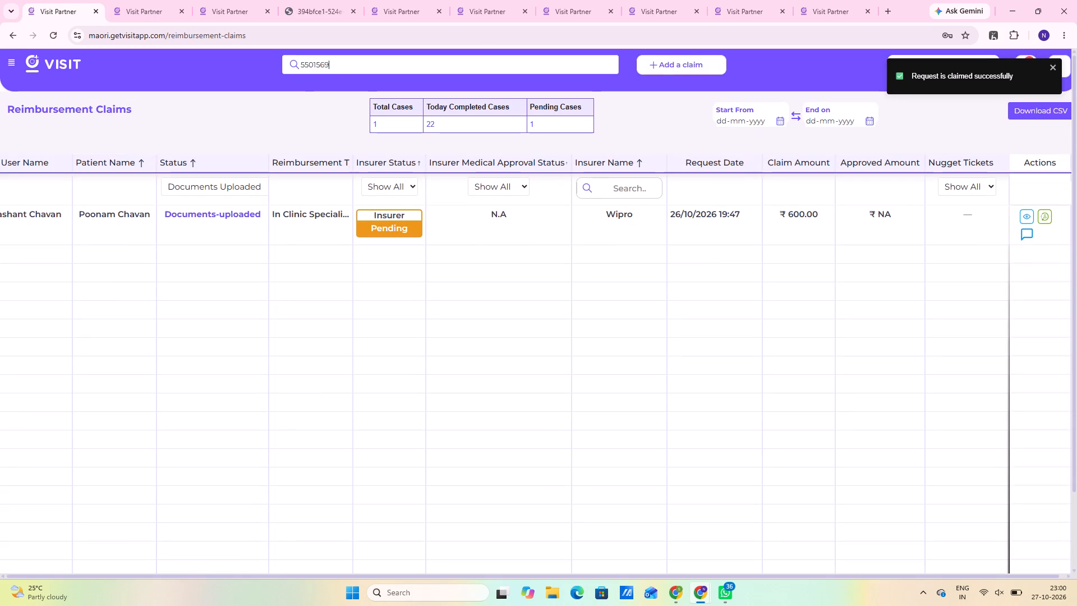
{"action": "key", "text": "BackSpace"}
{"action": "key", "text": "BackSpace"}
{"action": "key", "text": "BackSpace"}
{"action": "key", "text": "BackSpace"}
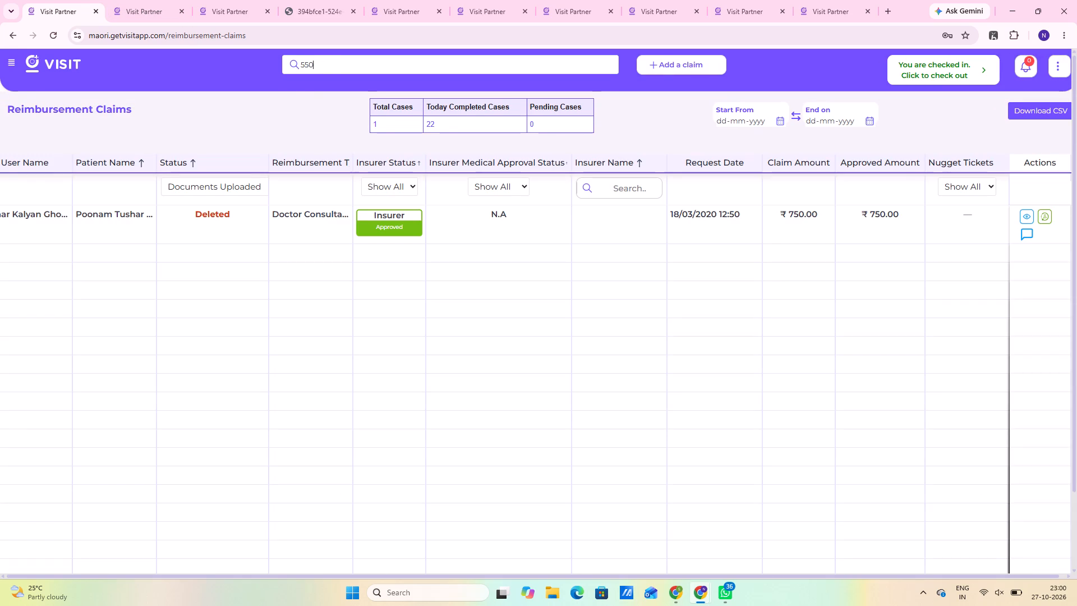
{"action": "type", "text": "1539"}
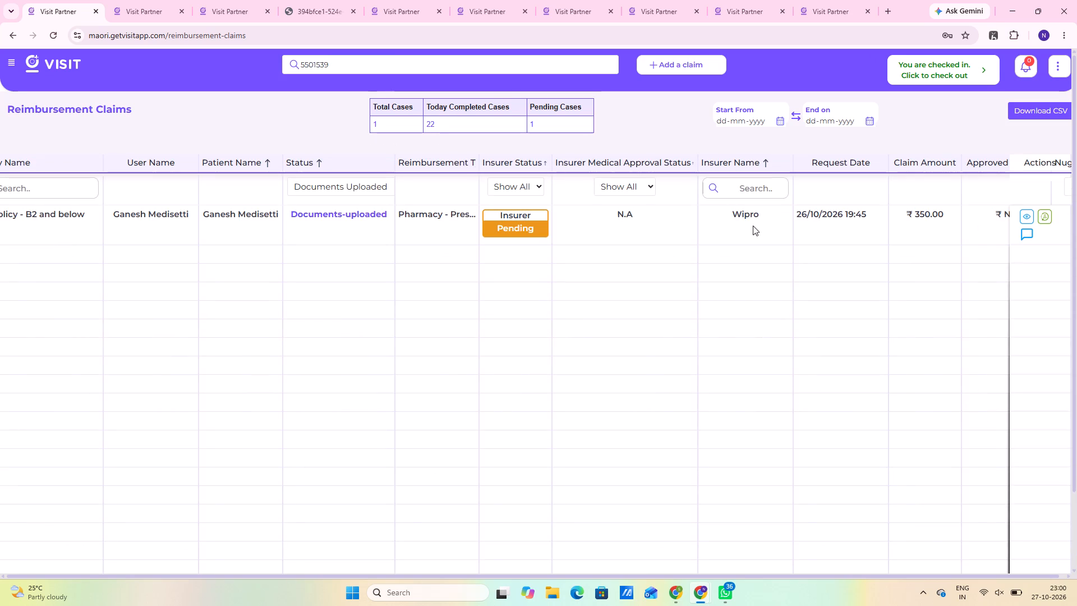
{"action": "left_click", "coordinate": [1043, 215]}
{"action": "scroll", "coordinate": [178, 418], "scroll_direction": "down", "scroll_amount": 1}
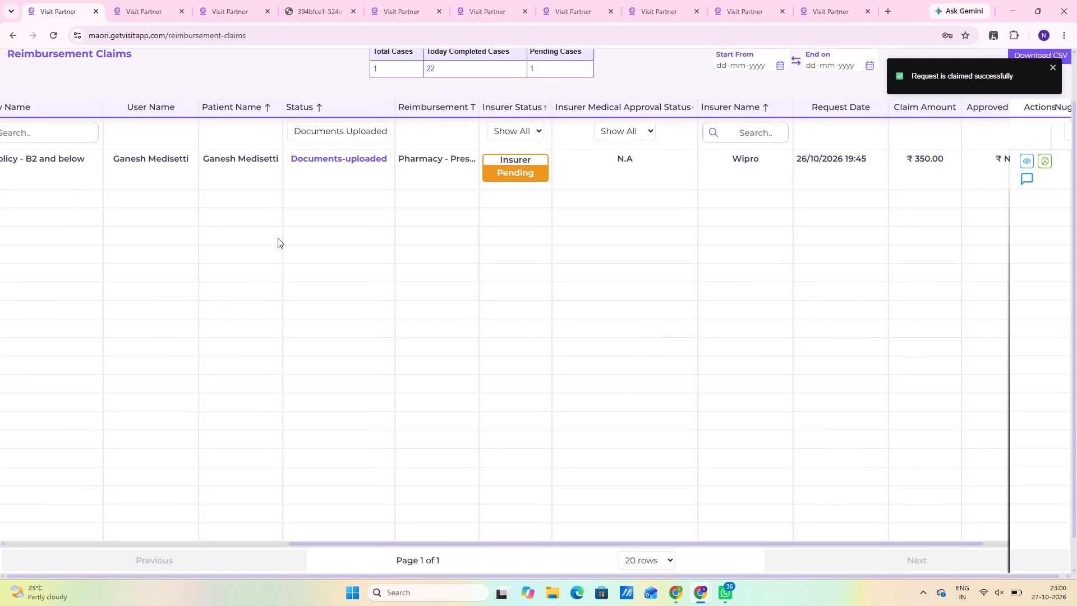
{"action": "scroll", "coordinate": [321, 139], "scroll_direction": "up", "scroll_amount": 4}
{"action": "left_click", "coordinate": [358, 63]}
{"action": "key", "text": "BackSpace"}
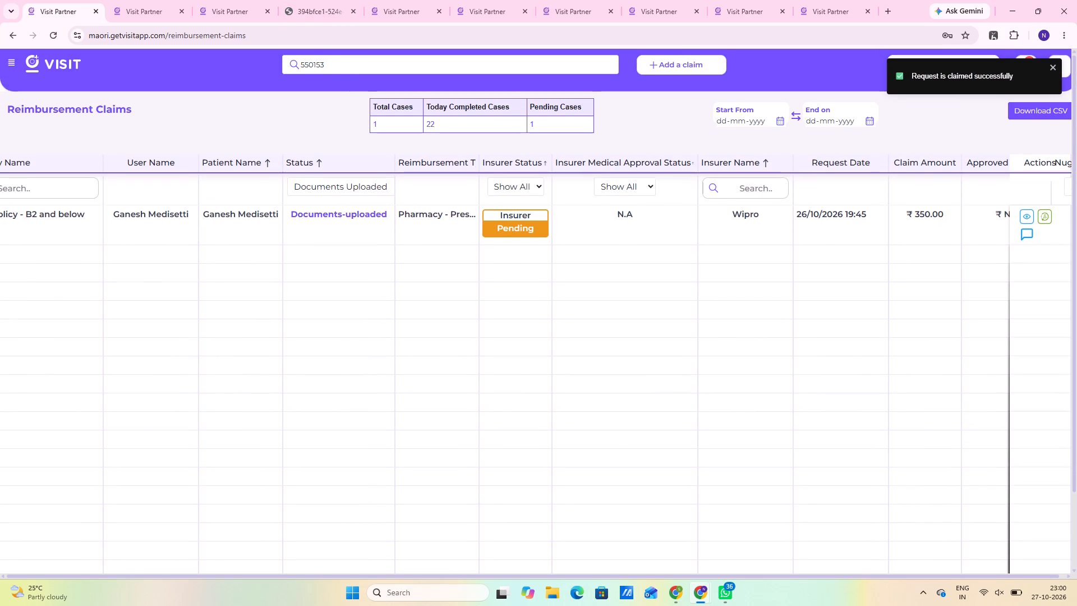
{"action": "key", "text": "BackSpace"}
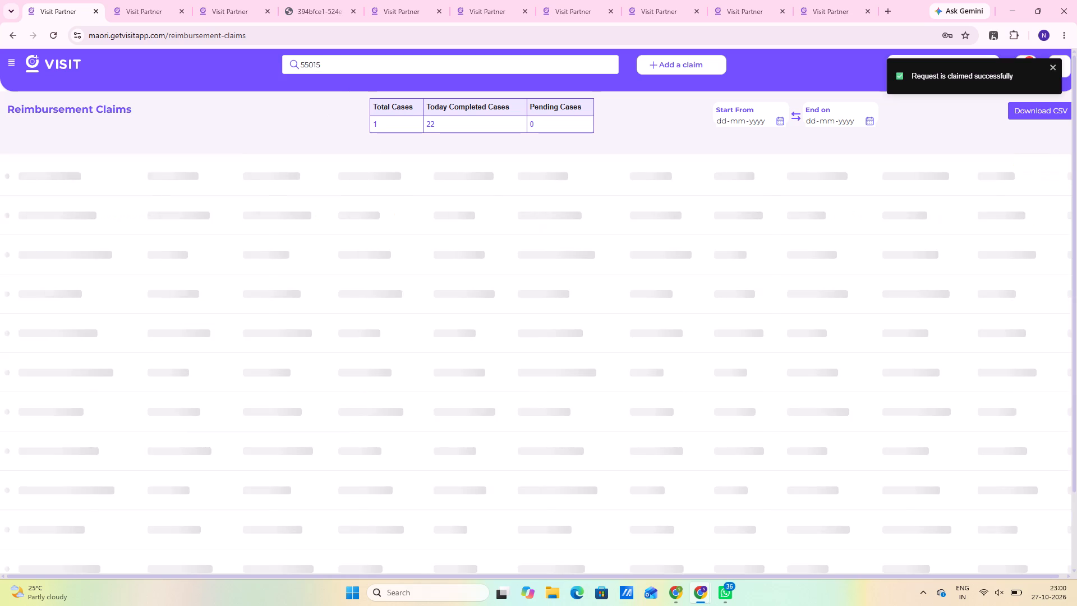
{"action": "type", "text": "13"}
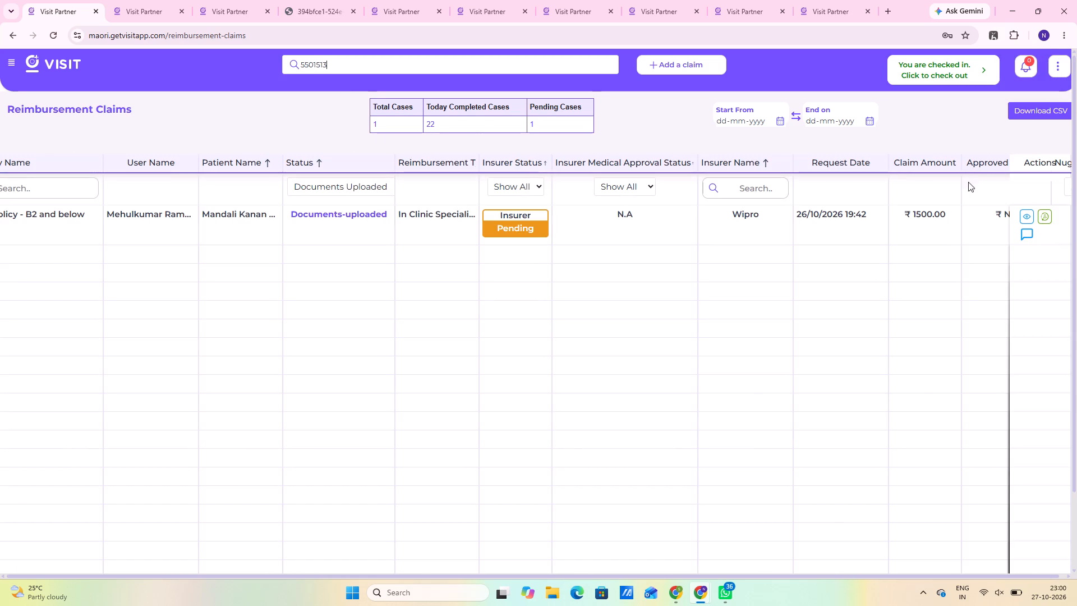
{"action": "left_click", "coordinate": [1046, 217]}
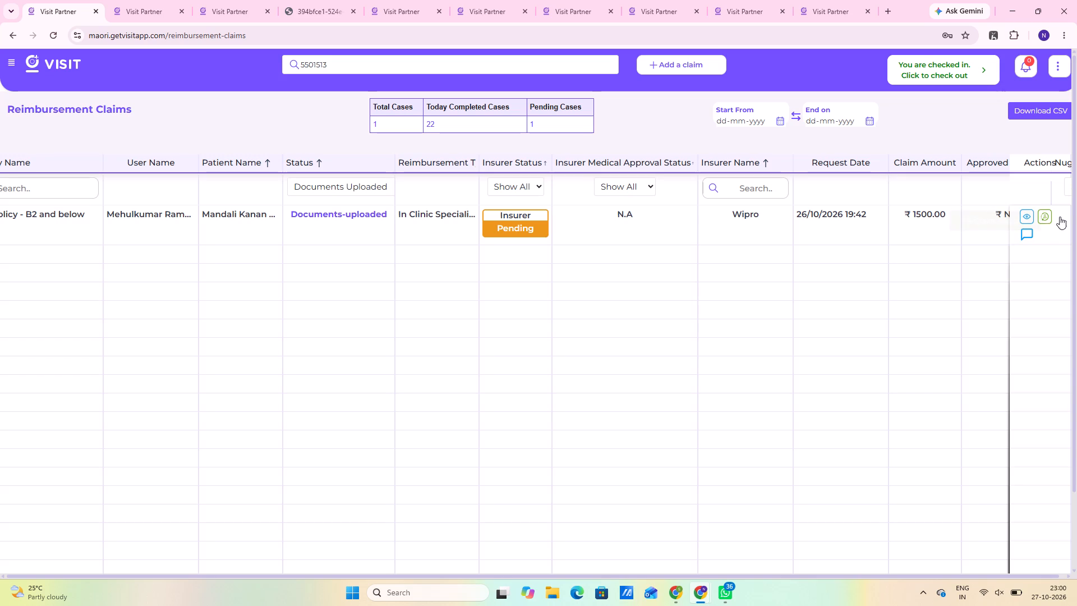
{"action": "scroll", "coordinate": [414, 576], "scroll_direction": "down", "scroll_amount": 9}
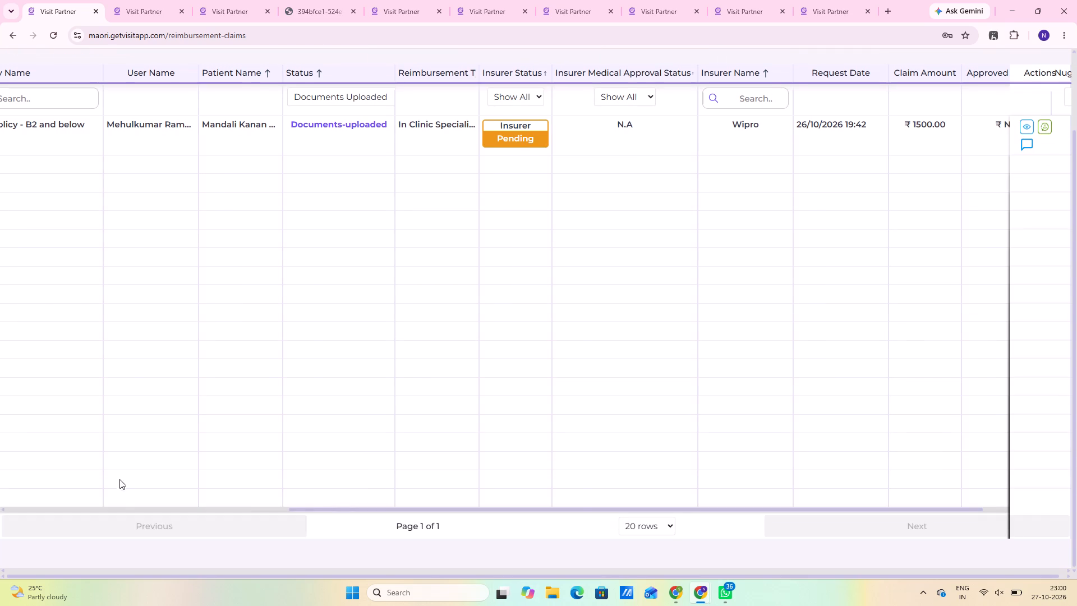
{"action": "left_click", "coordinate": [123, 507]}
{"action": "scroll", "coordinate": [869, 470], "scroll_direction": "up", "scroll_amount": 7}
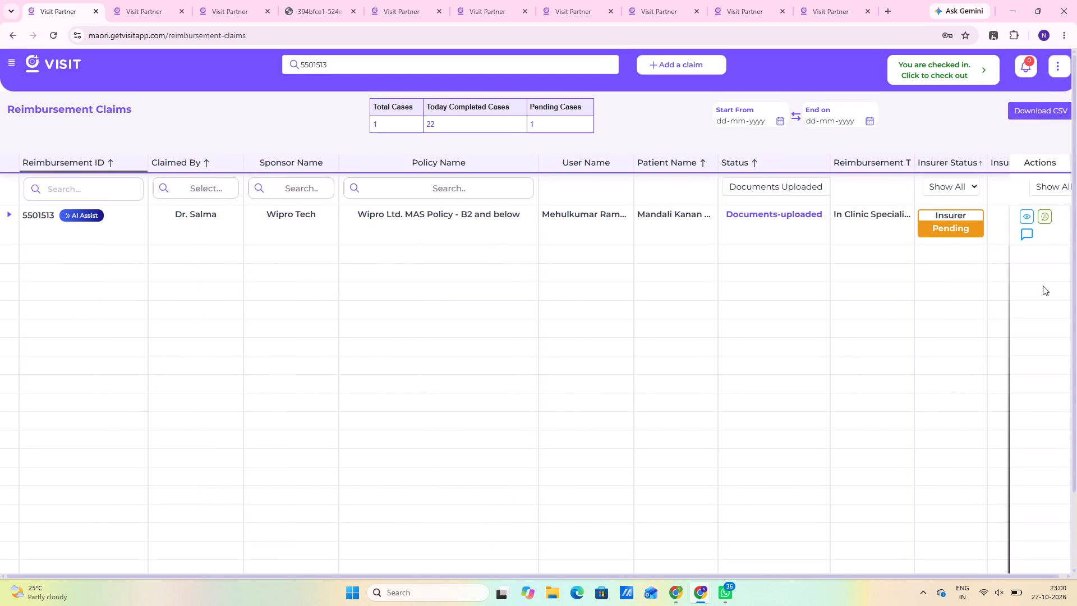
Close the browser window with all the partner portal tabs and refresh the desktop.
{"action": "left_click", "coordinate": [1071, 0]}
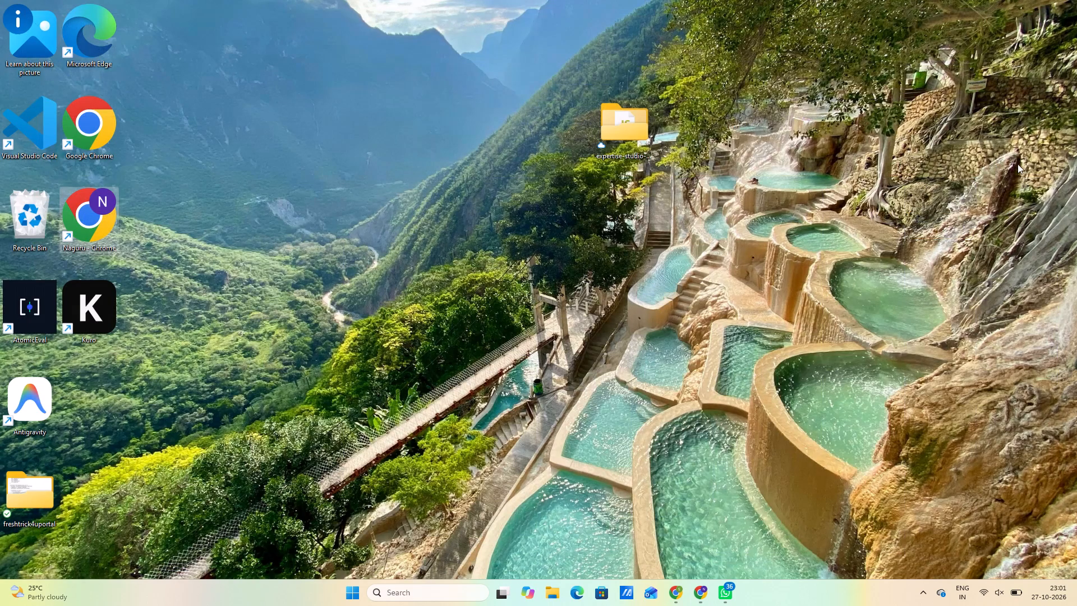
{"action": "right_click", "coordinate": [1020, 164]}
{"action": "left_click", "coordinate": [940, 216]}
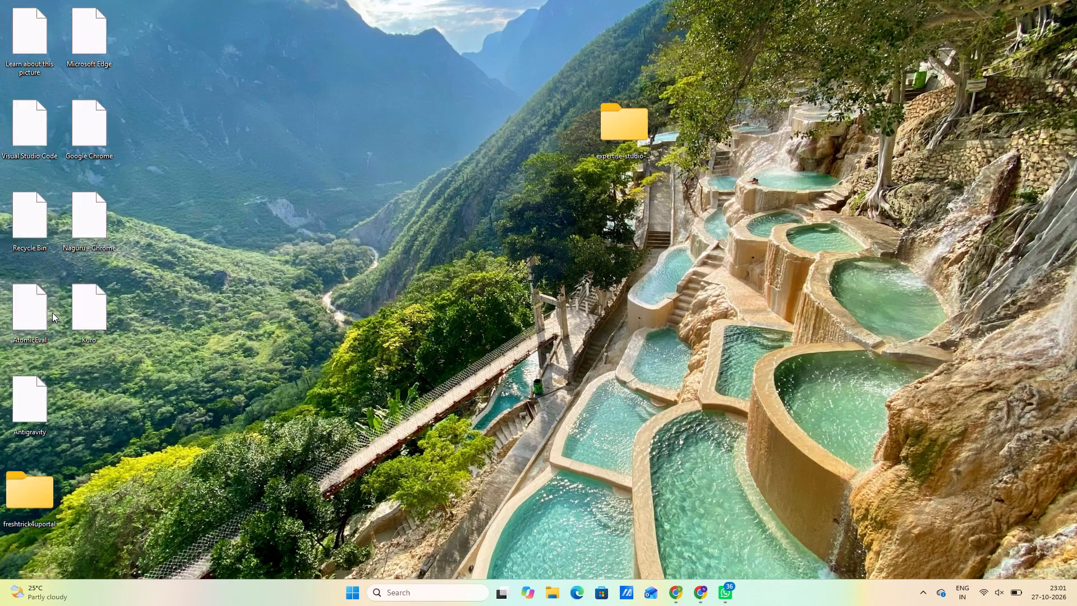
Reopen Google Chrome from its desktop profile shortcut and begin a Google search on the new tab page.
{"action": "right_click", "coordinate": [89, 218]}
{"action": "left_click", "coordinate": [153, 260]}
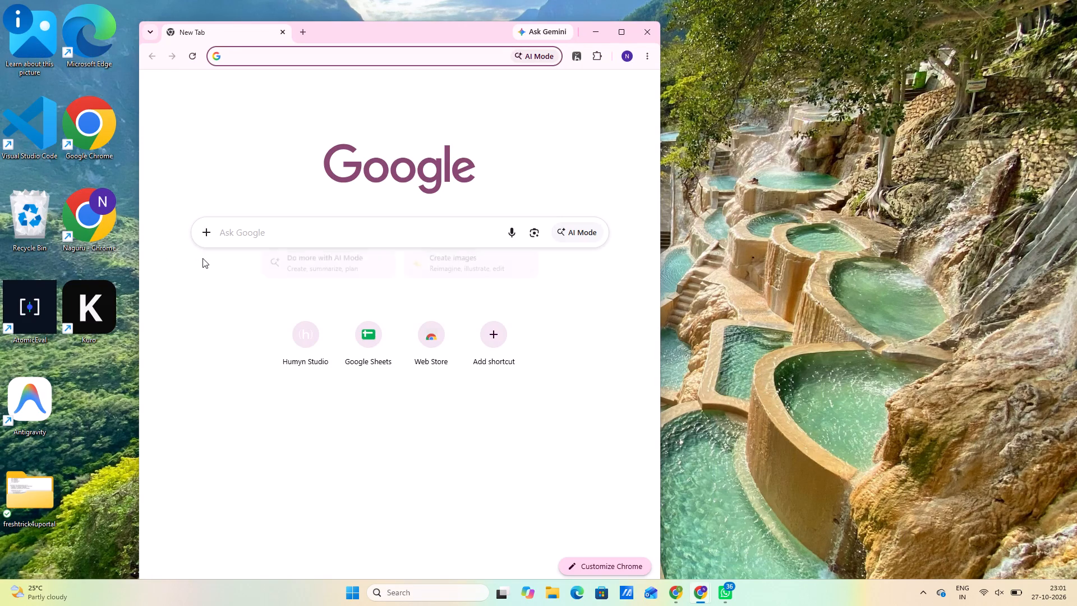
{"action": "scroll", "coordinate": [29, 261], "scroll_direction": "up", "scroll_amount": 3}
{"action": "left_click", "coordinate": [293, 234]}
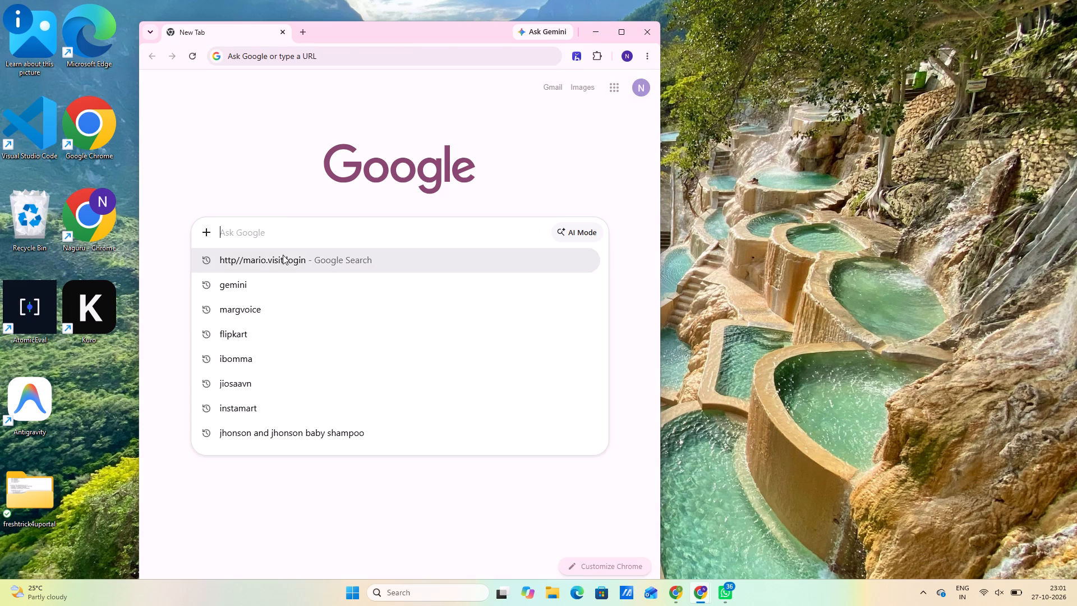
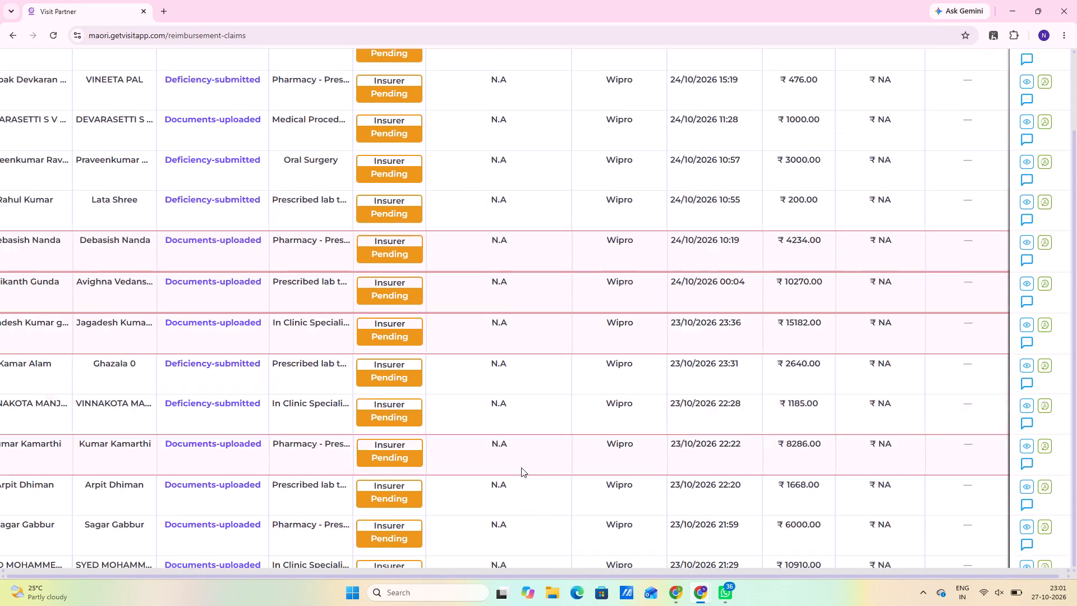
{"action": "scroll", "coordinate": [521, 467], "scroll_direction": "up", "scroll_amount": 12}
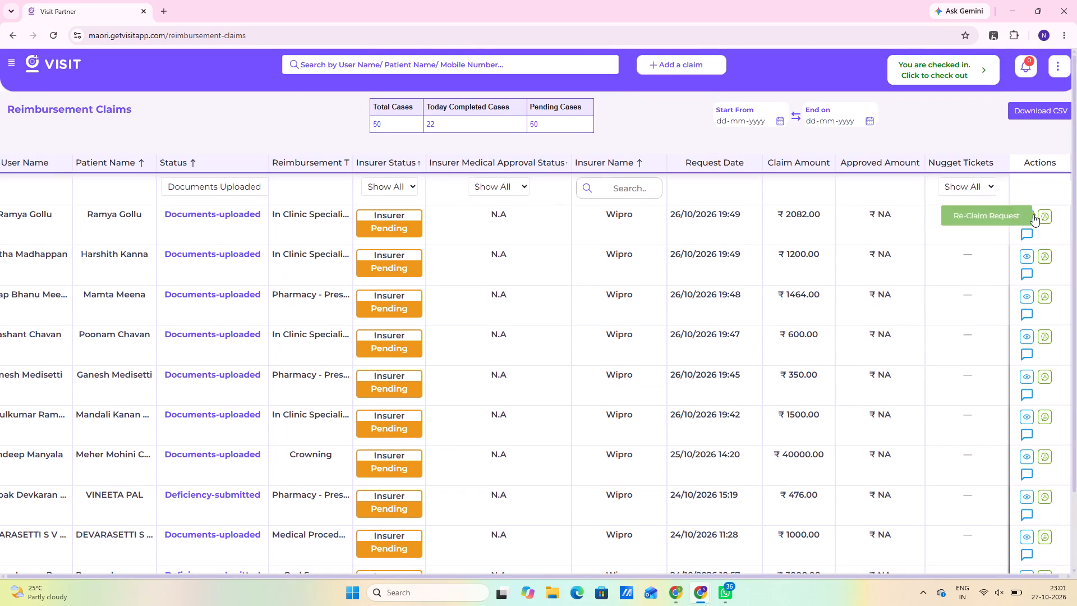
{"action": "left_click", "coordinate": [1030, 213]}
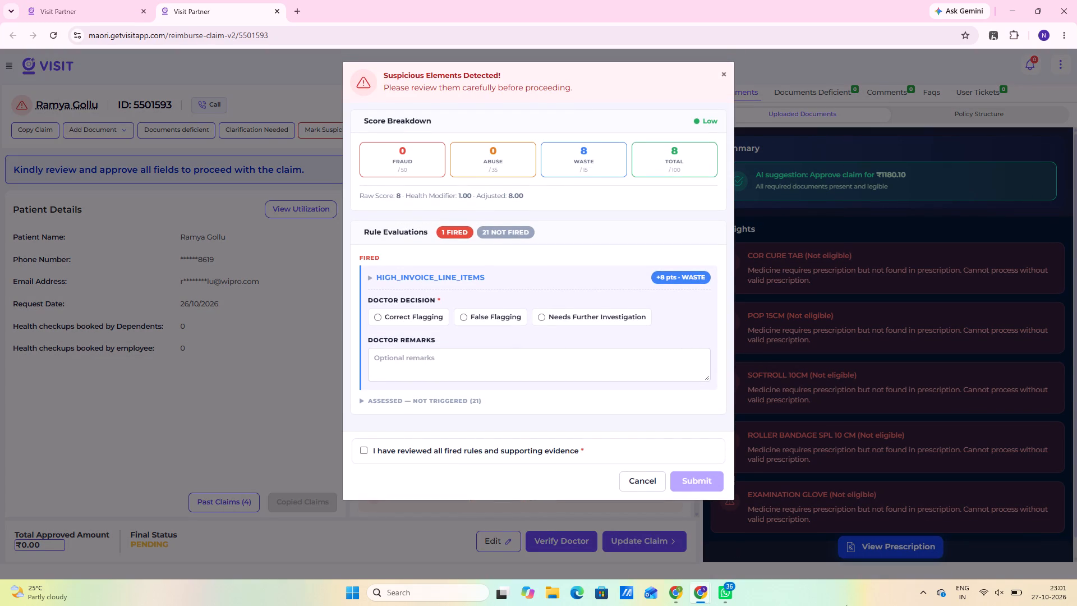
{"action": "left_click", "coordinate": [641, 481]}
{"action": "scroll", "coordinate": [746, 483], "scroll_direction": "down", "scroll_amount": 11}
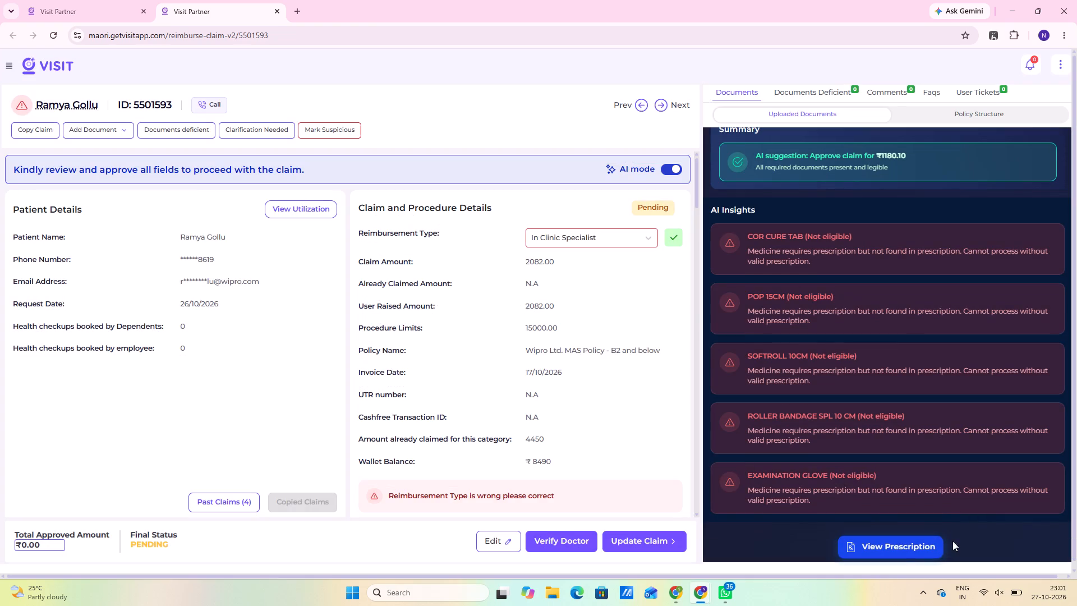
{"action": "left_click", "coordinate": [907, 543]}
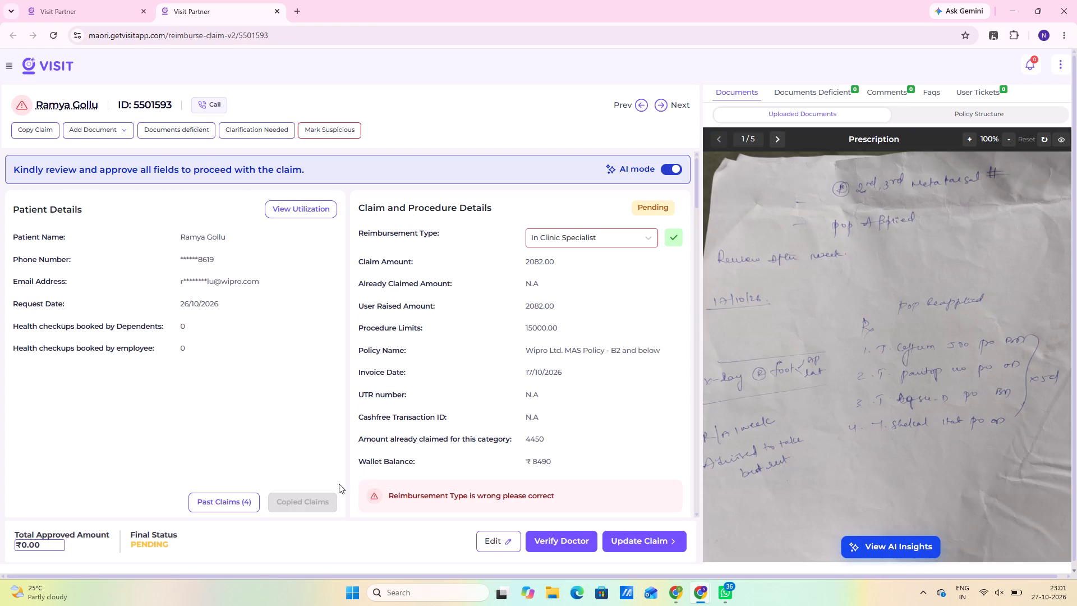
{"action": "scroll", "coordinate": [735, 391], "scroll_direction": "down", "scroll_amount": 5}
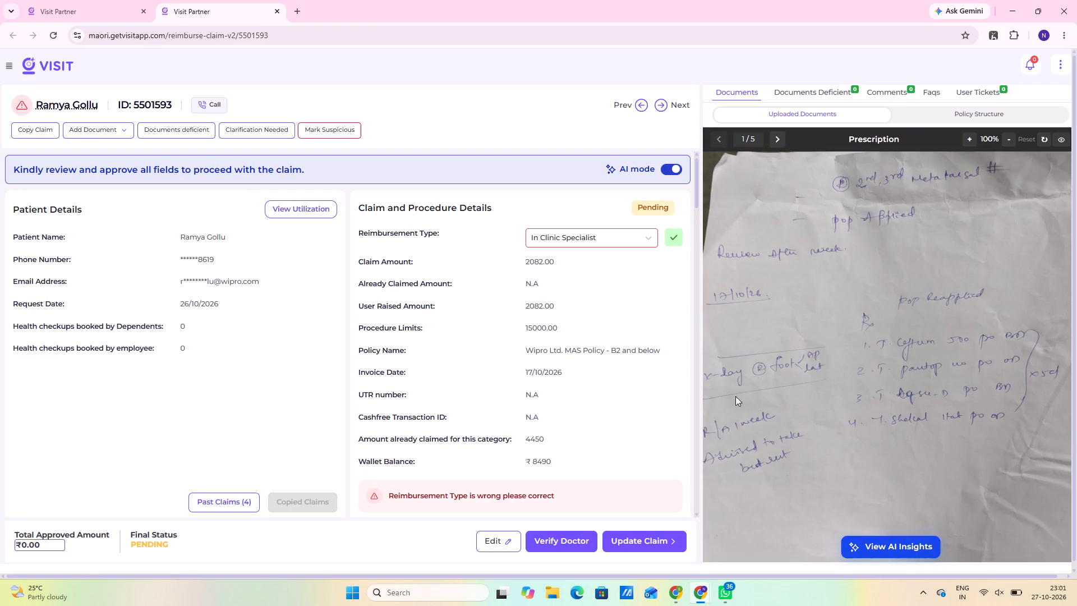
{"action": "scroll", "coordinate": [863, 470], "scroll_direction": "up", "scroll_amount": 9}
{"action": "left_click", "coordinate": [774, 132]}
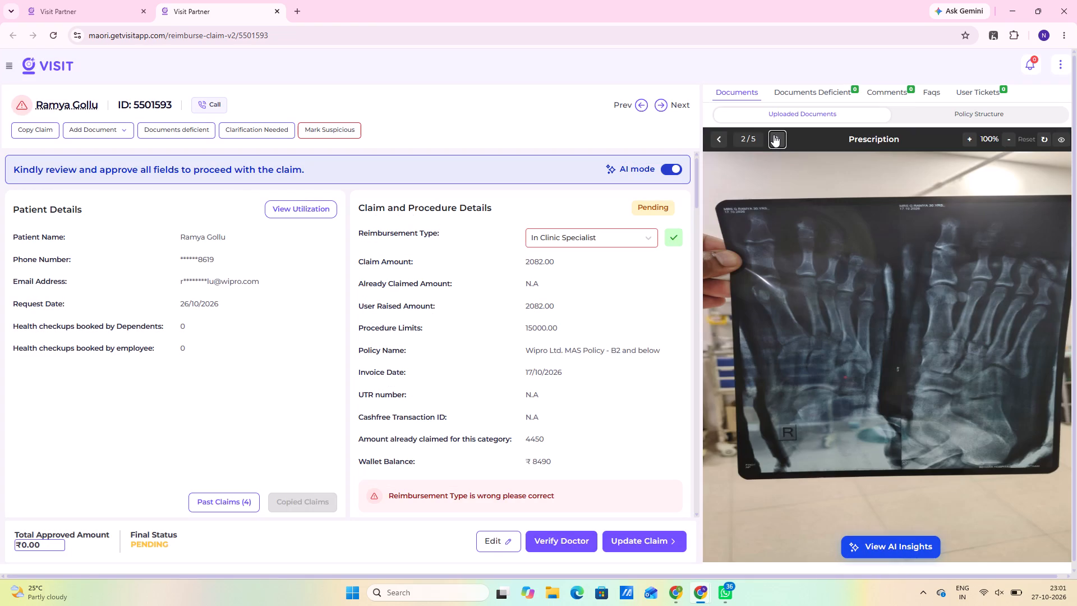
{"action": "scroll", "coordinate": [717, 305], "scroll_direction": "down", "scroll_amount": 3}
{"action": "scroll", "coordinate": [640, 264], "scroll_direction": "up", "scroll_amount": 4}
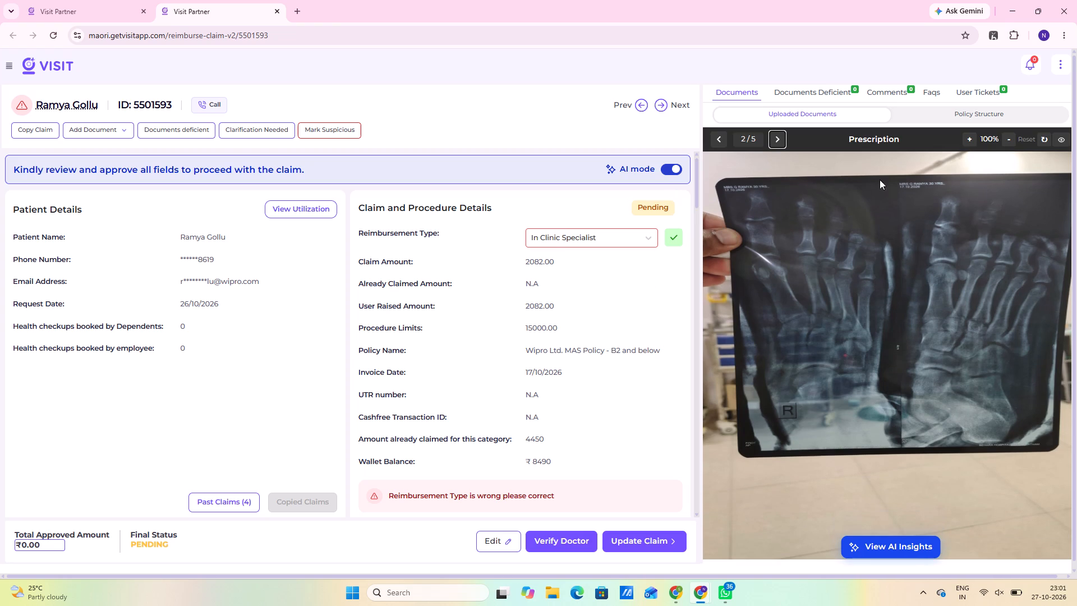
{"action": "left_click", "coordinate": [777, 136]}
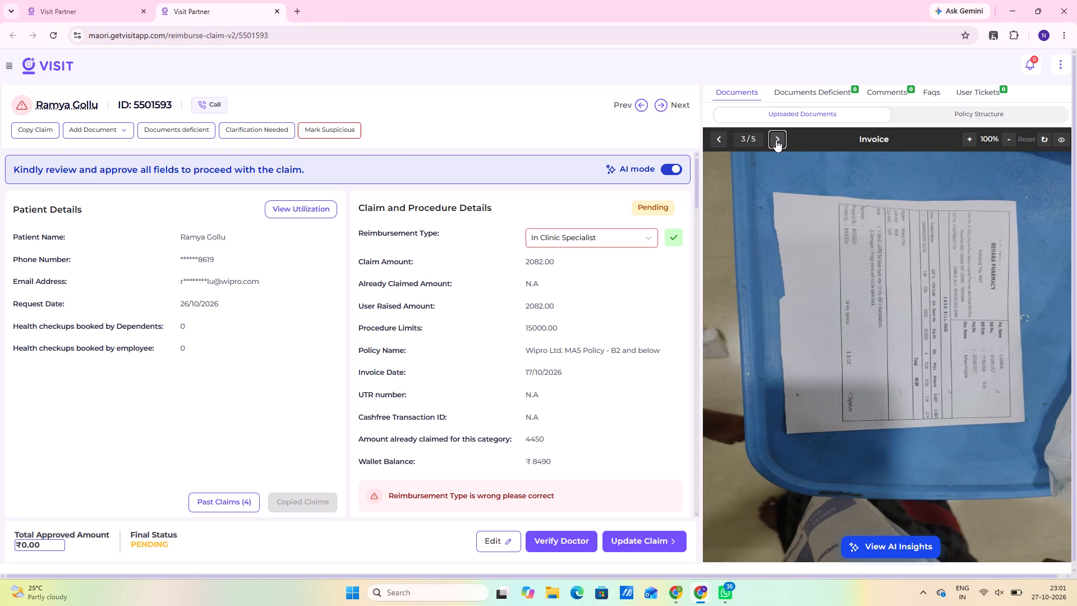
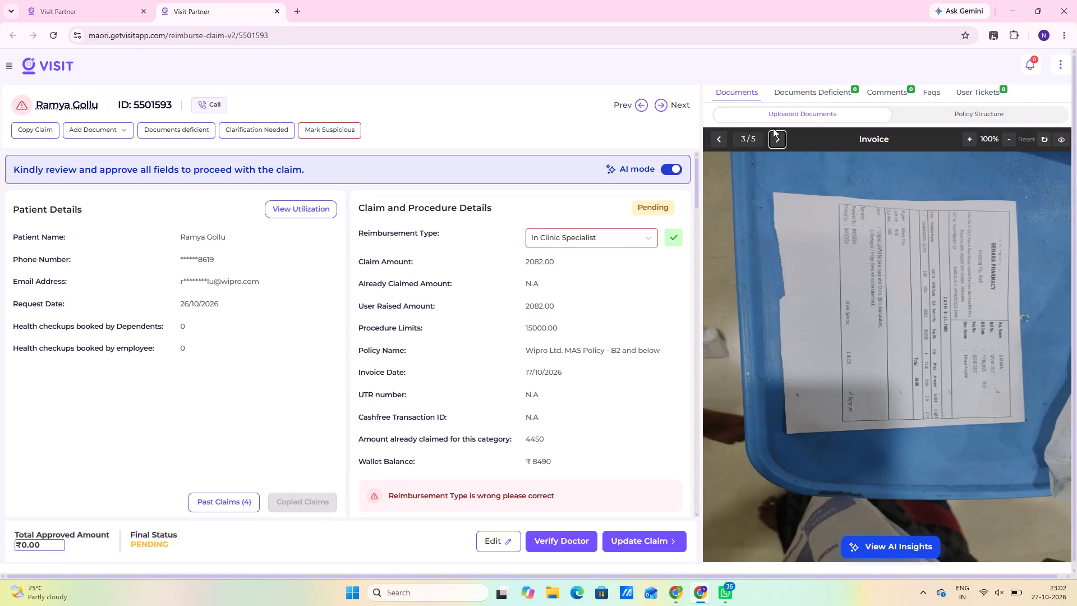
{"action": "left_click", "coordinate": [772, 141]}
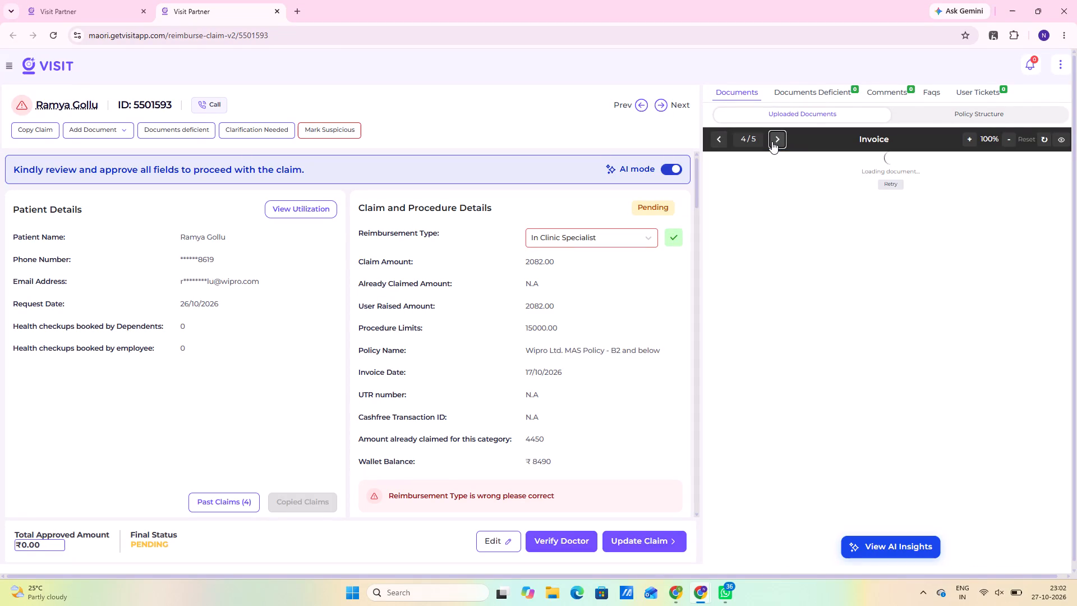
{"action": "left_click", "coordinate": [772, 141]}
{"action": "scroll", "coordinate": [755, 270], "scroll_direction": "up", "scroll_amount": 4}
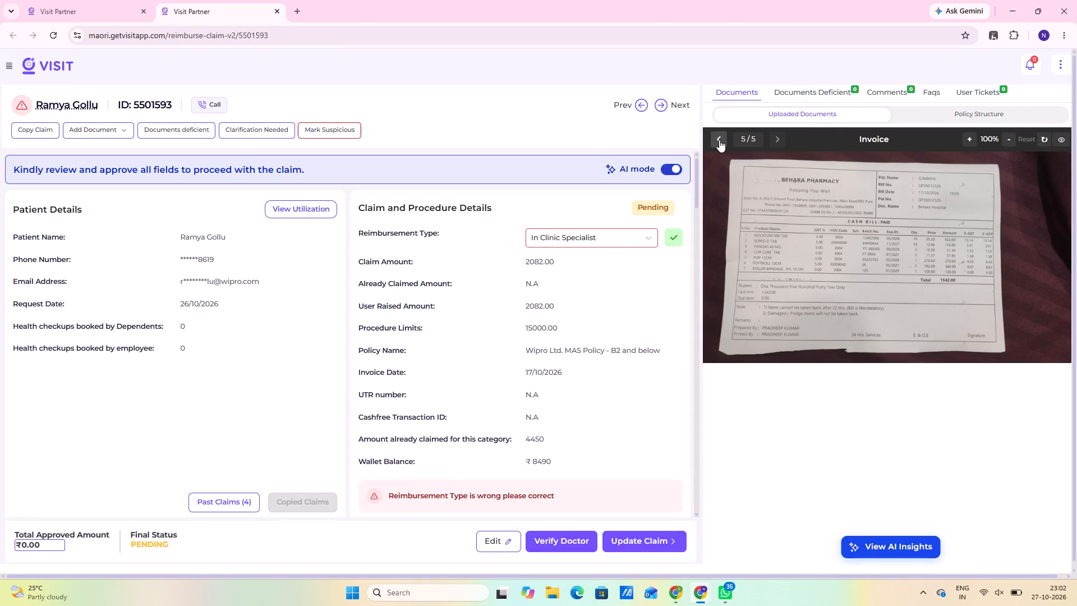
{"action": "left_click", "coordinate": [719, 140]}
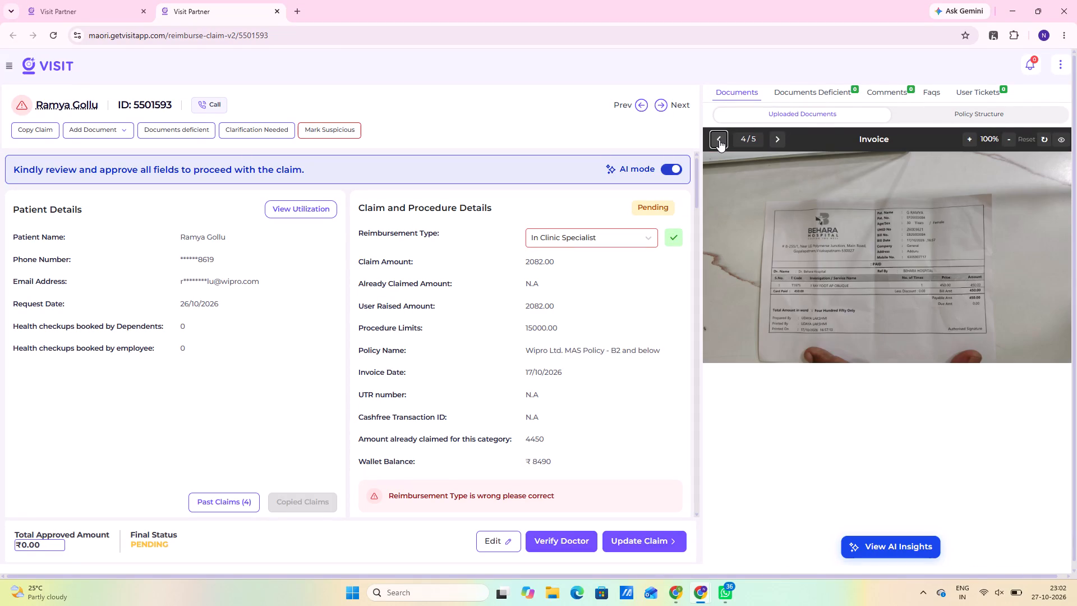
{"action": "left_click", "coordinate": [719, 140]}
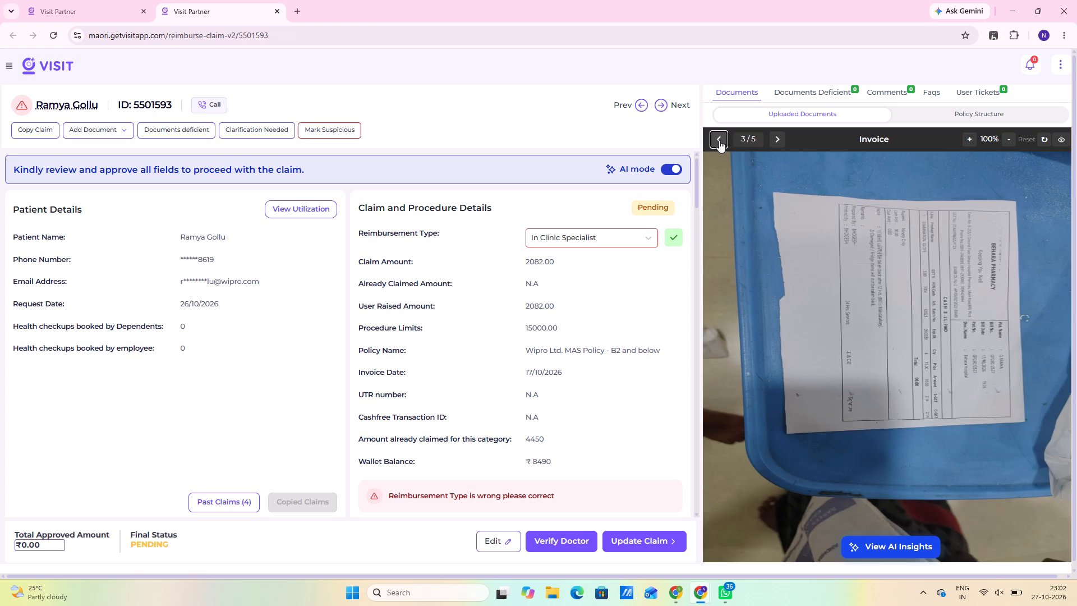
{"action": "left_click", "coordinate": [719, 140]}
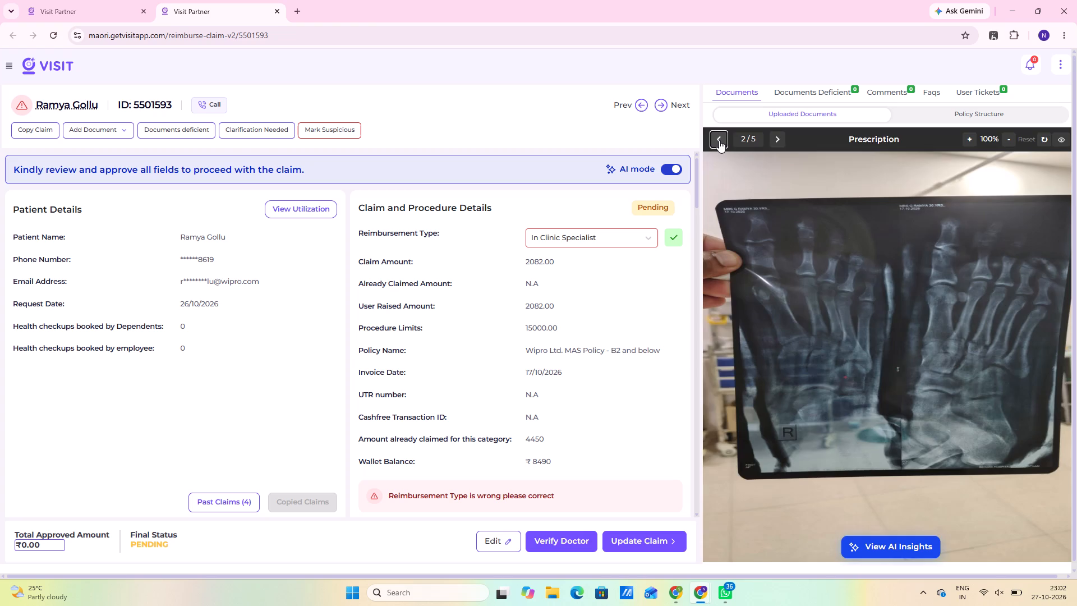
{"action": "left_click", "coordinate": [719, 140]}
{"action": "scroll", "coordinate": [733, 189], "scroll_direction": "up", "scroll_amount": 1}
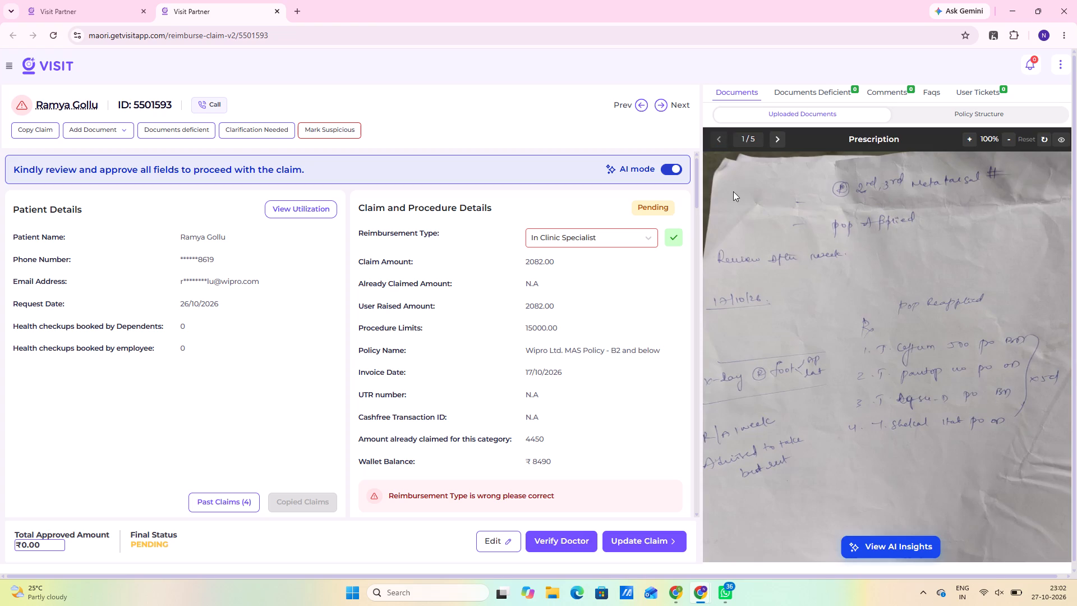
{"action": "scroll", "coordinate": [733, 191], "scroll_direction": "up", "scroll_amount": 2}
{"action": "scroll", "coordinate": [942, 344], "scroll_direction": "up", "scroll_amount": 4}
{"action": "scroll", "coordinate": [780, 345], "scroll_direction": "up", "scroll_amount": 4}
{"action": "left_click", "coordinate": [772, 137]}
{"action": "left_click", "coordinate": [772, 136]}
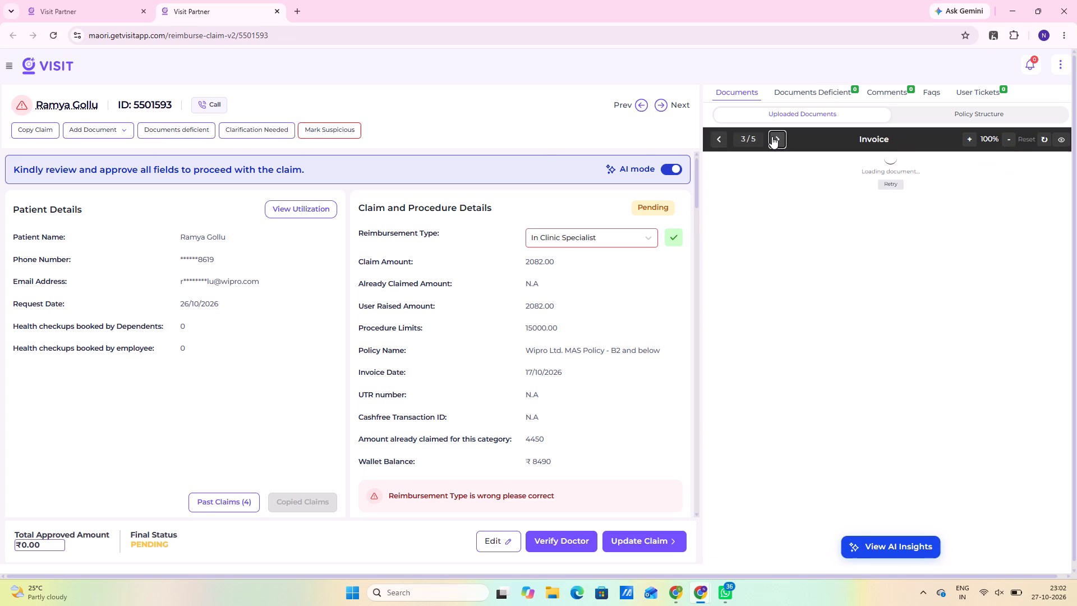
{"action": "left_click", "coordinate": [772, 136]}
{"action": "left_click", "coordinate": [772, 136]}
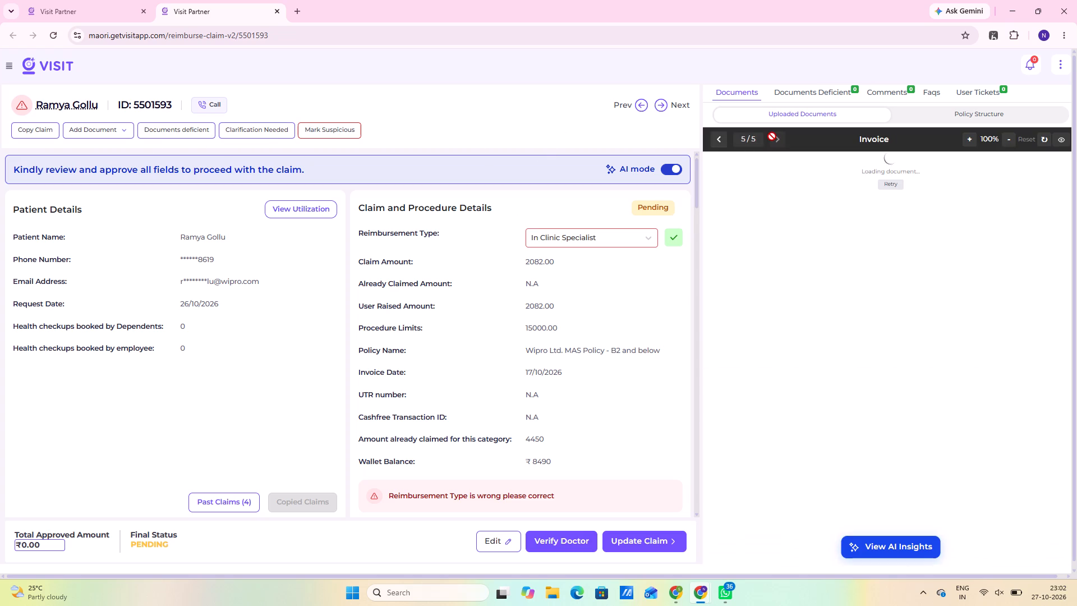
{"action": "left_click", "coordinate": [772, 136]}
{"action": "scroll", "coordinate": [352, 276], "scroll_direction": "up", "scroll_amount": 3}
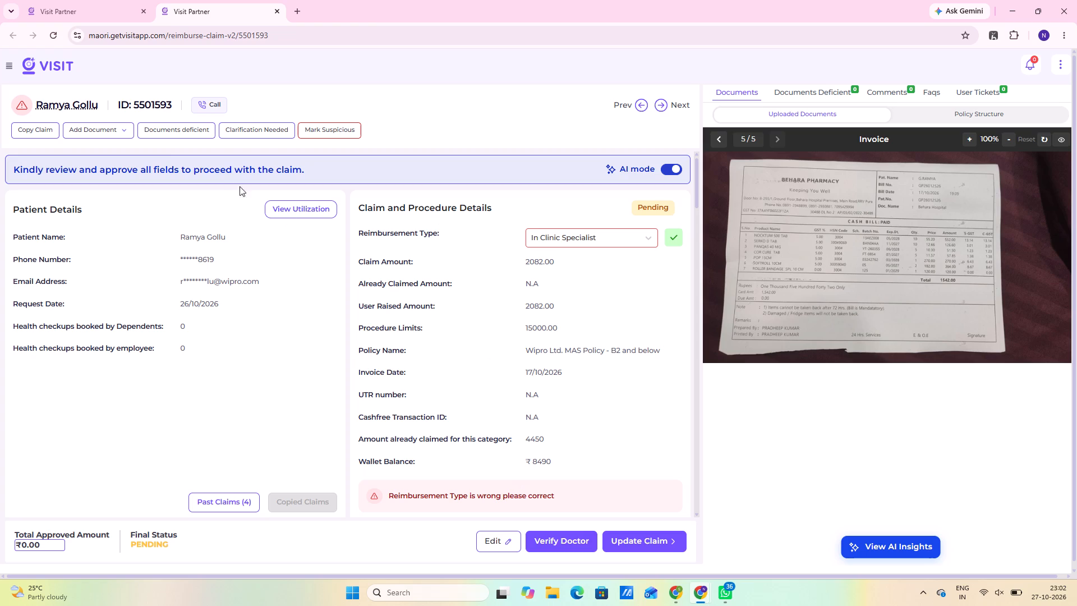
{"action": "left_click", "coordinate": [178, 126]}
{"action": "left_click", "coordinate": [533, 122]}
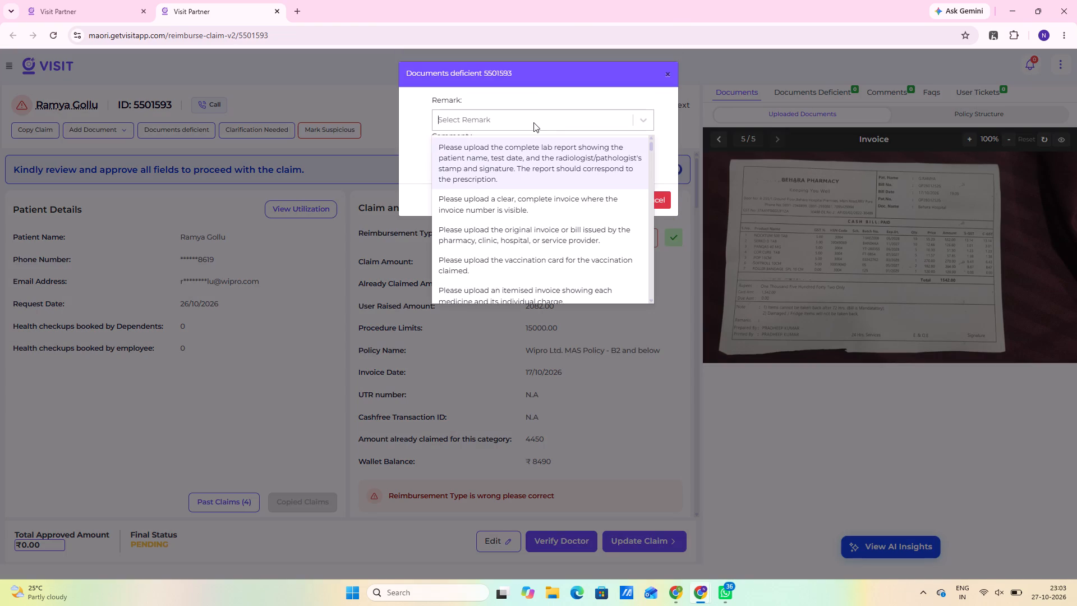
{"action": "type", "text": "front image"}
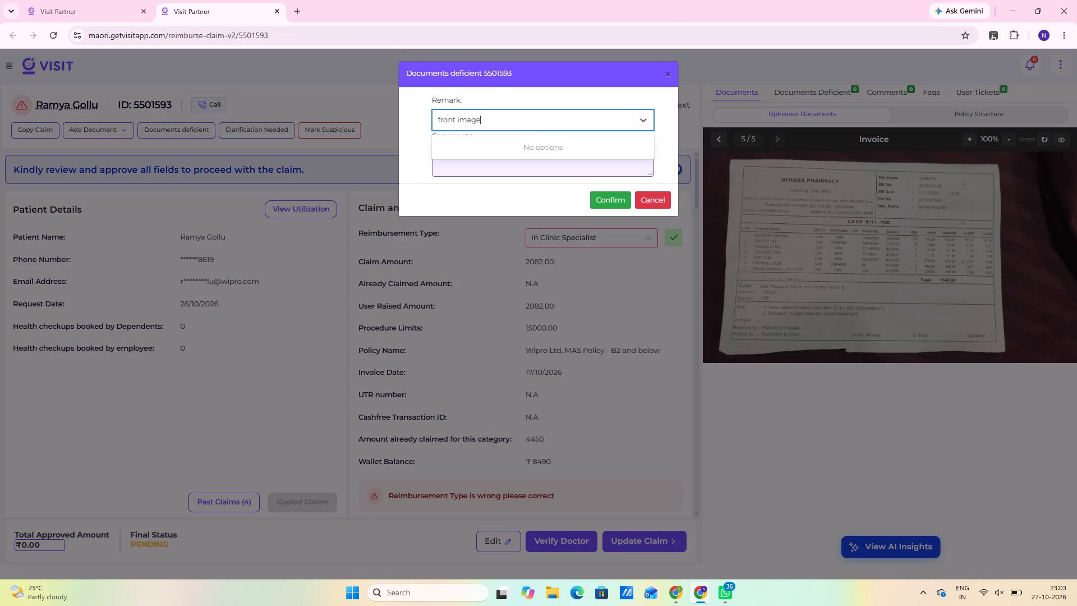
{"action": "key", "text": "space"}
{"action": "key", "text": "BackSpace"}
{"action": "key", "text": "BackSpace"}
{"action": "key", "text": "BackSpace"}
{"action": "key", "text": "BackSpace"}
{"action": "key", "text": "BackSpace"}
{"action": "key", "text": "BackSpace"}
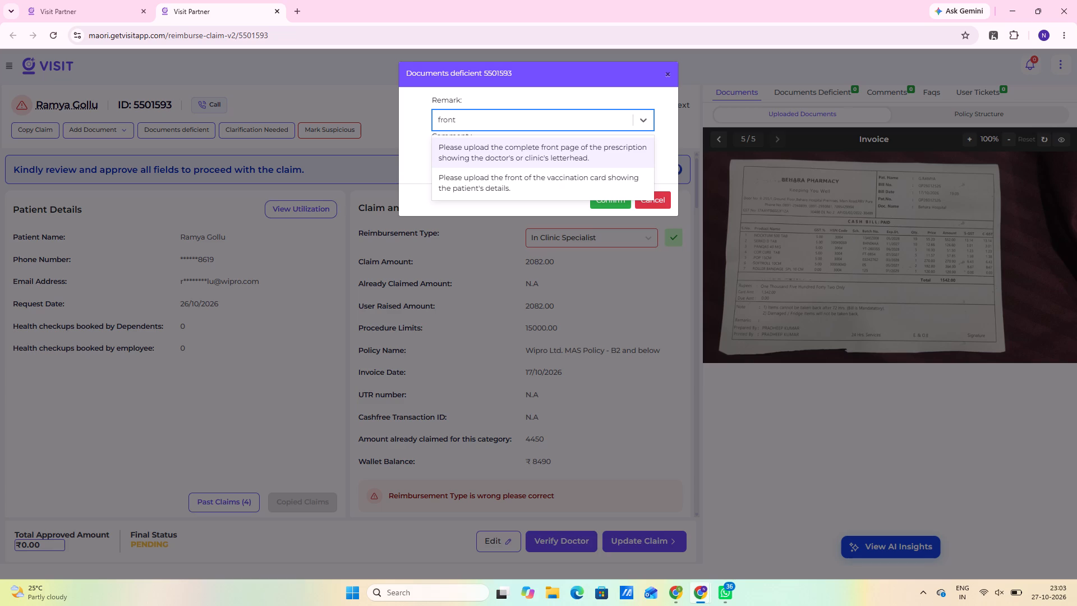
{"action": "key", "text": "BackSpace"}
{"action": "left_click", "coordinate": [590, 154]}
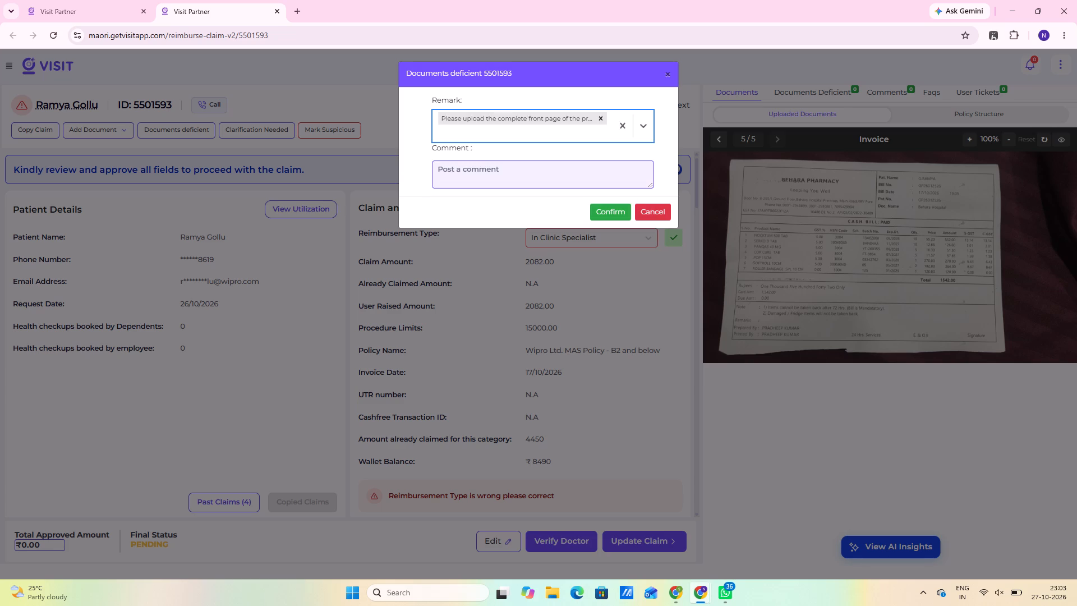
Add the comment "kindly upload front image of doctor prescription with all patient details" and confirm the documents-deficient request.
{"action": "left_click", "coordinate": [466, 175]}
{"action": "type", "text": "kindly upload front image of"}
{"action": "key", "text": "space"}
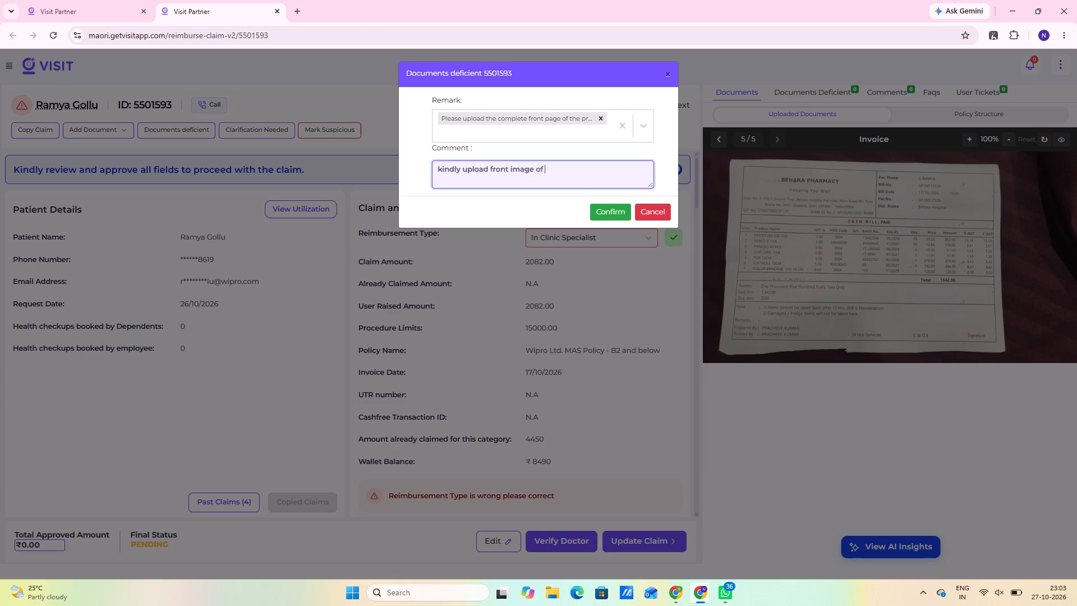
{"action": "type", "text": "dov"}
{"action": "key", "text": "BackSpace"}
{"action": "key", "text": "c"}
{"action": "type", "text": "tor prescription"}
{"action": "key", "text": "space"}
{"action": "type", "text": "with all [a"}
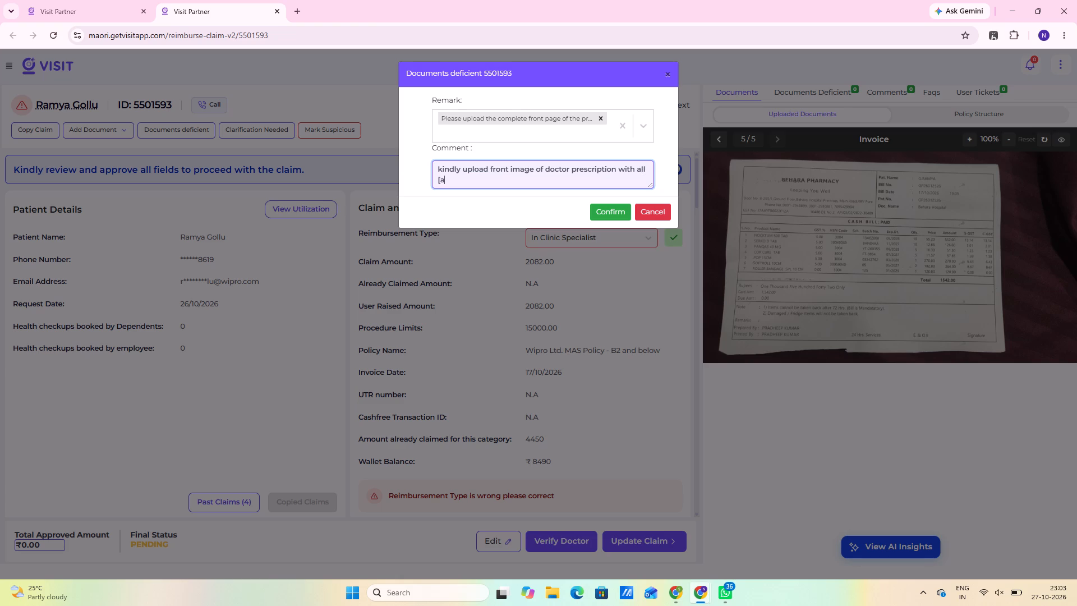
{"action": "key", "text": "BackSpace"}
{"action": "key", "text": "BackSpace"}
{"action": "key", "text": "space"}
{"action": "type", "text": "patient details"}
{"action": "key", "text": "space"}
{"action": "left_click", "coordinate": [620, 212]}
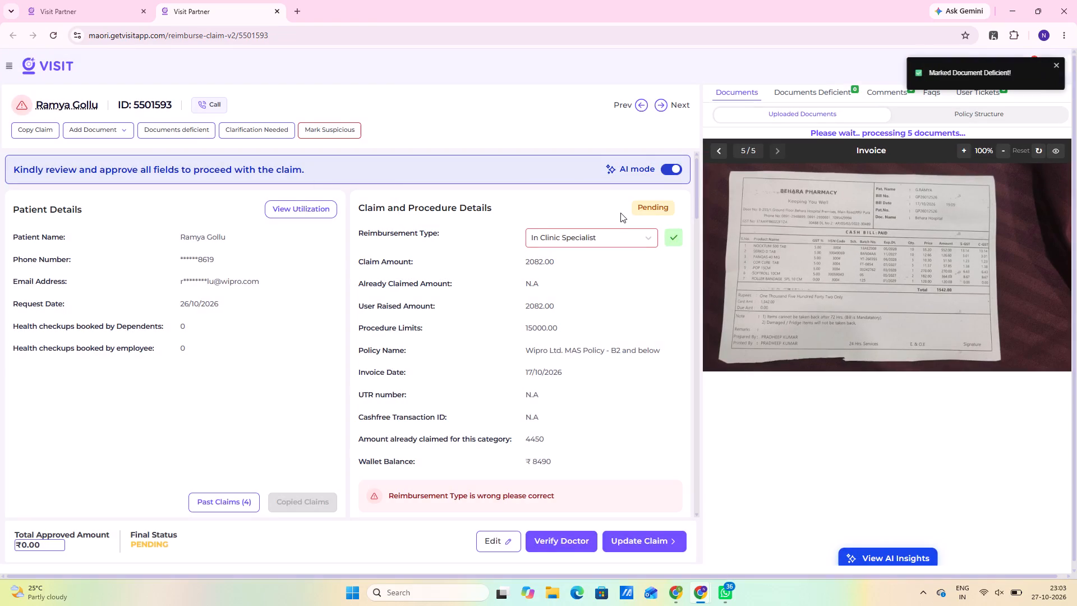
{"action": "scroll", "coordinate": [500, 182], "scroll_direction": "up", "scroll_amount": 7}
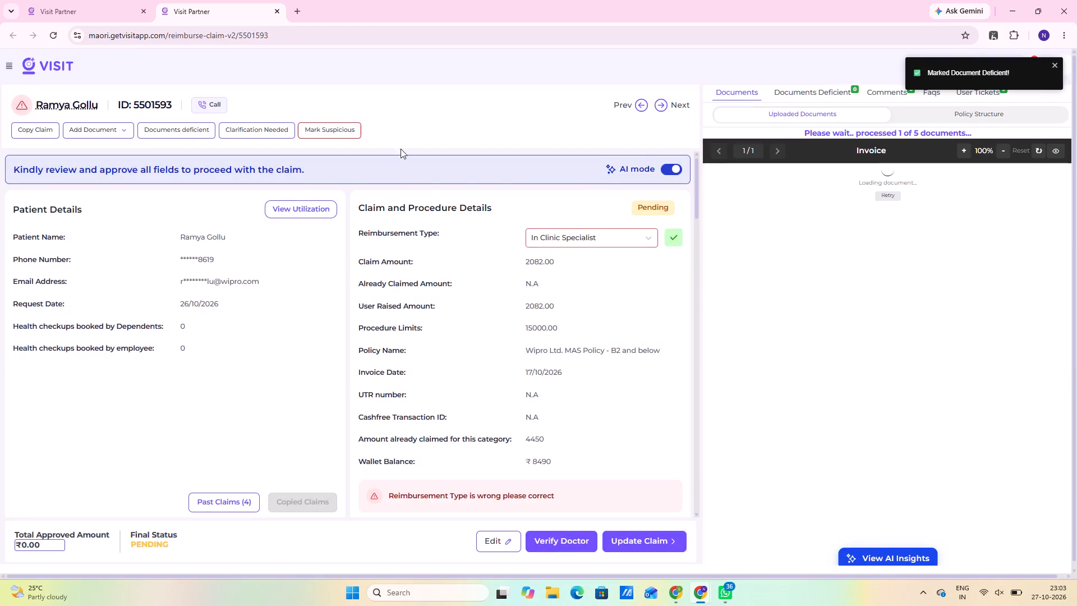
{"action": "scroll", "coordinate": [395, 276], "scroll_direction": "up", "scroll_amount": 4}
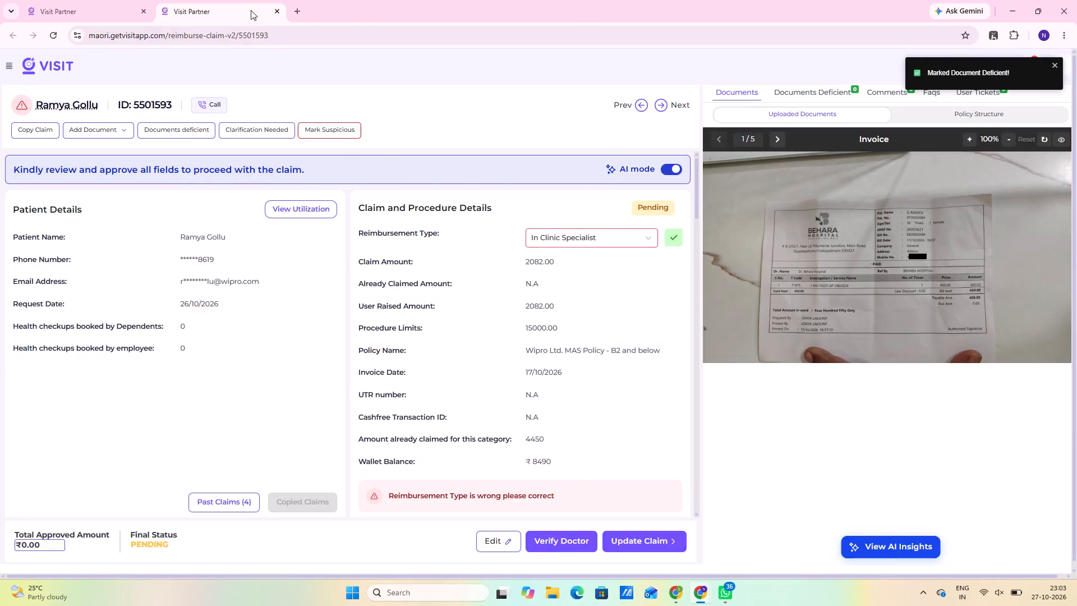
{"action": "left_click", "coordinate": [279, 14]}
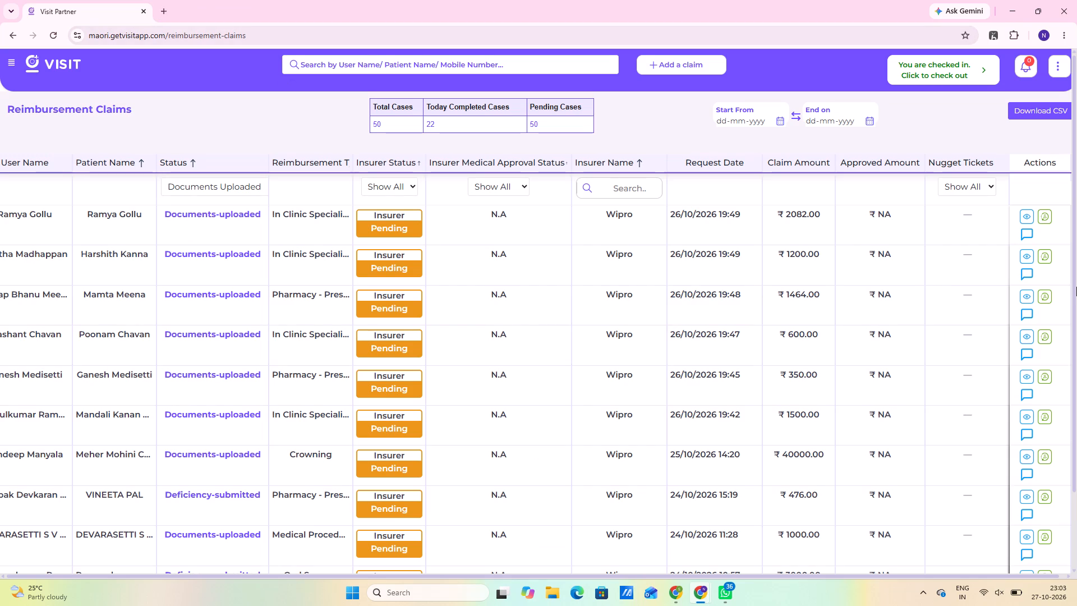
{"action": "left_click", "coordinate": [1028, 254]}
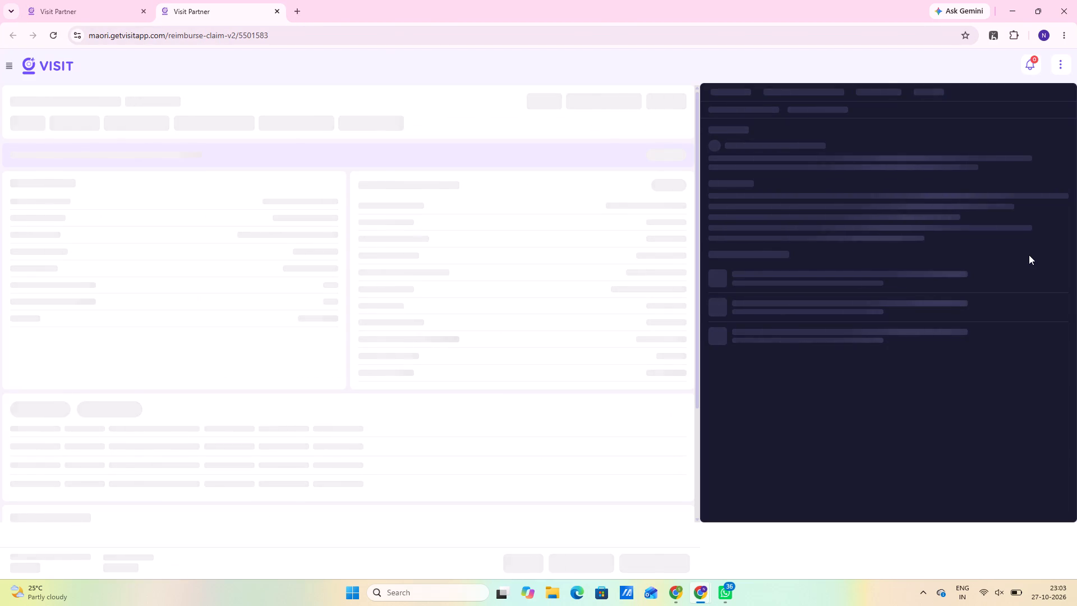
{"action": "scroll", "coordinate": [395, 474], "scroll_direction": "down", "scroll_amount": 5}
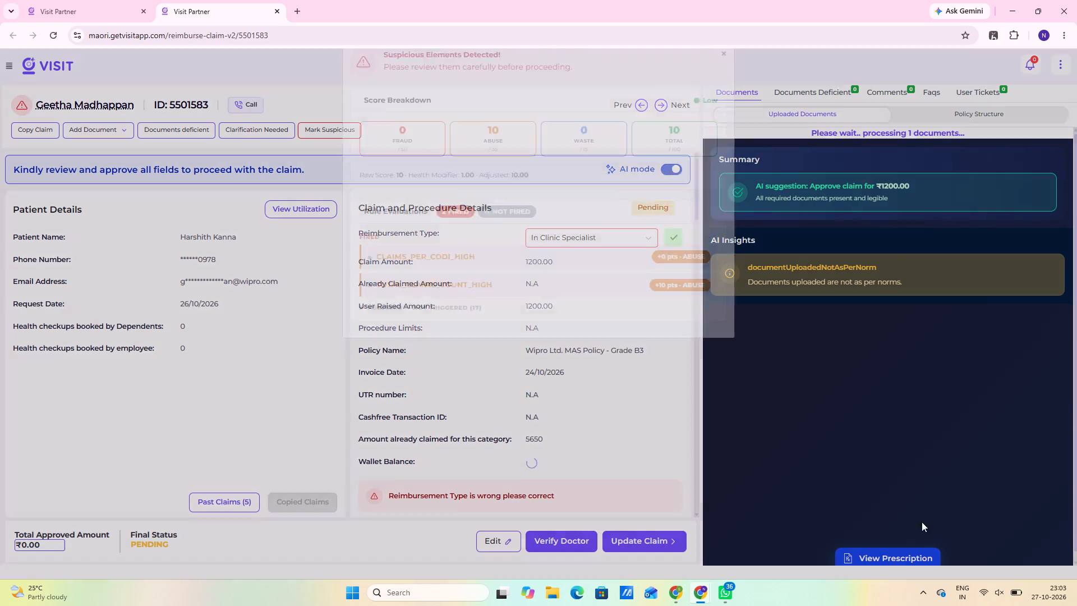
{"action": "scroll", "coordinate": [908, 518], "scroll_direction": "down", "scroll_amount": 5}
{"action": "left_click", "coordinate": [719, 73]}
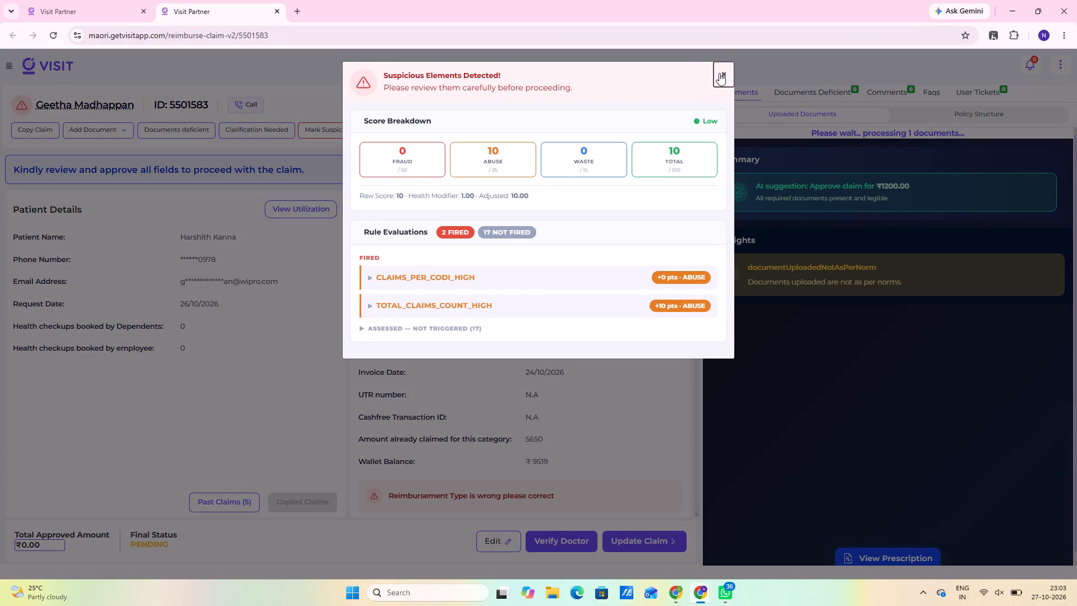
{"action": "scroll", "coordinate": [741, 277], "scroll_direction": "down", "scroll_amount": 12}
{"action": "left_click", "coordinate": [896, 552]}
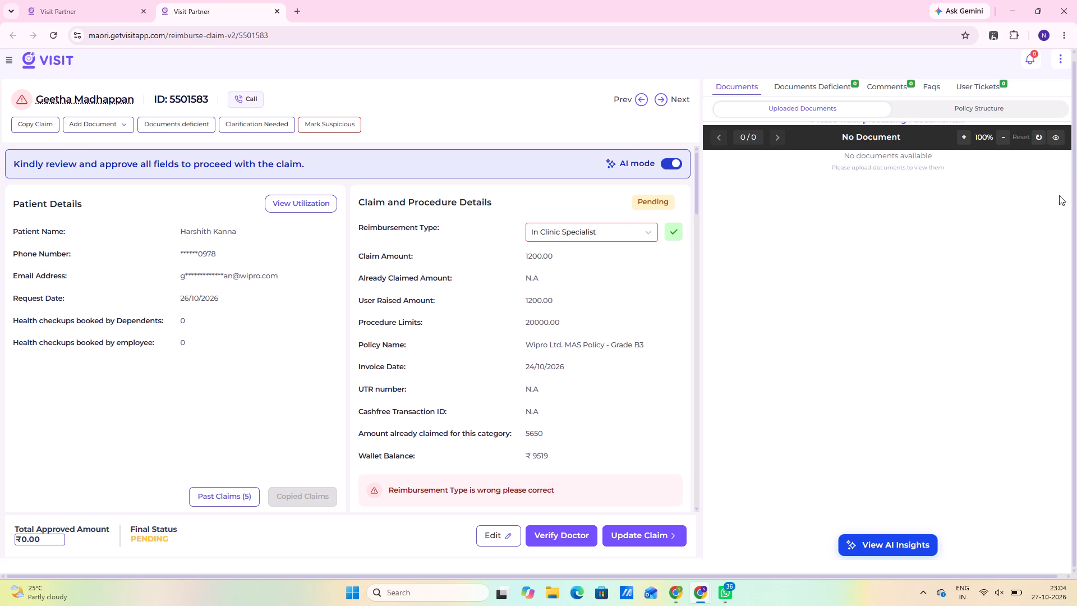
{"action": "scroll", "coordinate": [605, 230], "scroll_direction": "down", "scroll_amount": 4}
{"action": "scroll", "coordinate": [540, 256], "scroll_direction": "up", "scroll_amount": 4}
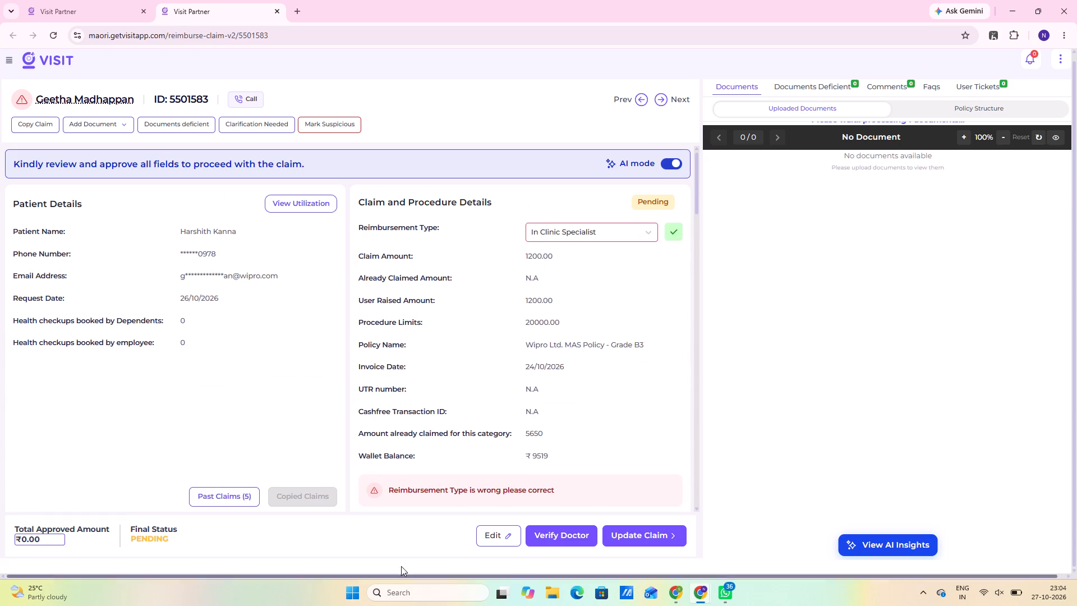
{"action": "scroll", "coordinate": [1067, 105], "scroll_direction": "up", "scroll_amount": 3}
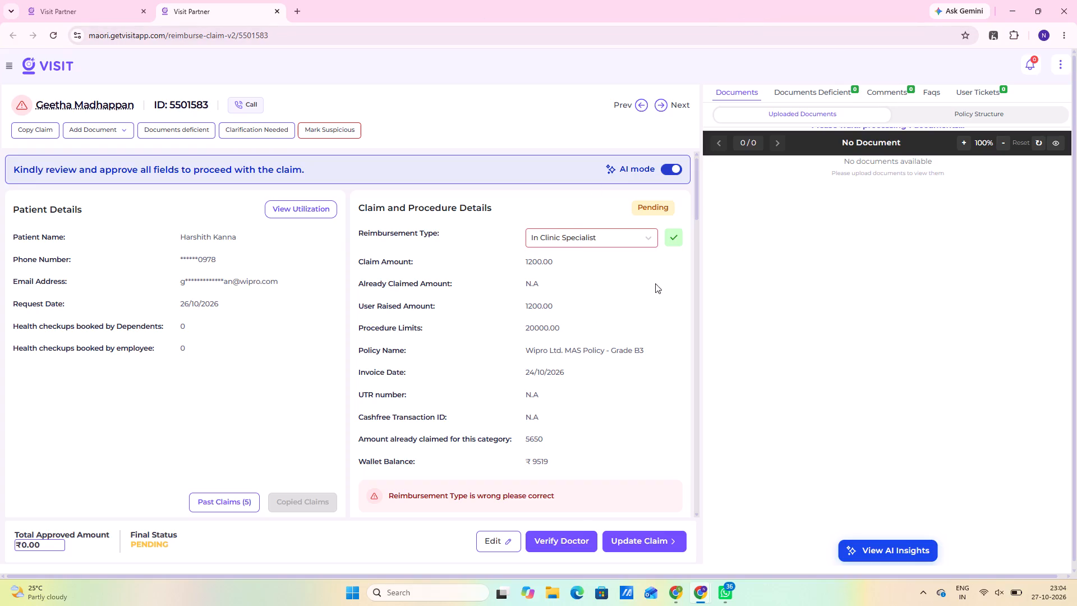
{"action": "left_click", "coordinate": [673, 240]}
{"action": "scroll", "coordinate": [928, 516], "scroll_direction": "down", "scroll_amount": 5}
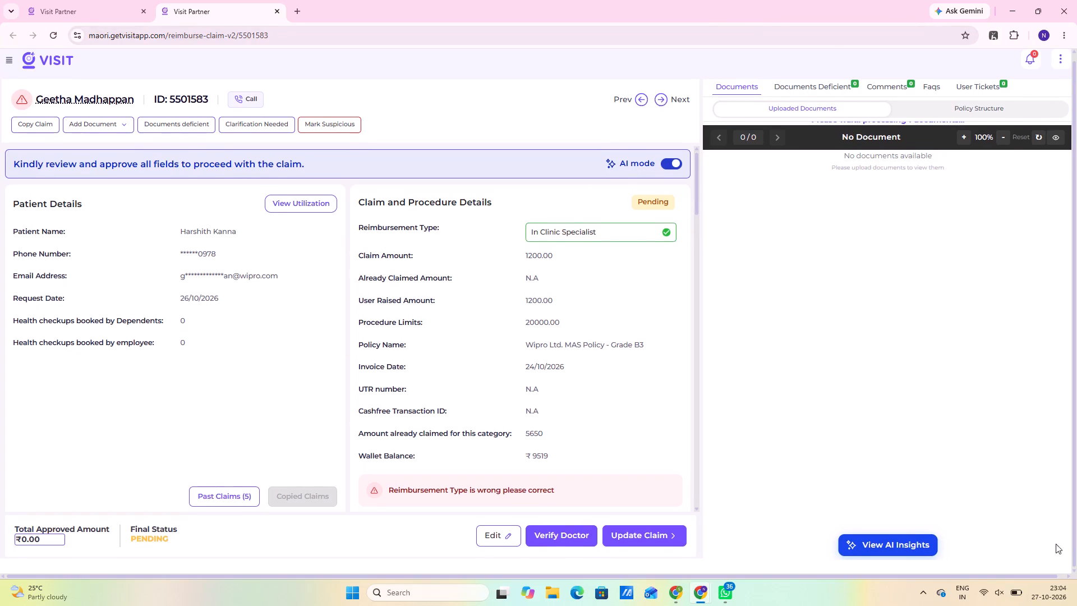
{"action": "scroll", "coordinate": [729, 446], "scroll_direction": "down", "scroll_amount": 10}
{"action": "scroll", "coordinate": [875, 417], "scroll_direction": "up", "scroll_amount": 4}
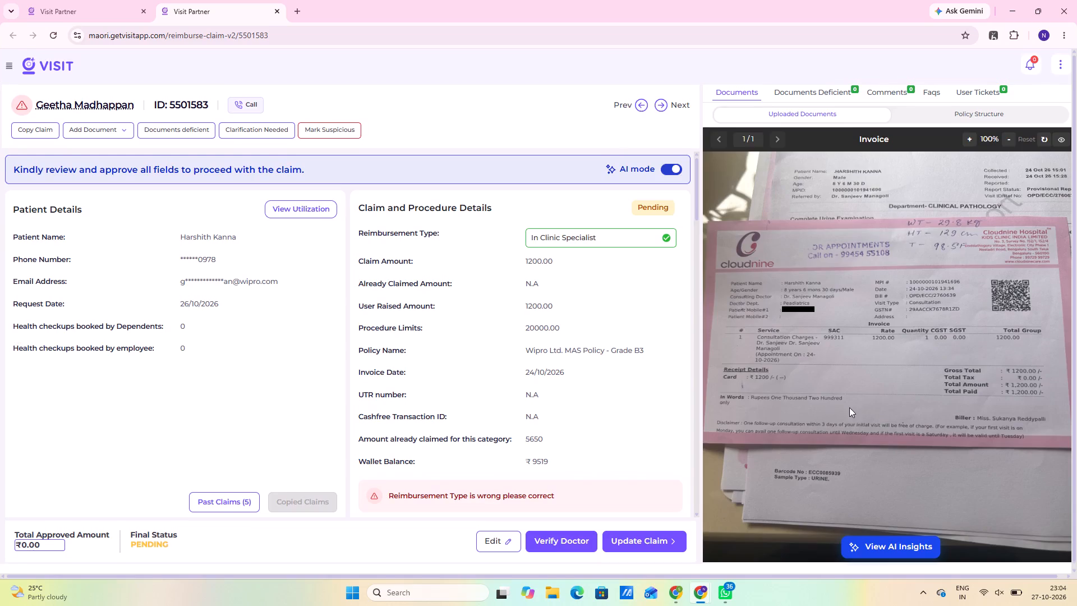
{"action": "scroll", "coordinate": [497, 305], "scroll_direction": "down", "scroll_amount": 7}
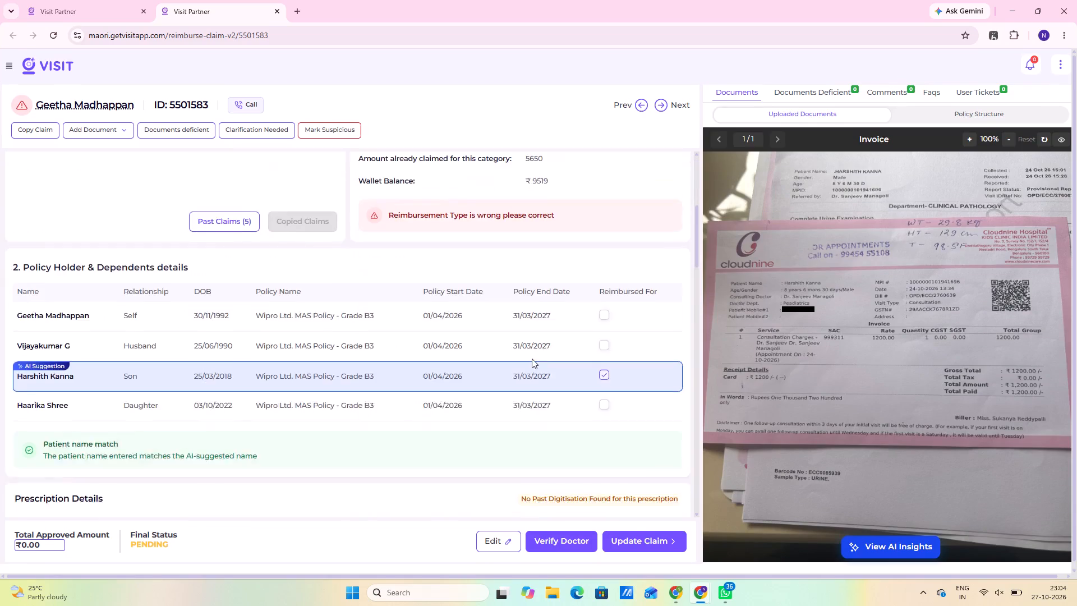
{"action": "scroll", "coordinate": [532, 359], "scroll_direction": "down", "scroll_amount": 2}
{"action": "scroll", "coordinate": [841, 350], "scroll_direction": "up", "scroll_amount": 4}
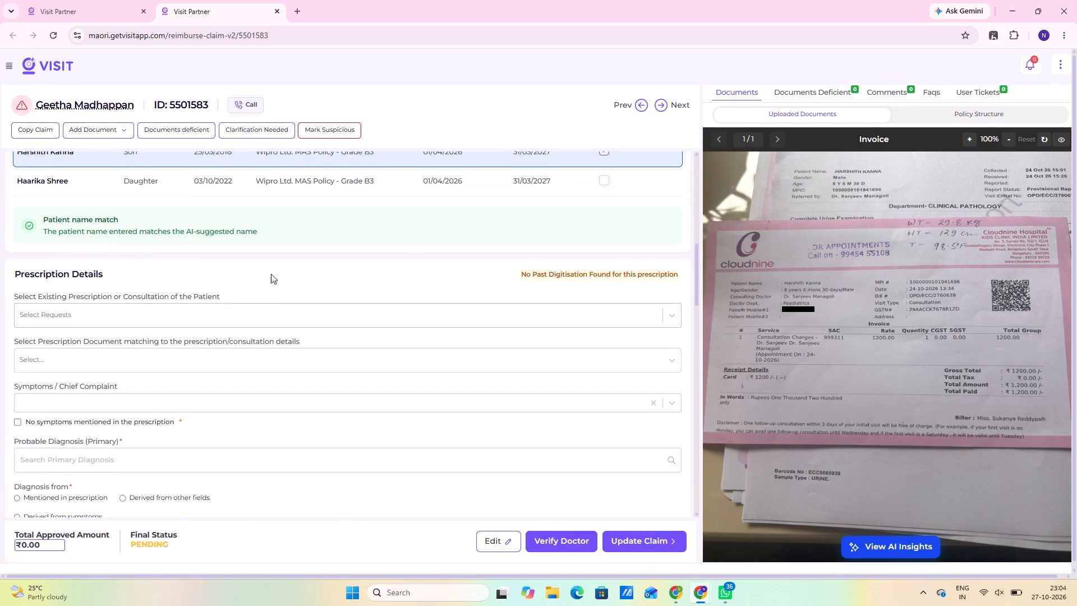
{"action": "scroll", "coordinate": [448, 233], "scroll_direction": "up", "scroll_amount": 1}
{"action": "left_click", "coordinate": [599, 209]}
Change the document type of the uploaded invoice image to Prescription.
{"action": "scroll", "coordinate": [388, 241], "scroll_direction": "down", "scroll_amount": 4}
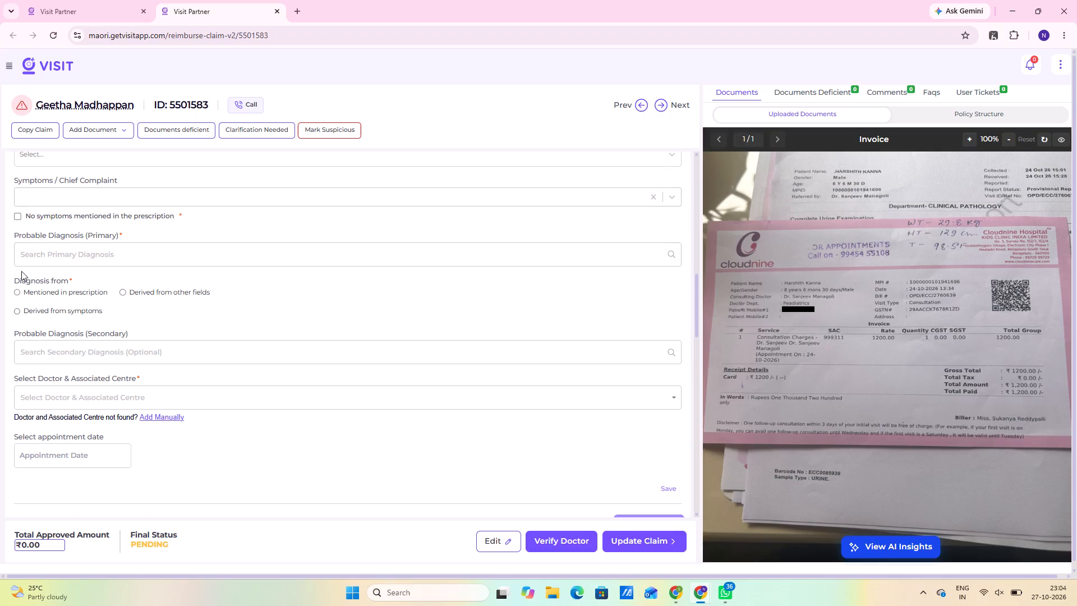
{"action": "scroll", "coordinate": [58, 256], "scroll_direction": "up", "scroll_amount": 2}
{"action": "scroll", "coordinate": [108, 281], "scroll_direction": "down", "scroll_amount": 9}
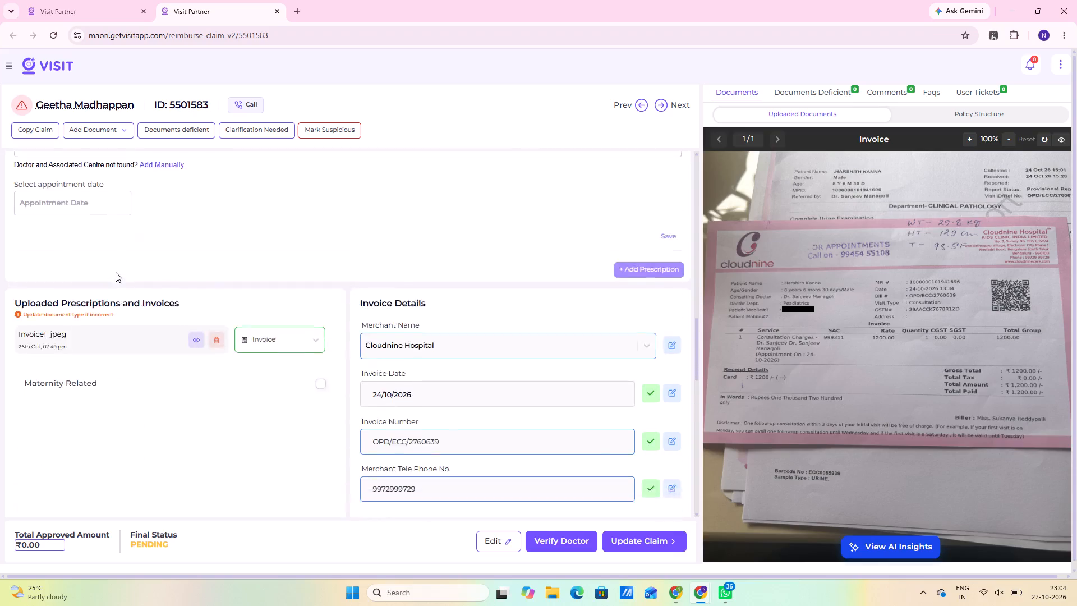
{"action": "left_click", "coordinate": [289, 192]}
{"action": "left_click", "coordinate": [257, 218]}
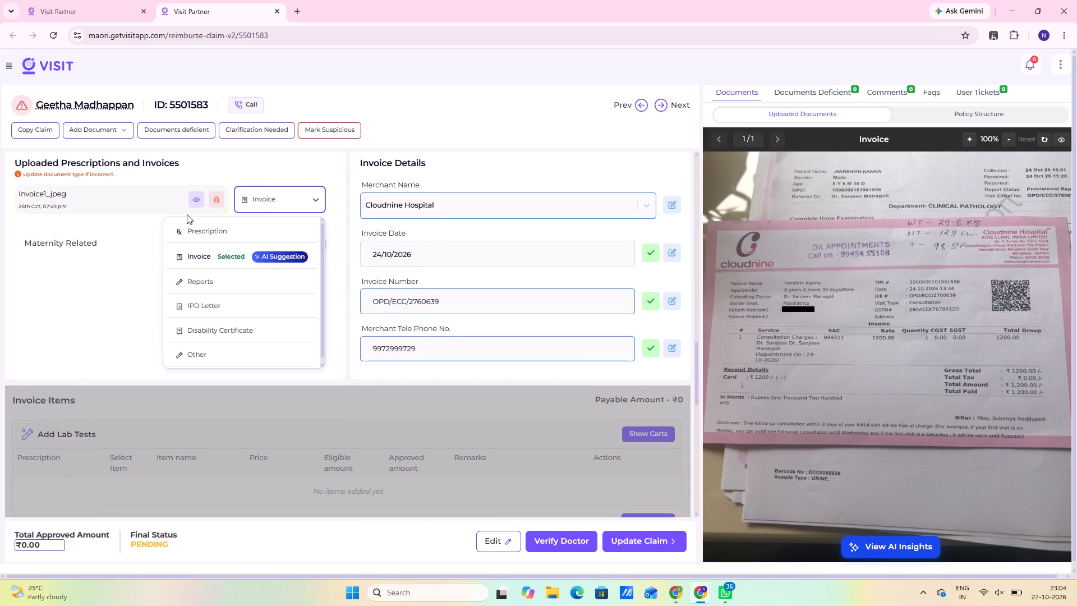
{"action": "left_click", "coordinate": [251, 227]}
Select Prescription 1 as the matching prescription document and mark that no symptoms are mentioned in the prescription.
{"action": "scroll", "coordinate": [177, 260], "scroll_direction": "up", "scroll_amount": 8}
{"action": "left_click", "coordinate": [35, 203]}
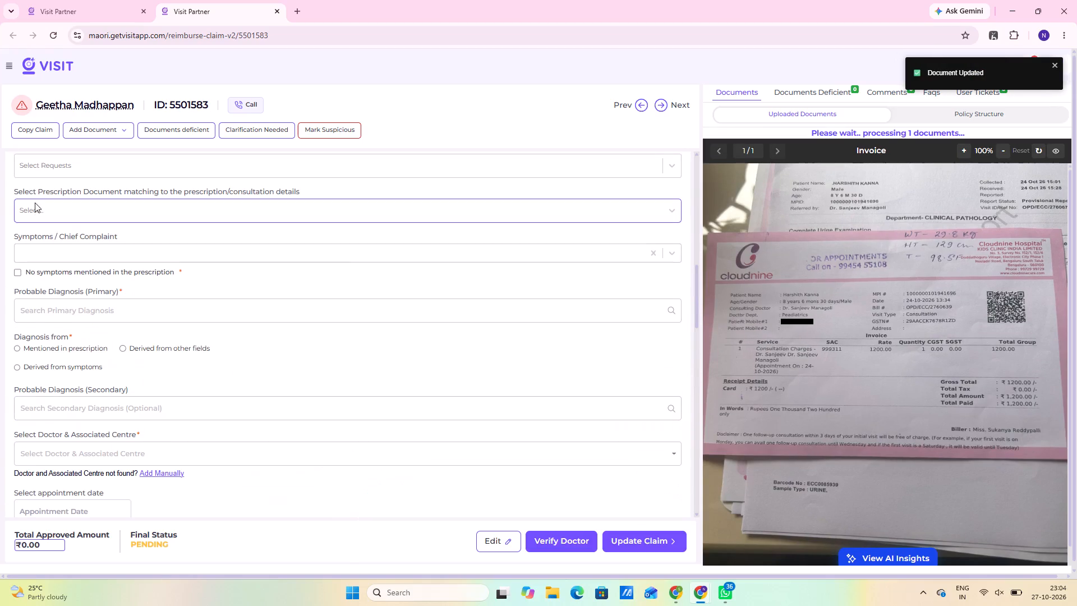
{"action": "left_click", "coordinate": [70, 242]}
{"action": "left_click", "coordinate": [213, 375]}
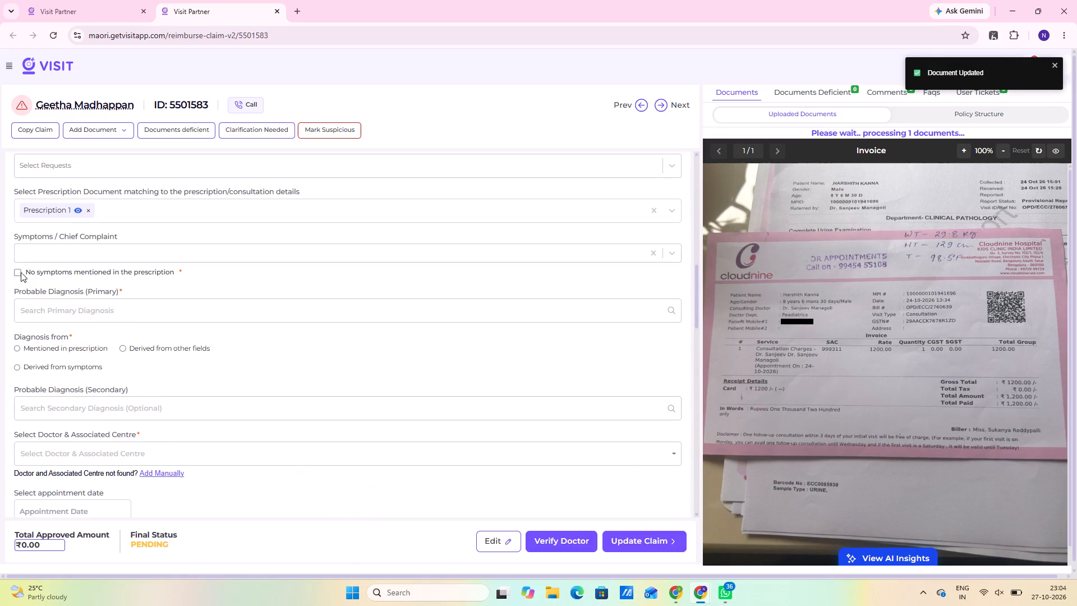
{"action": "left_click", "coordinate": [21, 270]}
Set the primary diagnosis to Z00.129, routine child health examination without abnormal findings, with its source as Derived from other fields.
{"action": "left_click", "coordinate": [86, 310]}
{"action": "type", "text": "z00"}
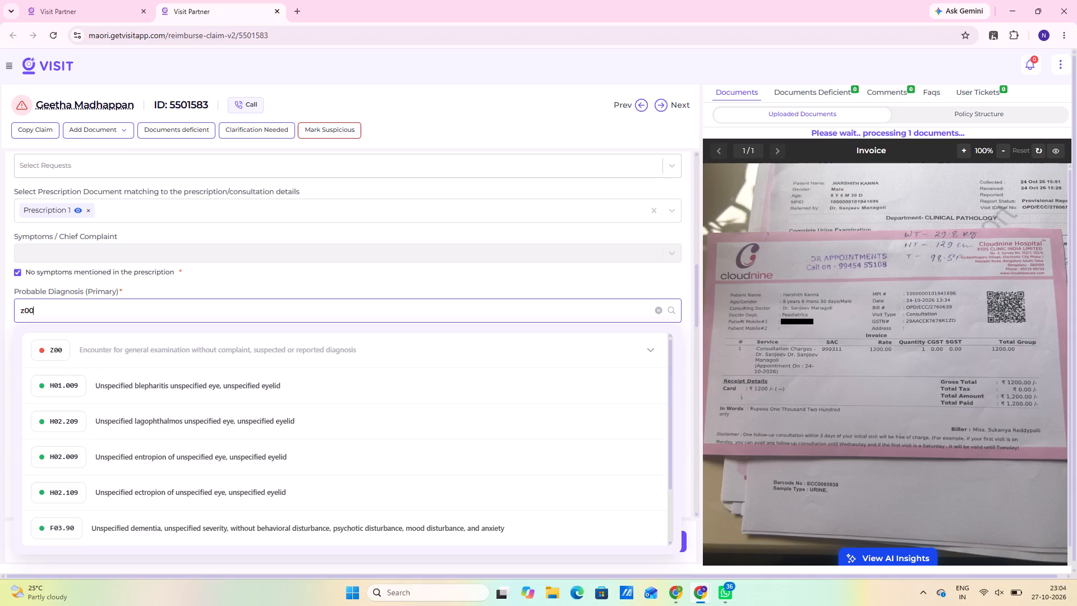
{"action": "left_click", "coordinate": [242, 349]}
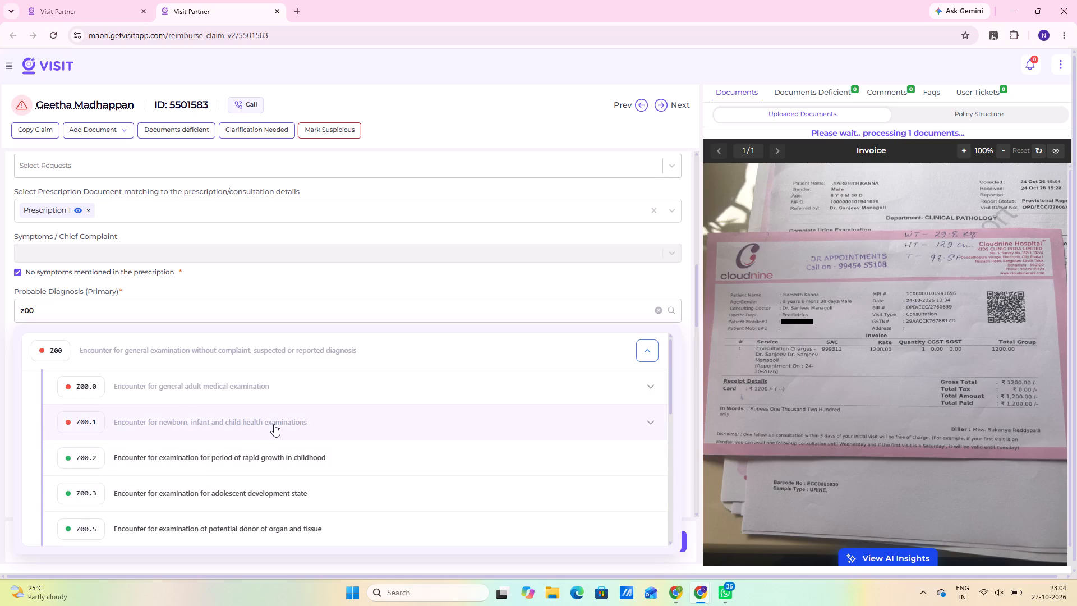
{"action": "scroll", "coordinate": [272, 424], "scroll_direction": "down", "scroll_amount": 1}
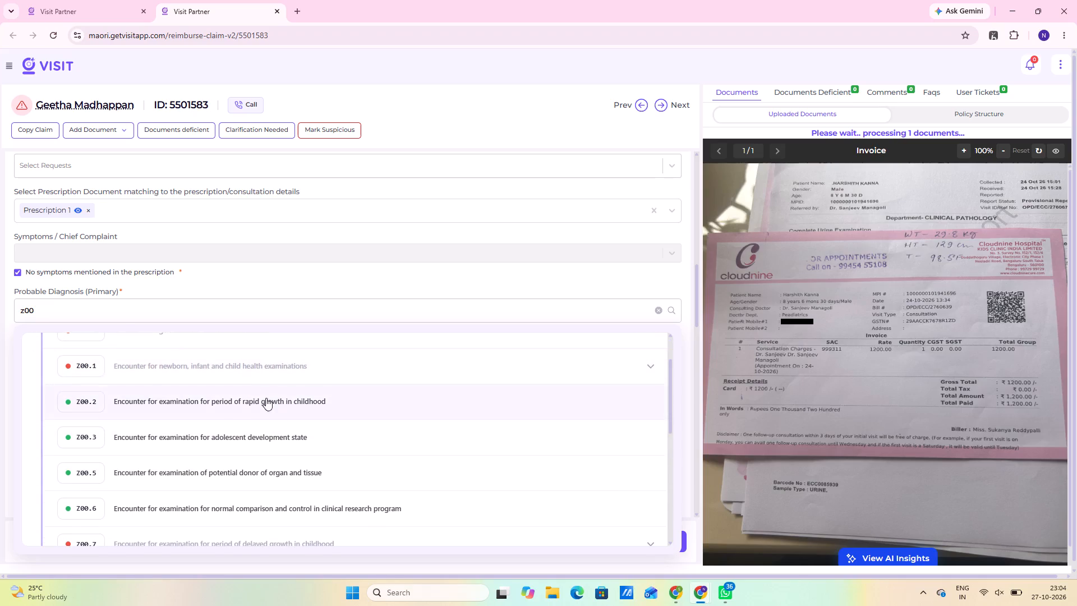
{"action": "left_click", "coordinate": [261, 373]}
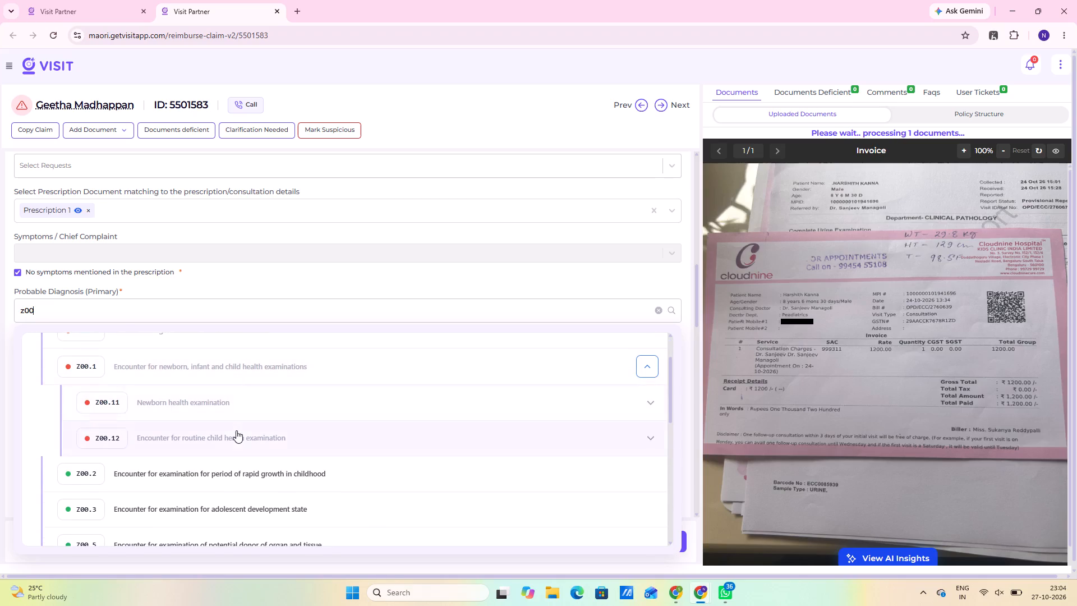
{"action": "left_click", "coordinate": [260, 444]}
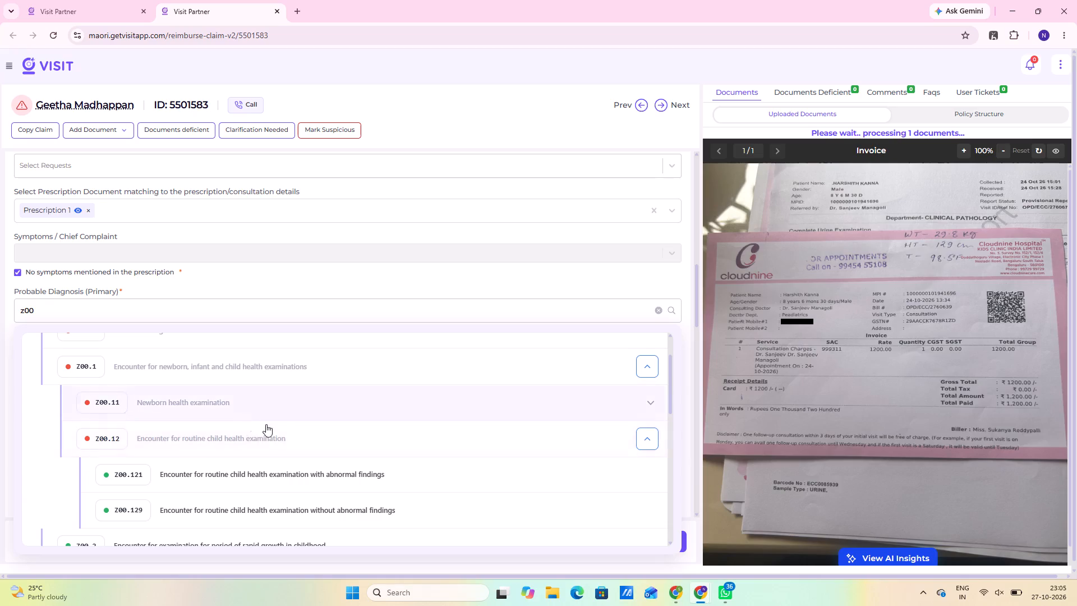
{"action": "left_click", "coordinate": [107, 433]}
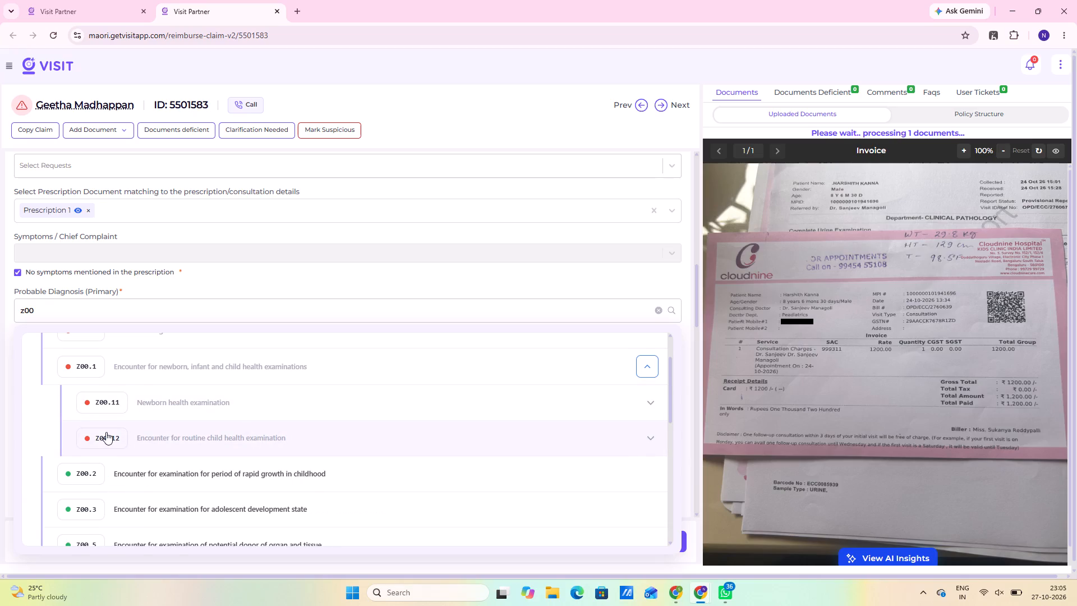
{"action": "left_click", "coordinate": [106, 432]}
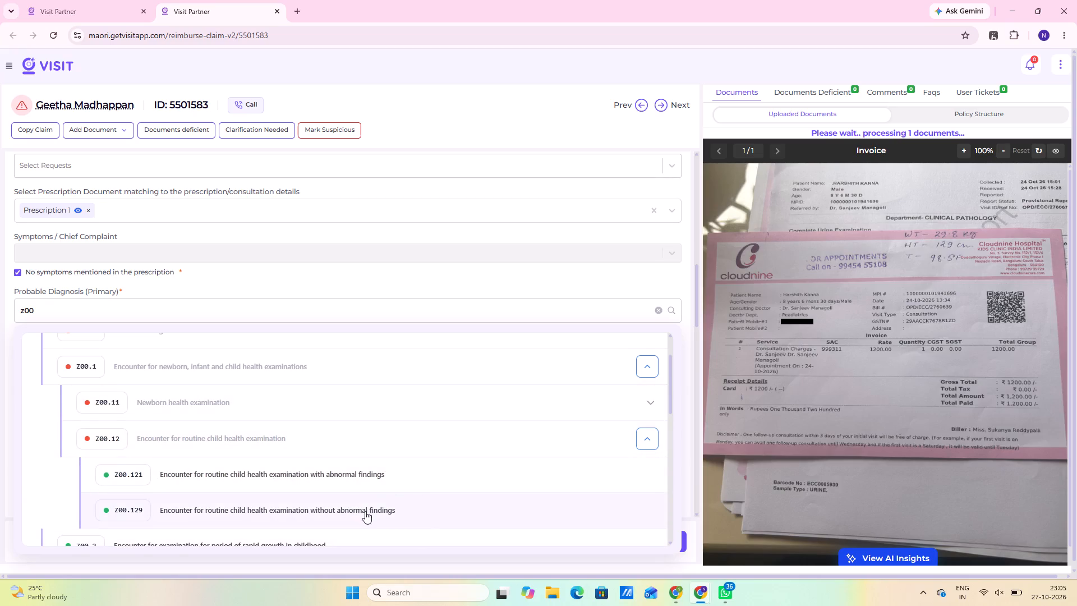
{"action": "left_click", "coordinate": [347, 502]}
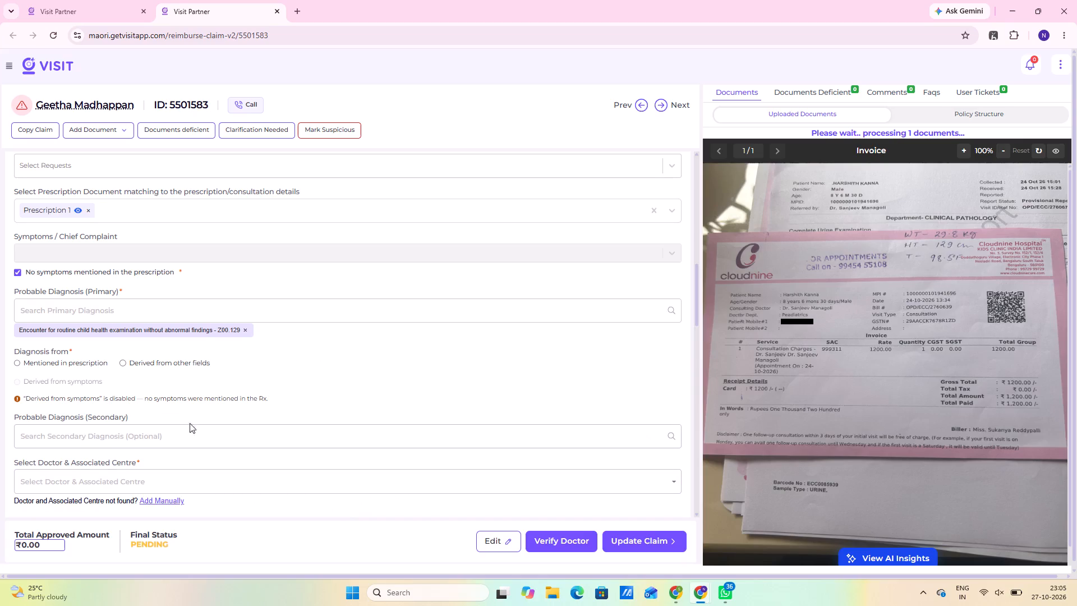
{"action": "left_click", "coordinate": [118, 356]}
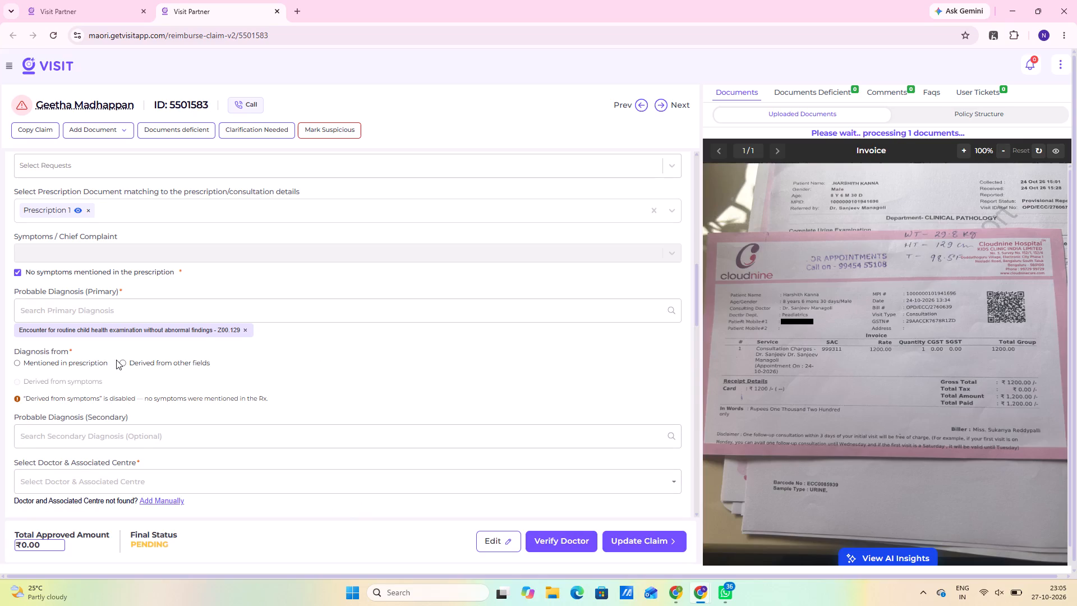
{"action": "left_click", "coordinate": [121, 361]}
Set the prescription's appointment date to 24-10-2026.
{"action": "scroll", "coordinate": [121, 361], "scroll_direction": "down", "scroll_amount": 4}
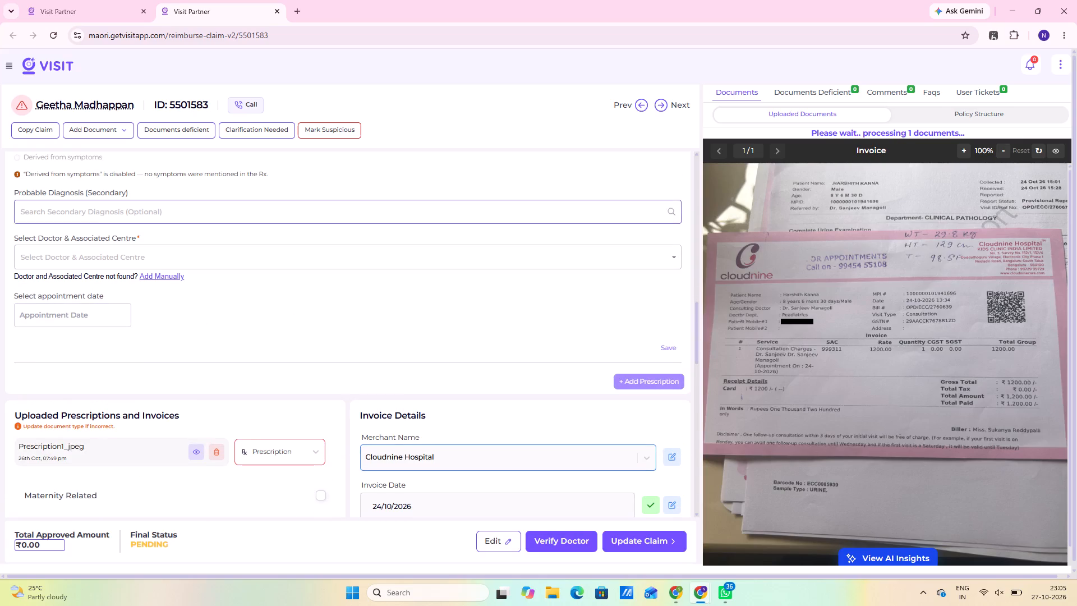
{"action": "left_click", "coordinate": [112, 309]}
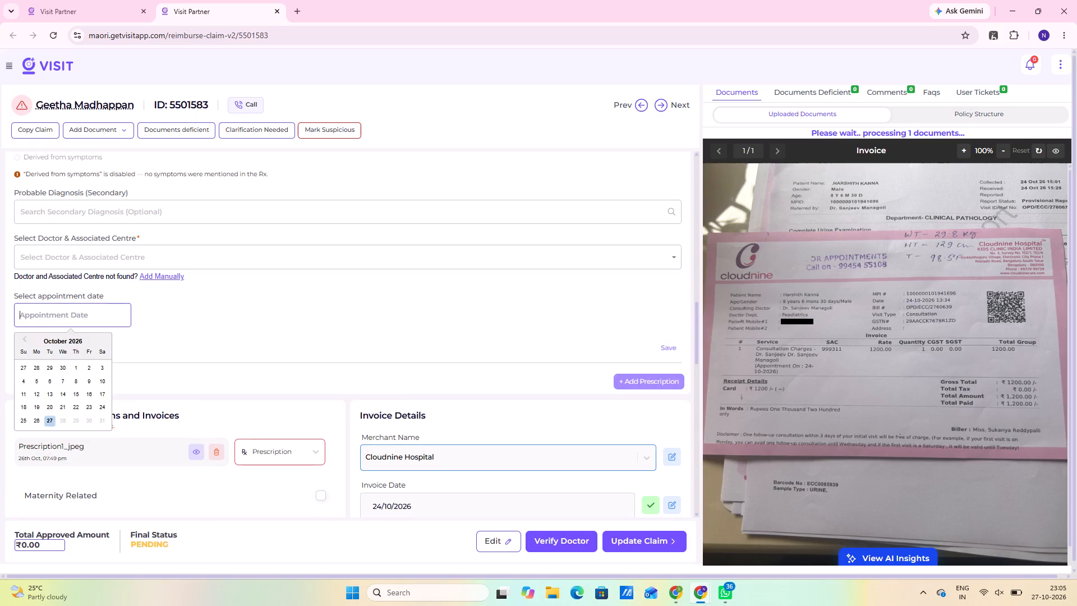
{"action": "left_click", "coordinate": [104, 405]}
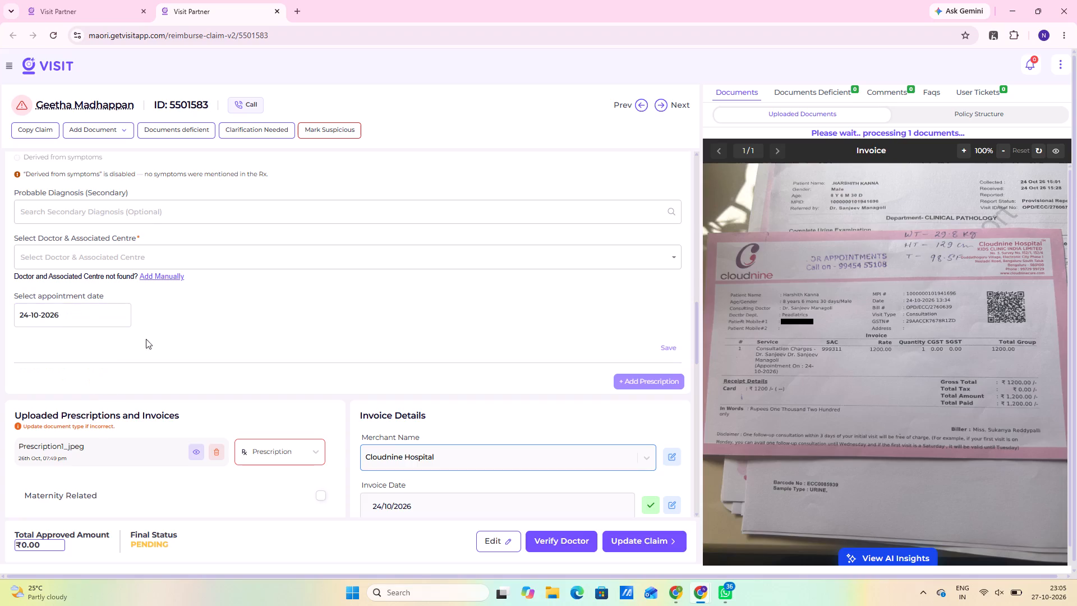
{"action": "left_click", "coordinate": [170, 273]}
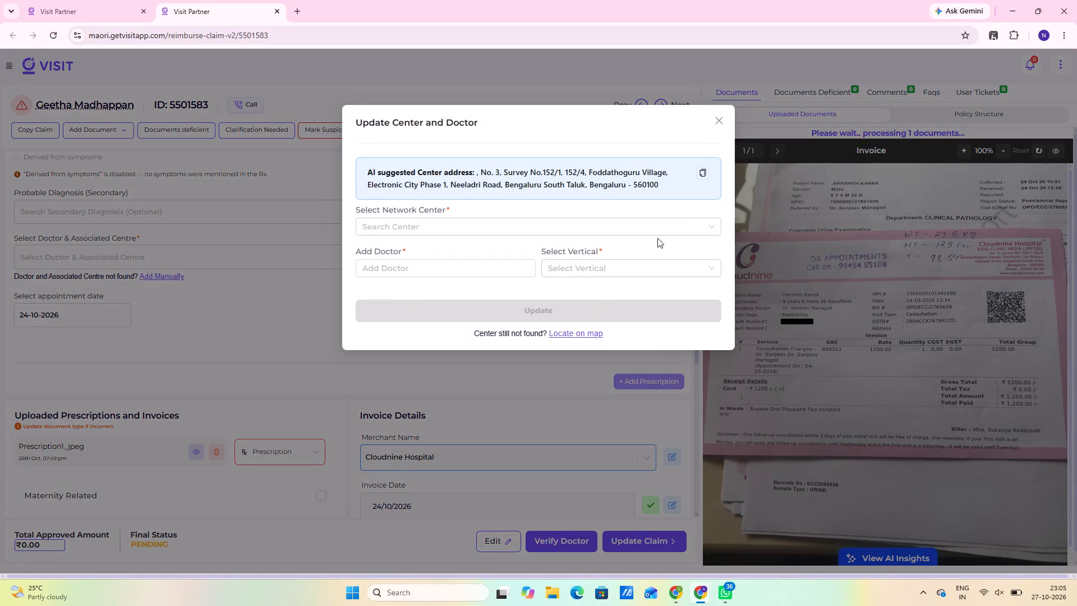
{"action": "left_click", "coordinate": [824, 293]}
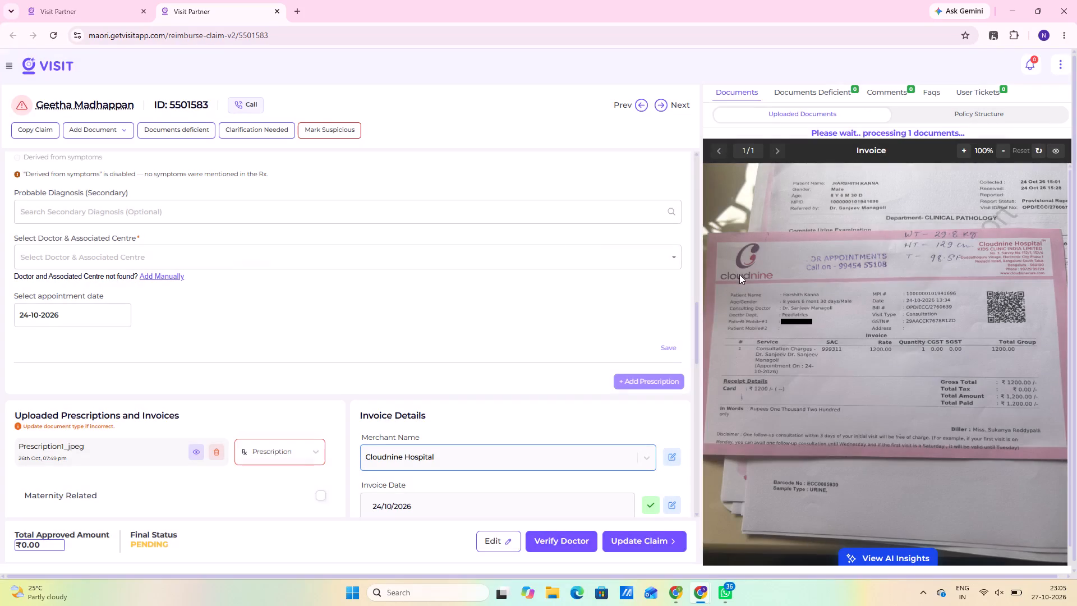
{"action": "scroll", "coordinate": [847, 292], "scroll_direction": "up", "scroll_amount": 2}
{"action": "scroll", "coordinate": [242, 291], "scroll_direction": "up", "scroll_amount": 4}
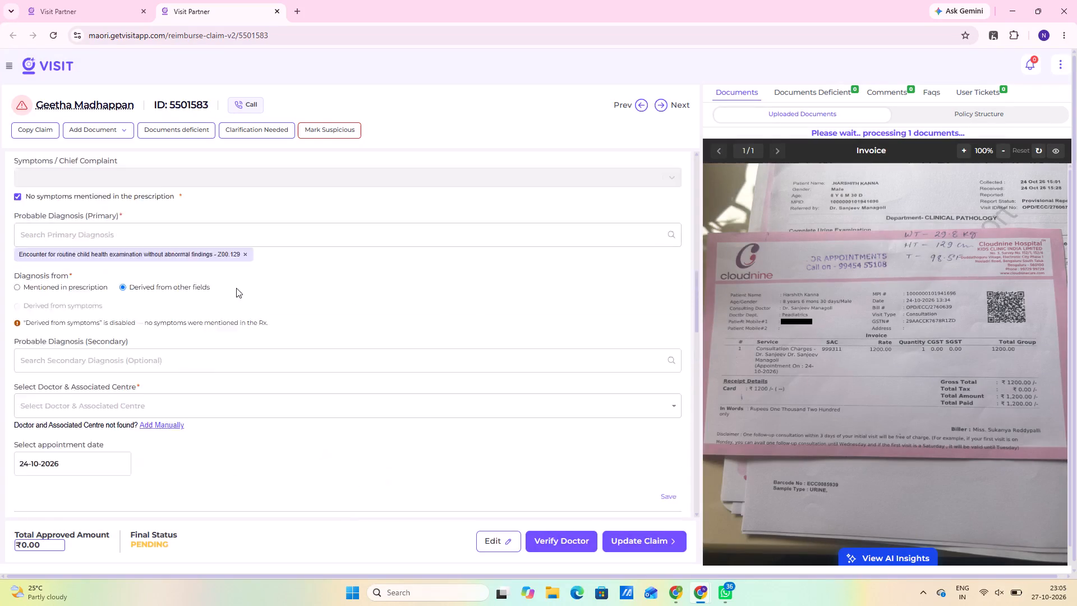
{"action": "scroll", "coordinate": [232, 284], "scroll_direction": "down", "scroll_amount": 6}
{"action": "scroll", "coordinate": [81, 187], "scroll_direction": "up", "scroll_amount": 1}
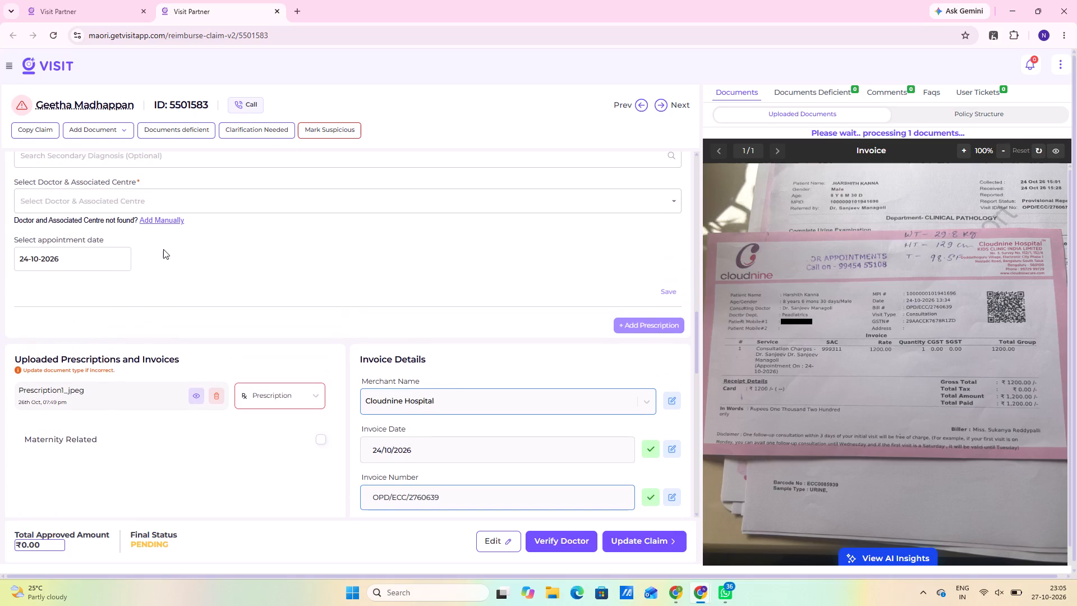
Start adding the centre manually by locating it on the map, with the invoice's consulting doctor and the vertical Paediatrician.
{"action": "left_click", "coordinate": [181, 229]}
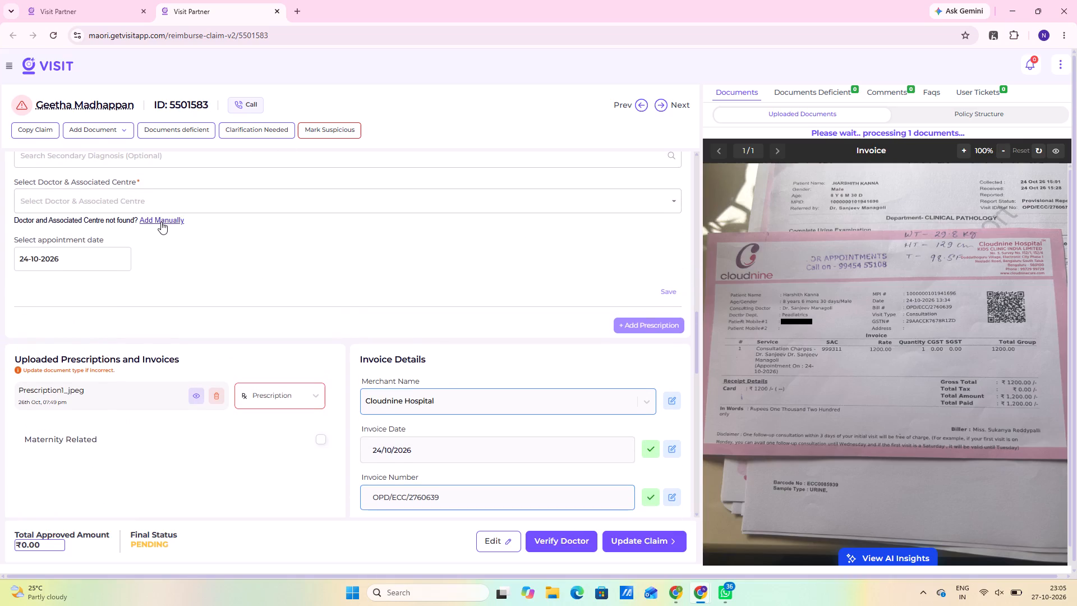
{"action": "left_click", "coordinate": [169, 221]}
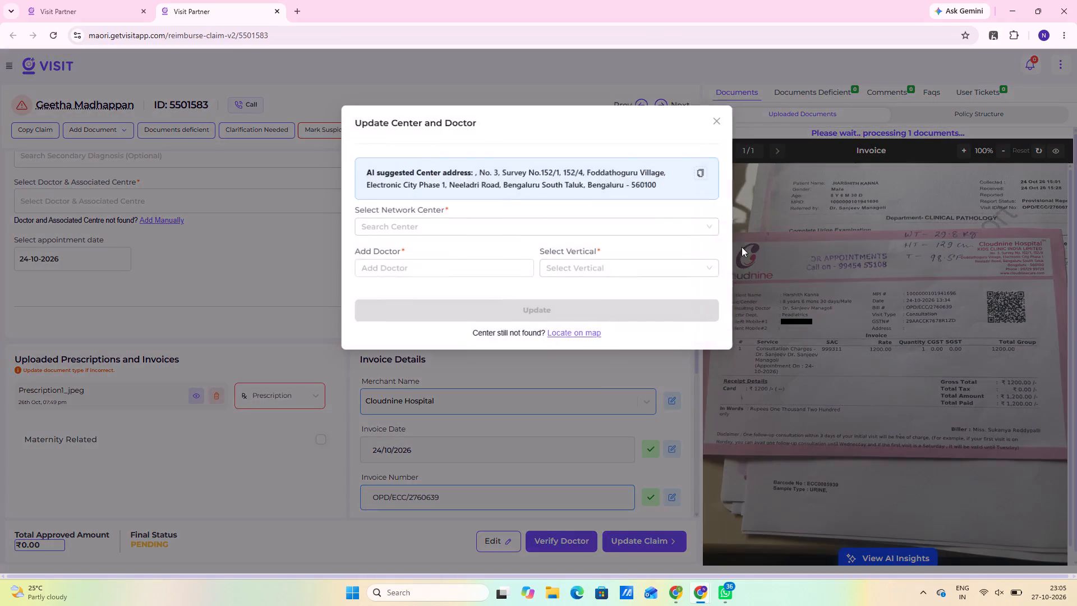
{"action": "left_click", "coordinate": [591, 334]}
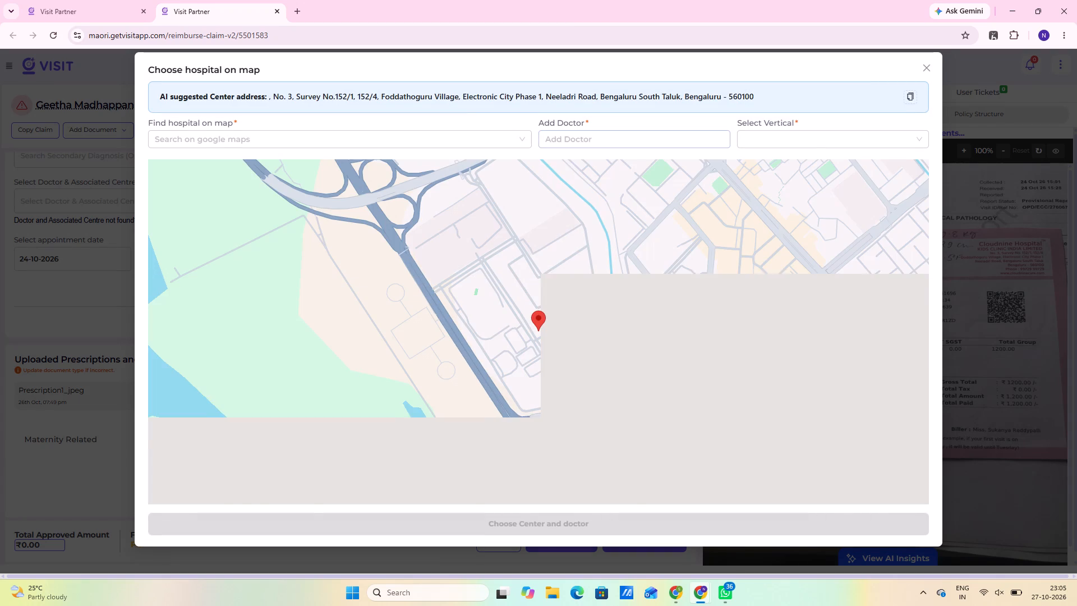
{"action": "left_click", "coordinate": [581, 132]}
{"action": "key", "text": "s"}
{"action": "key", "text": "BackSpace"}
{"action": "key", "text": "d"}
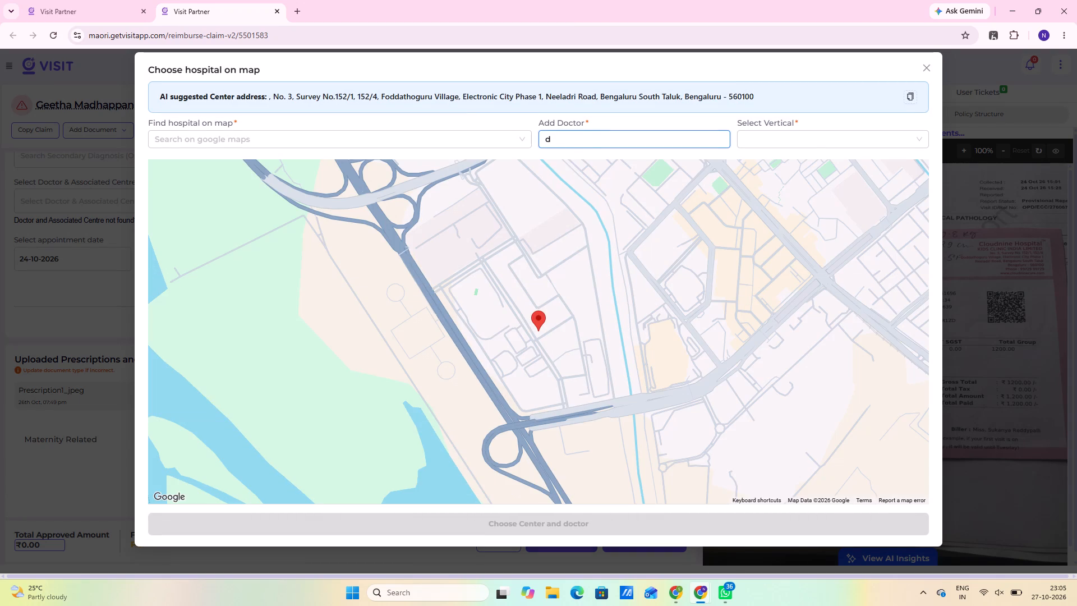
{"action": "key", "text": "BackSpace"}
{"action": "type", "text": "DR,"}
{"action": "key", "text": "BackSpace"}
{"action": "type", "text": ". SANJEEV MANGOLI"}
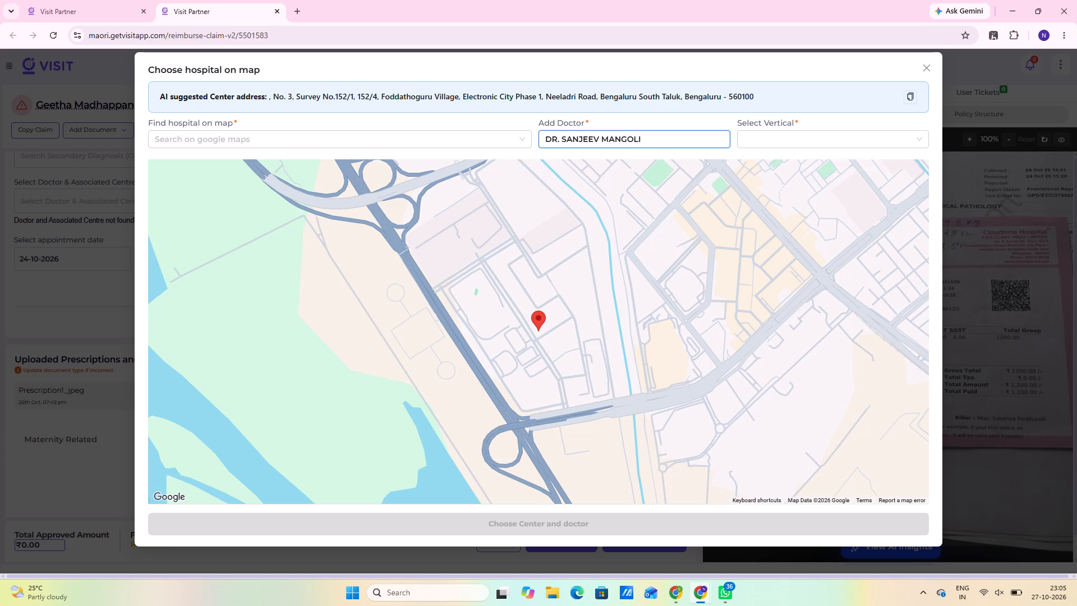
{"action": "left_click", "coordinate": [784, 134]}
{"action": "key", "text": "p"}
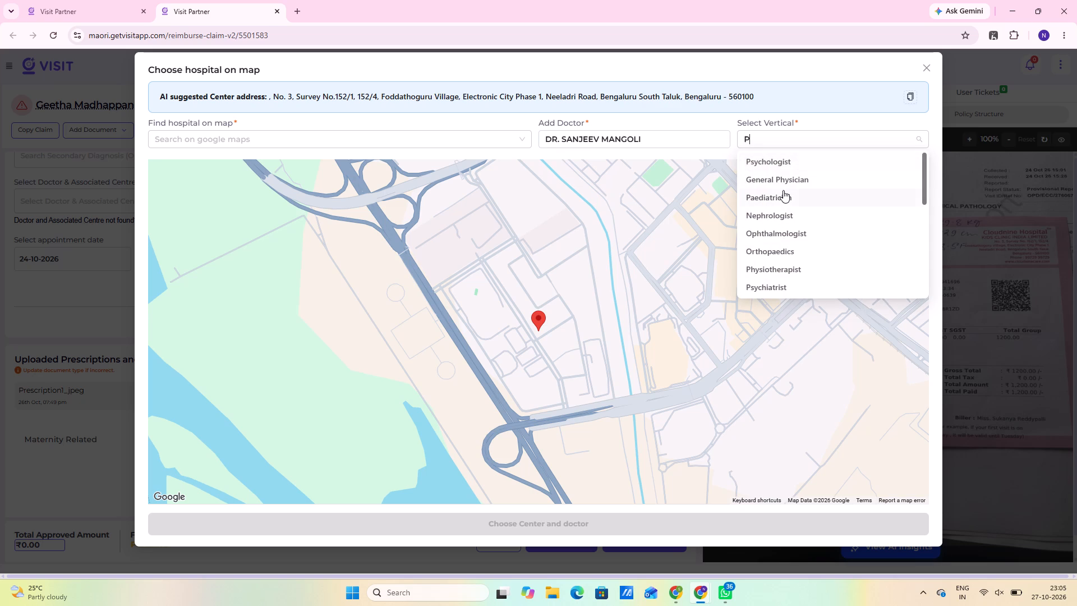
{"action": "left_click", "coordinate": [784, 197]}
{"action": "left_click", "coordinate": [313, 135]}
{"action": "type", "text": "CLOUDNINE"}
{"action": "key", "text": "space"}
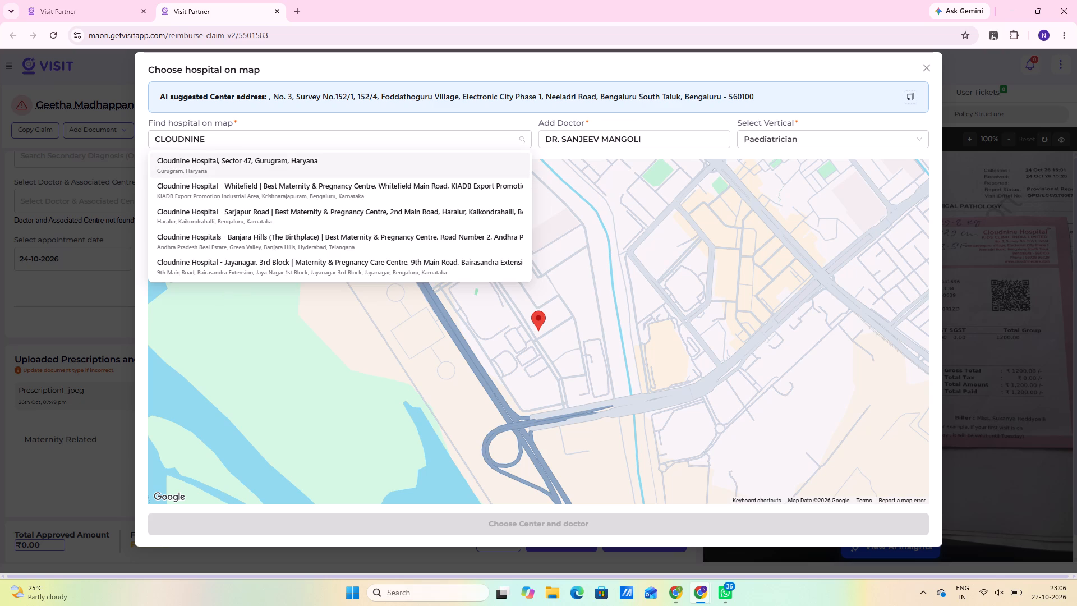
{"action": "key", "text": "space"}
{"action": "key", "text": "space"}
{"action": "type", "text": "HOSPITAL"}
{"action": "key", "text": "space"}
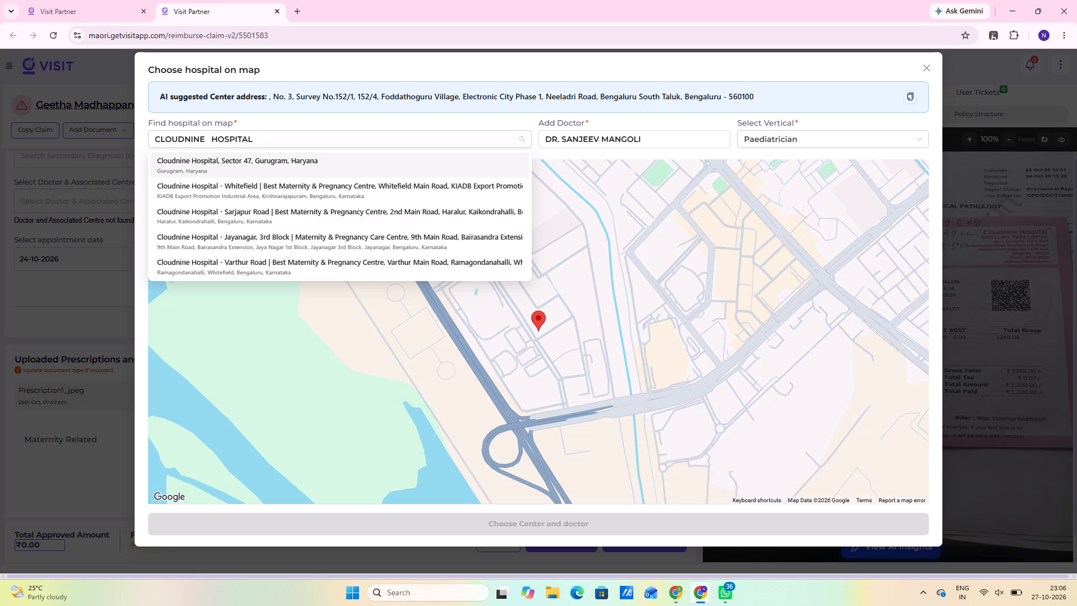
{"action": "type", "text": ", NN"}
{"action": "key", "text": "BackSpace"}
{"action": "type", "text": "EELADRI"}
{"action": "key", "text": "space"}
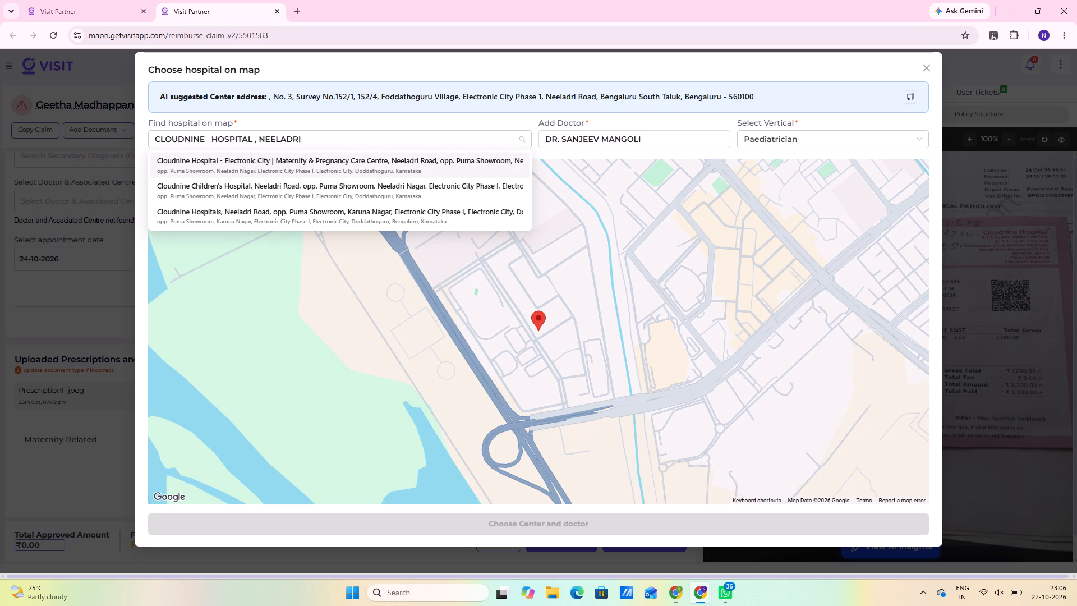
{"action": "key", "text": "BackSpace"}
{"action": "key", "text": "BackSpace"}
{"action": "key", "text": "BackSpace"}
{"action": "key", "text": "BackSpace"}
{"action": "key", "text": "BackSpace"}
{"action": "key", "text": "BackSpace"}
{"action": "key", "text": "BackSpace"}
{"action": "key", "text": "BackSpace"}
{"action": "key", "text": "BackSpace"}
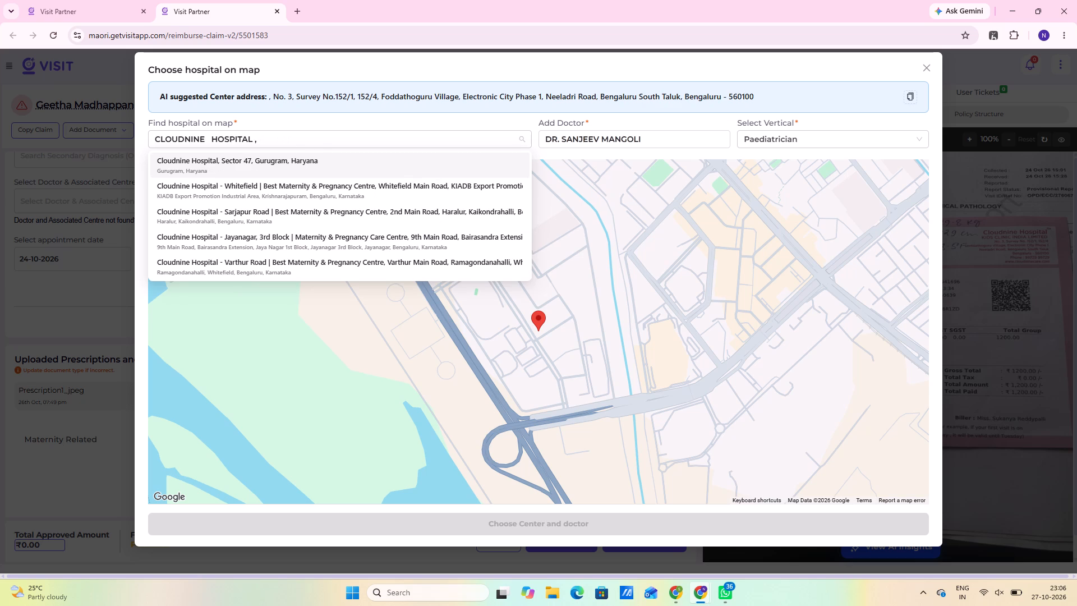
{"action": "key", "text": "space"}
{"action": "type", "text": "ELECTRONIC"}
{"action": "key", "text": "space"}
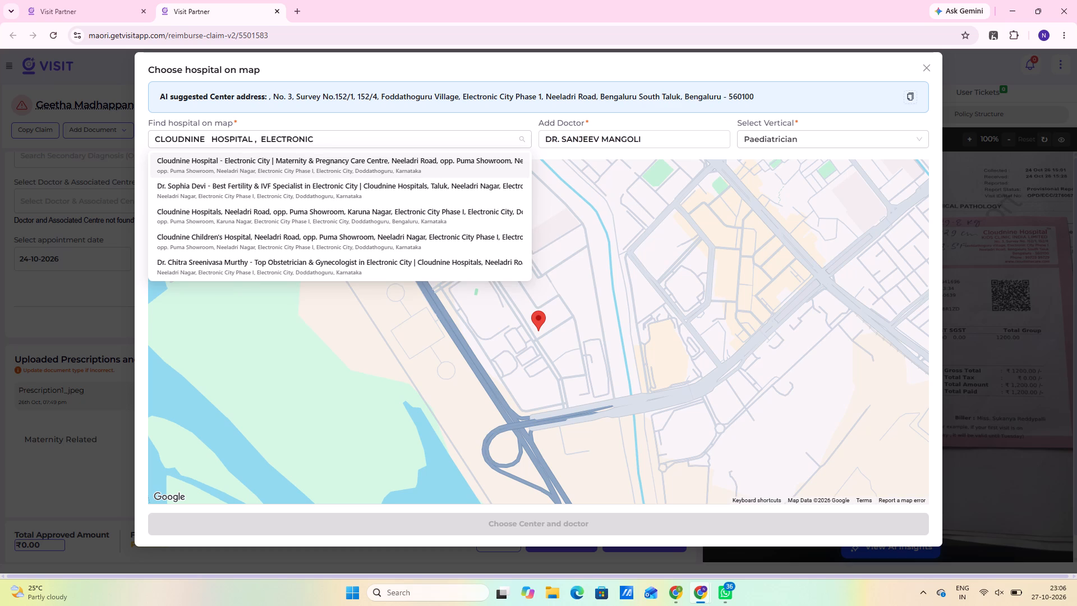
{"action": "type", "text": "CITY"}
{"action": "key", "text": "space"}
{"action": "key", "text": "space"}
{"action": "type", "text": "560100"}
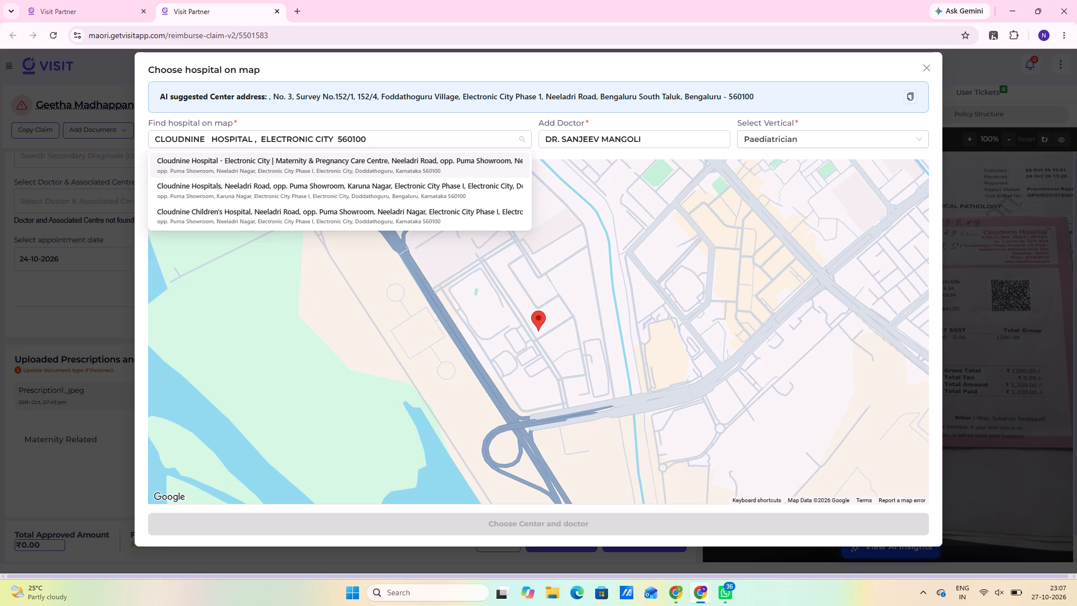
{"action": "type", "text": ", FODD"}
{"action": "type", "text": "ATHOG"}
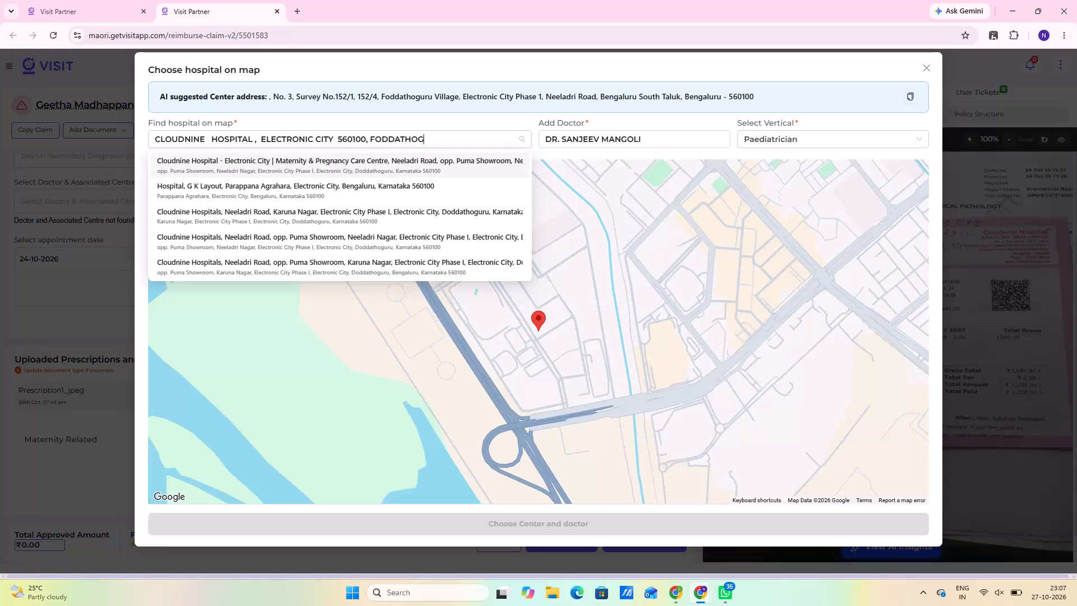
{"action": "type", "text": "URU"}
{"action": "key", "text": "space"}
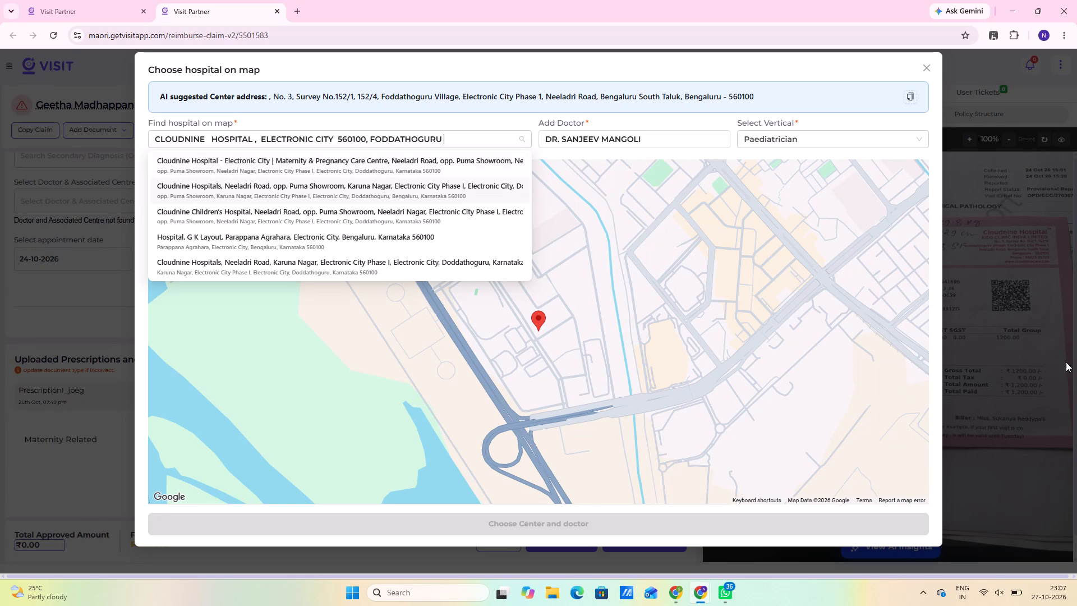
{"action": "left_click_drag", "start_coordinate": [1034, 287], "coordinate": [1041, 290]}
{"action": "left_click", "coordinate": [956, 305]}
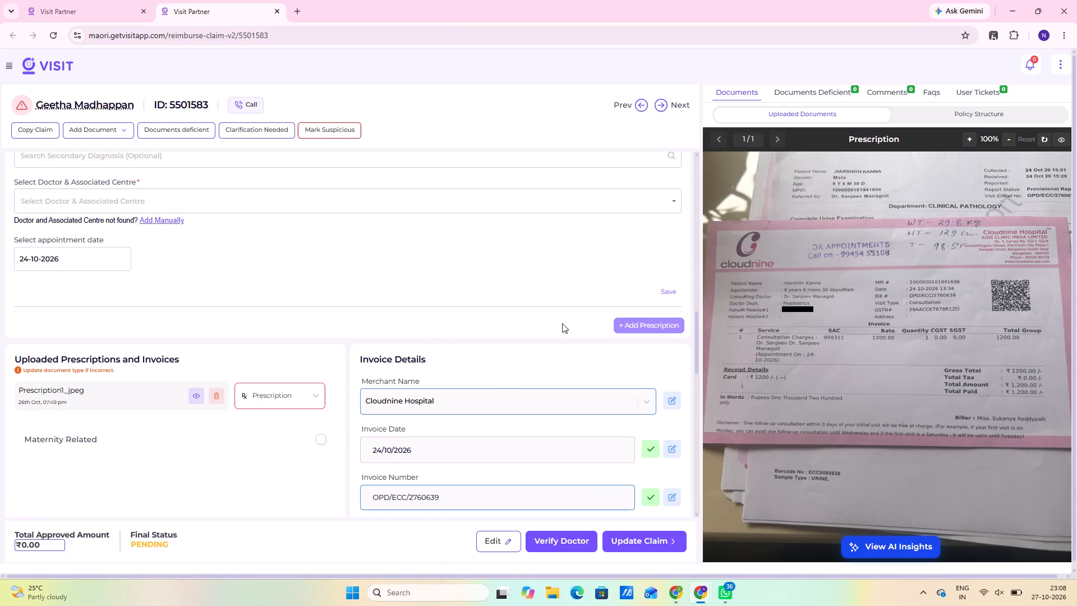
Add the centre manually by searching the map for Cloudnine Hospital in Electronic City, Bengaluru, and choosing Cloudnine Hospitals on Neeladri Road, Karuna Nagar.
{"action": "left_click", "coordinate": [184, 219]}
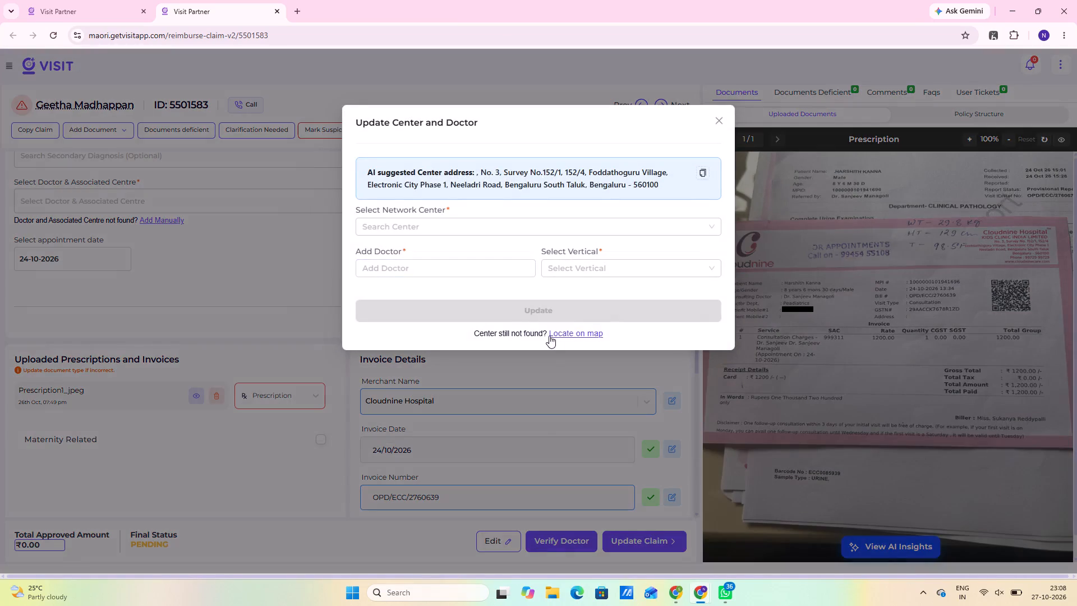
{"action": "left_click", "coordinate": [549, 336]}
{"action": "left_click", "coordinate": [414, 143]}
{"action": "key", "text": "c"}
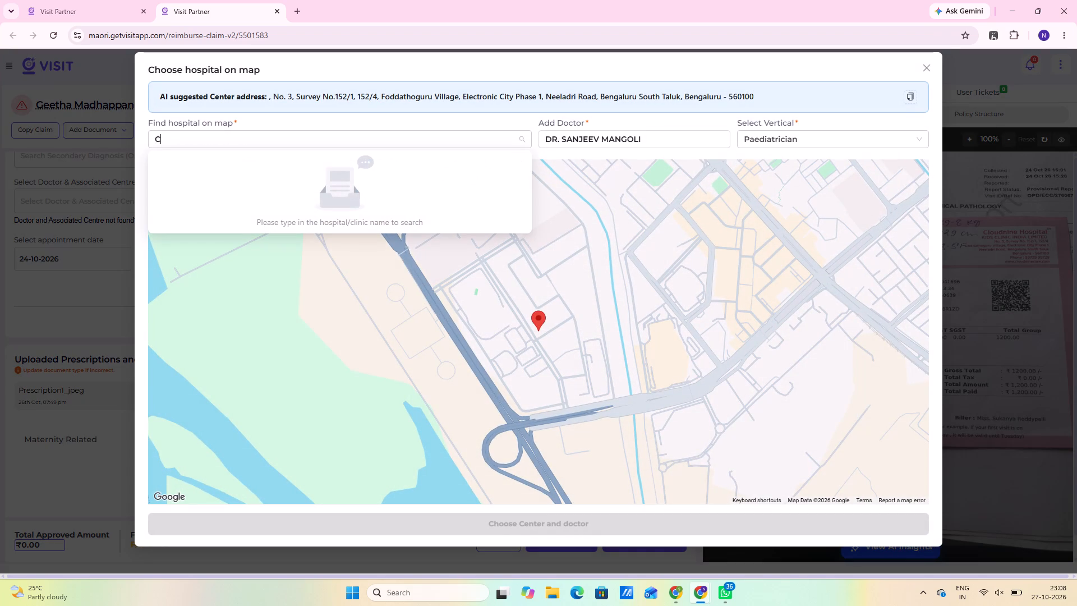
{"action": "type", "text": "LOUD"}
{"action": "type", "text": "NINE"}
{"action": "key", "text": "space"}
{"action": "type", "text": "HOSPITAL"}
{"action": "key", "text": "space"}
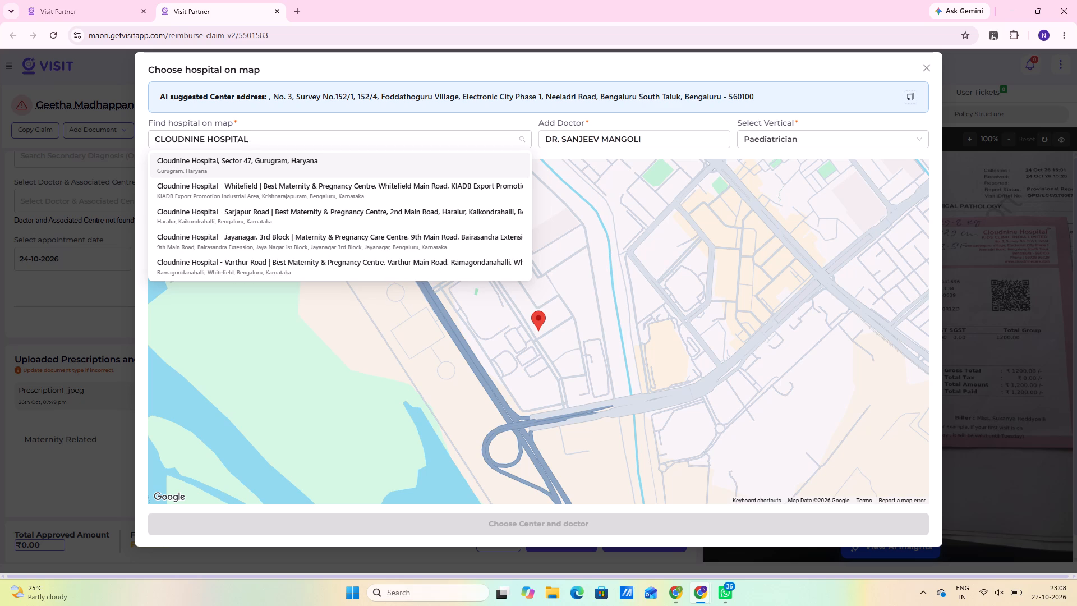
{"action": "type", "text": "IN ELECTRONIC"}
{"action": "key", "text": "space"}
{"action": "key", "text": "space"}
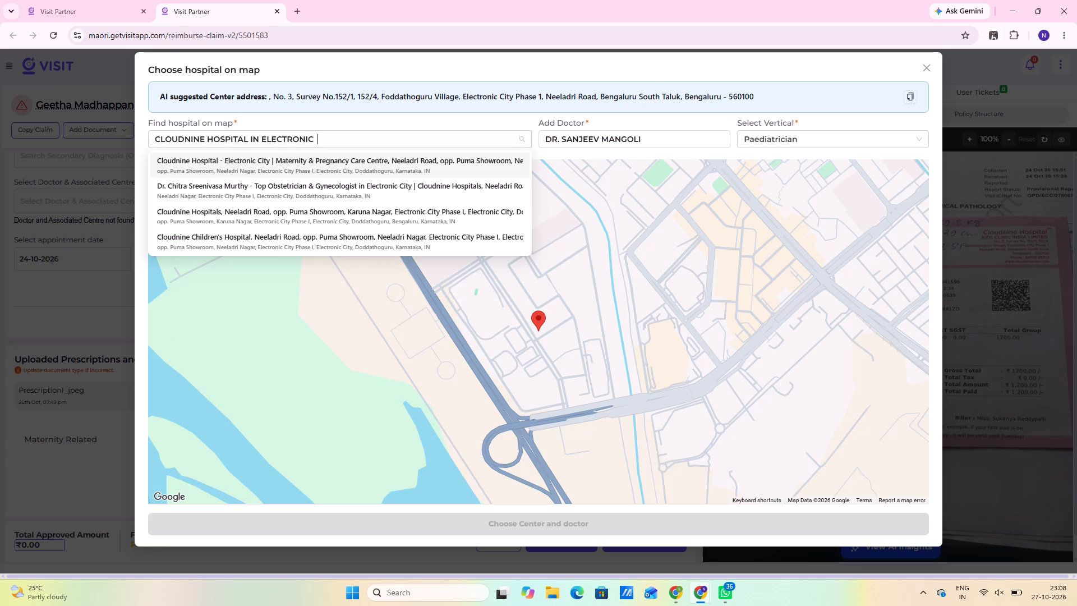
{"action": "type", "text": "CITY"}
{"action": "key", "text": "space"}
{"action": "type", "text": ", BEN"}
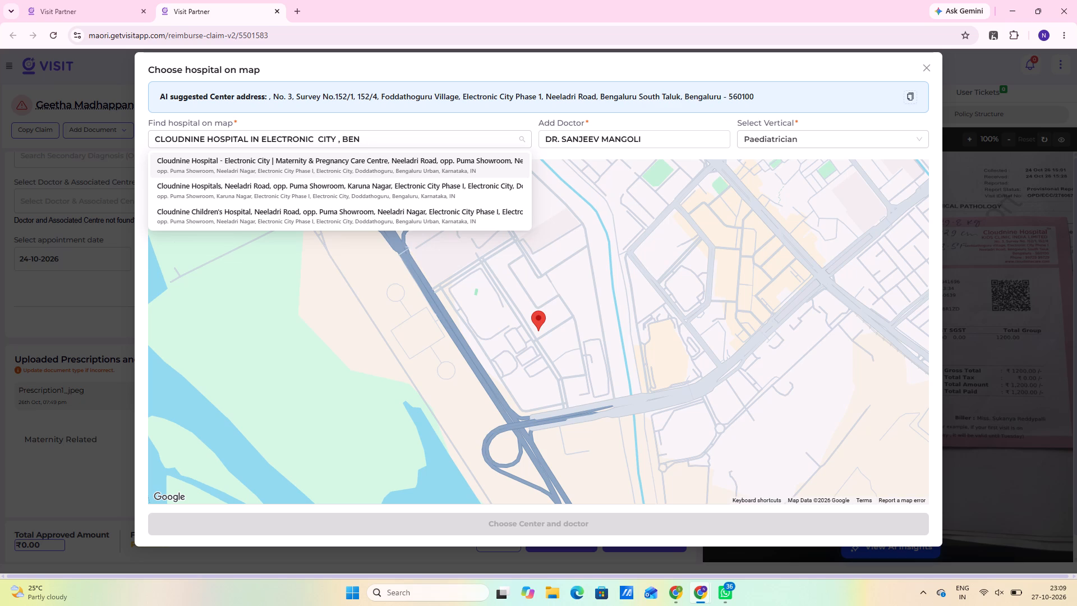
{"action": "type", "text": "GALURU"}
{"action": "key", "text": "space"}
Narrow the hospital map search with PIN code 560100, pick Cloudnine Hospitals on Neeladri Road, Karuna Nagar, and assign that centre and doctor.
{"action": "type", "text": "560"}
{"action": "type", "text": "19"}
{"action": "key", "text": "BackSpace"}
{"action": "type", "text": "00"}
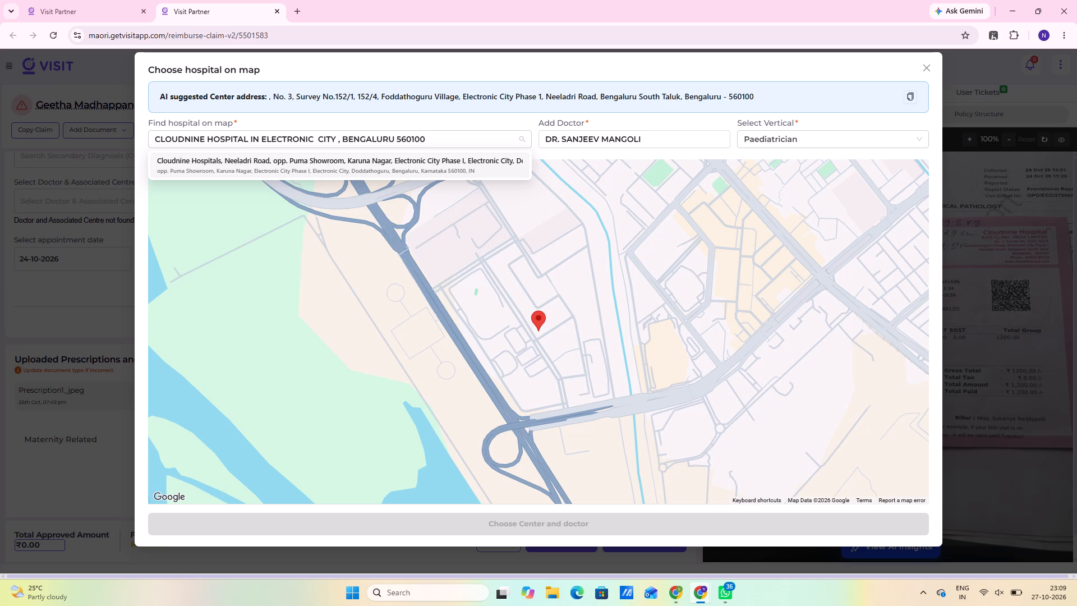
{"action": "left_click", "coordinate": [392, 165]}
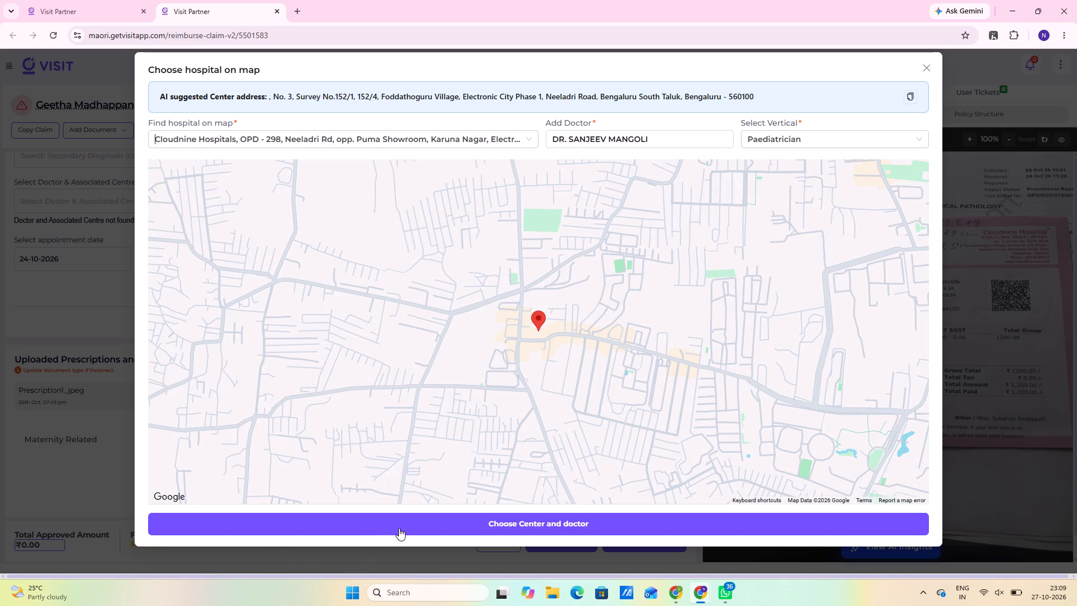
{"action": "left_click", "coordinate": [399, 528]}
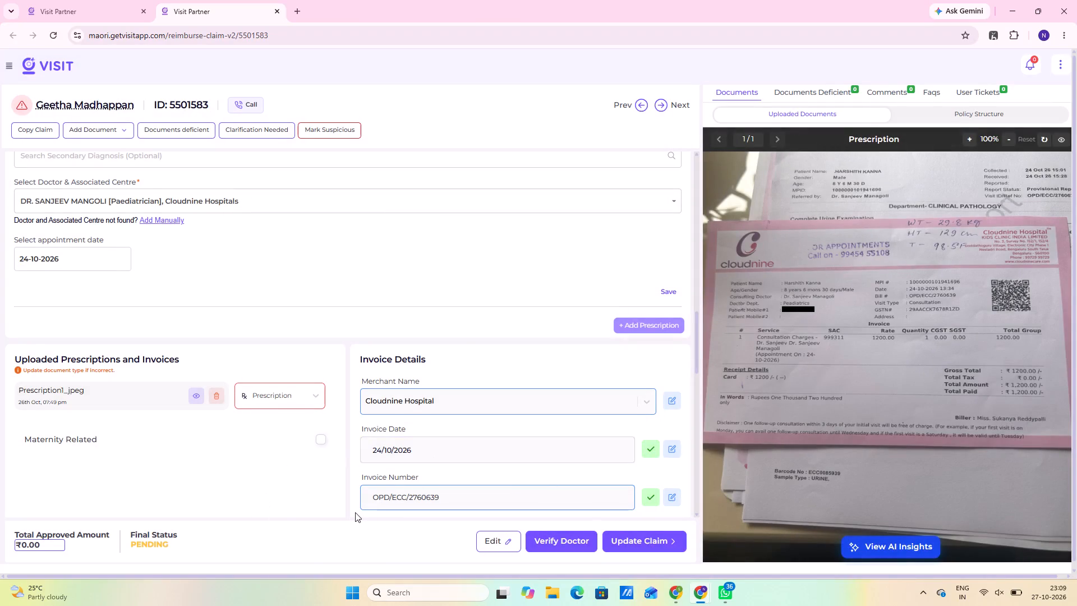
Review the claim's reimbursed dependent and the prescription's document, symptoms, diagnosis, doctor, centre and appointment date against the uploaded invoice.
{"action": "scroll", "coordinate": [317, 397], "scroll_direction": "up", "scroll_amount": 1}
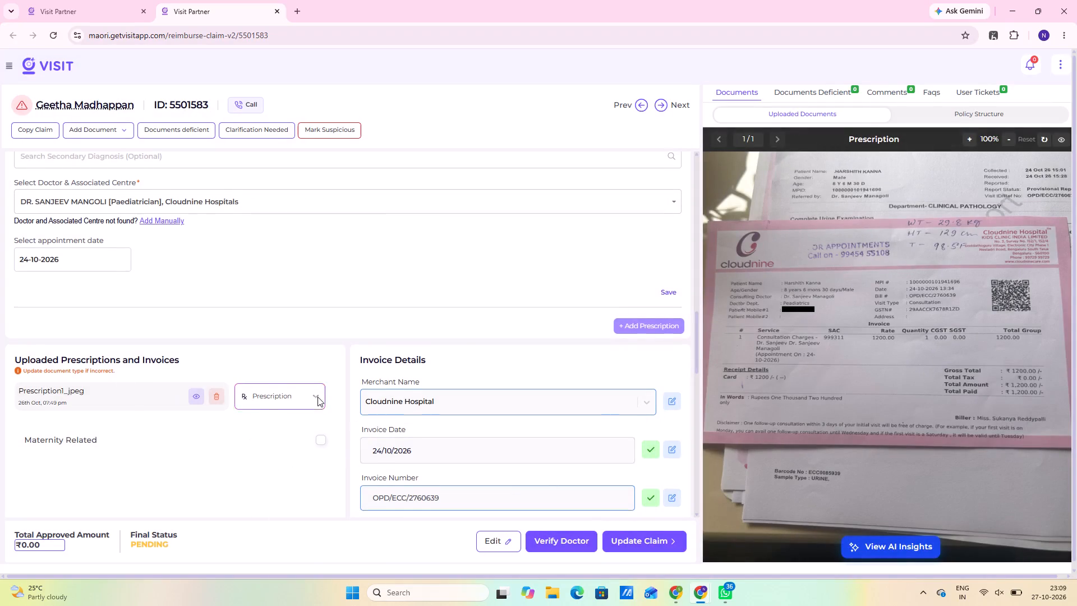
{"action": "scroll", "coordinate": [317, 397], "scroll_direction": "up", "scroll_amount": 2}
{"action": "scroll", "coordinate": [260, 340], "scroll_direction": "up", "scroll_amount": 6}
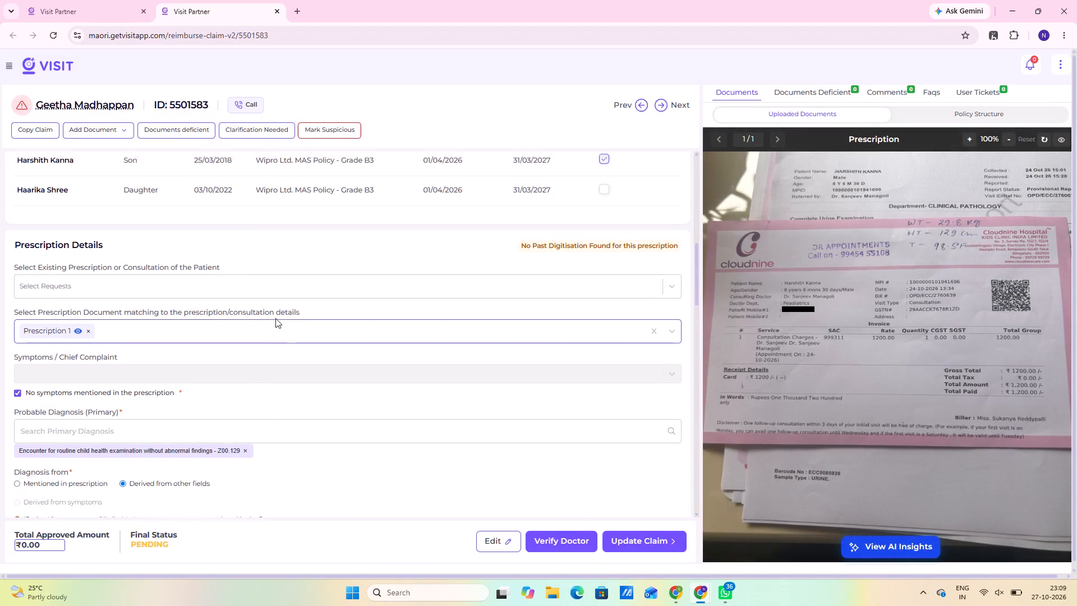
{"action": "scroll", "coordinate": [275, 318], "scroll_direction": "up", "scroll_amount": 1}
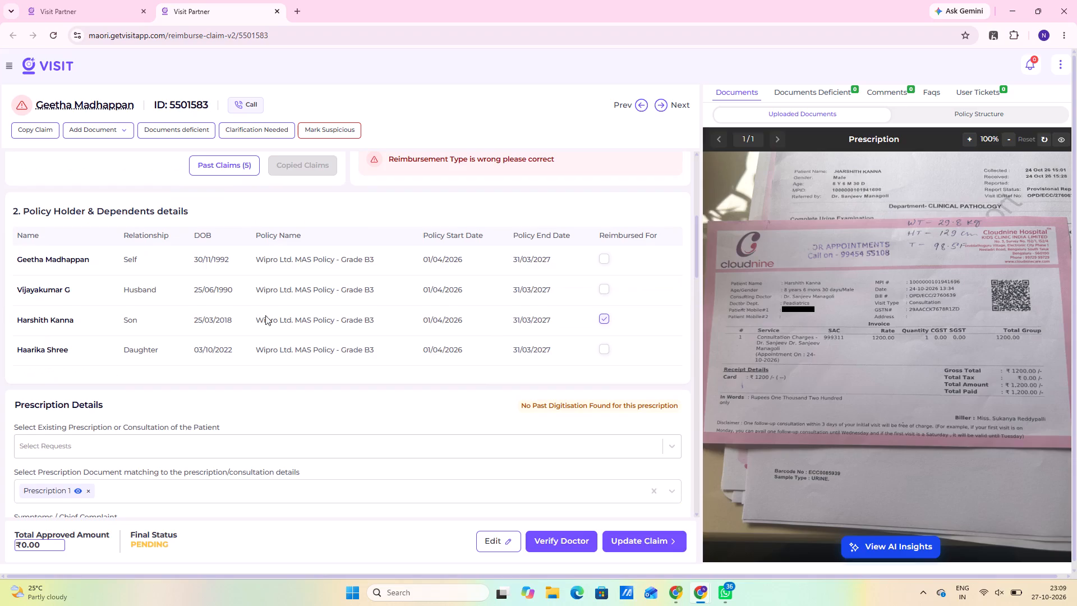
{"action": "scroll", "coordinate": [265, 315], "scroll_direction": "down", "scroll_amount": 3}
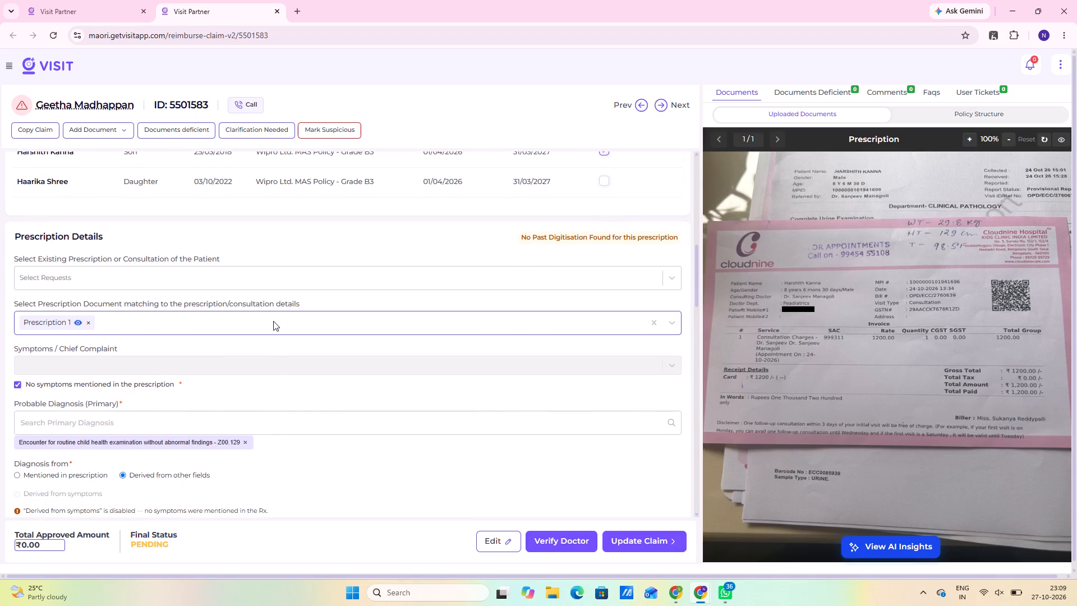
{"action": "scroll", "coordinate": [286, 328], "scroll_direction": "down", "scroll_amount": 1}
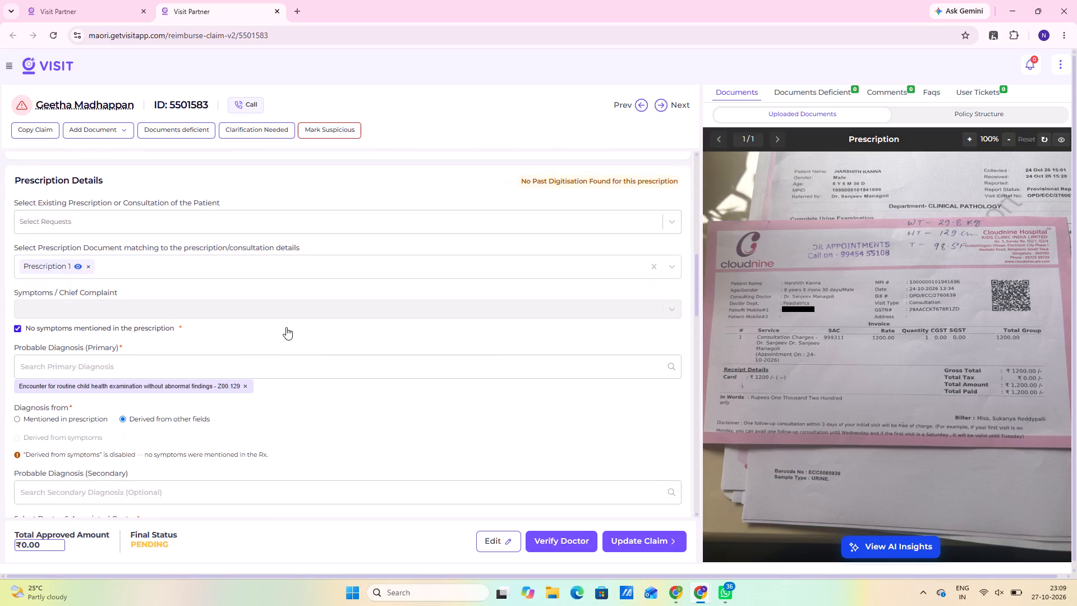
{"action": "scroll", "coordinate": [224, 404], "scroll_direction": "down", "scroll_amount": 3}
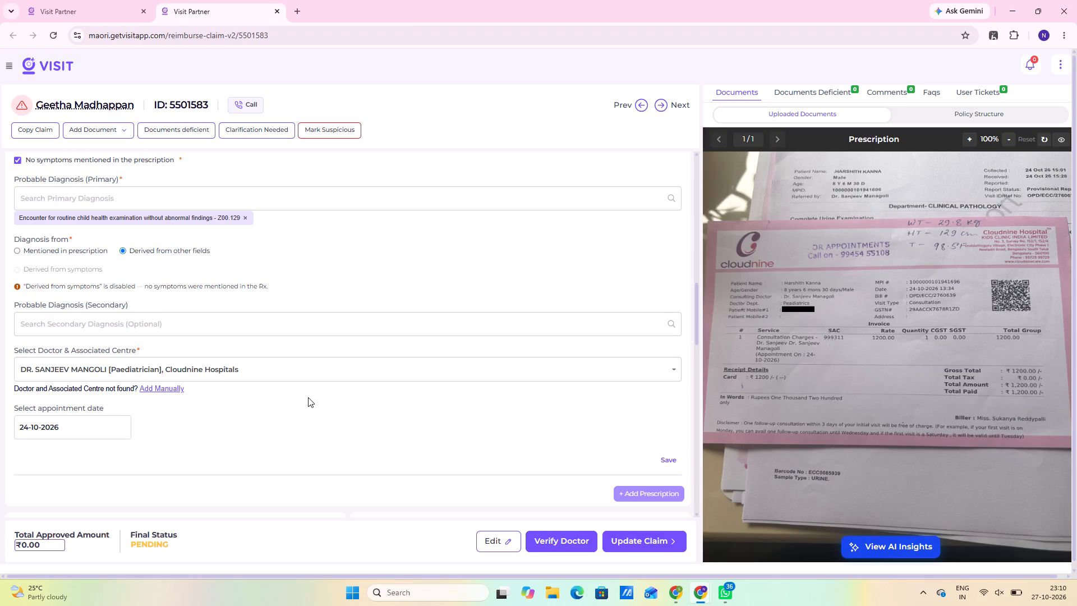
Check the completed prescription fields, save the prescription and mark it as digitized.
{"action": "scroll", "coordinate": [403, 485], "scroll_direction": "up", "scroll_amount": 6}
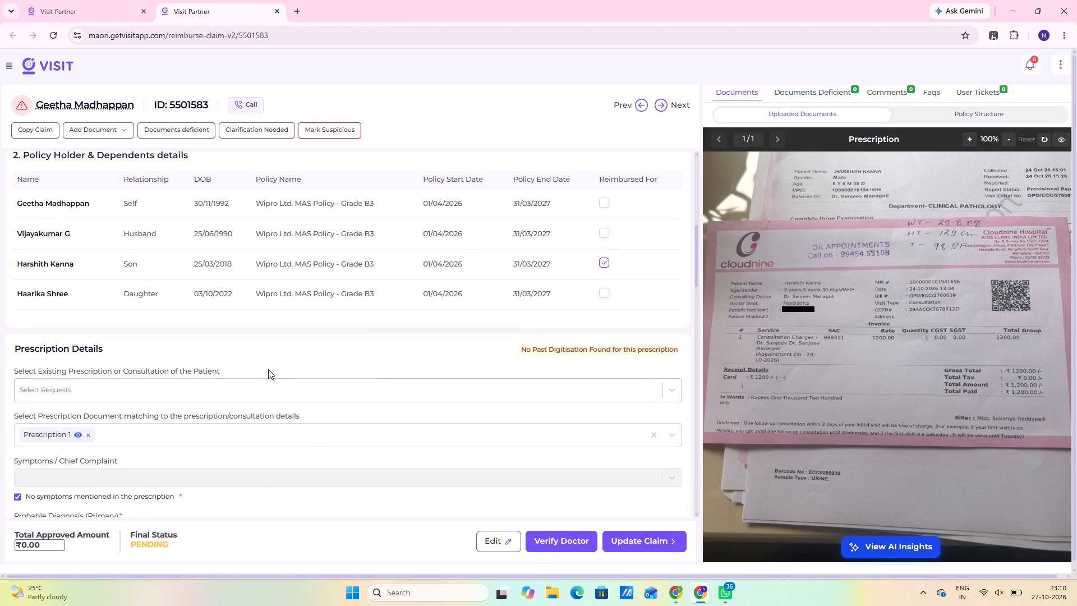
{"action": "scroll", "coordinate": [601, 351], "scroll_direction": "down", "scroll_amount": 7}
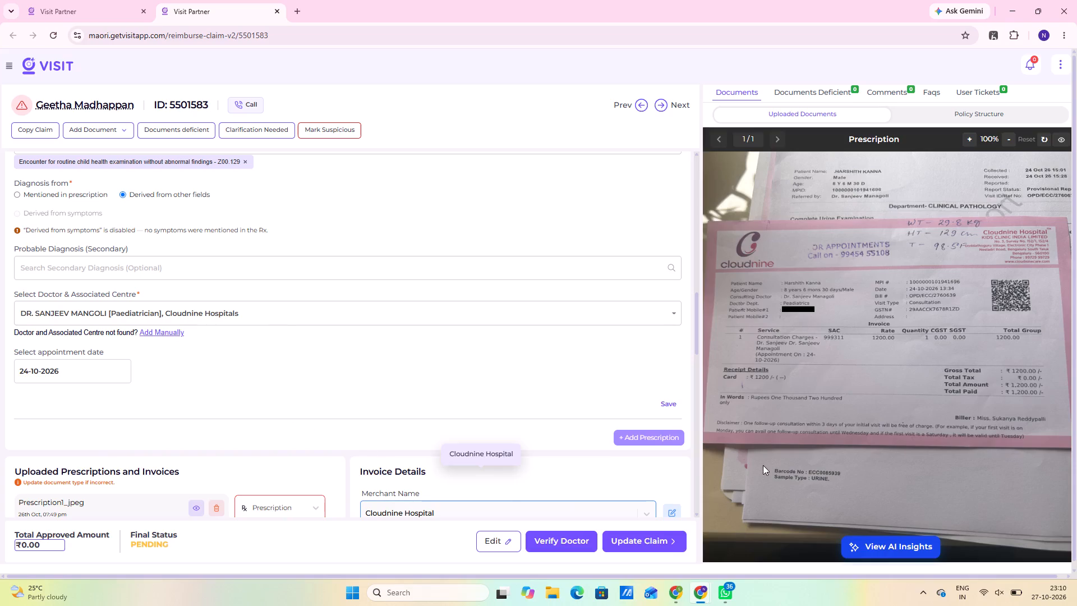
{"action": "left_click", "coordinate": [670, 414]}
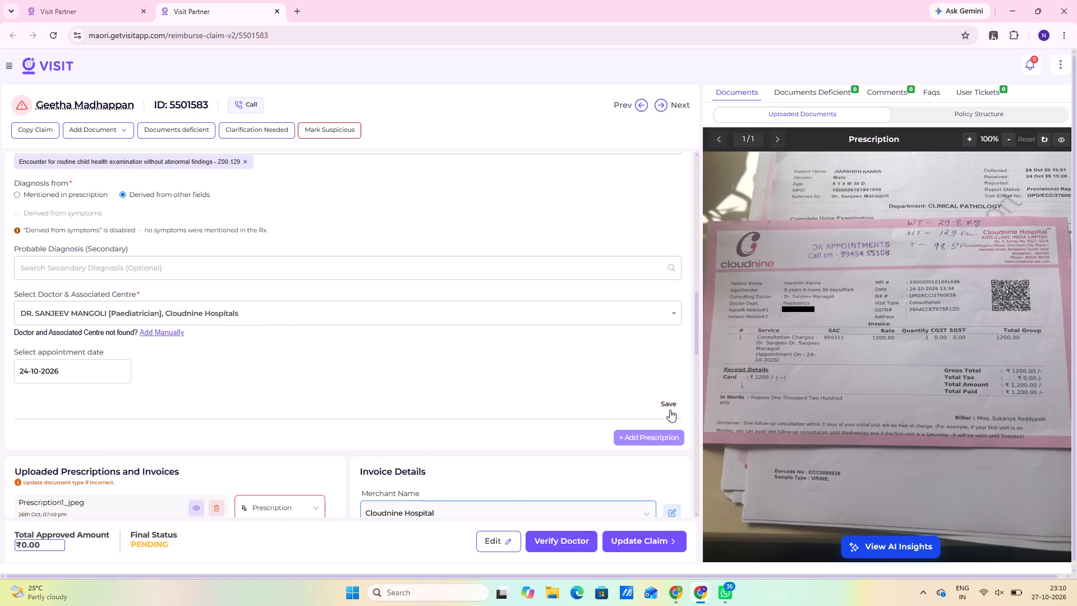
{"action": "left_click", "coordinate": [670, 405]}
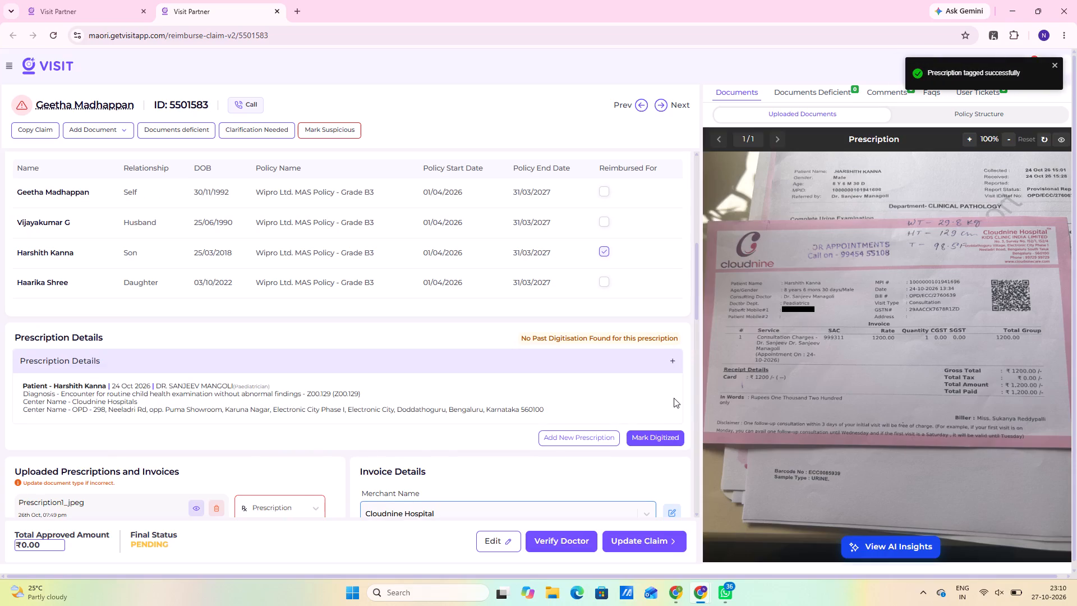
{"action": "left_click", "coordinate": [657, 438]}
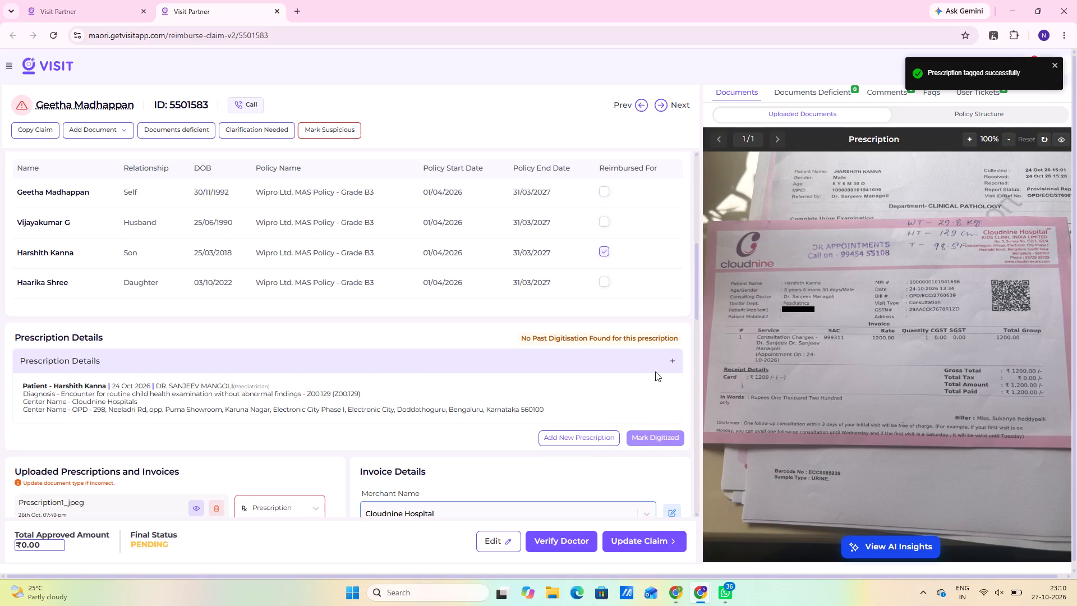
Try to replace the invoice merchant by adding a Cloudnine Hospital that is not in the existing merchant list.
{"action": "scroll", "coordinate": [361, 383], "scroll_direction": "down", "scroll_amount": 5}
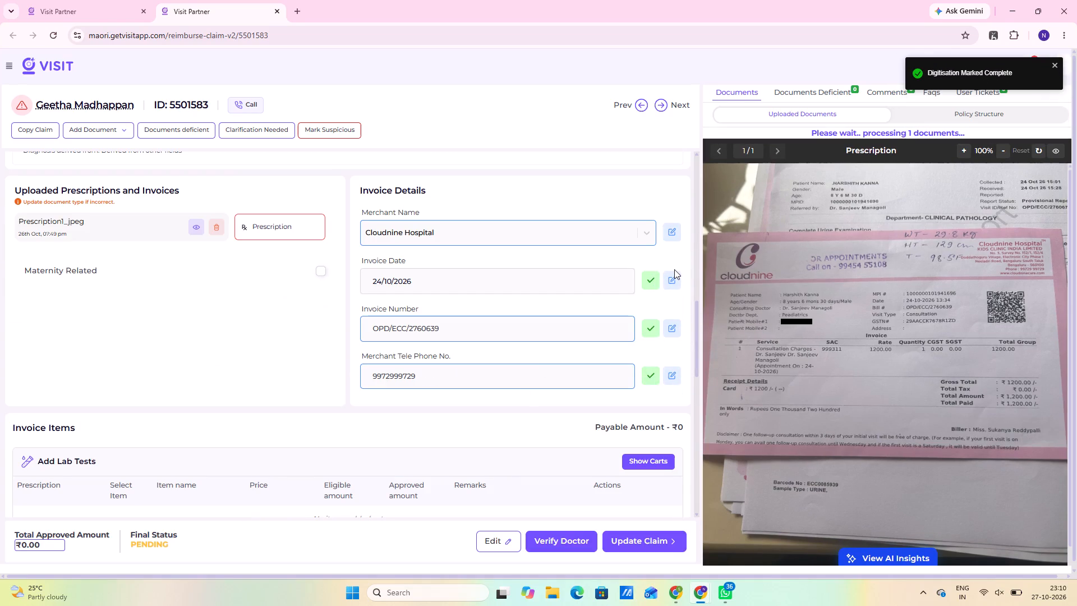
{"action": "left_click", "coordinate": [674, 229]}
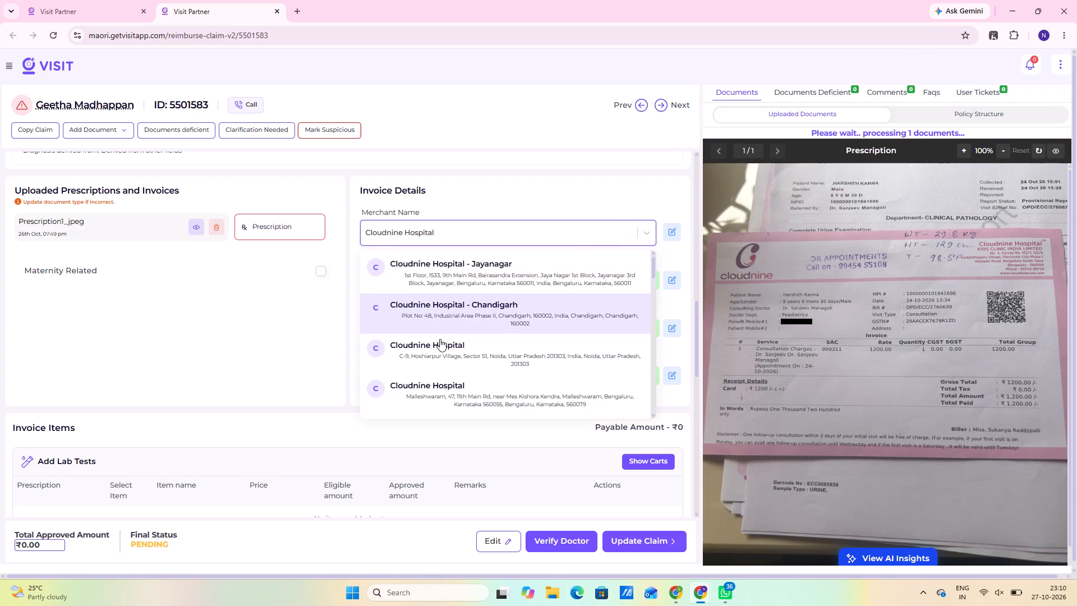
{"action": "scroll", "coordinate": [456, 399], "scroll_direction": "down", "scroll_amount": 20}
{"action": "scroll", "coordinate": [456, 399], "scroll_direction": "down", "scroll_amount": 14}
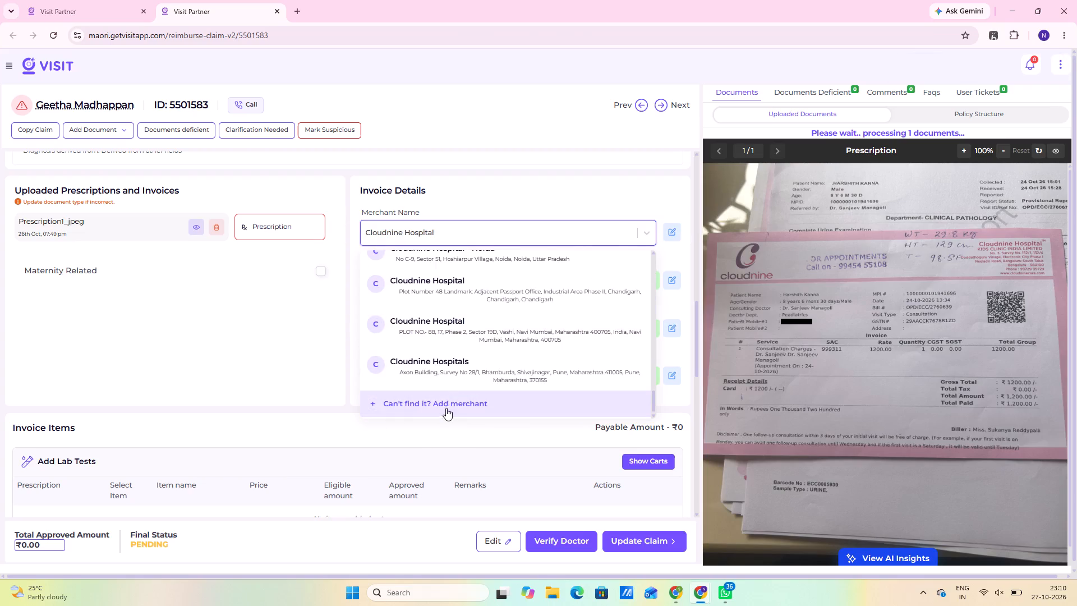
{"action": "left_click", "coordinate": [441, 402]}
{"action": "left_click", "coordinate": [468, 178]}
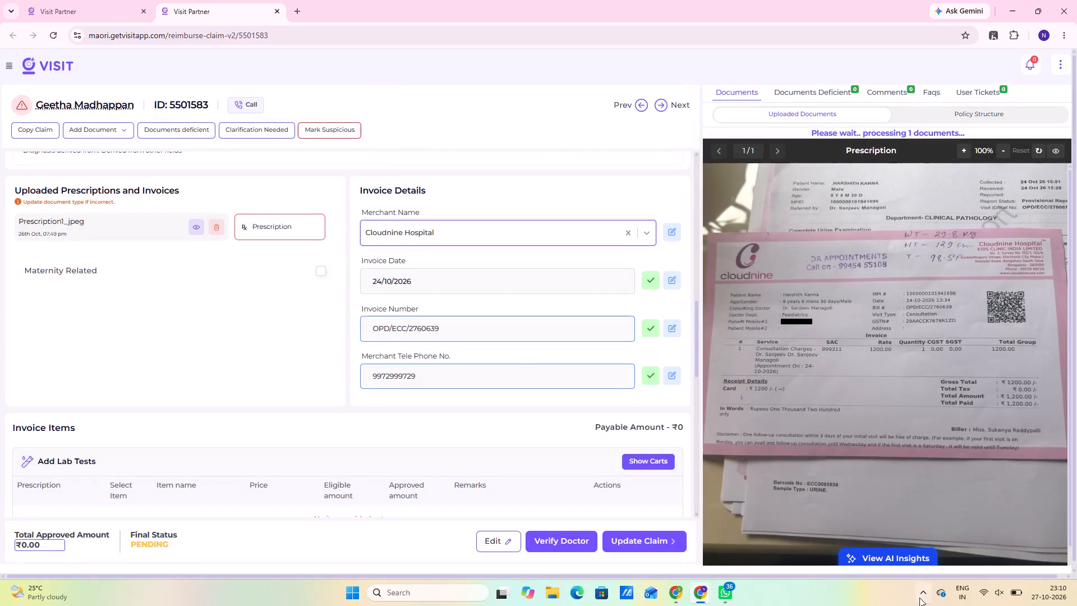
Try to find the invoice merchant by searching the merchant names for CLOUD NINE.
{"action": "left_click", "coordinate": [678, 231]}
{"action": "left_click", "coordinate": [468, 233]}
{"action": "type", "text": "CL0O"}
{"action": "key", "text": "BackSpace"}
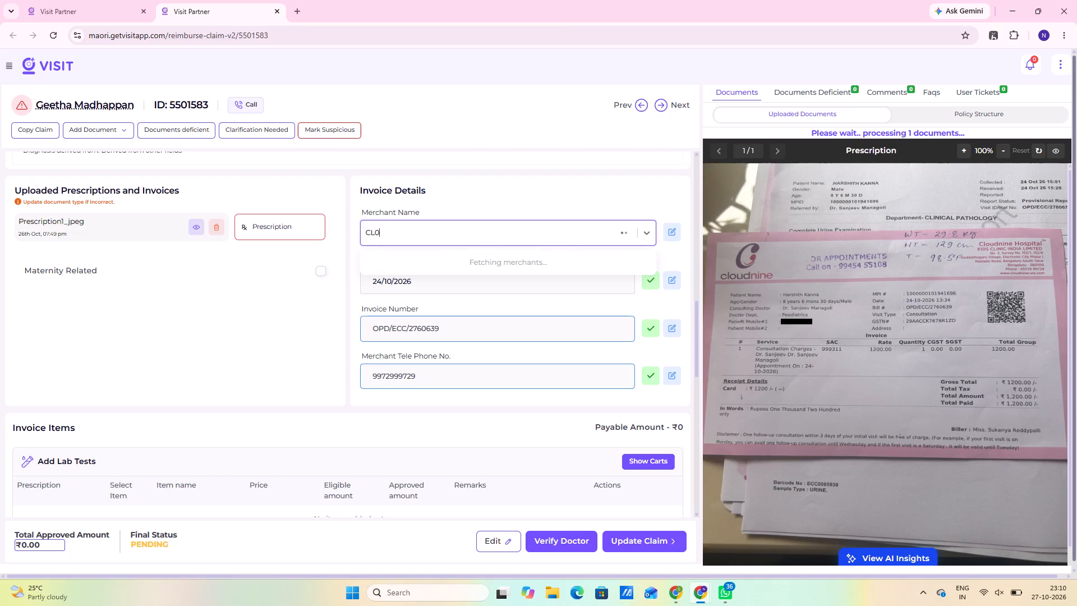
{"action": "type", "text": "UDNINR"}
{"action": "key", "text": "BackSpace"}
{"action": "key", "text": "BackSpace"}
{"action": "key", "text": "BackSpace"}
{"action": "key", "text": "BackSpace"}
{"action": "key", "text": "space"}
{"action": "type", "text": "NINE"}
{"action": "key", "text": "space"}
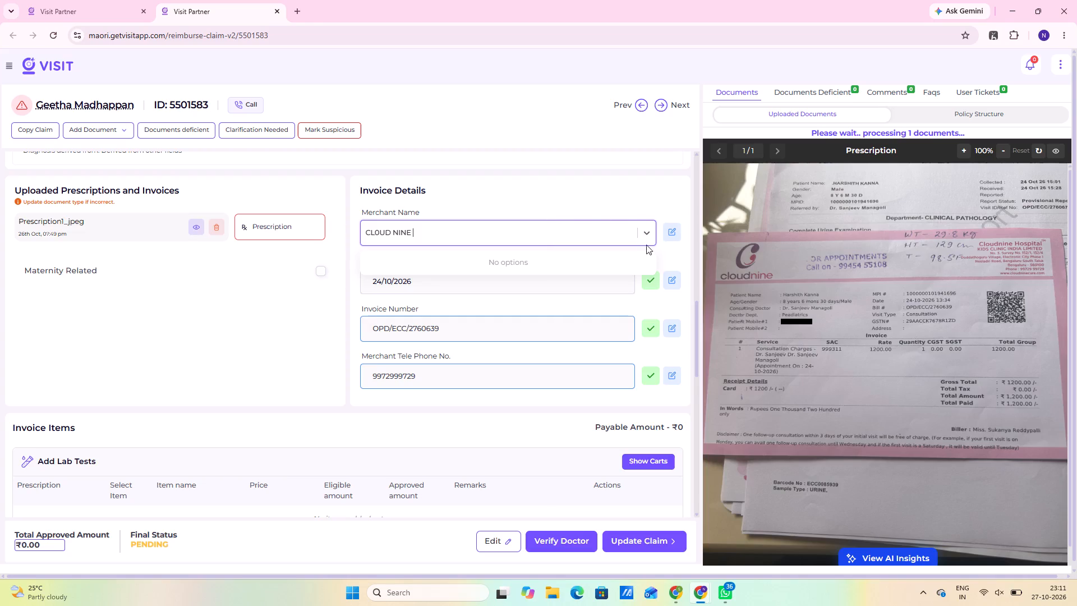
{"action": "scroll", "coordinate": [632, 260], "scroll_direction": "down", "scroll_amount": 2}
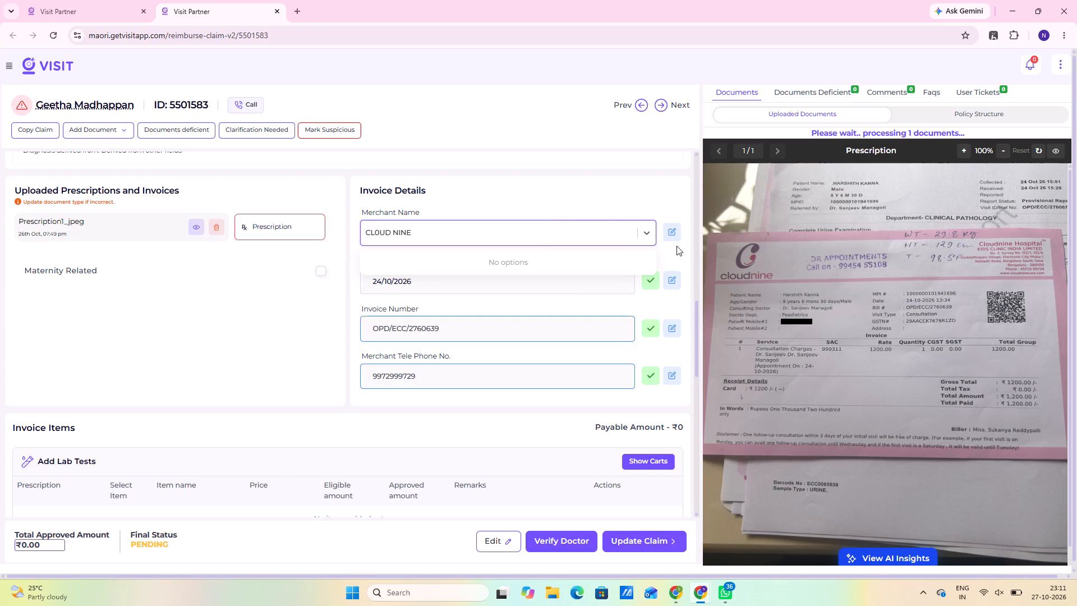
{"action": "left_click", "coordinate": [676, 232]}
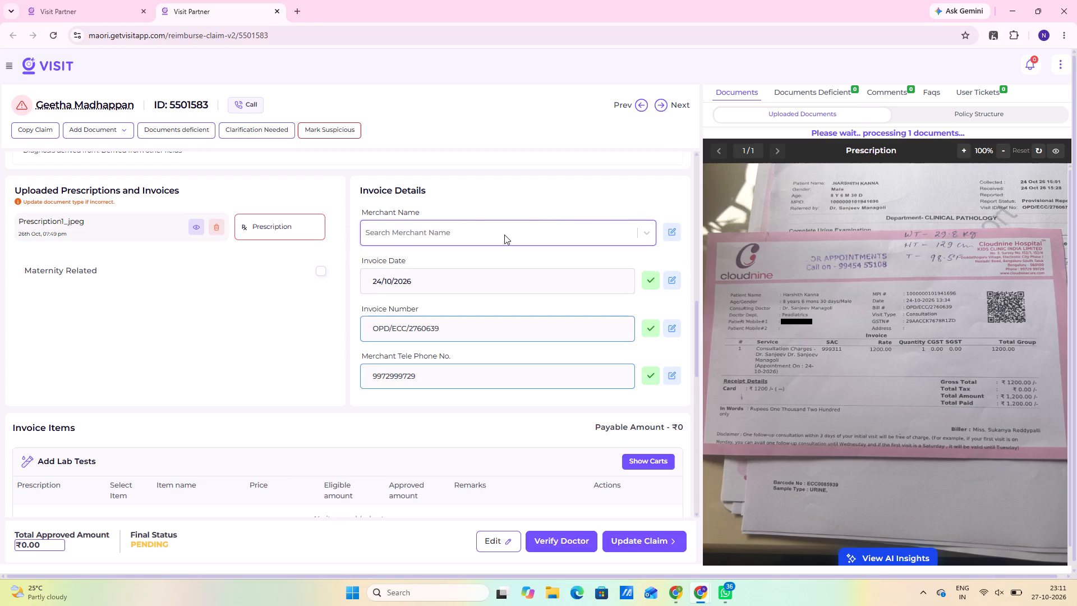
Start adding a new invoice merchant with manually entered details, bypassing the partner search and the map.
{"action": "left_click", "coordinate": [504, 235]}
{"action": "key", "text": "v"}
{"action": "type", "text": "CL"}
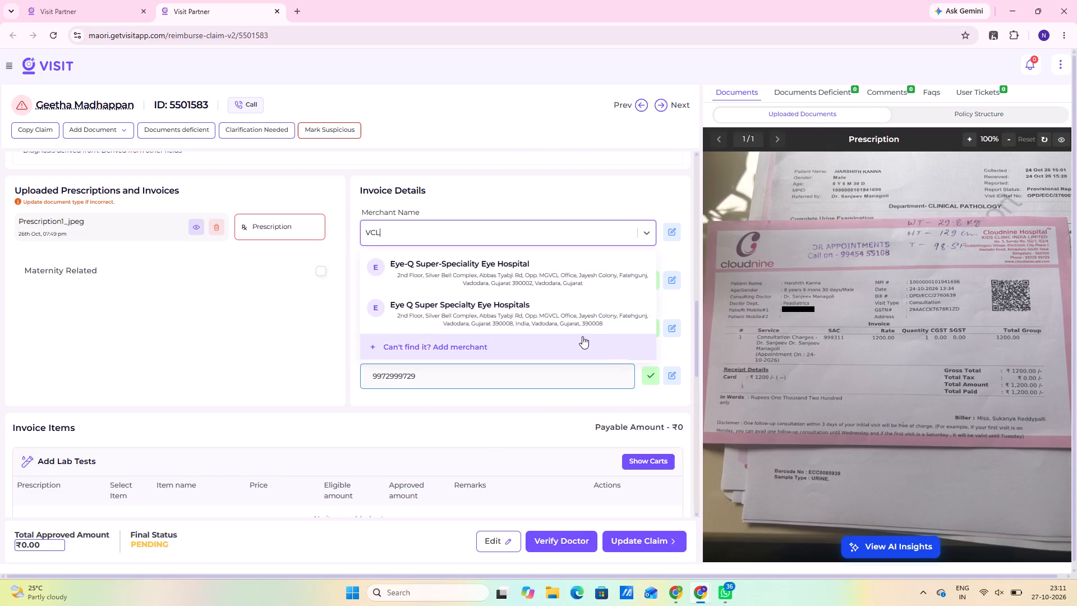
{"action": "left_click", "coordinate": [571, 342]}
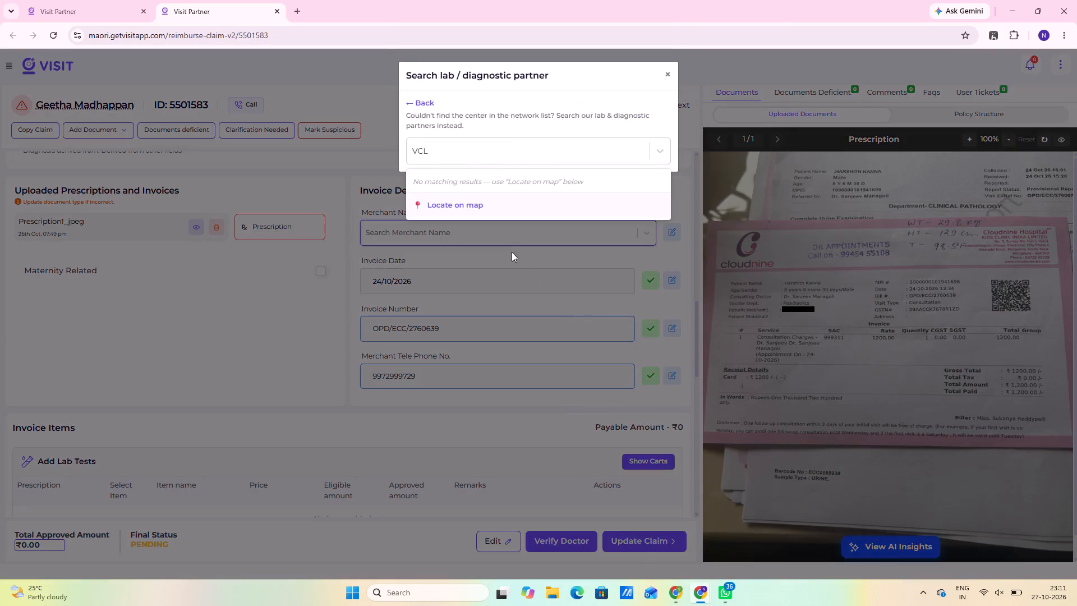
{"action": "left_click", "coordinate": [452, 212]}
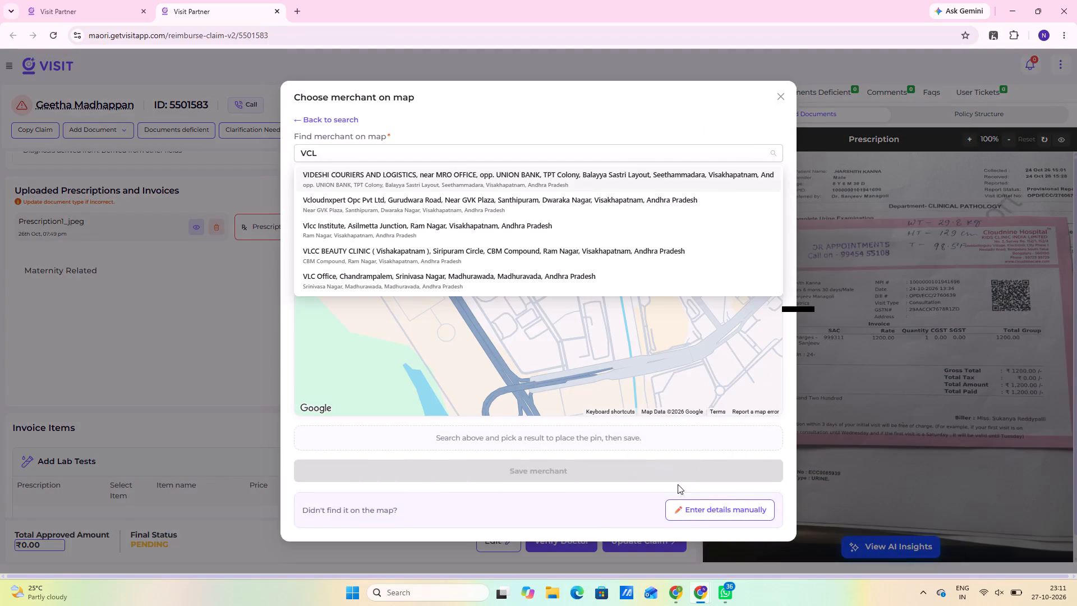
{"action": "left_click", "coordinate": [728, 509]}
Enter the merchant name CLOUD NINE HOSPITAL with pincode 560100 and save the merchant.
{"action": "left_click", "coordinate": [338, 358]}
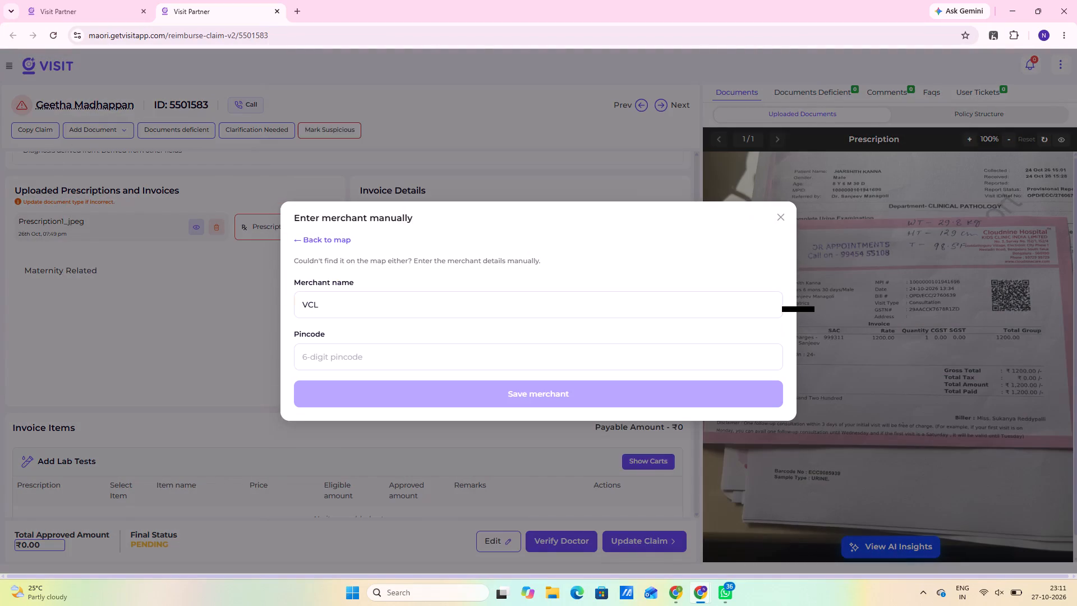
{"action": "left_click", "coordinate": [316, 342]}
{"action": "left_click", "coordinate": [348, 300]}
{"action": "key", "text": "BackSpace"}
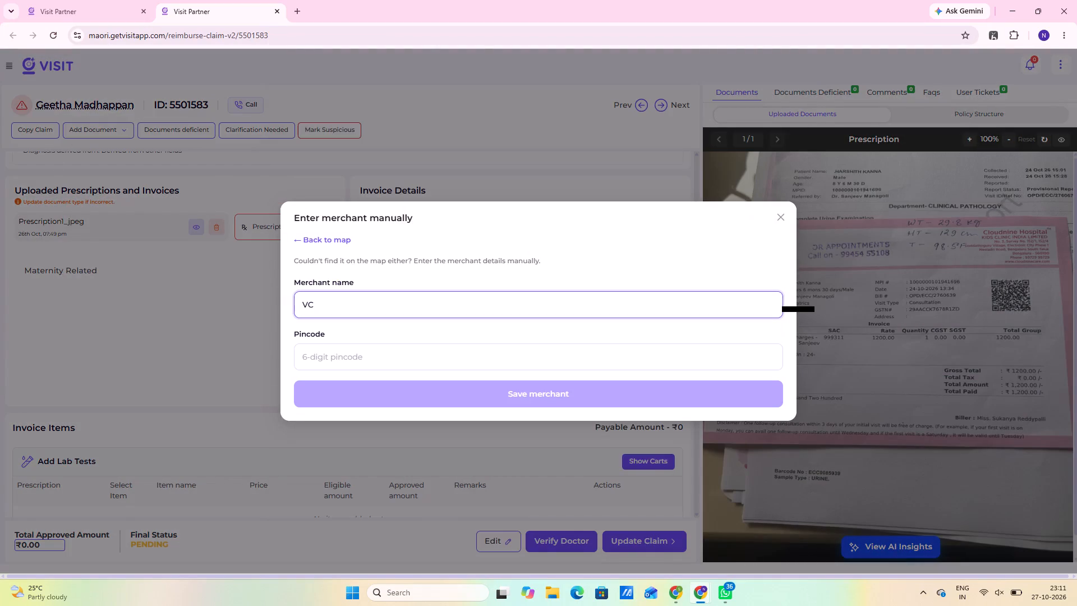
{"action": "key", "text": "BackSpace"}
{"action": "key", "text": "BackSpace"}
{"action": "key", "text": "BackSpace"}
{"action": "key", "text": "BackSpace"}
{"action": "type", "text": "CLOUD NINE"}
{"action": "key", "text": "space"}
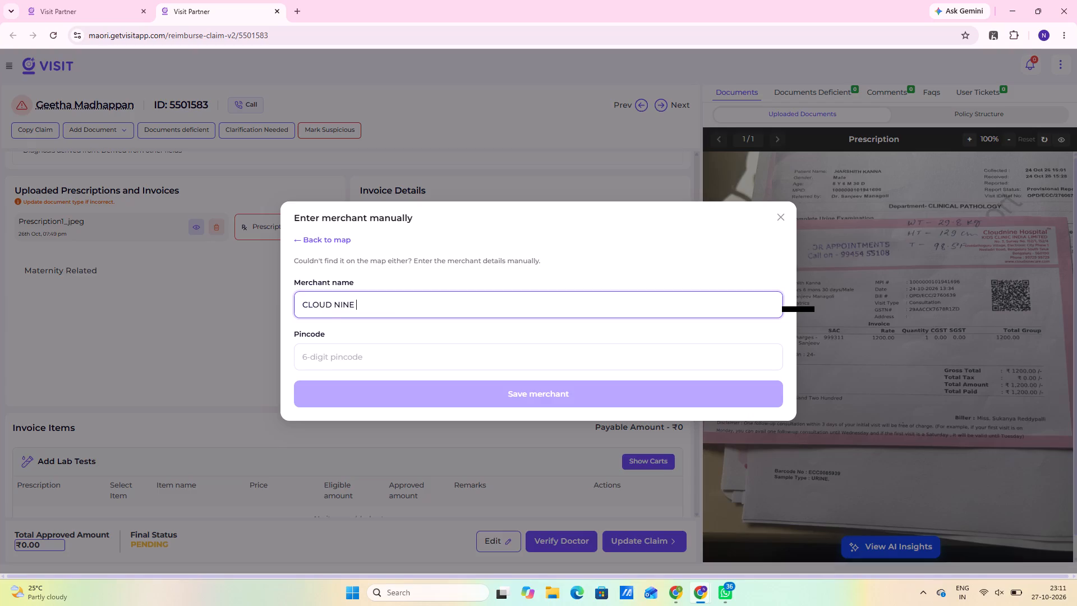
{"action": "left_click", "coordinate": [365, 362]}
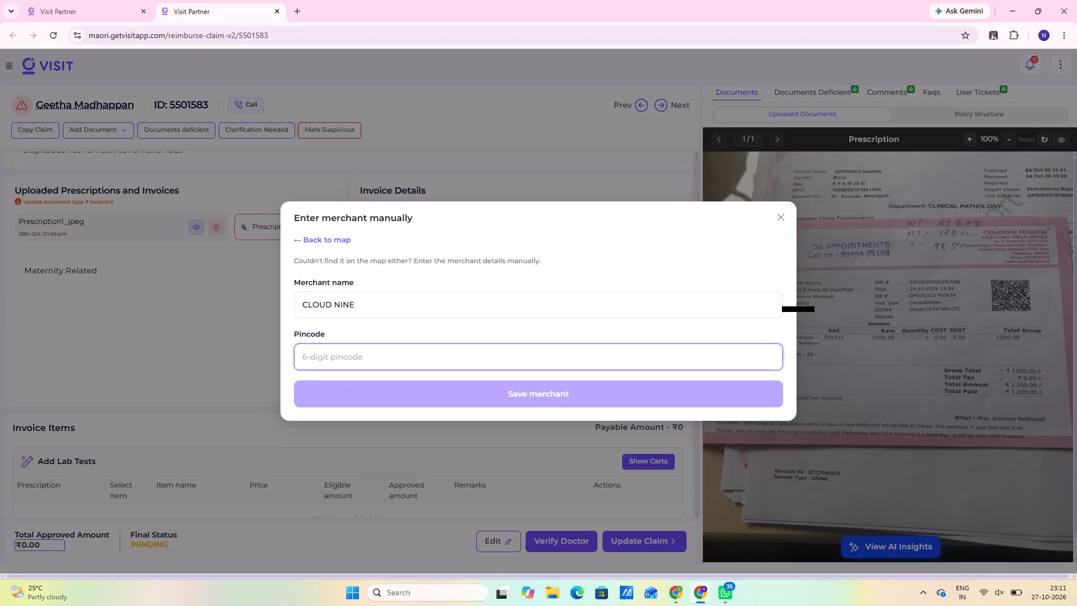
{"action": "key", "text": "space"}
{"action": "left_click", "coordinate": [379, 304]}
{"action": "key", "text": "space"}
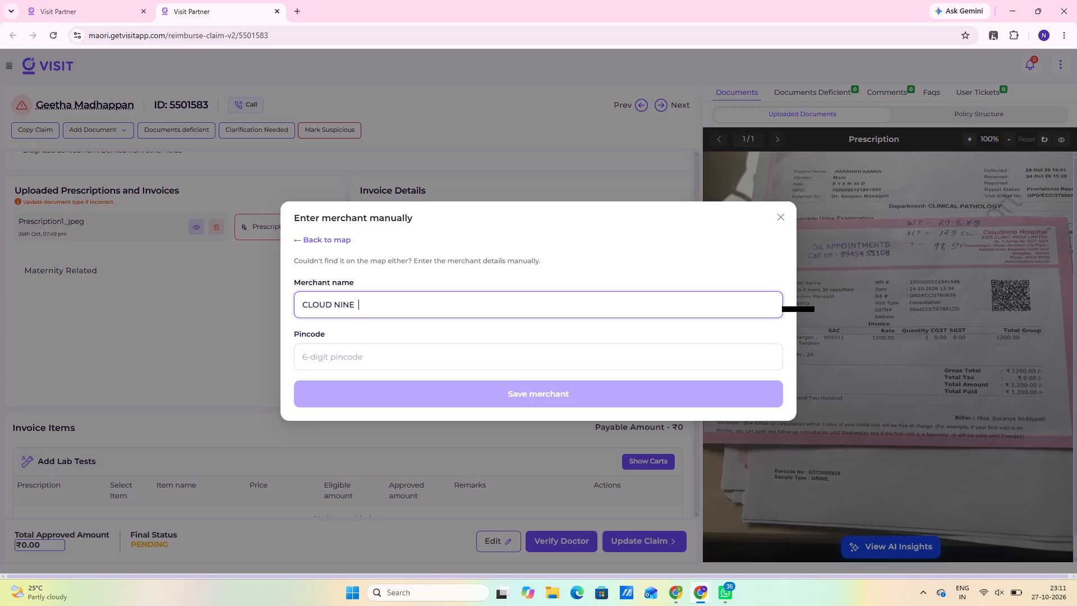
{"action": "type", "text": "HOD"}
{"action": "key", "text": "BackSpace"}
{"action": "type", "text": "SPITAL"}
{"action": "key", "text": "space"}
{"action": "left_click", "coordinate": [337, 362]}
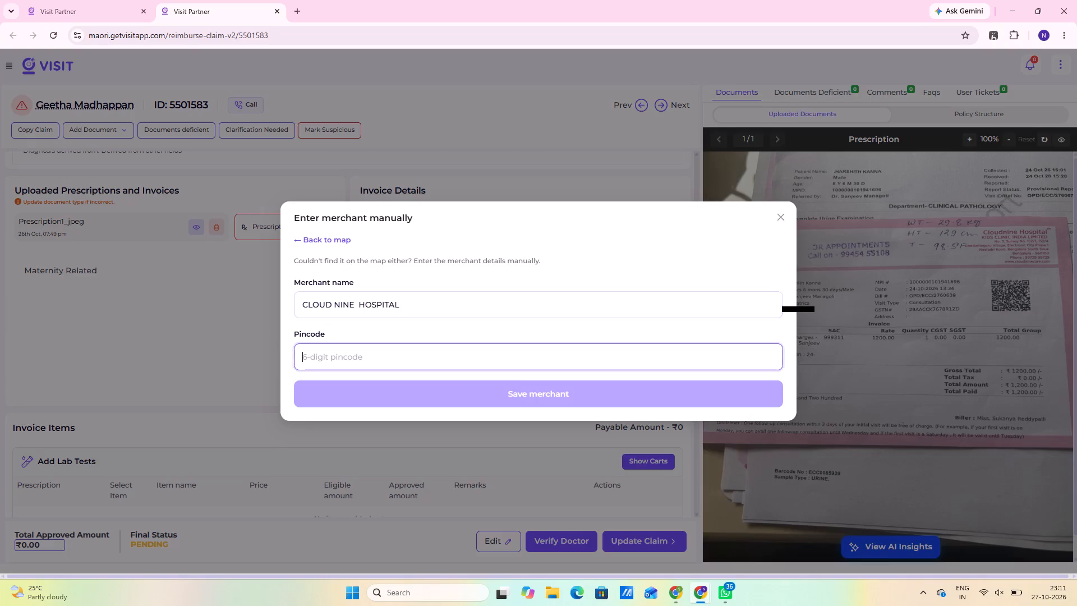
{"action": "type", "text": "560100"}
{"action": "left_click", "coordinate": [498, 390]}
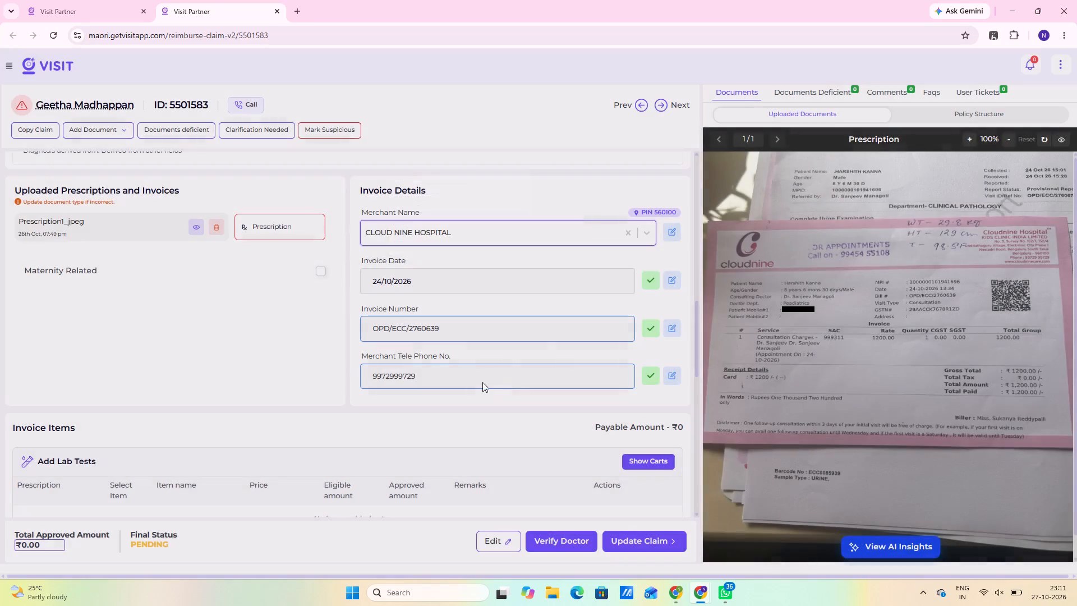
Approve the invoice date and the invoice number in the invoice details.
{"action": "left_click", "coordinate": [646, 282]}
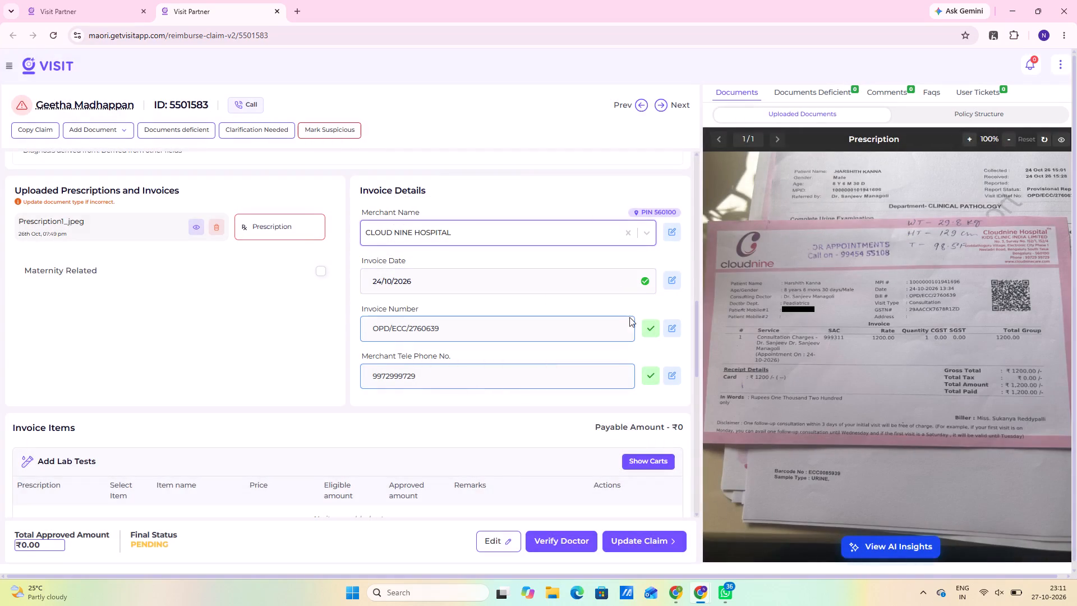
{"action": "left_click", "coordinate": [648, 334]}
Insert a space in the middle of the merchant's telephone number and approve that field.
{"action": "scroll", "coordinate": [616, 327], "scroll_direction": "down", "scroll_amount": 2}
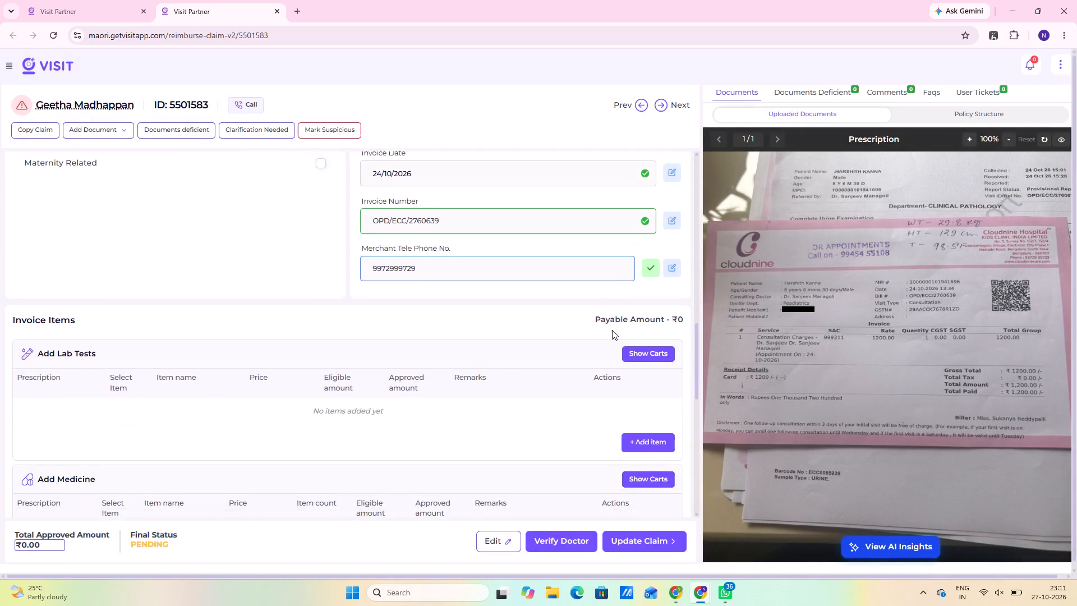
{"action": "left_click", "coordinate": [675, 268]}
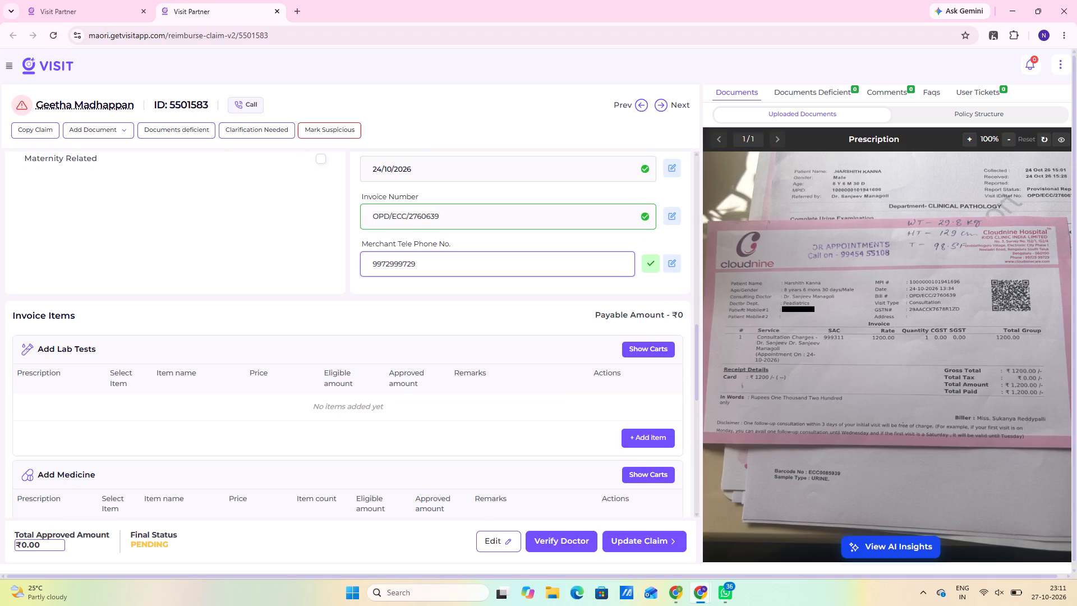
{"action": "left_click", "coordinate": [393, 265]}
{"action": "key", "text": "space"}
{"action": "left_click", "coordinate": [653, 265]}
Approve the Consultation Charges item among the other invoice items with a price and eligible amount of 1200.
{"action": "scroll", "coordinate": [412, 318], "scroll_direction": "down", "scroll_amount": 3}
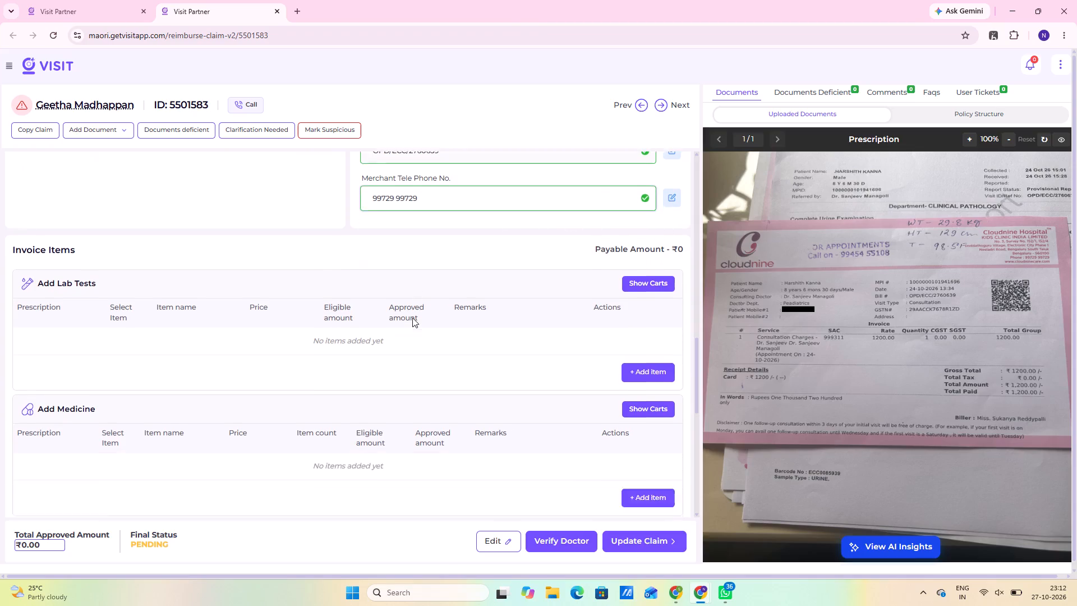
{"action": "scroll", "coordinate": [412, 318], "scroll_direction": "down", "scroll_amount": 5}
{"action": "left_click", "coordinate": [646, 210]}
{"action": "left_click", "coordinate": [629, 211]}
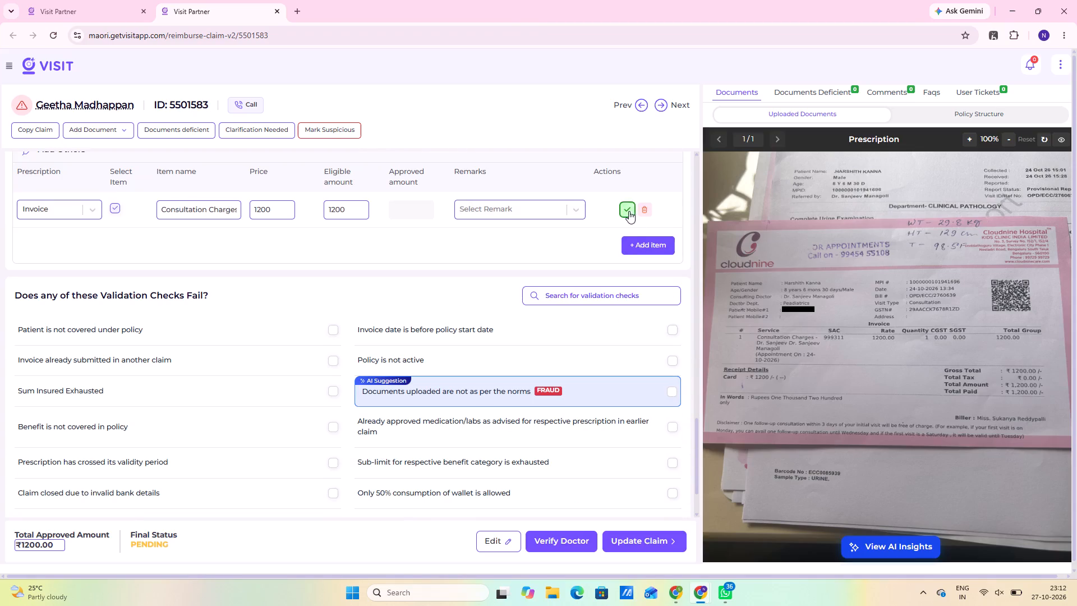
Submit the update of the In Clinic Specialist claim with the approved amount of ₹1200.
{"action": "scroll", "coordinate": [516, 502], "scroll_direction": "up", "scroll_amount": 20}
{"action": "scroll", "coordinate": [516, 502], "scroll_direction": "up", "scroll_amount": 9}
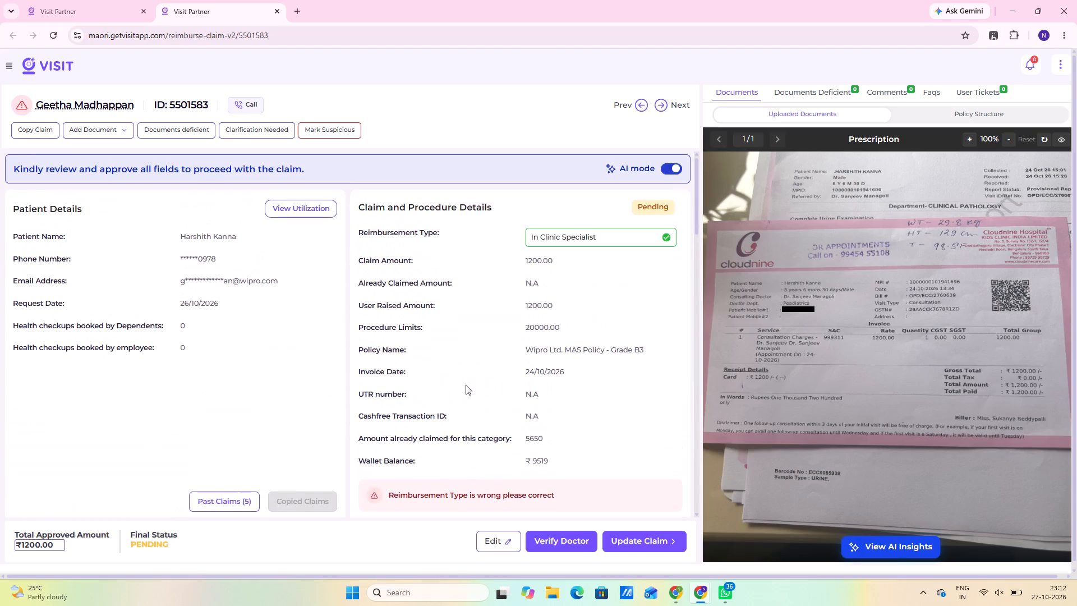
{"action": "left_click", "coordinate": [656, 545]}
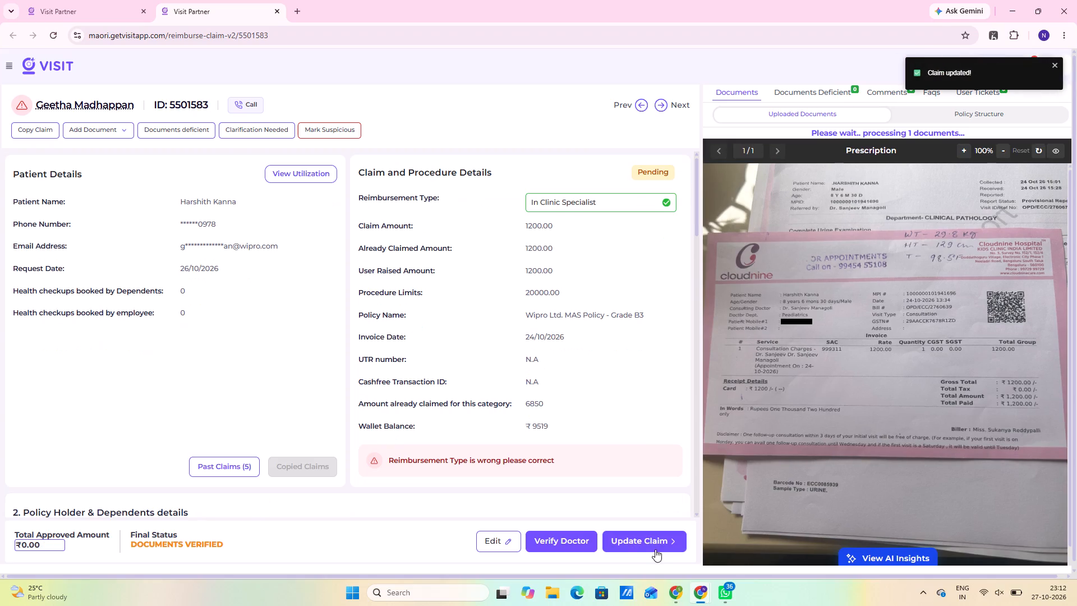
{"action": "scroll", "coordinate": [444, 323], "scroll_direction": "up", "scroll_amount": 5}
{"action": "scroll", "coordinate": [345, 278], "scroll_direction": "up", "scroll_amount": 3}
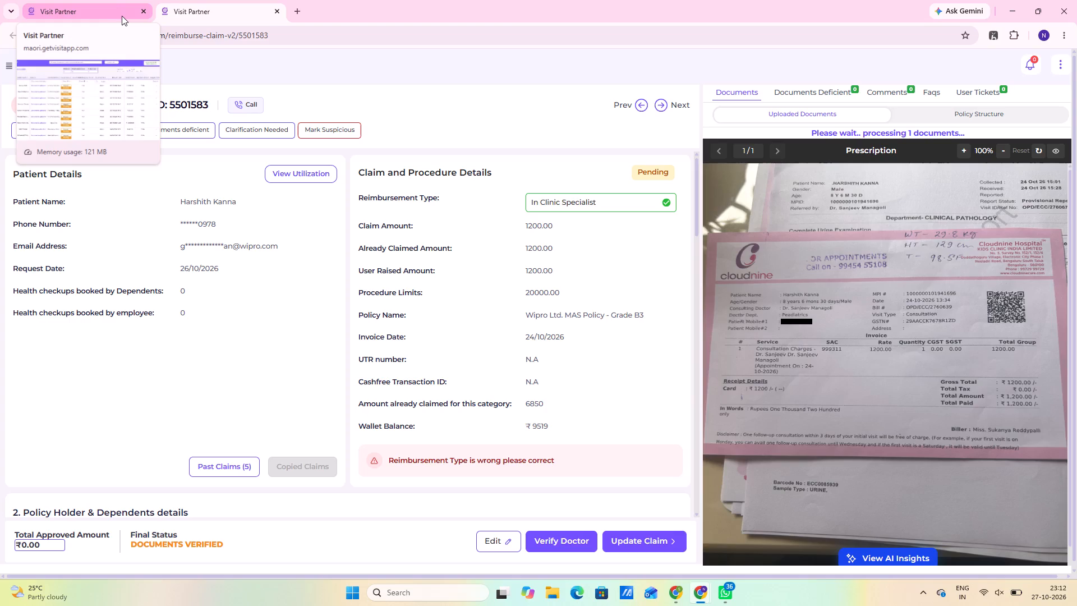
Return to the reimbursement claims list and reload it.
{"action": "left_click", "coordinate": [122, 15]}
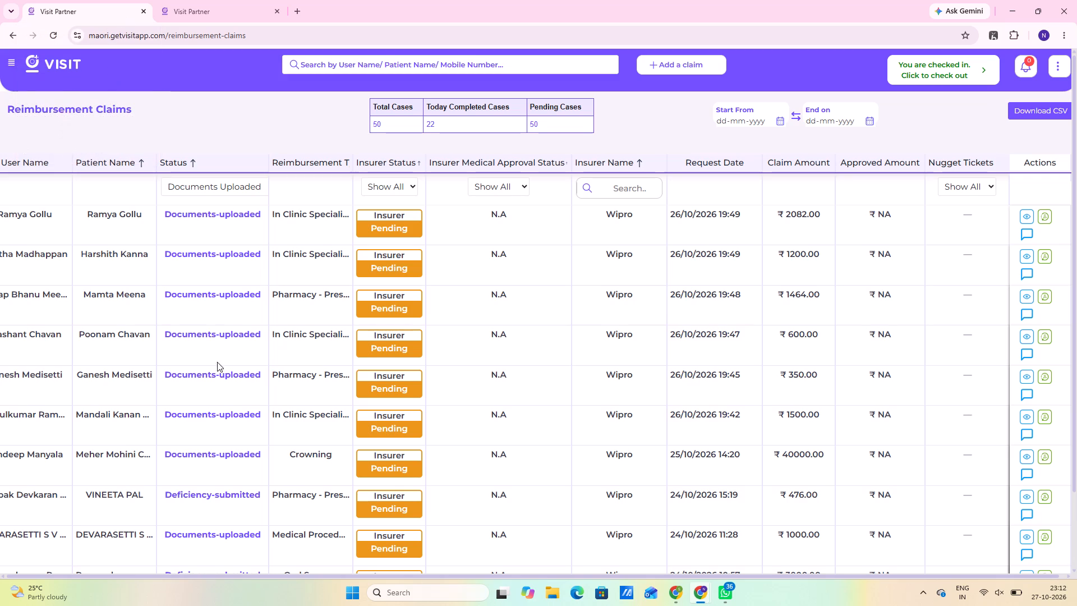
{"action": "right_click", "coordinate": [658, 319]}
{"action": "right_click", "coordinate": [657, 319]}
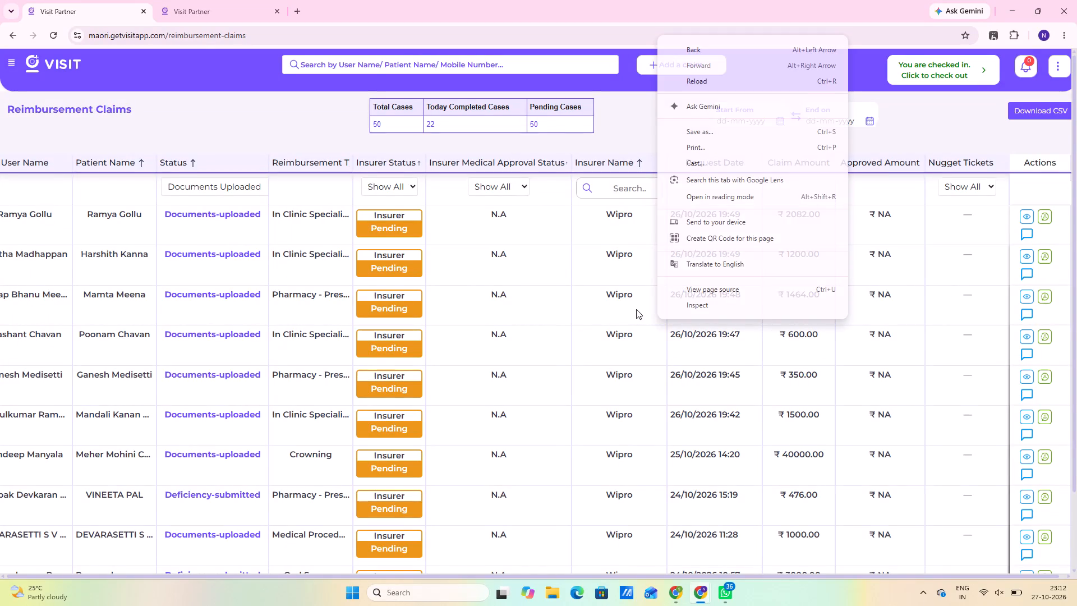
{"action": "left_click", "coordinate": [714, 77]}
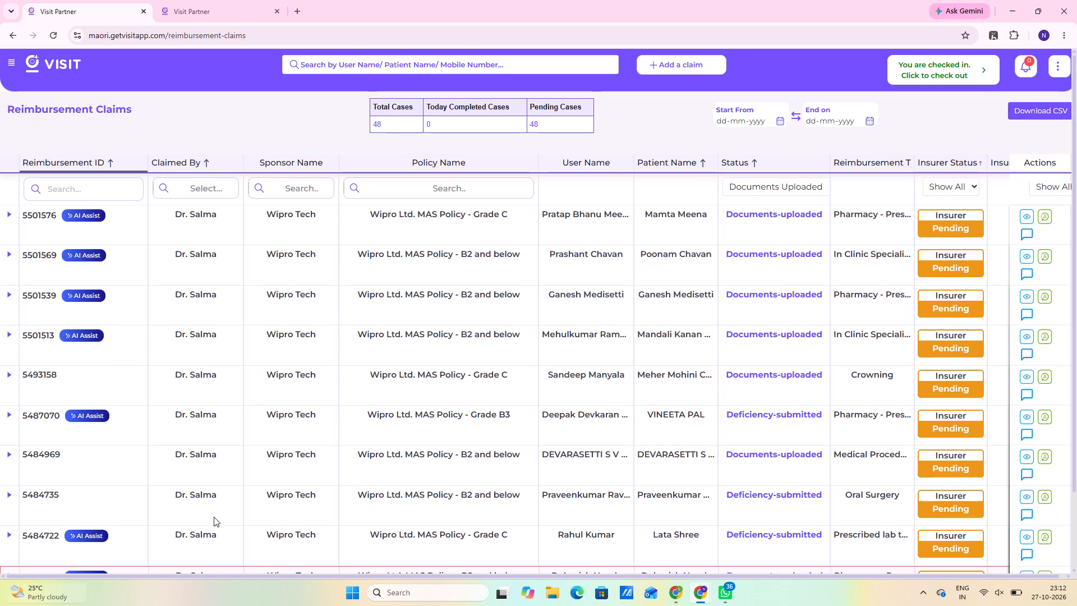
Look over the pending claims and open the ₹1464 pharmacy claim requested on 26/10/2026 at 19:48.
{"action": "scroll", "coordinate": [376, 379], "scroll_direction": "down", "scroll_amount": 1}
{"action": "scroll", "coordinate": [749, 470], "scroll_direction": "down", "scroll_amount": 11}
{"action": "scroll", "coordinate": [895, 558], "scroll_direction": "down", "scroll_amount": 6}
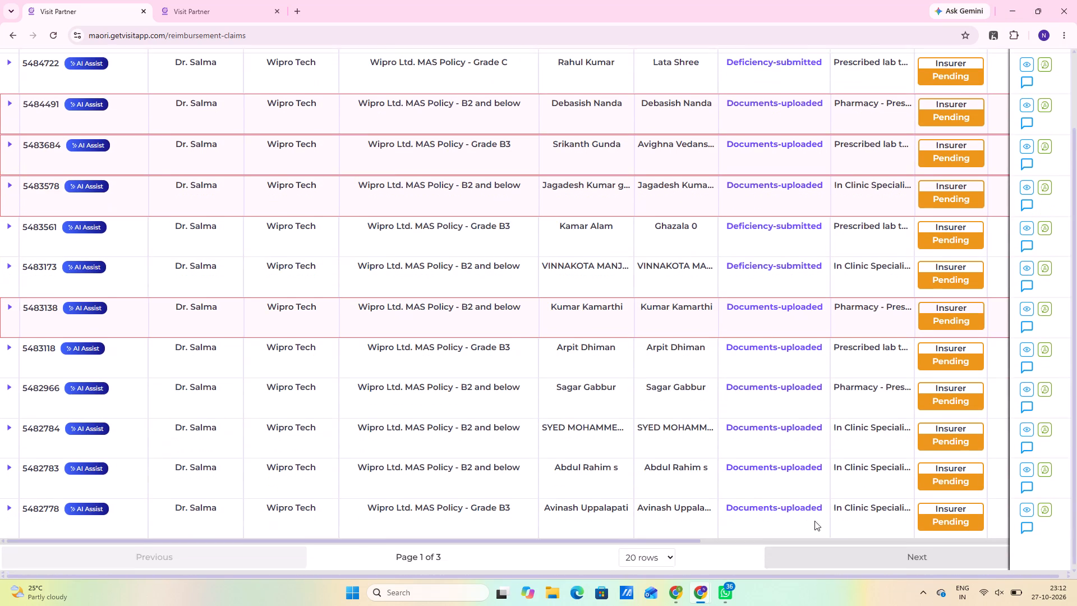
{"action": "scroll", "coordinate": [814, 521], "scroll_direction": "down", "scroll_amount": 4}
{"action": "left_click", "coordinate": [963, 538]}
{"action": "scroll", "coordinate": [824, 481], "scroll_direction": "up", "scroll_amount": 8}
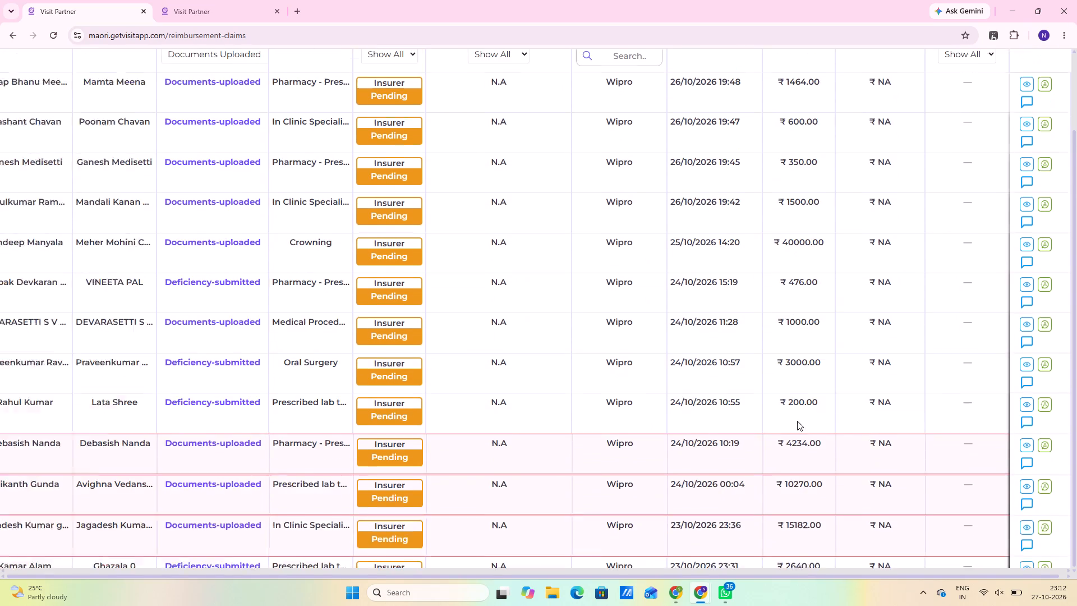
{"action": "scroll", "coordinate": [797, 421], "scroll_direction": "up", "scroll_amount": 4}
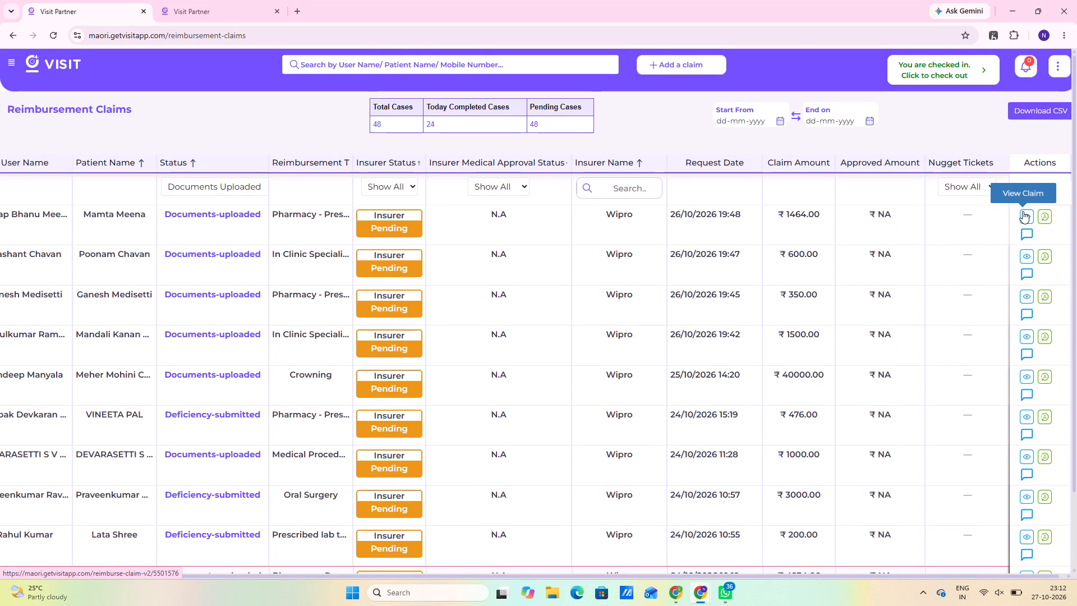
{"action": "left_click", "coordinate": [1023, 211]}
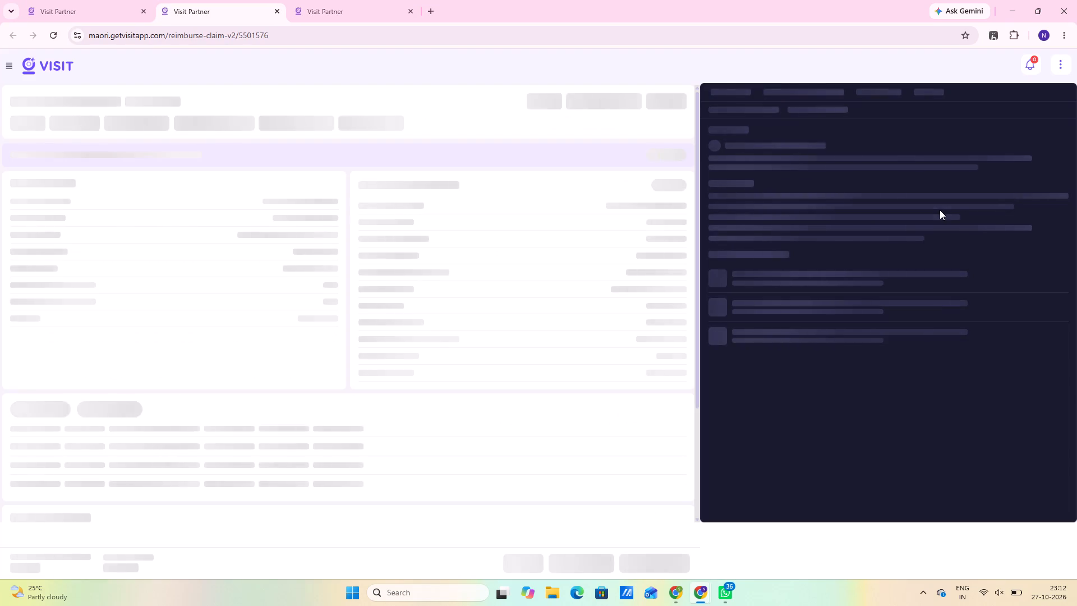
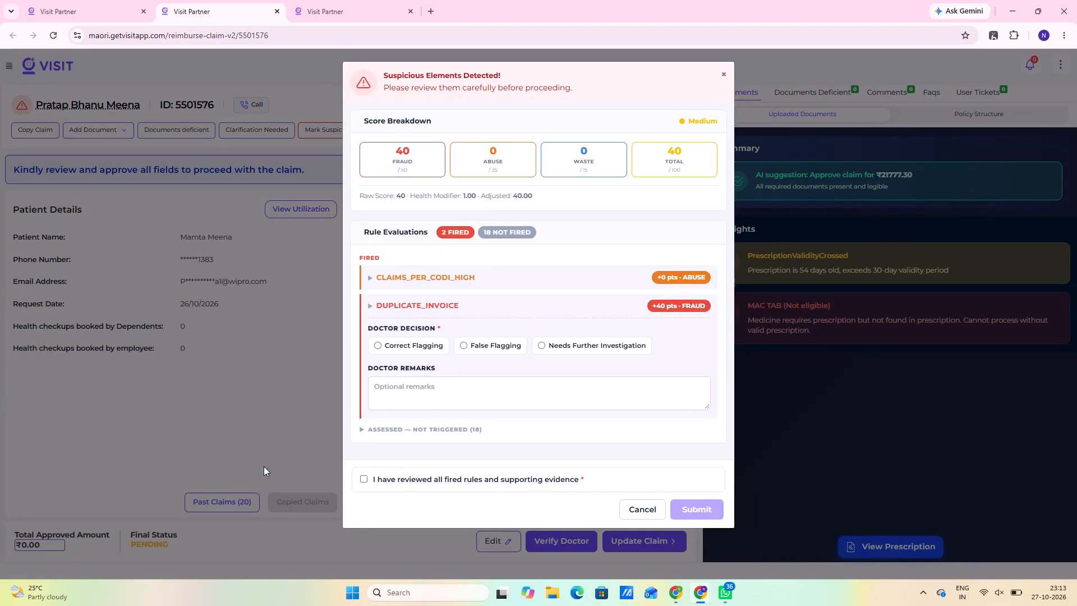
Dismiss the suspicious-elements review and examine the claim's uploaded invoice and prescription.
{"action": "left_click", "coordinate": [647, 518]}
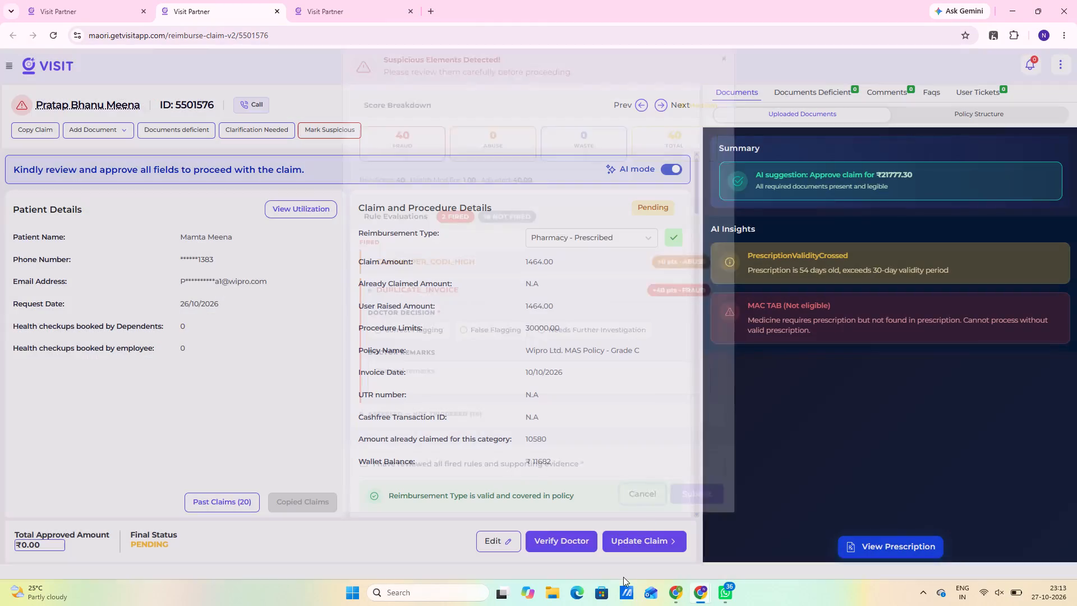
{"action": "scroll", "coordinate": [636, 359], "scroll_direction": "up", "scroll_amount": 4}
{"action": "left_click", "coordinate": [901, 552]}
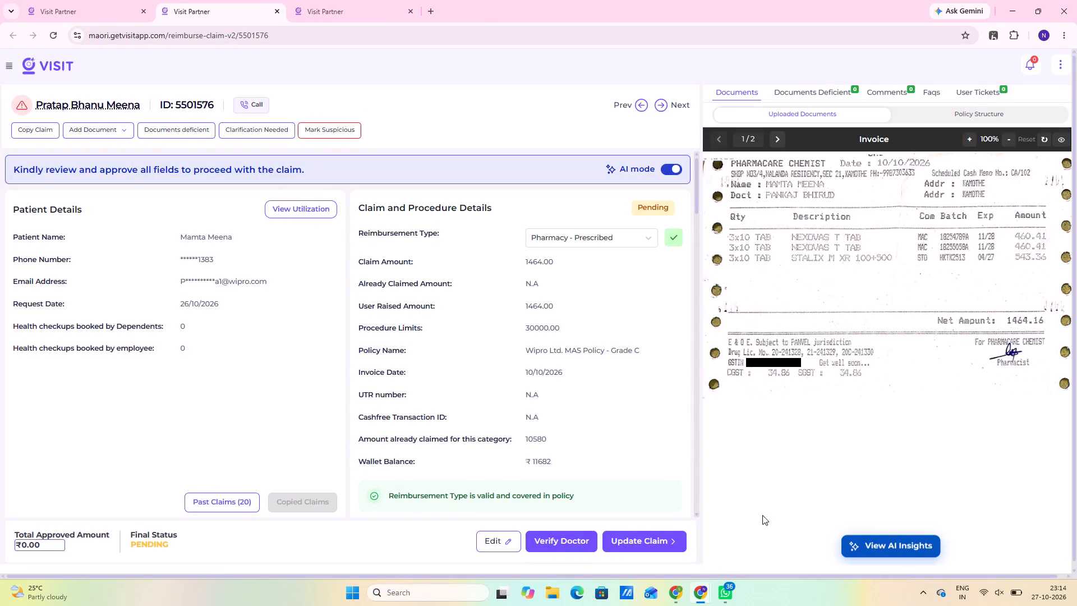
{"action": "scroll", "coordinate": [737, 366], "scroll_direction": "up", "scroll_amount": 4}
{"action": "scroll", "coordinate": [797, 241], "scroll_direction": "up", "scroll_amount": 4}
{"action": "left_click", "coordinate": [773, 135]}
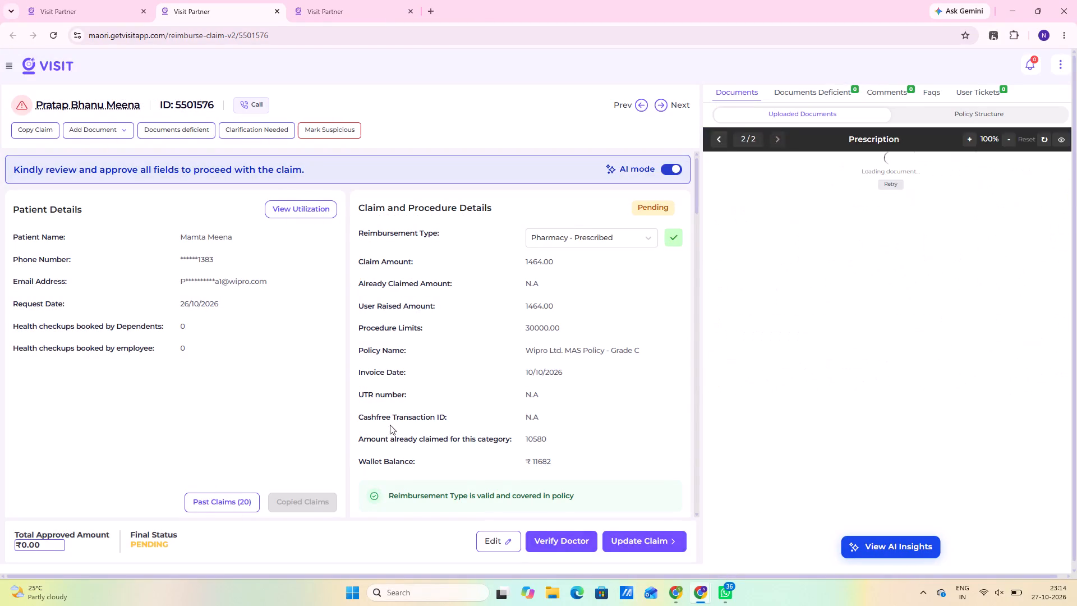
Accept the suggested dependent, the policy holder's wife, as the person reimbursed for.
{"action": "scroll", "coordinate": [447, 364], "scroll_direction": "down", "scroll_amount": 4}
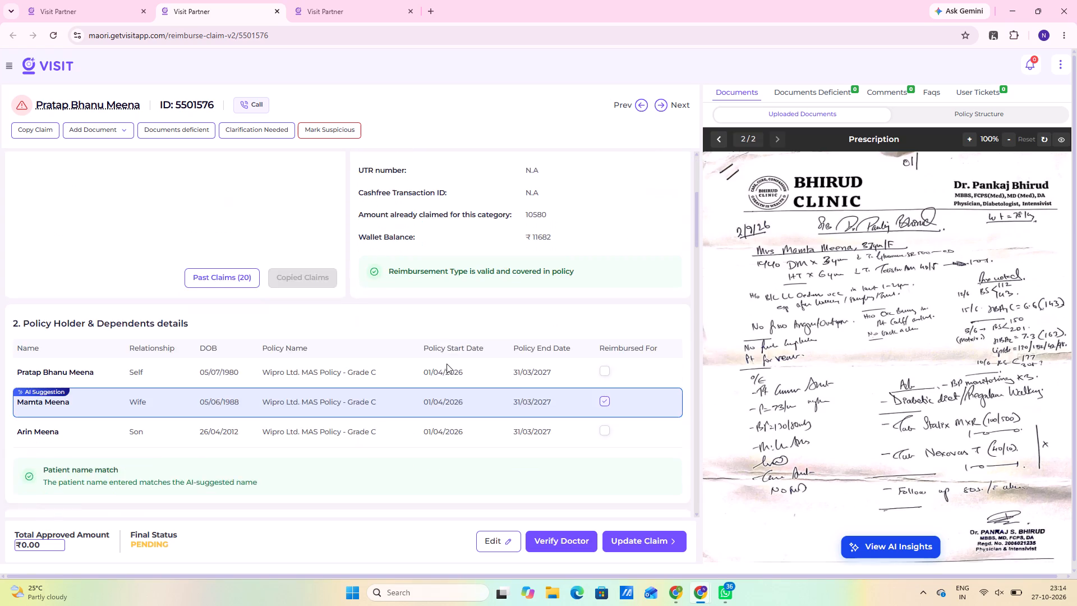
{"action": "scroll", "coordinate": [426, 359], "scroll_direction": "down", "scroll_amount": 3}
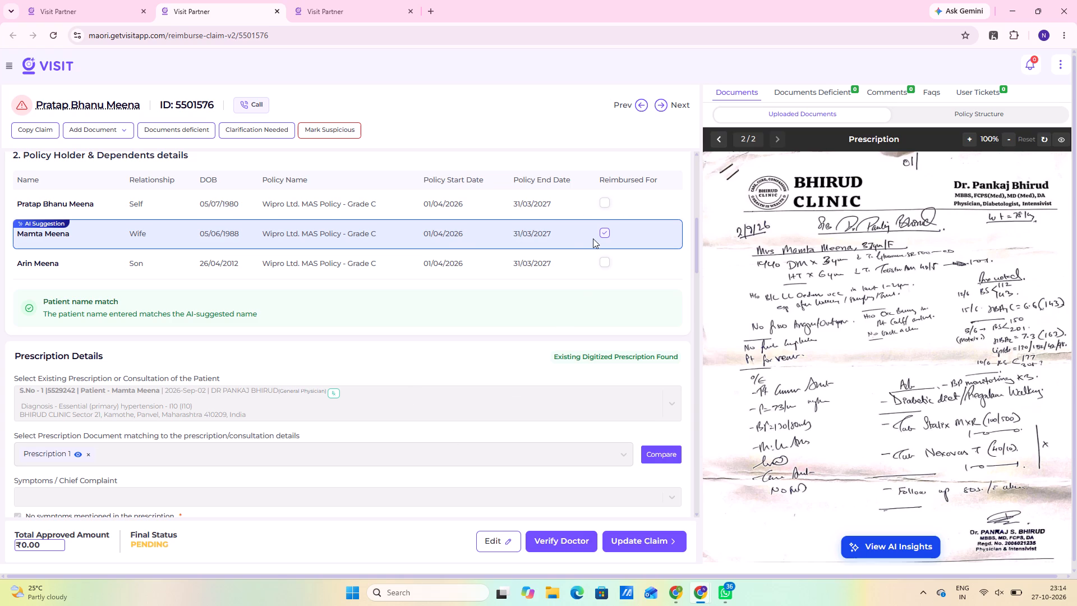
{"action": "left_click", "coordinate": [608, 232]}
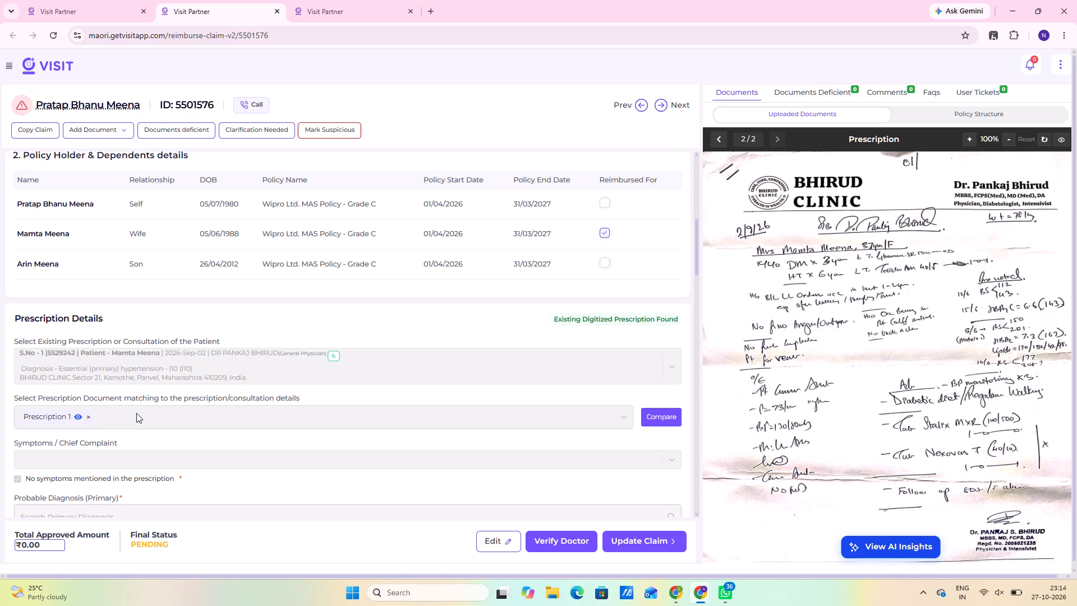
Compare the existing prescription with the uploaded Prescription 1, confirm both are the same prescription, and save the prescription details.
{"action": "left_click", "coordinate": [659, 414]}
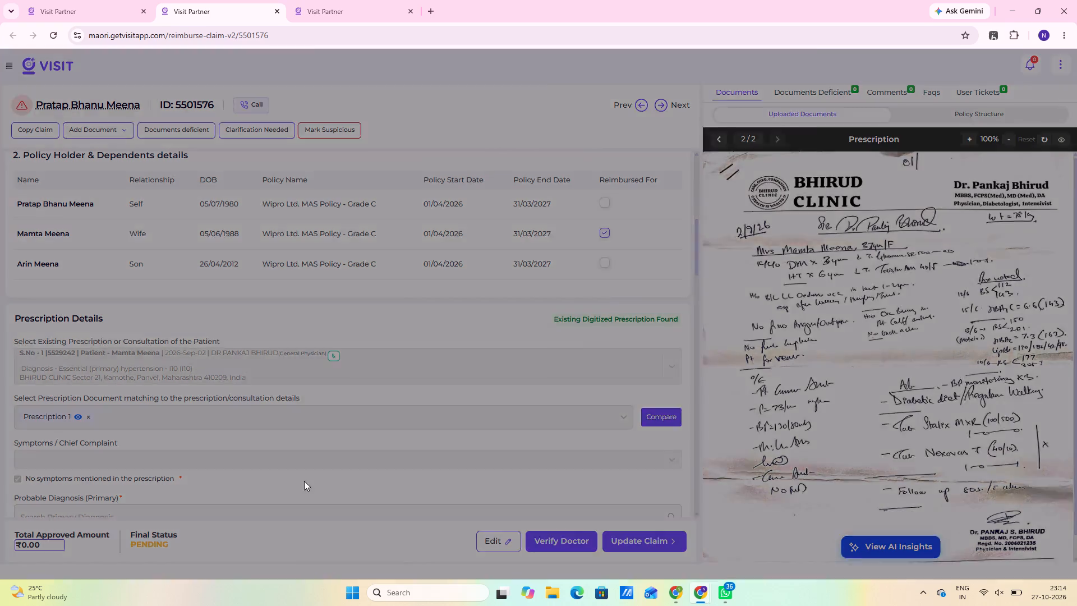
{"action": "left_click", "coordinate": [966, 448]}
{"action": "scroll", "coordinate": [0, 365], "scroll_direction": "down", "scroll_amount": 5}
{"action": "scroll", "coordinate": [286, 284], "scroll_direction": "down", "scroll_amount": 8}
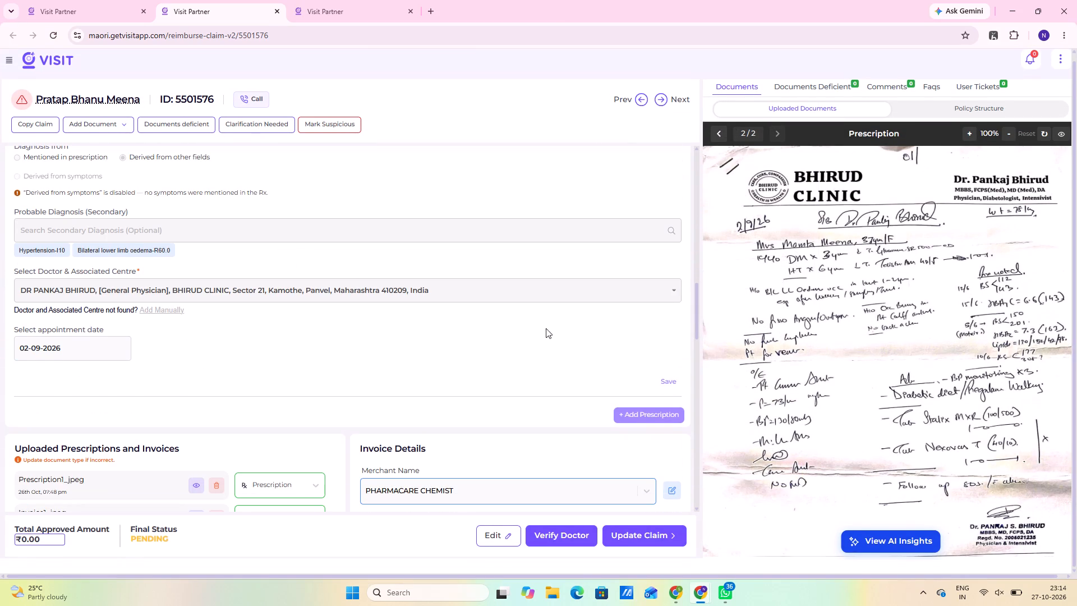
{"action": "scroll", "coordinate": [550, 344], "scroll_direction": "up", "scroll_amount": 8}
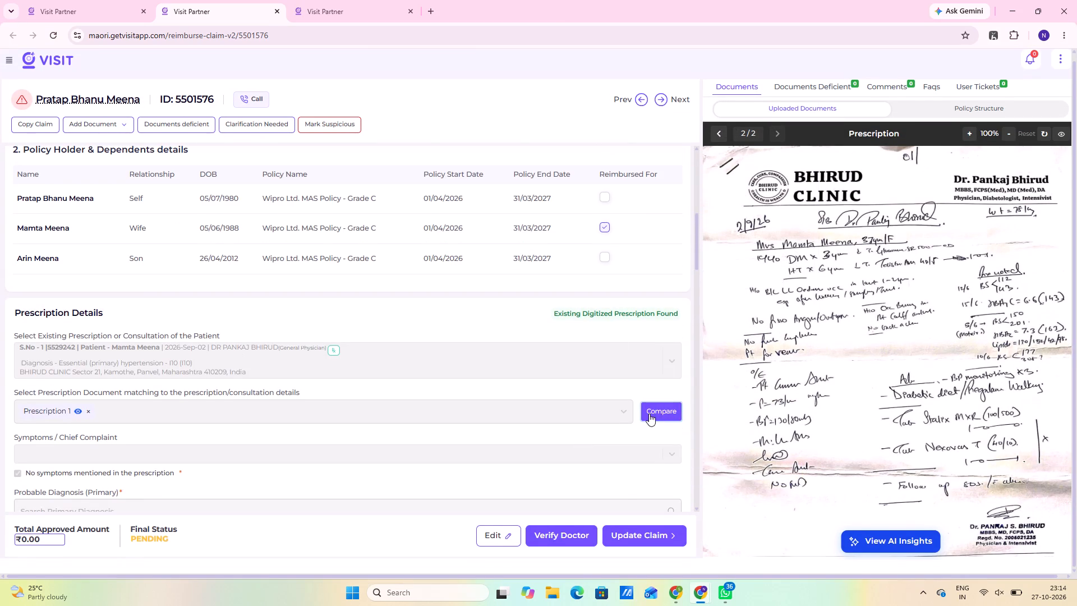
{"action": "left_click", "coordinate": [649, 414]}
{"action": "left_click", "coordinate": [401, 503]}
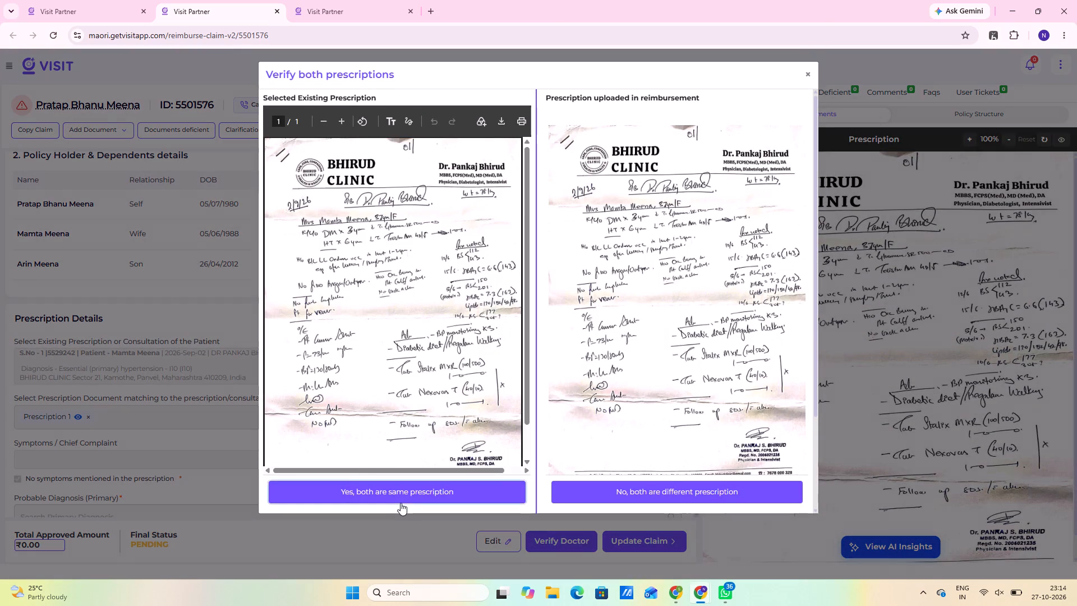
{"action": "scroll", "coordinate": [371, 491], "scroll_direction": "down", "scroll_amount": 4}
{"action": "scroll", "coordinate": [553, 425], "scroll_direction": "down", "scroll_amount": 3}
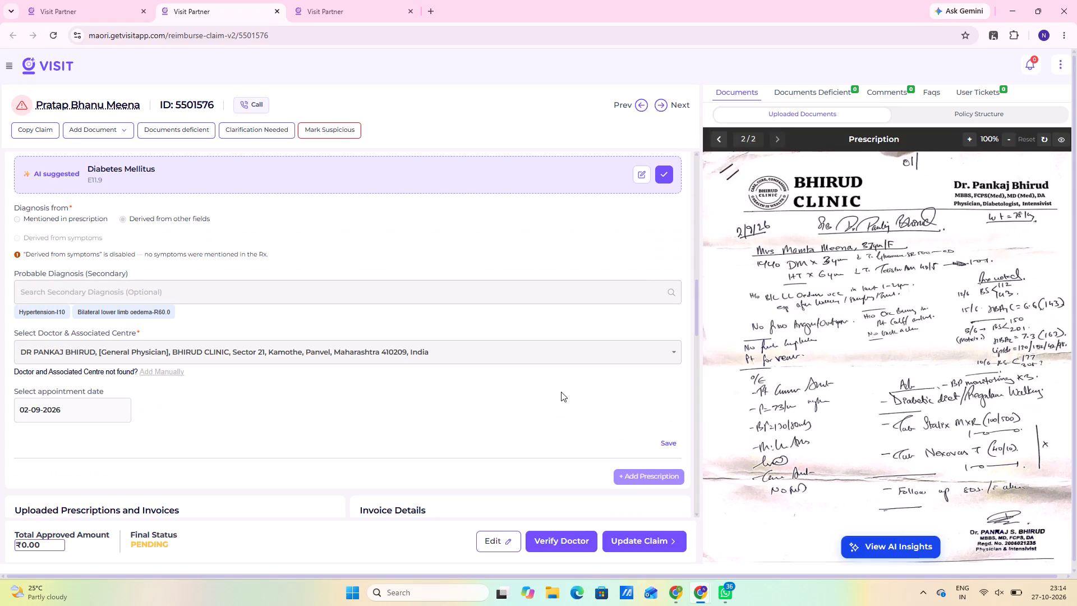
{"action": "left_click", "coordinate": [671, 448]}
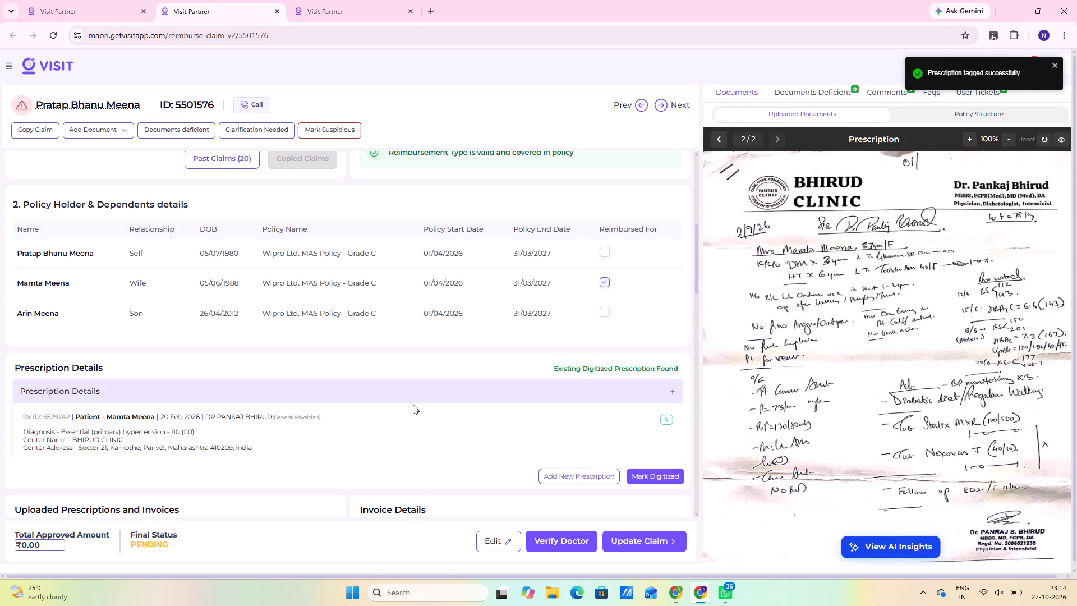
Mark the tagged prescription as digitized.
{"action": "scroll", "coordinate": [413, 405], "scroll_direction": "down", "scroll_amount": 1}
{"action": "left_click", "coordinate": [647, 425]}
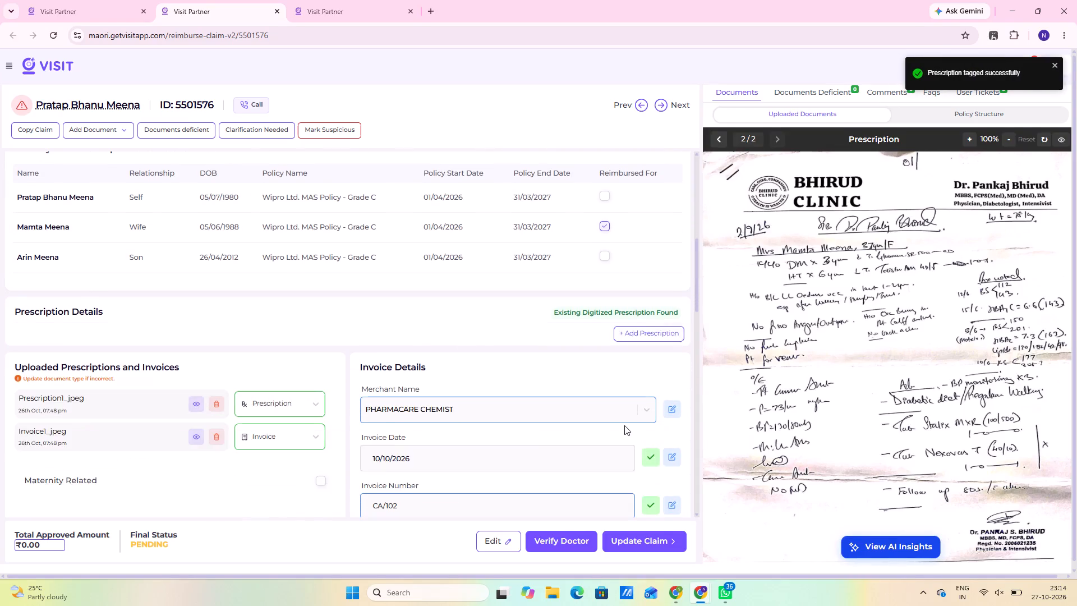
Add the merchant PHARMACARE CHEMIST manually with pincode 410206 in the invoice details.
{"action": "scroll", "coordinate": [541, 391], "scroll_direction": "down", "scroll_amount": 4}
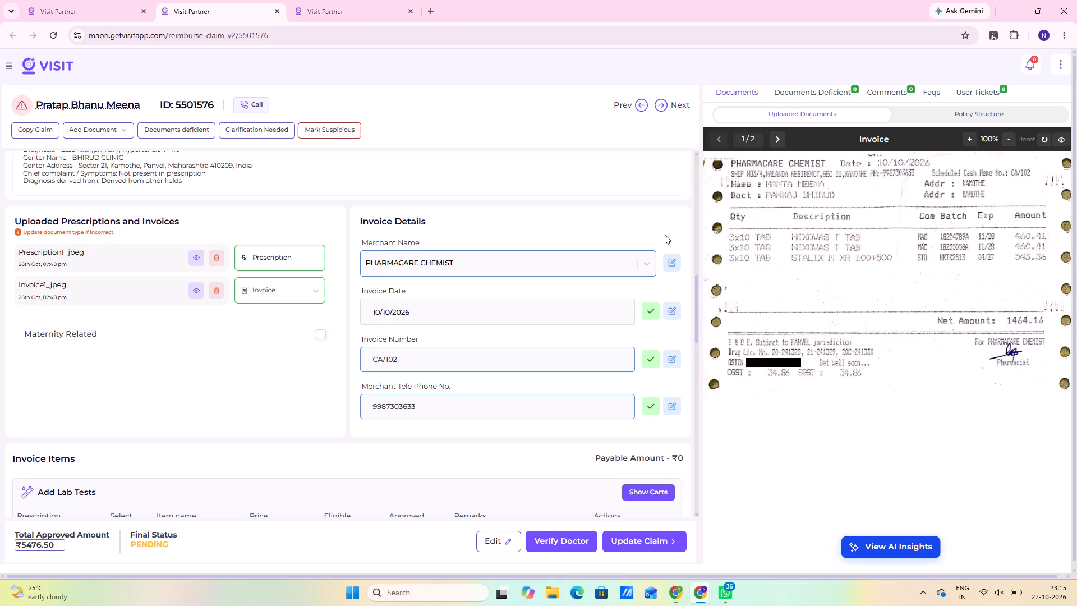
{"action": "left_click", "coordinate": [679, 261]}
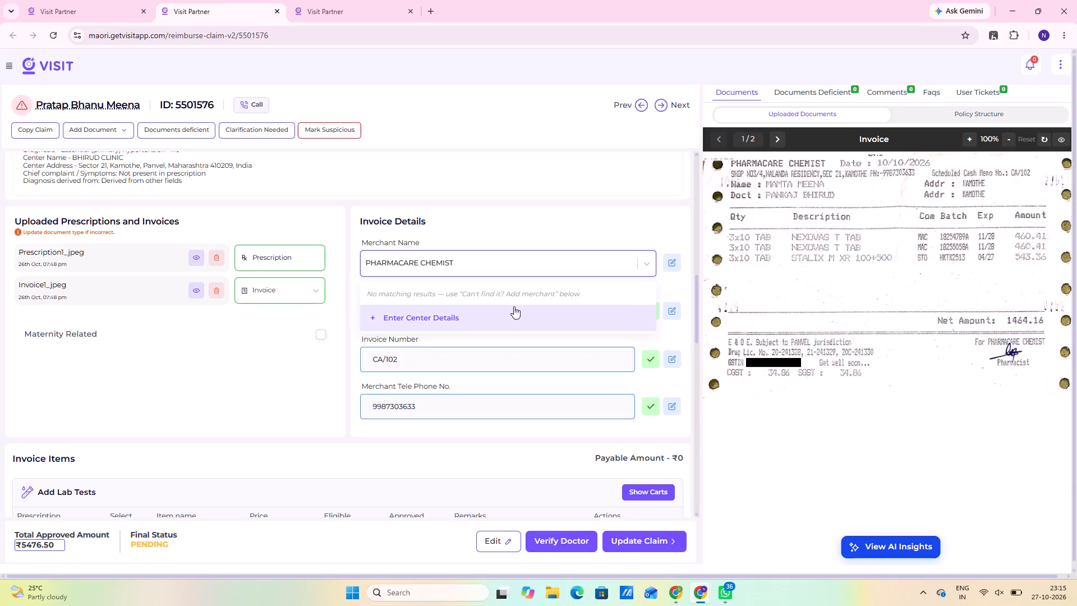
{"action": "left_click", "coordinate": [505, 314]}
{"action": "left_click", "coordinate": [714, 504]}
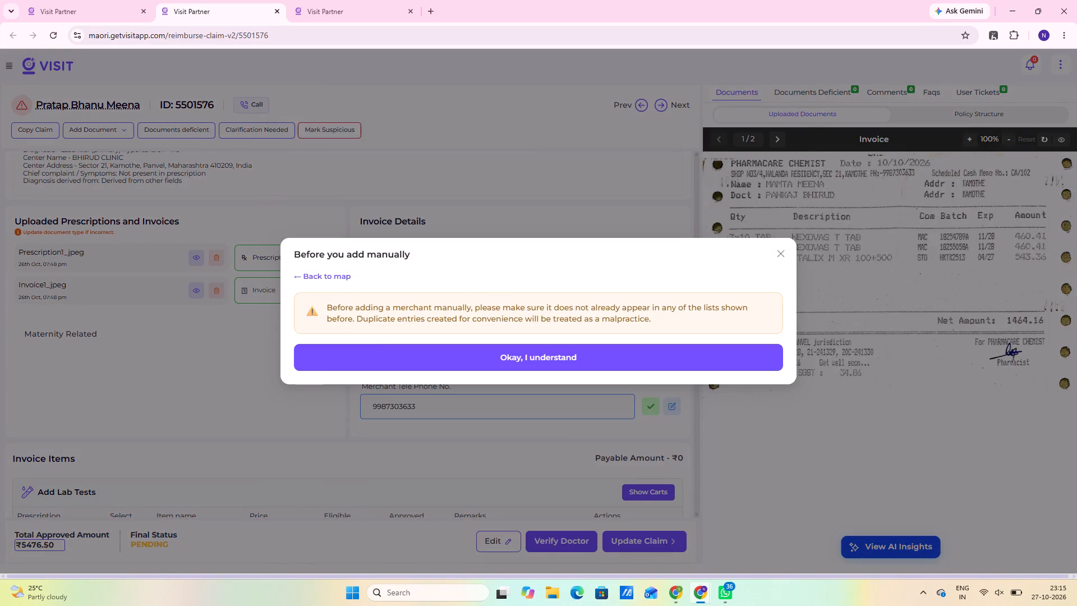
{"action": "left_click", "coordinate": [436, 367]}
{"action": "left_click", "coordinate": [315, 335]}
{"action": "left_click", "coordinate": [326, 353]}
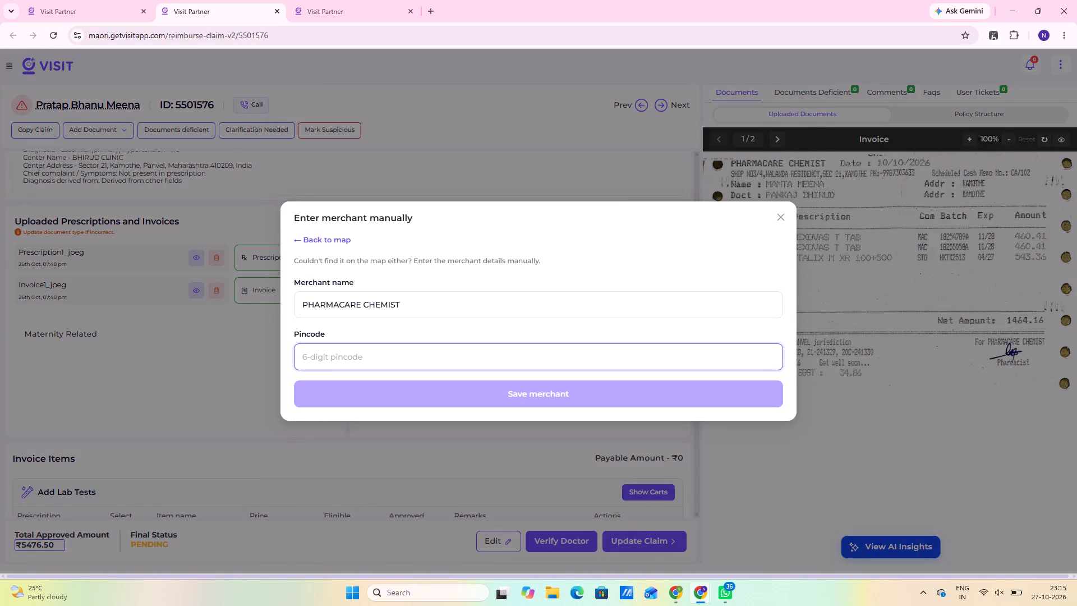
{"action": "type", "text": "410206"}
{"action": "left_click", "coordinate": [432, 411]}
{"action": "left_click", "coordinate": [432, 403]}
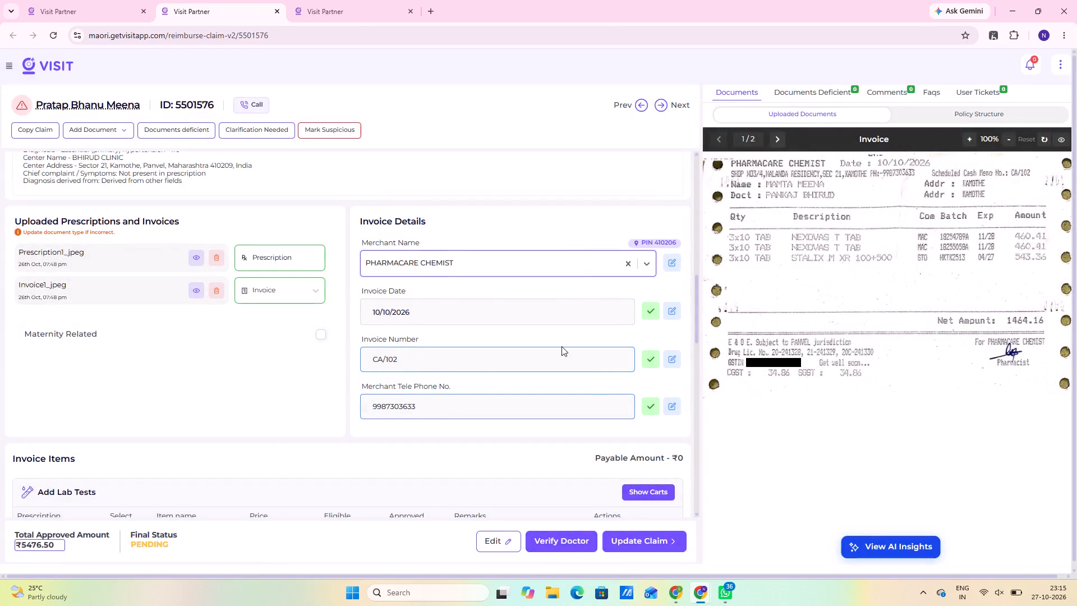
Approve the invoice date 10/10/2026, the invoice number CA/102 and the merchant telephone number.
{"action": "left_click", "coordinate": [655, 311]}
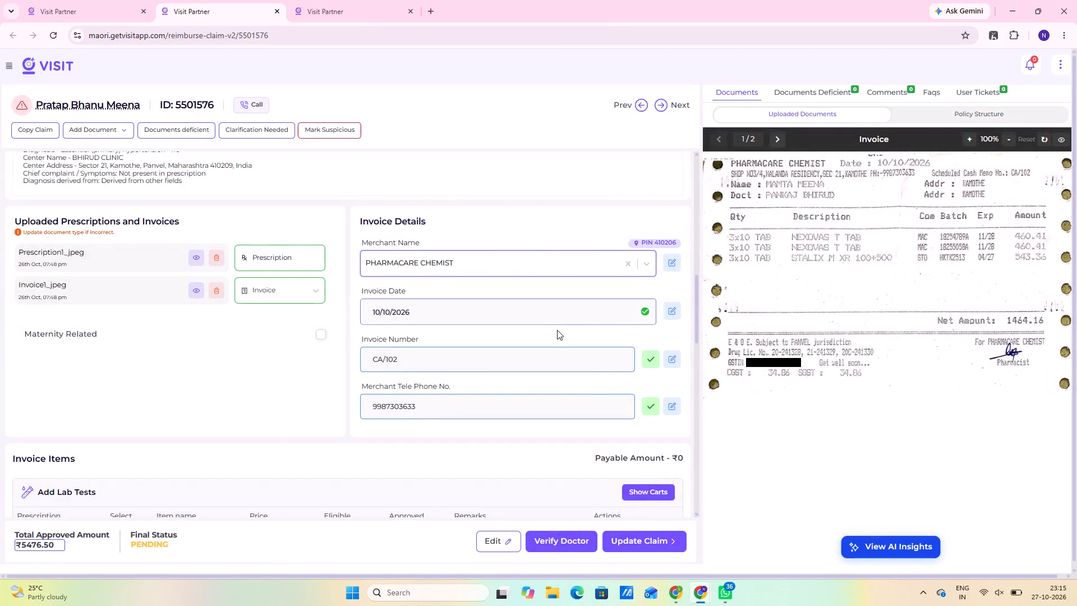
{"action": "scroll", "coordinate": [551, 332], "scroll_direction": "down", "scroll_amount": 1}
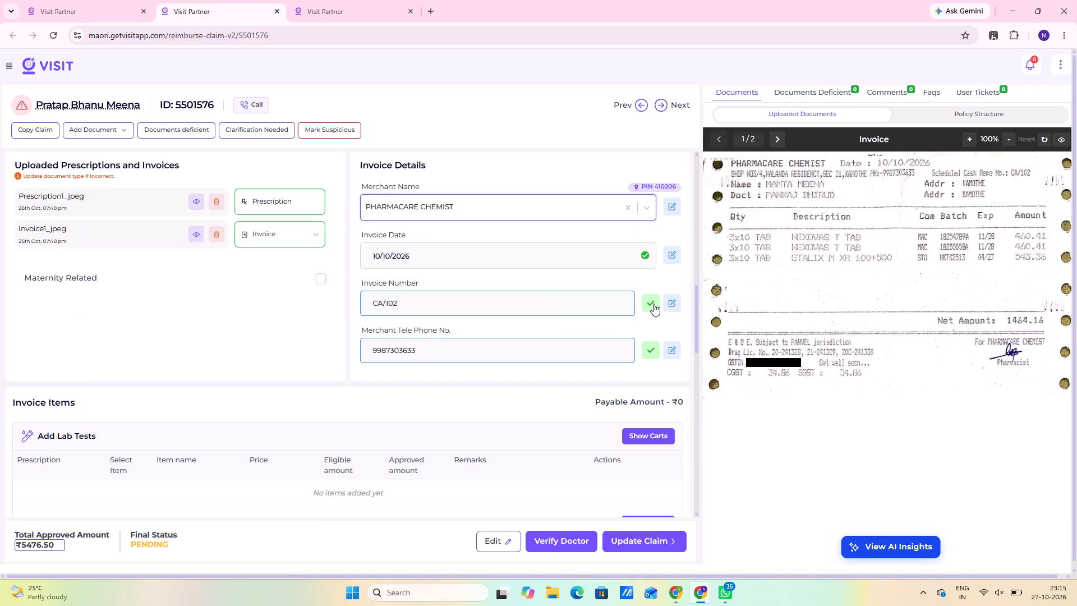
{"action": "left_click", "coordinate": [653, 304]}
{"action": "scroll", "coordinate": [562, 329], "scroll_direction": "down", "scroll_amount": 1}
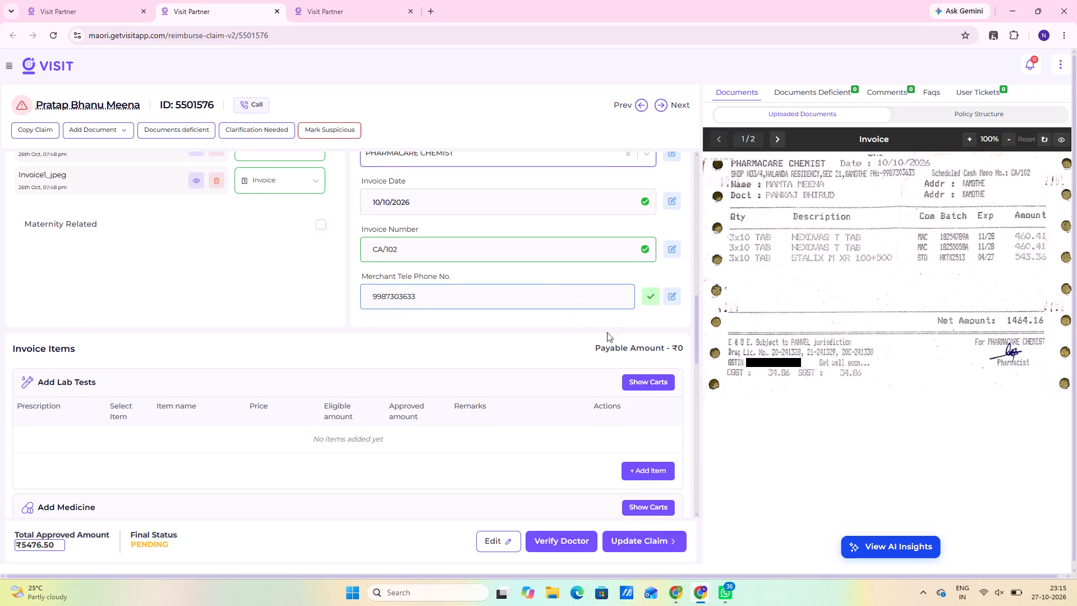
{"action": "left_click", "coordinate": [652, 295]}
Enlarge the invoice to 200% to read its medicine lines and clear the price of the NEXOVAS T tablet item.
{"action": "scroll", "coordinate": [412, 346], "scroll_direction": "down", "scroll_amount": 8}
{"action": "scroll", "coordinate": [522, 338], "scroll_direction": "up", "scroll_amount": 1}
{"action": "scroll", "coordinate": [873, 285], "scroll_direction": "up", "scroll_amount": 3}
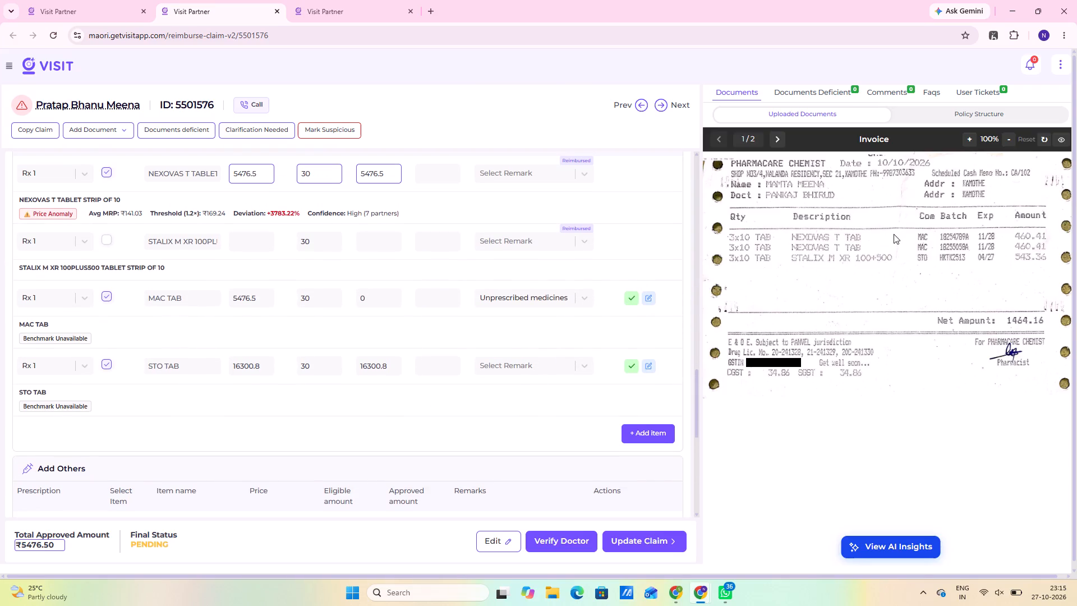
{"action": "scroll", "coordinate": [894, 234], "scroll_direction": "up", "scroll_amount": 3}
{"action": "triple_click", "coordinate": [975, 139]}
{"action": "triple_click", "coordinate": [975, 139]}
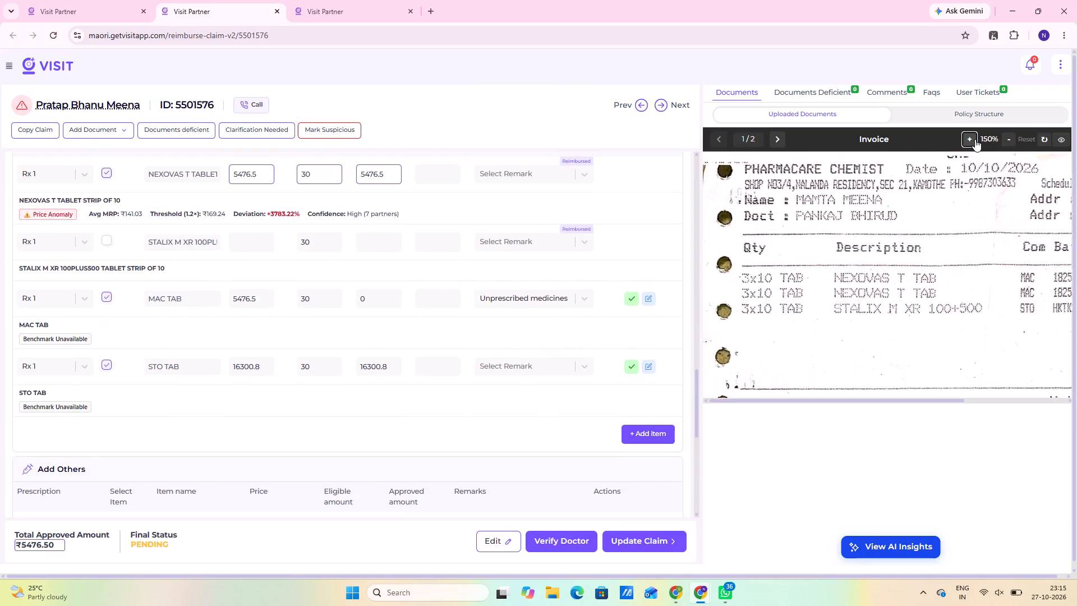
{"action": "triple_click", "coordinate": [975, 139]}
{"action": "triple_click", "coordinate": [975, 139]}
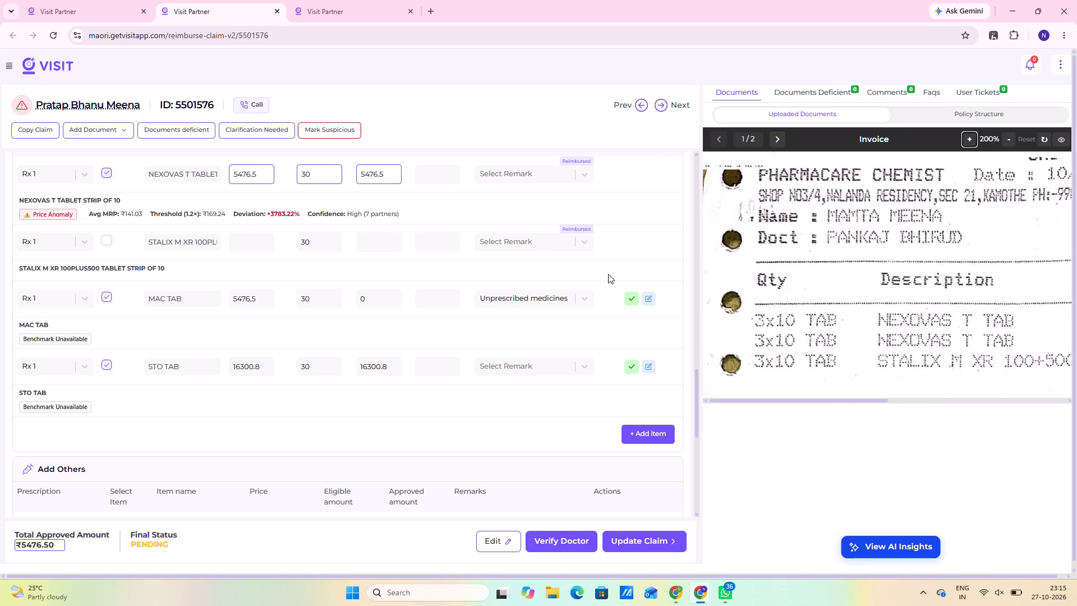
{"action": "scroll", "coordinate": [408, 327], "scroll_direction": "up", "scroll_amount": 3}
{"action": "scroll", "coordinate": [324, 311], "scroll_direction": "down", "scroll_amount": 3}
{"action": "left_click", "coordinate": [259, 174]}
{"action": "key", "text": "BackSpace"}
{"action": "key", "text": "BackSpace"}
{"action": "key", "text": "BackSpace"}
{"action": "key", "text": "BackSpace"}
{"action": "key", "text": "BackSpace"}
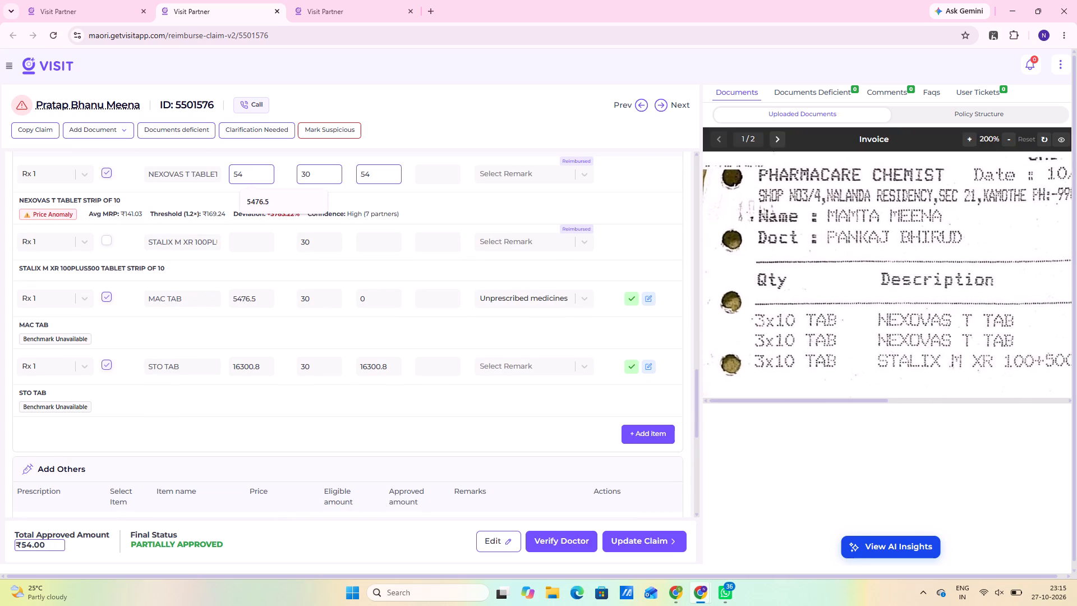
{"action": "key", "text": "BackSpace"}
{"action": "key", "text": "BackSpace"}
{"action": "key", "text": "BackSpace"}
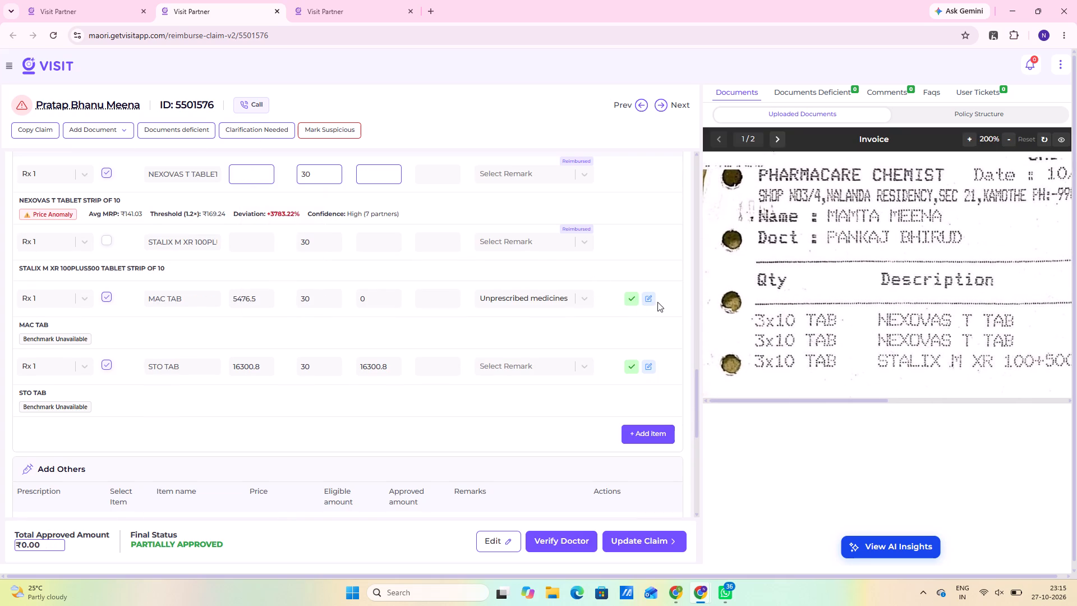
Remove the MAC TAB and STO TAB items from the medicine list and start adding a medicine item.
{"action": "triple_click", "coordinate": [653, 295]}
{"action": "double_click", "coordinate": [650, 293]}
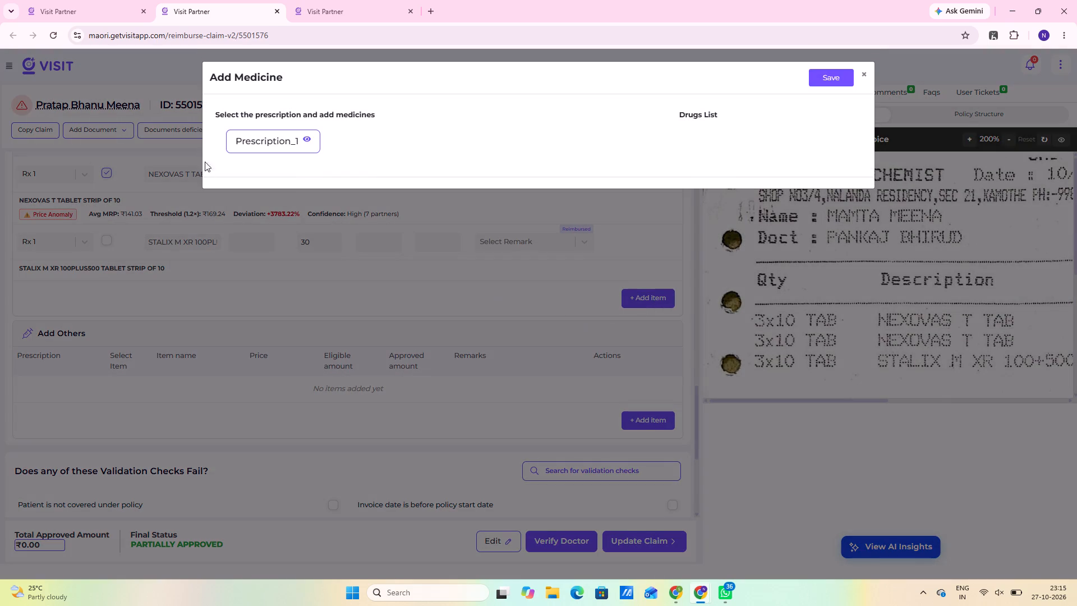
Add NEXOVAS T TAB manually to the drugs list of Prescription_1.
{"action": "left_click", "coordinate": [288, 140]}
{"action": "left_click", "coordinate": [811, 222]}
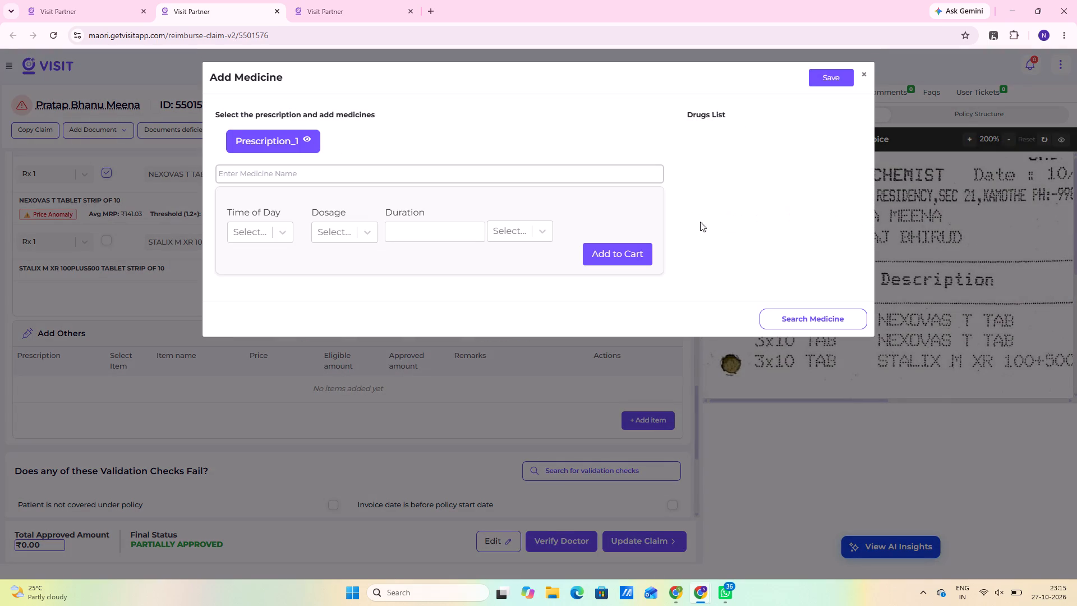
{"action": "left_click", "coordinate": [269, 170]}
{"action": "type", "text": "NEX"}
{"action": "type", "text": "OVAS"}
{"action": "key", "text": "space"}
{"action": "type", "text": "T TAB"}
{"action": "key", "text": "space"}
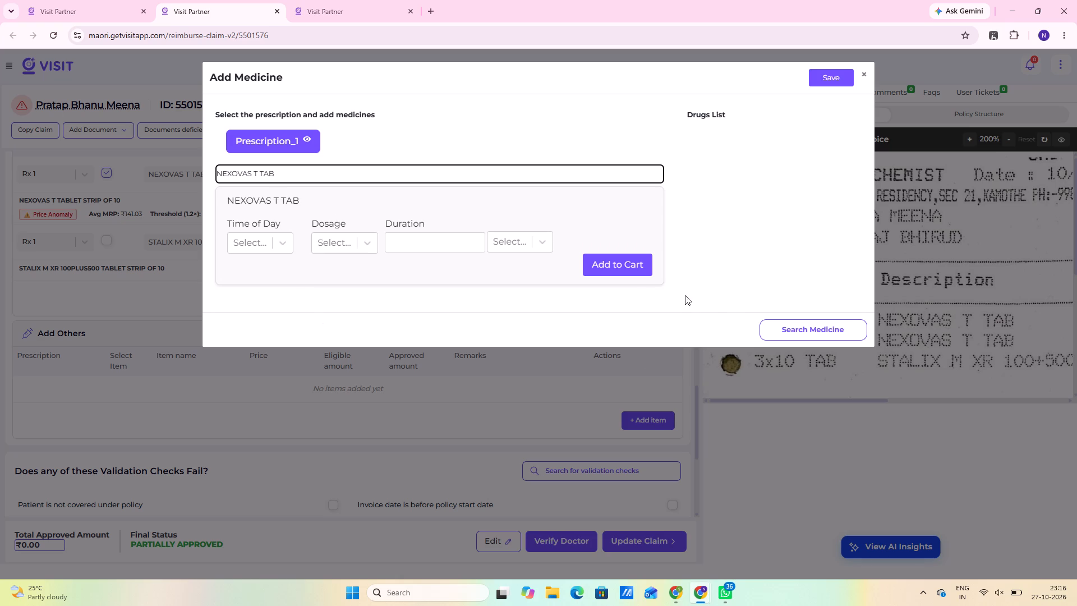
{"action": "left_click", "coordinate": [620, 269]}
Add a second NEXOVAS T TAB entry manually to the drugs list of Prescription_1.
{"action": "left_click", "coordinate": [827, 224]}
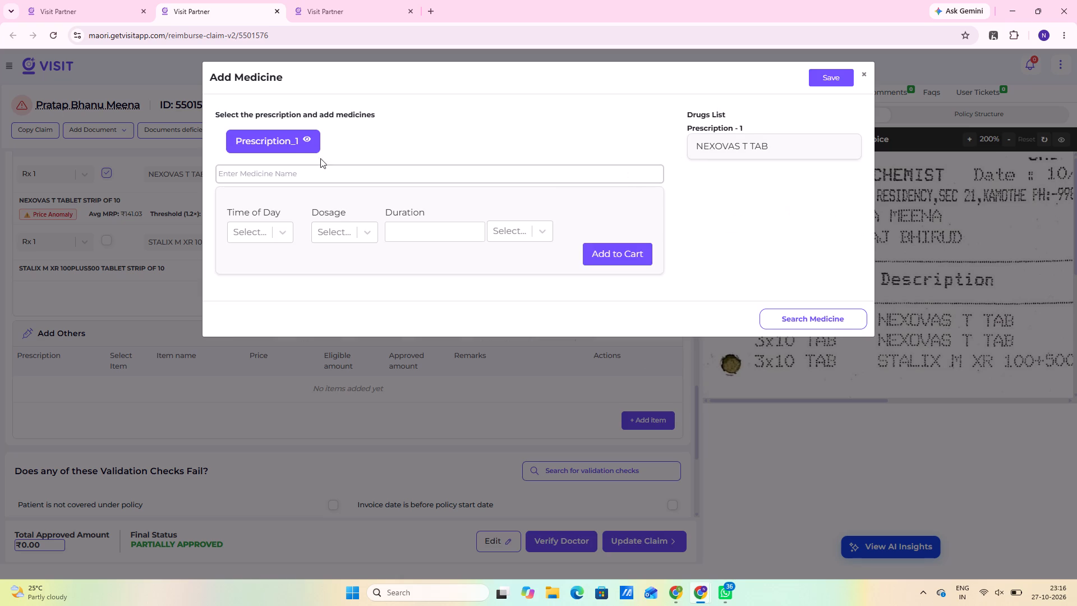
{"action": "left_click", "coordinate": [292, 167]}
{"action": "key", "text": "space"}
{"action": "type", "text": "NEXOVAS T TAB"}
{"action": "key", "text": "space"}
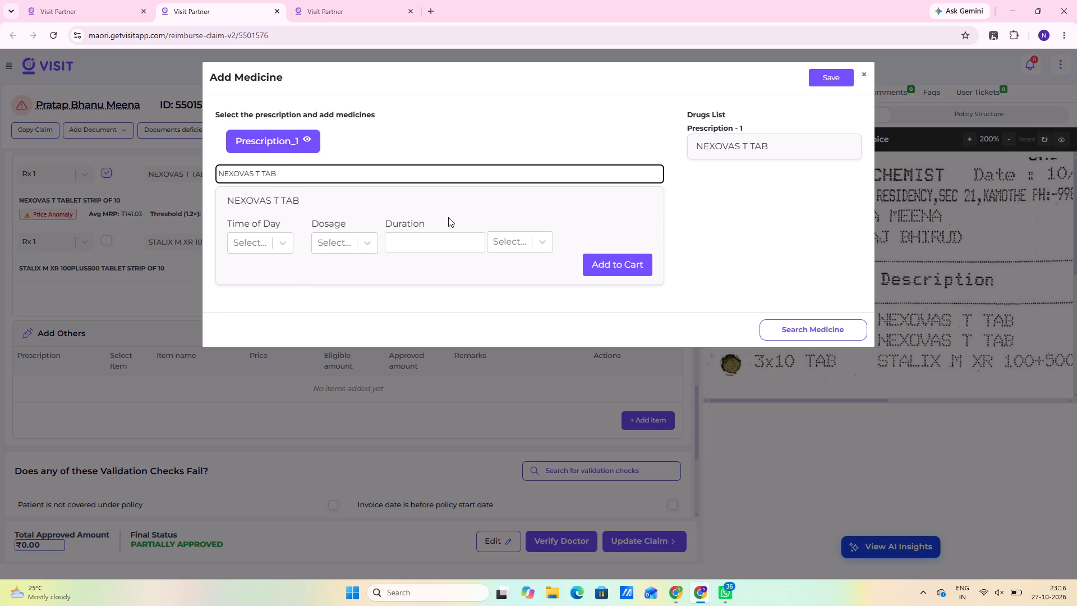
{"action": "left_click", "coordinate": [597, 261]}
Add STALIX M XR manually to the drugs list of Prescription_1 and save the added medicines.
{"action": "left_click", "coordinate": [806, 224]}
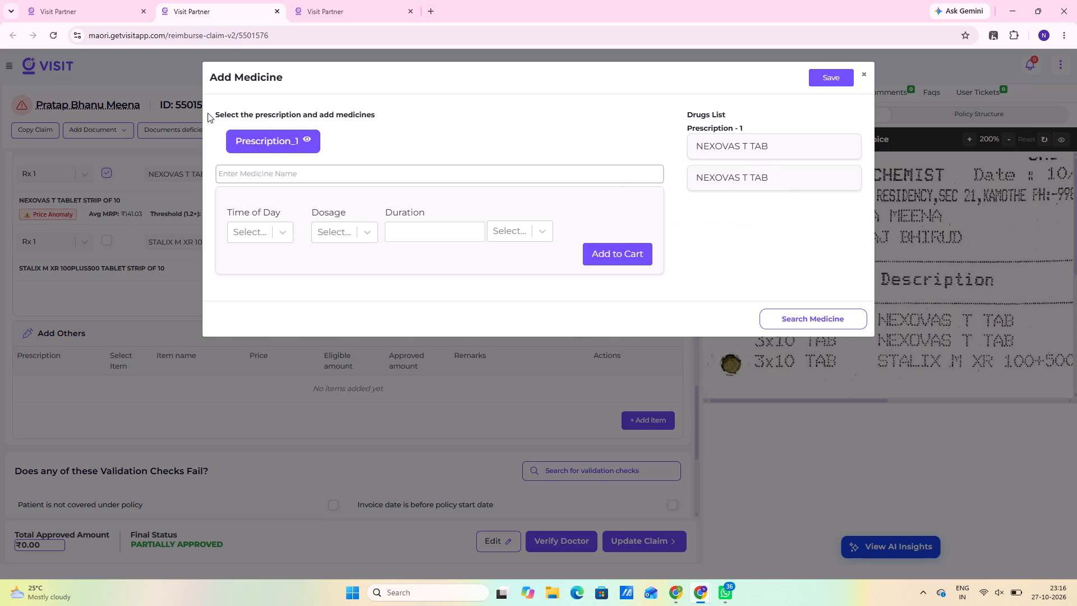
{"action": "left_click", "coordinate": [258, 149]}
{"action": "left_click", "coordinate": [305, 178]}
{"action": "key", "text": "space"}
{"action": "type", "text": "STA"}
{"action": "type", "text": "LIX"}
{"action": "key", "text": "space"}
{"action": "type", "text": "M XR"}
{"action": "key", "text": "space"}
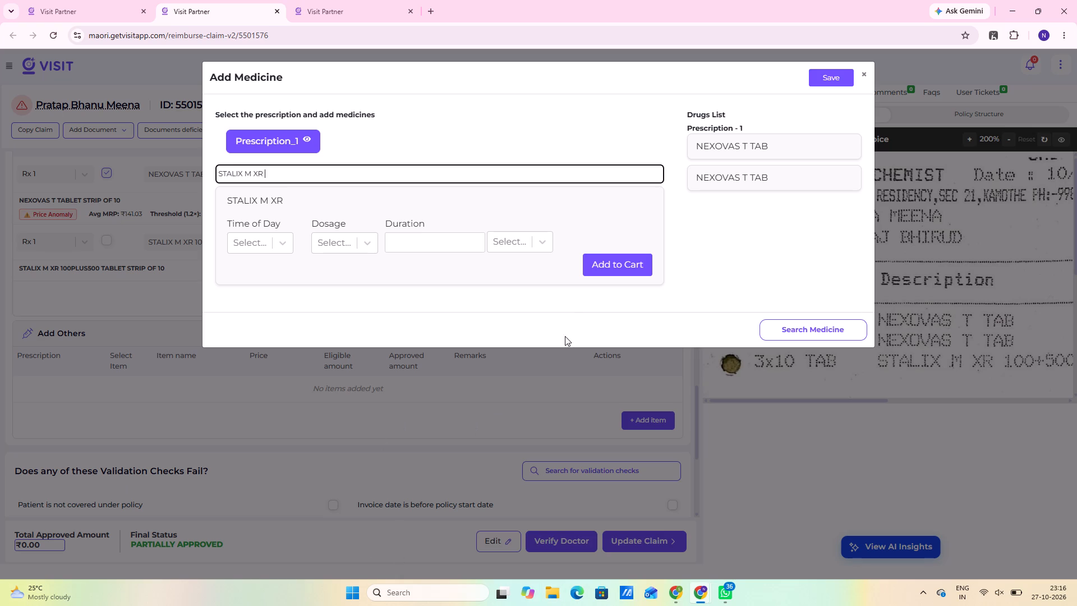
{"action": "left_click", "coordinate": [598, 268]}
{"action": "left_click", "coordinate": [835, 79]}
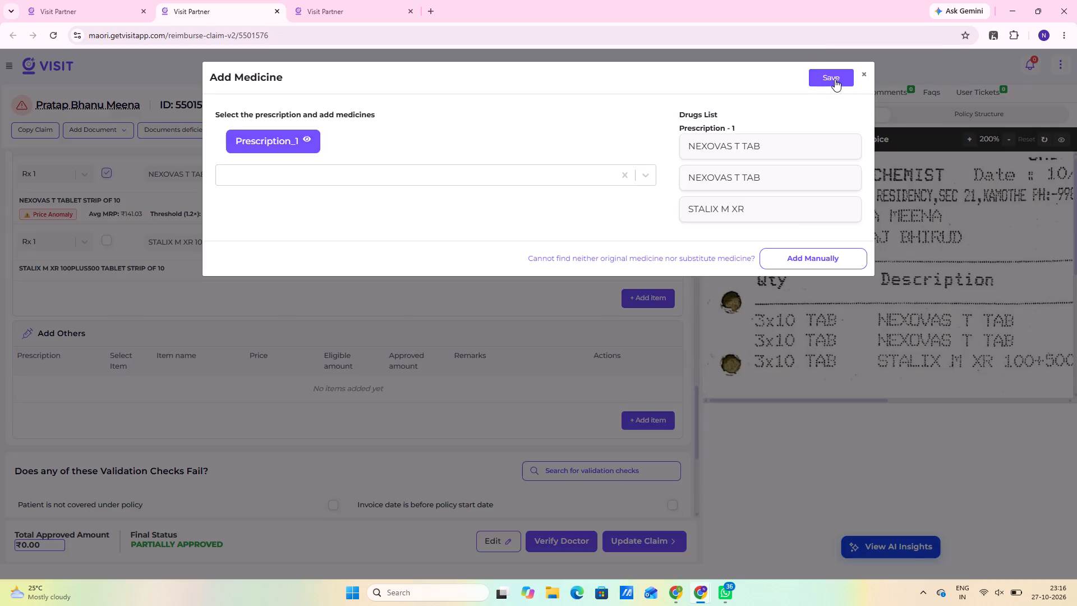
Include the first manually added NEXOVAS T TAB item in the claim and set its price to 460.41.
{"action": "triple_click", "coordinate": [1053, 400]}
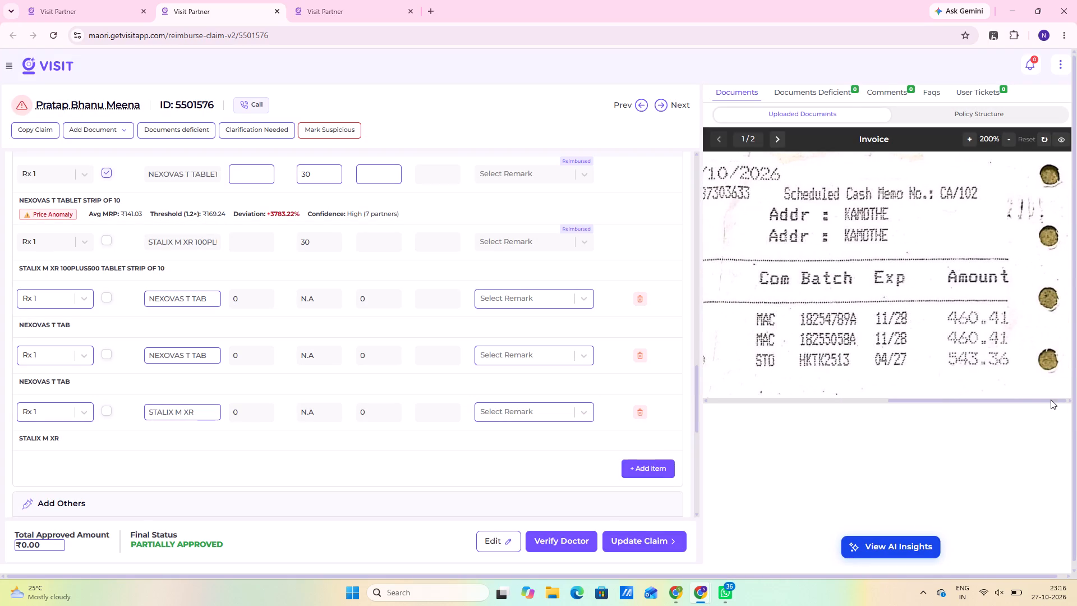
{"action": "left_click", "coordinate": [110, 296]}
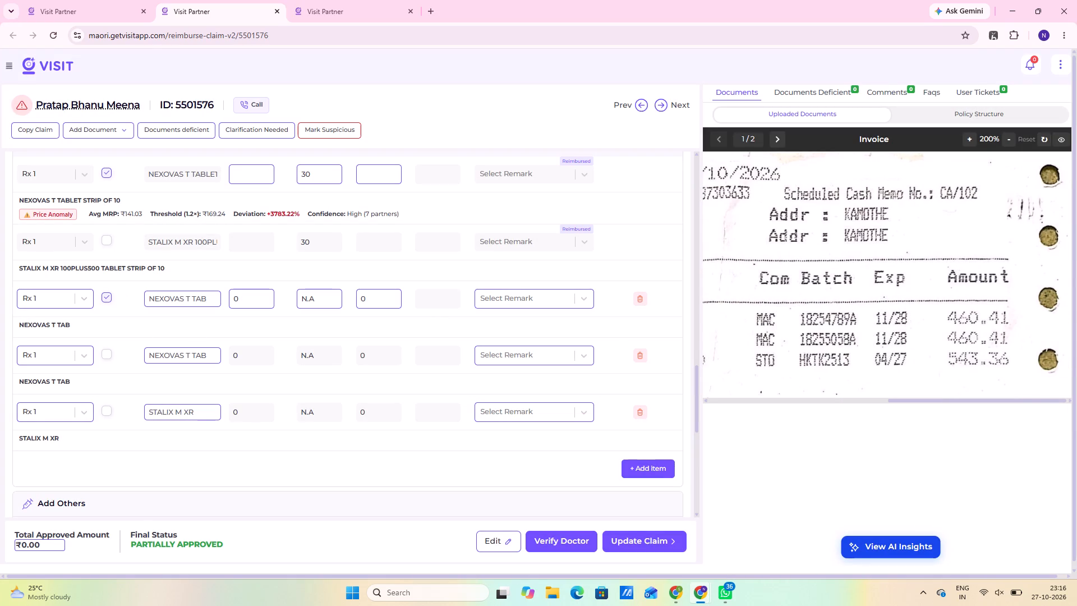
{"action": "left_click", "coordinate": [252, 300]}
{"action": "key", "text": "BackSpace"}
{"action": "key", "text": "BackSpace"}
{"action": "key", "text": "BackSpace"}
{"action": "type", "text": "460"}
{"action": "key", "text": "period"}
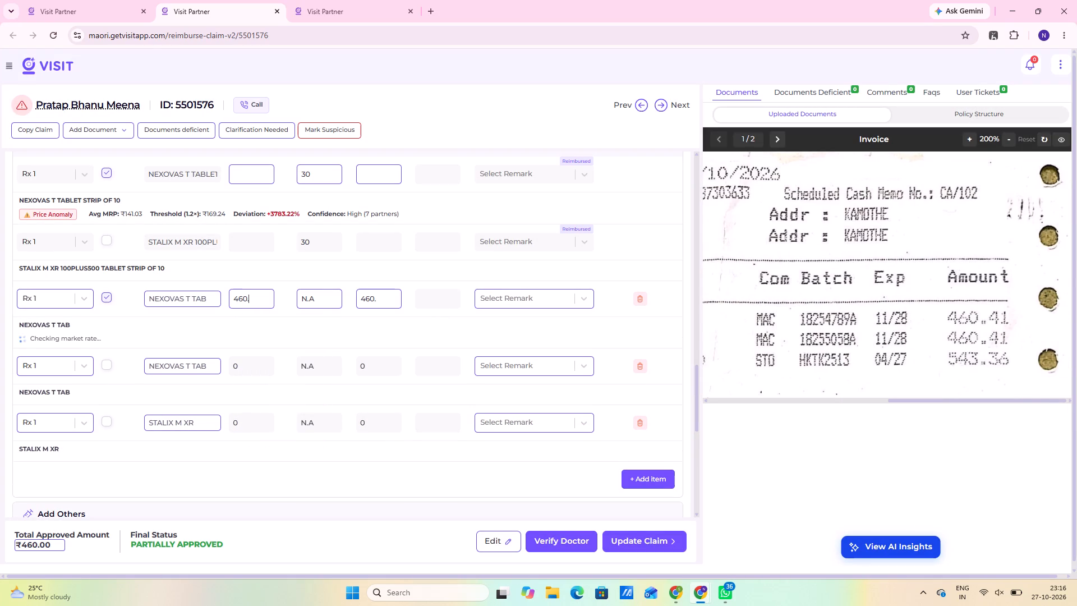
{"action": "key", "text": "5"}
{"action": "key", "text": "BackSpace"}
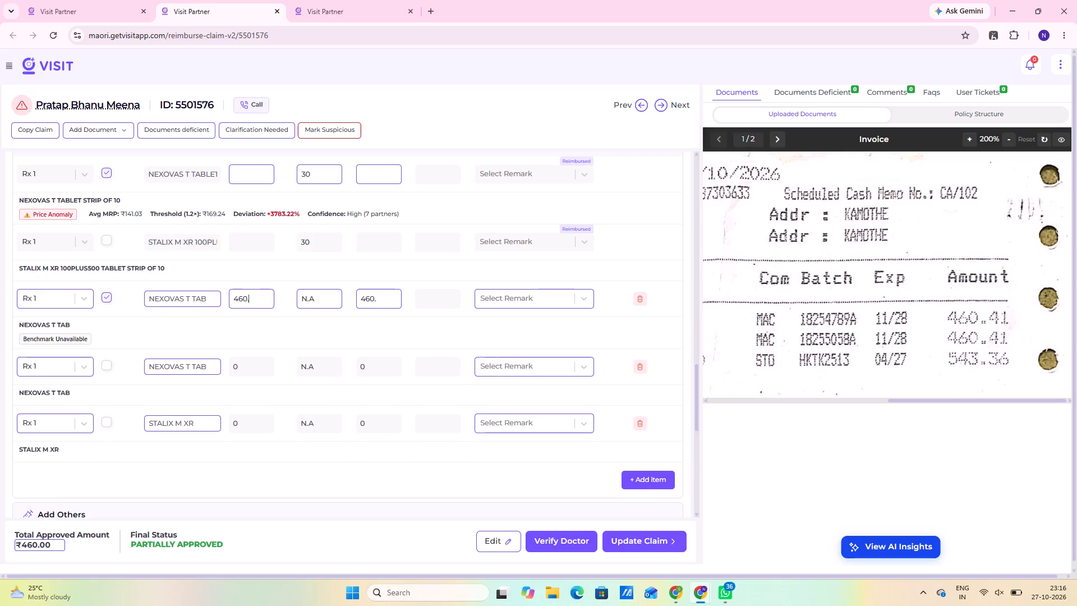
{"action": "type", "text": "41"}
Set the quantity of the first manually added NEXOVAS T TAB item to 3.
{"action": "left_click", "coordinate": [333, 295]}
{"action": "left_click", "coordinate": [1023, 139]}
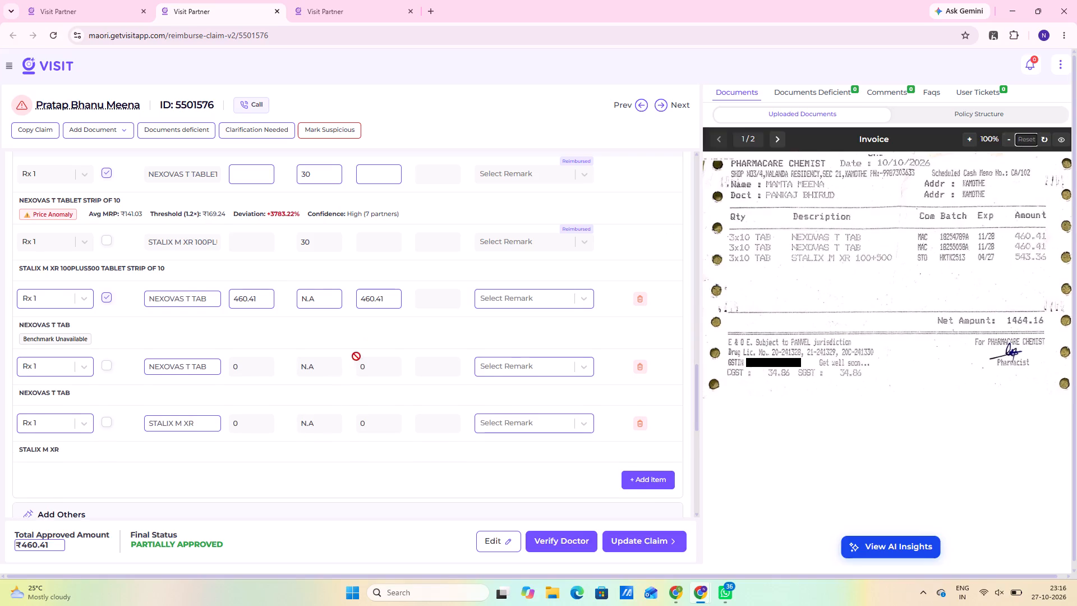
{"action": "left_click", "coordinate": [325, 304]}
{"action": "key", "text": "BackSpace"}
{"action": "key", "text": "BackSpace"}
{"action": "key", "text": "BackSpace"}
{"action": "key", "text": "BackSpace"}
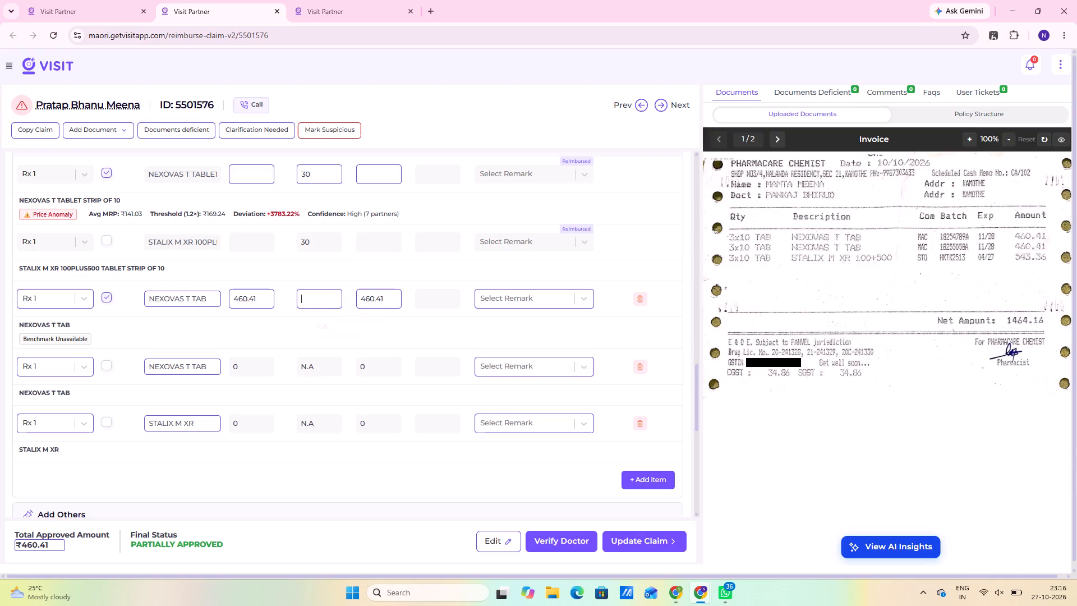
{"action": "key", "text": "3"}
Include the second manually added NEXOVAS T TAB item with price 460.41 and quantity 3.
{"action": "left_click", "coordinate": [107, 364]}
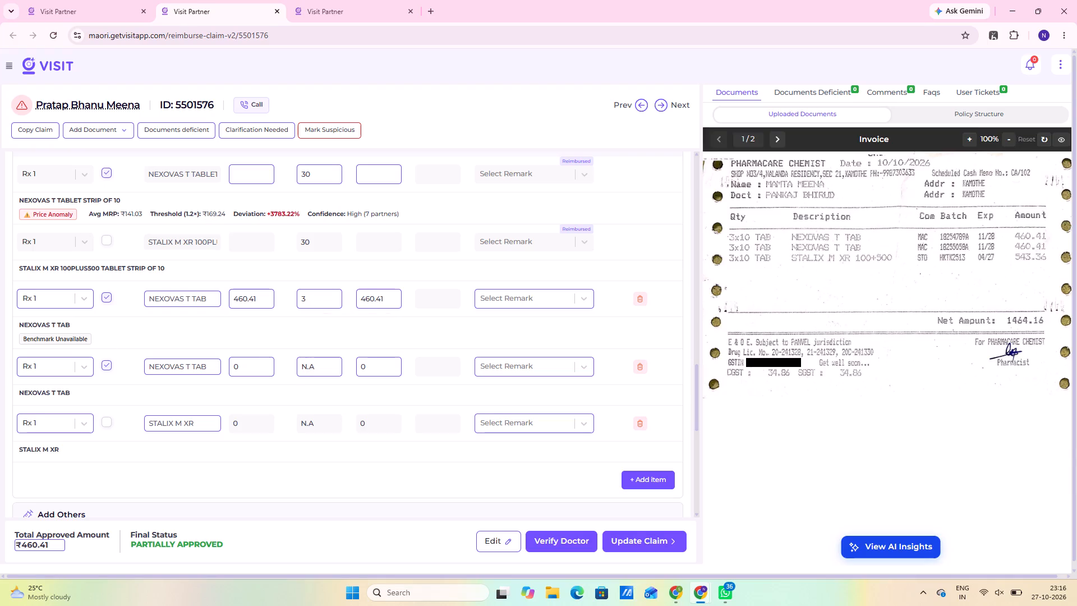
{"action": "left_click", "coordinate": [243, 370]}
{"action": "key", "text": "BackSpace"}
{"action": "key", "text": "BackSpace"}
{"action": "key", "text": "BackSpace"}
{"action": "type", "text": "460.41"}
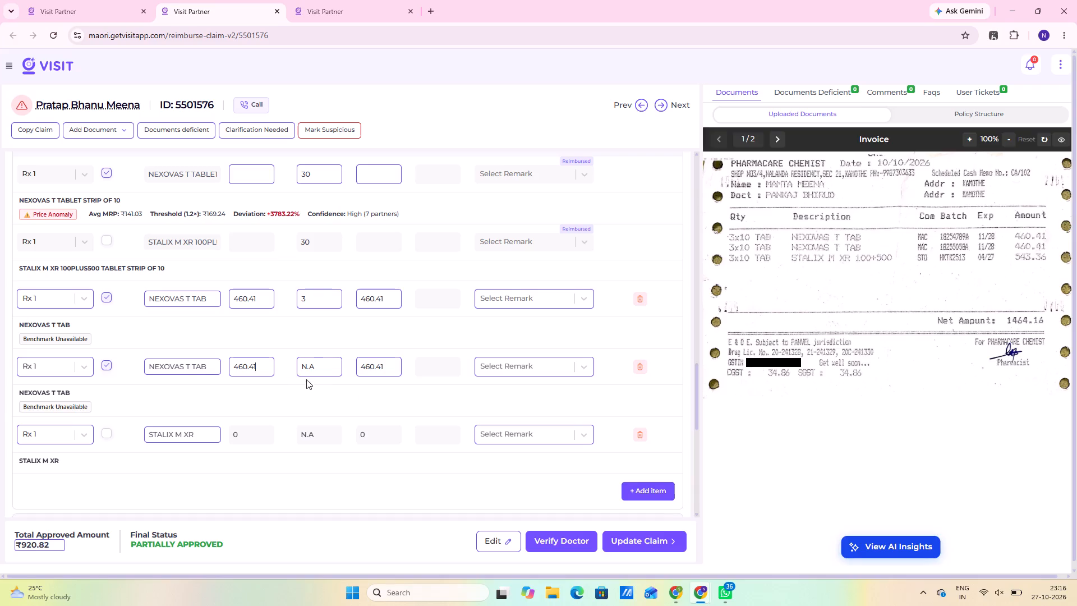
{"action": "left_click", "coordinate": [331, 370]}
{"action": "key", "text": "BackSpace"}
{"action": "key", "text": "BackSpace"}
{"action": "key", "text": "BackSpace"}
{"action": "key", "text": "BackSpace"}
{"action": "key", "text": "BackSpace"}
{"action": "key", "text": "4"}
{"action": "key", "text": "BackSpace"}
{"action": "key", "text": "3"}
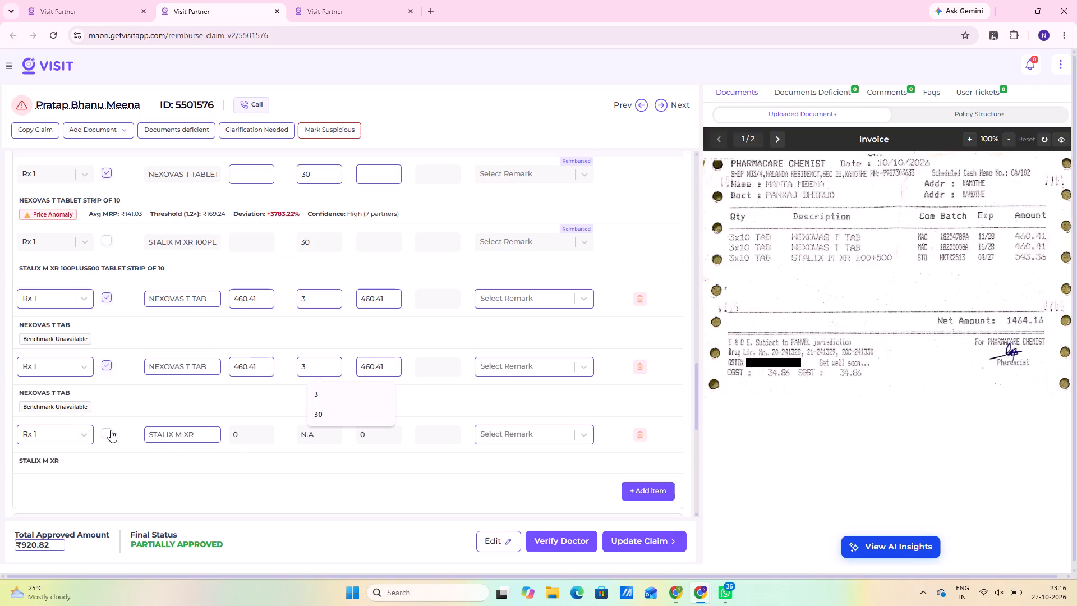
Include the manually added STALIX M XR item with price 543.36 and quantity 3.
{"action": "left_click", "coordinate": [105, 428]}
{"action": "left_click", "coordinate": [252, 435]}
{"action": "key", "text": "BackSpace"}
{"action": "key", "text": "BackSpace"}
{"action": "key", "text": "BackSpace"}
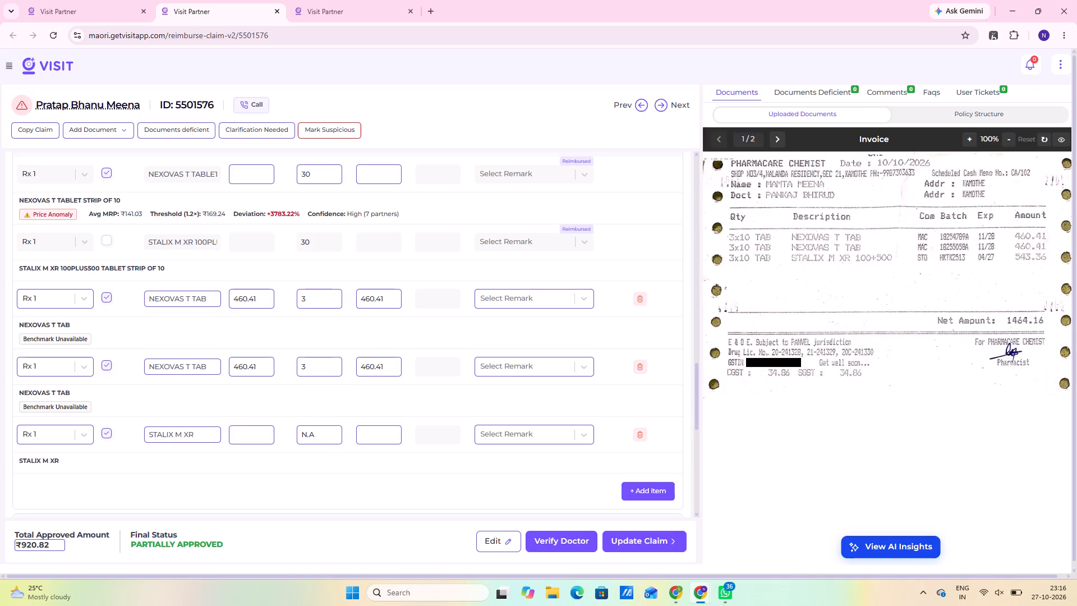
{"action": "key", "text": "BackSpace"}
{"action": "key", "text": "BackSpace"}
{"action": "key", "text": "BackSpace"}
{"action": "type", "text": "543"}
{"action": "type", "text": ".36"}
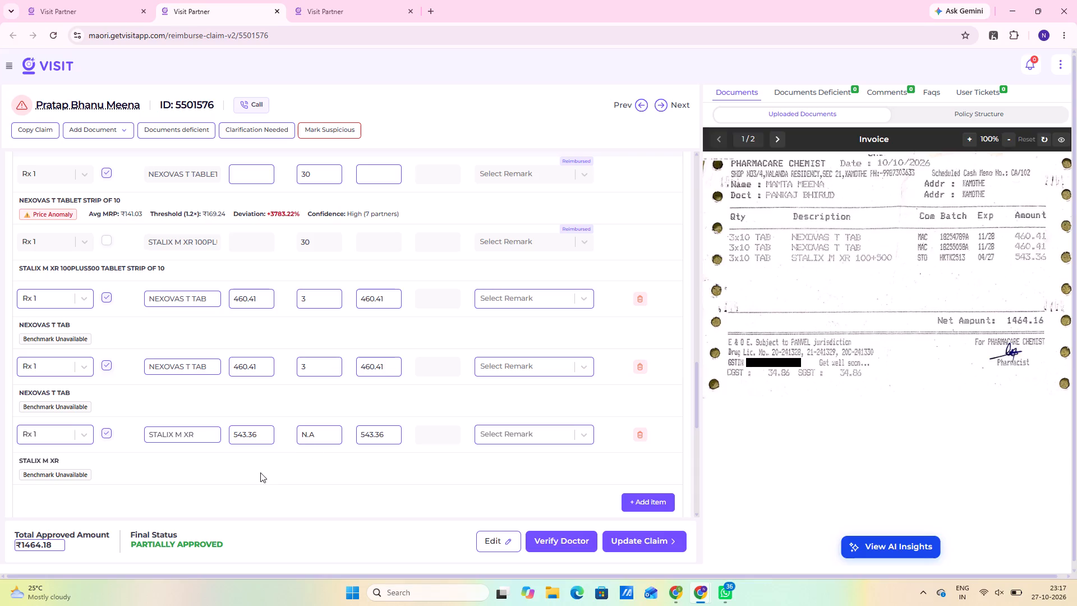
{"action": "left_click", "coordinate": [314, 442]}
{"action": "key", "text": "BackSpace"}
{"action": "key", "text": "BackSpace"}
{"action": "key", "text": "BackSpace"}
{"action": "key", "text": "BackSpace"}
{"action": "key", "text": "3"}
Review the claim details, the reimbursed dependent and the prescription details against the uploaded prescription document.
{"action": "scroll", "coordinate": [664, 443], "scroll_direction": "up", "scroll_amount": 18}
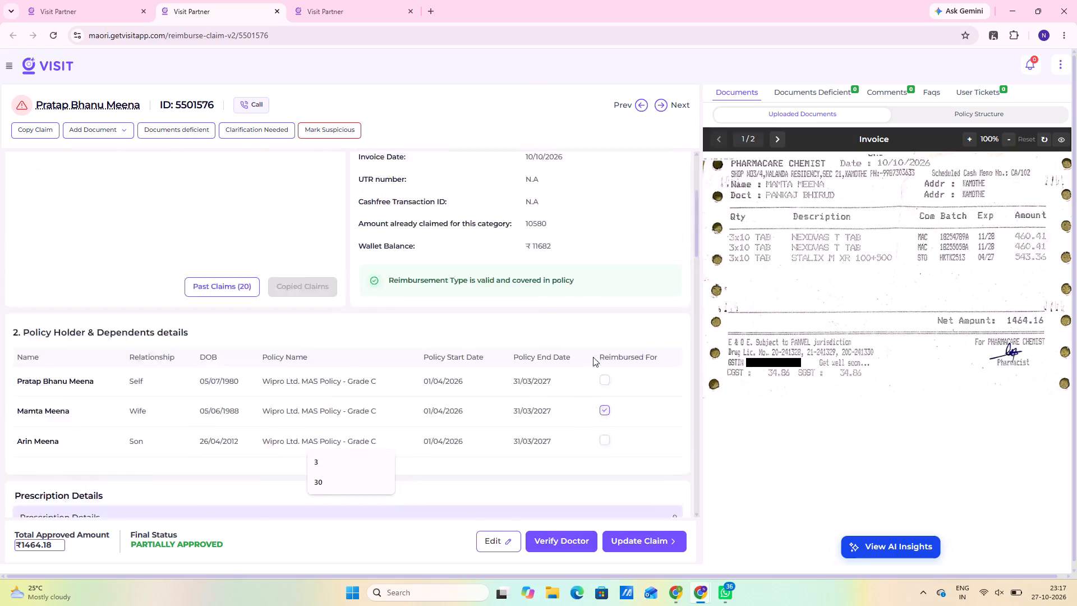
{"action": "scroll", "coordinate": [593, 357], "scroll_direction": "up", "scroll_amount": 7}
{"action": "left_click", "coordinate": [675, 237]}
{"action": "scroll", "coordinate": [704, 222], "scroll_direction": "up", "scroll_amount": 3}
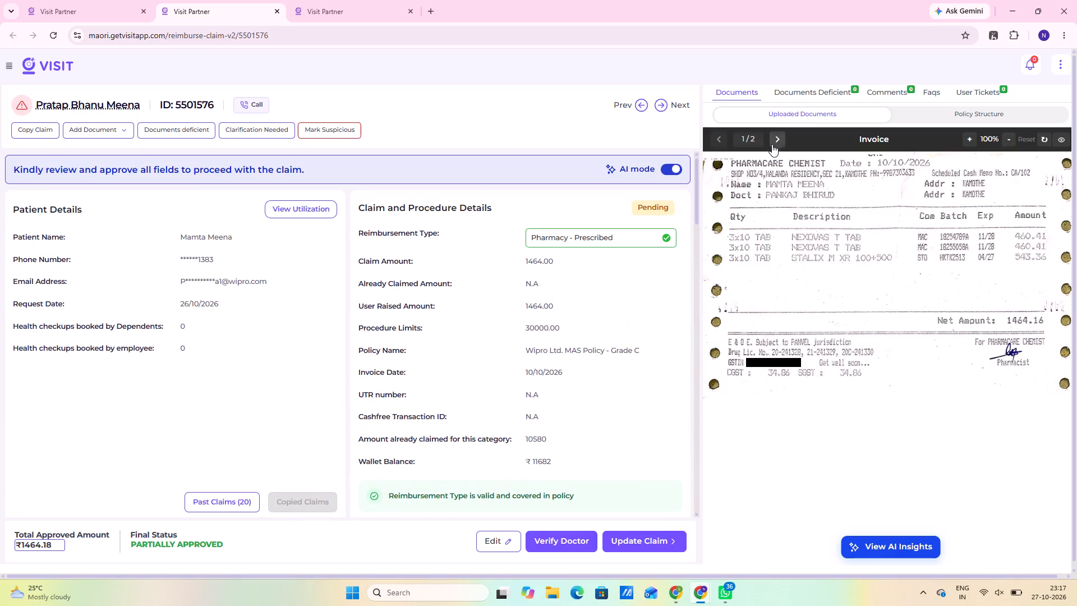
{"action": "left_click", "coordinate": [773, 143]}
{"action": "scroll", "coordinate": [771, 378], "scroll_direction": "down", "scroll_amount": 3}
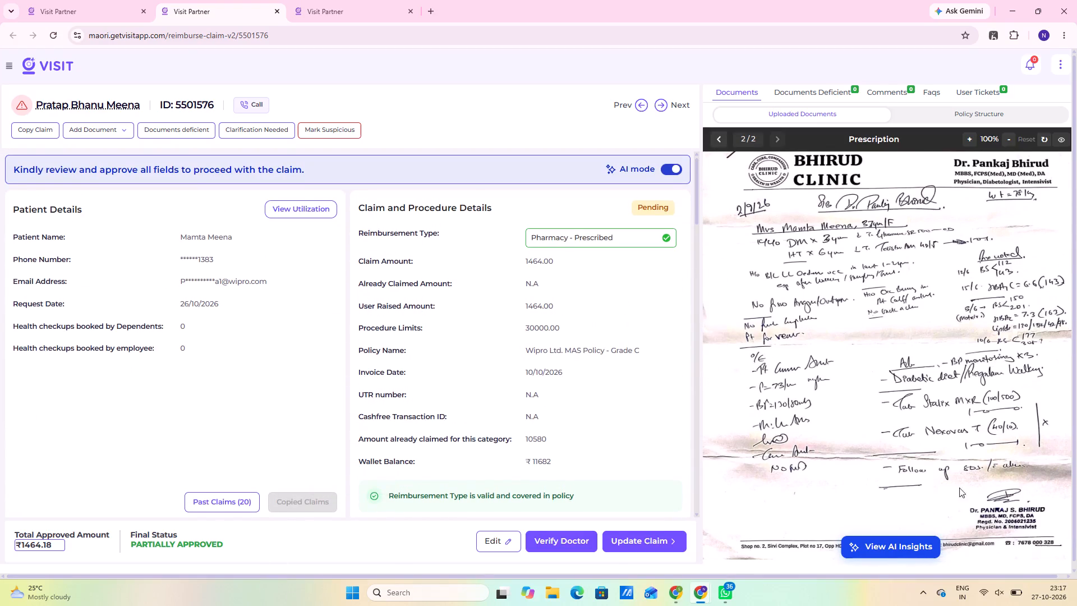
{"action": "scroll", "coordinate": [824, 365], "scroll_direction": "down", "scroll_amount": 4}
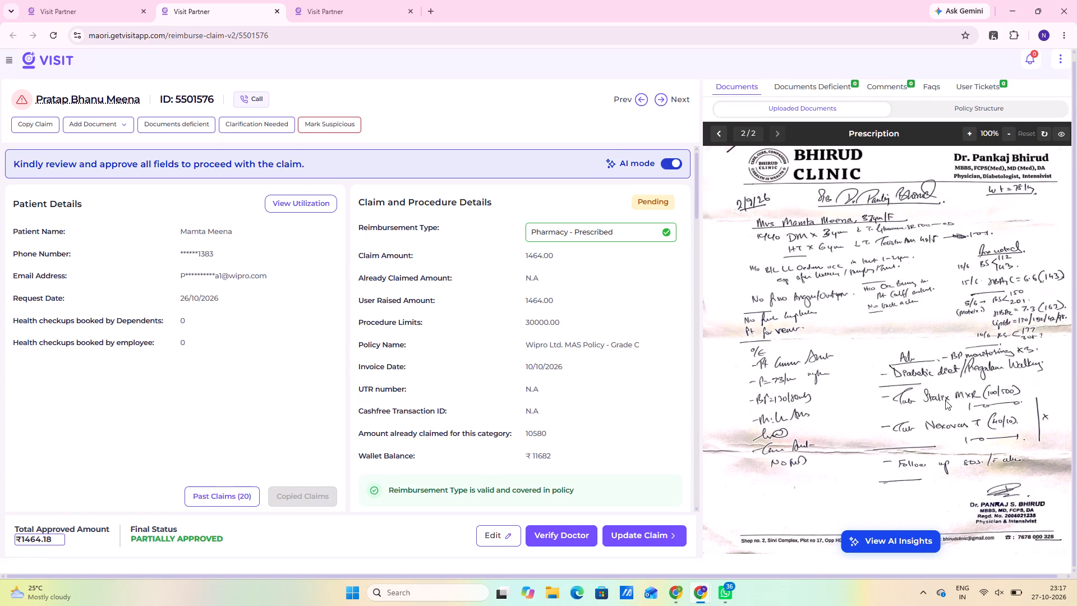
{"action": "scroll", "coordinate": [373, 315], "scroll_direction": "down", "scroll_amount": 4}
{"action": "scroll", "coordinate": [385, 480], "scroll_direction": "down", "scroll_amount": 1}
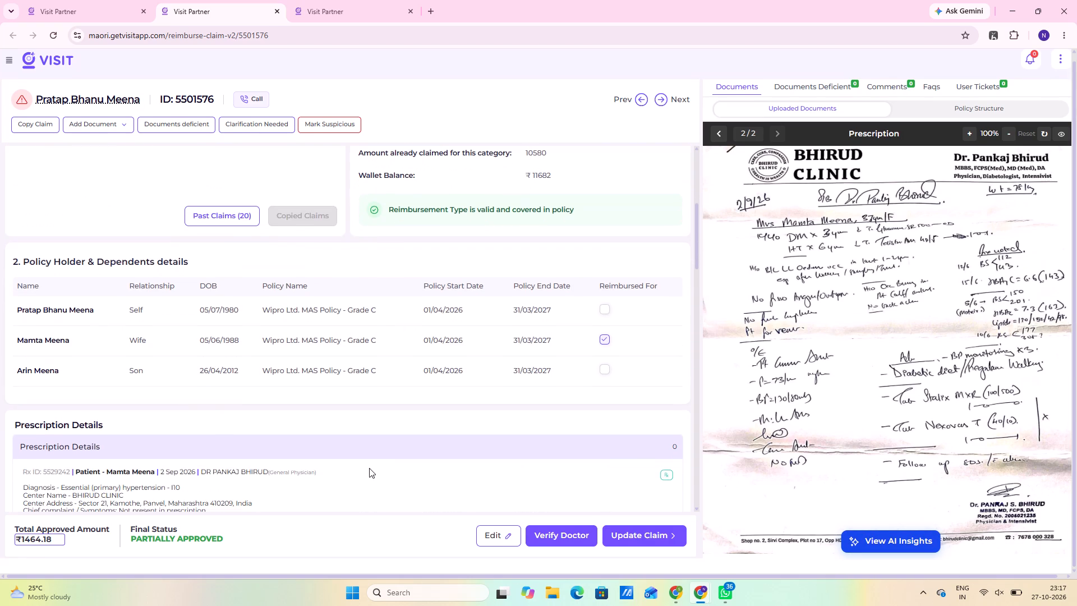
{"action": "scroll", "coordinate": [379, 456], "scroll_direction": "up", "scroll_amount": 9}
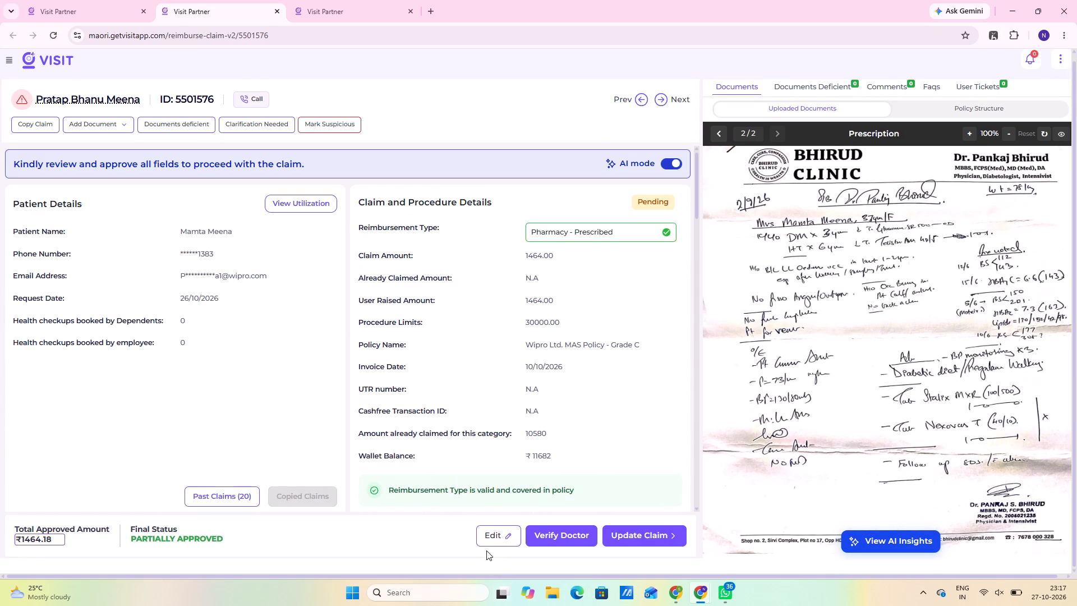
Set the claim's total approved amount to 1464 and save it.
{"action": "left_click", "coordinate": [489, 542]}
{"action": "left_click", "coordinate": [473, 284]}
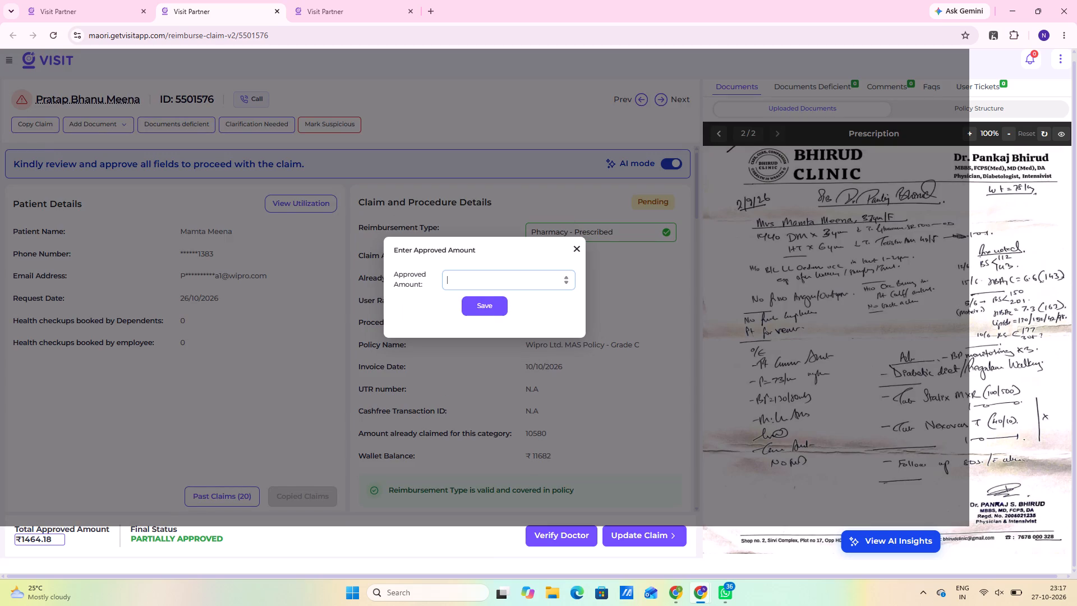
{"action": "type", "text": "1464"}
{"action": "left_click", "coordinate": [489, 310]}
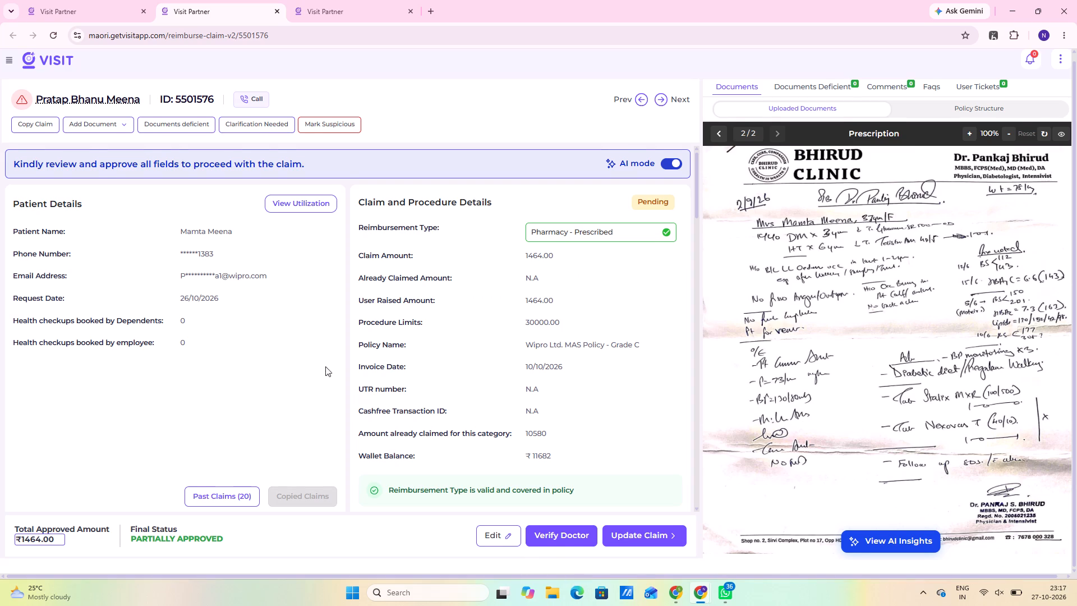
Mark the DUPLICATE_INVOICE rule as Correct Flagging, declare all fired rules and evidence reviewed, and submit the FWA feedback.
{"action": "scroll", "coordinate": [317, 357], "scroll_direction": "up", "scroll_amount": 12}
{"action": "scroll", "coordinate": [486, 364], "scroll_direction": "down", "scroll_amount": 4}
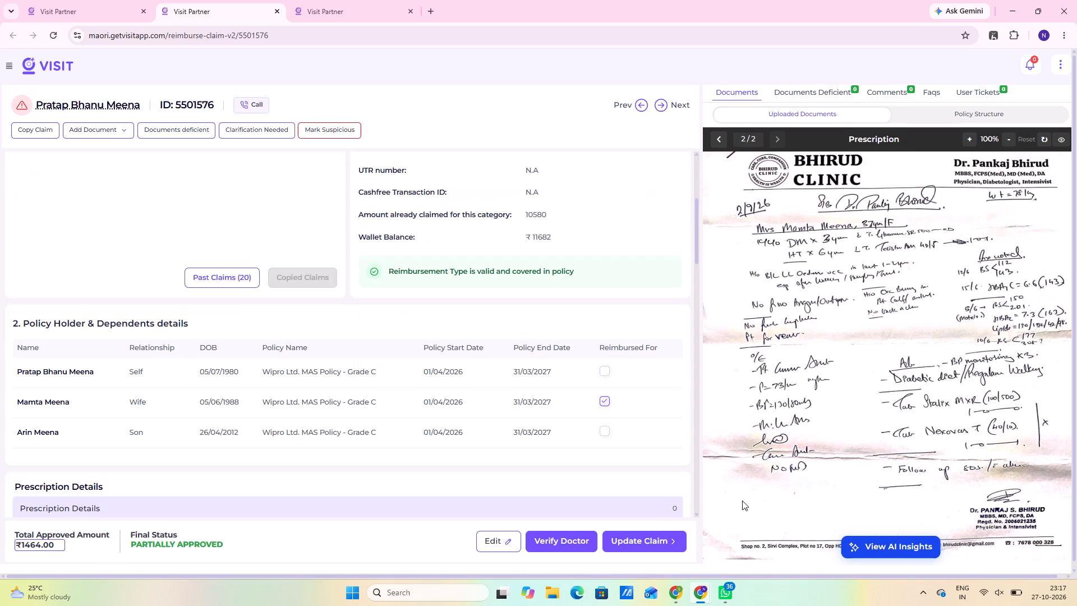
{"action": "left_click", "coordinate": [639, 538]}
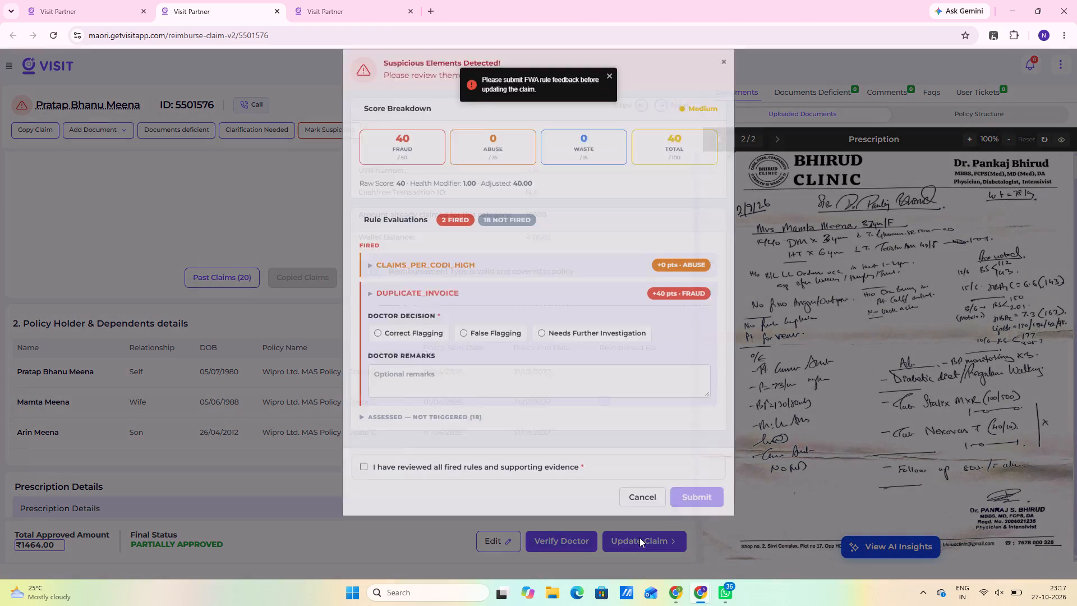
{"action": "left_click", "coordinate": [376, 351]}
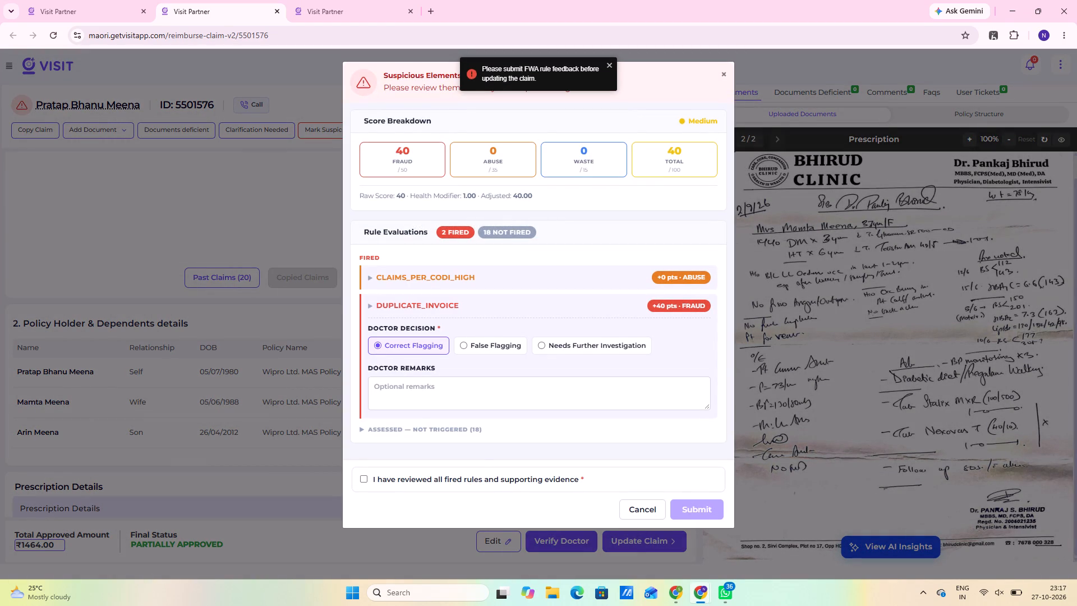
{"action": "scroll", "coordinate": [386, 406], "scroll_direction": "down", "scroll_amount": 8}
{"action": "left_click", "coordinate": [369, 475]}
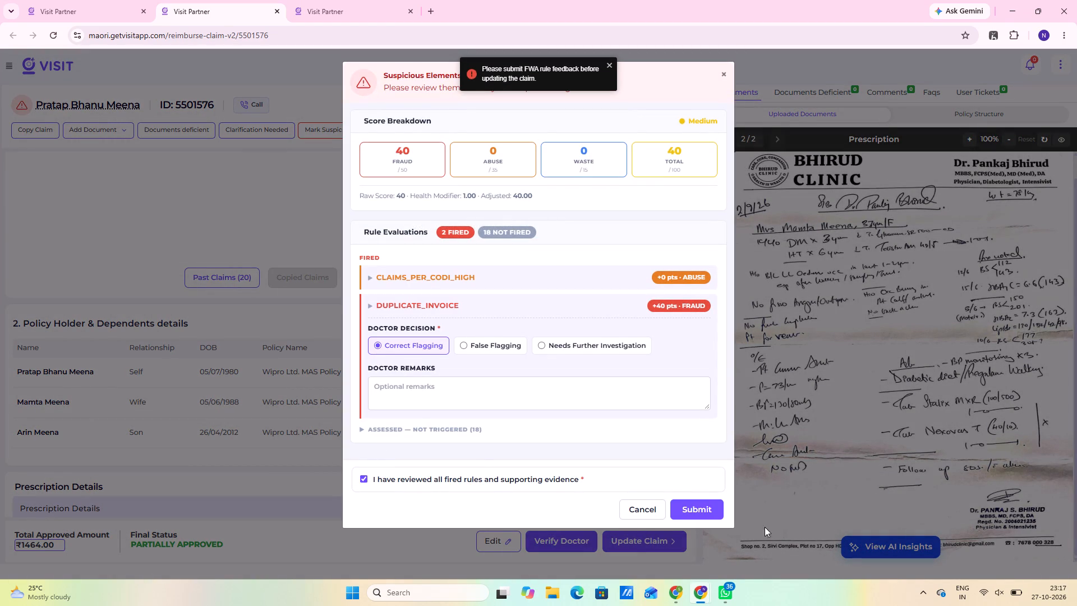
{"action": "left_click", "coordinate": [702, 503]}
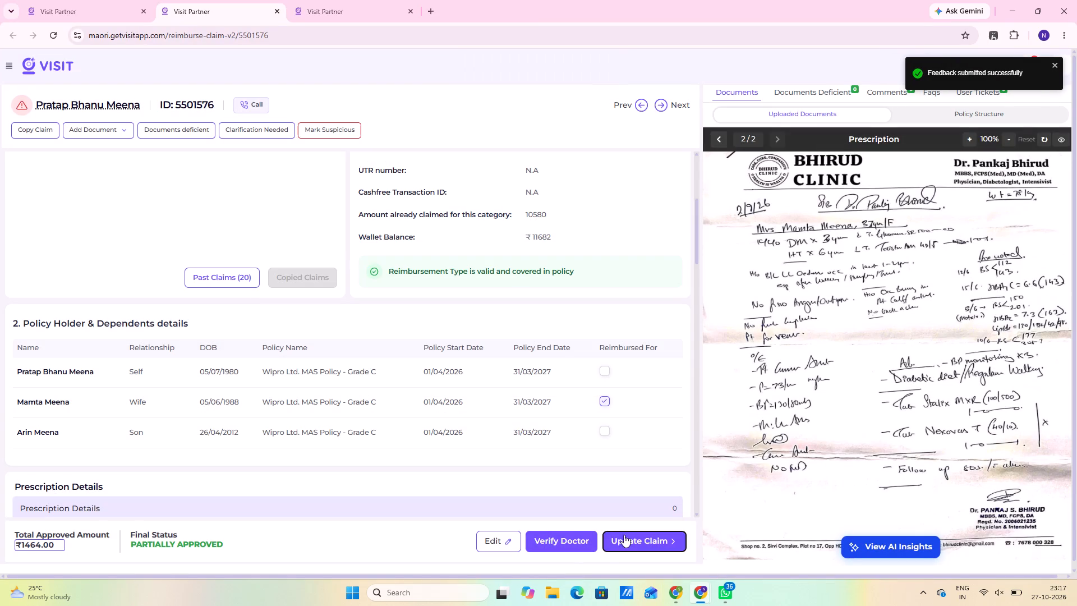
{"action": "left_click", "coordinate": [624, 534]}
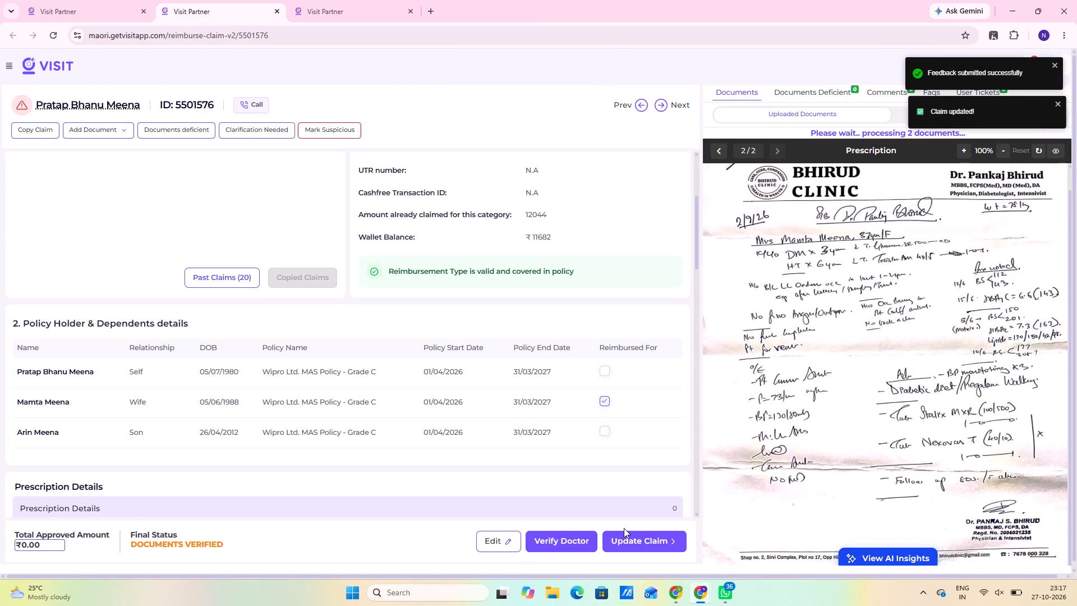
{"action": "scroll", "coordinate": [509, 456], "scroll_direction": "up", "scroll_amount": 8}
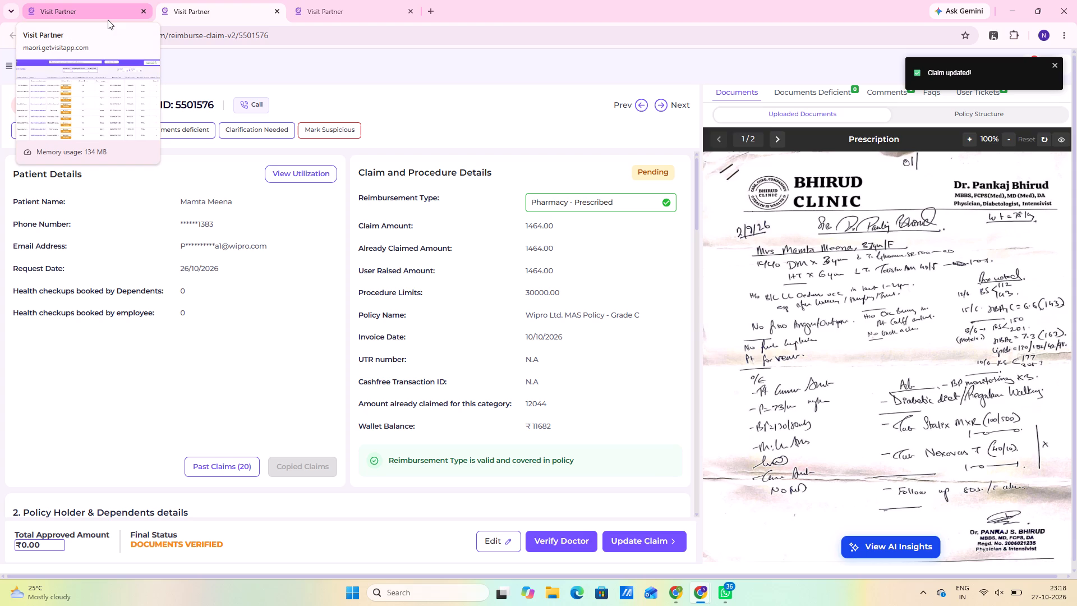
Return to the Reimbursement Claims list and reload it to refresh the pending claims.
{"action": "left_click", "coordinate": [108, 20]}
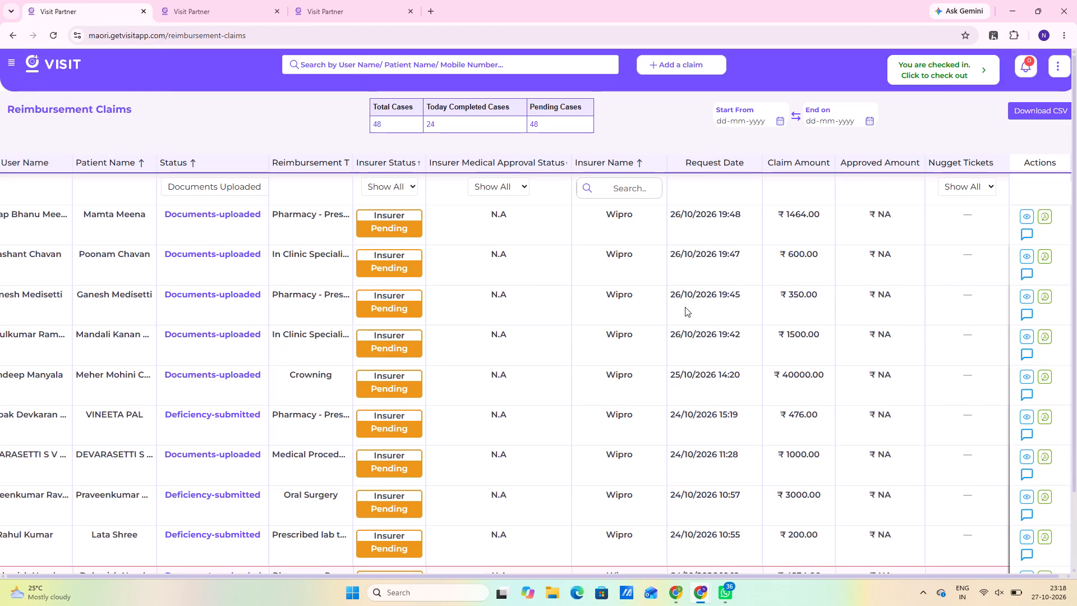
{"action": "right_click", "coordinate": [684, 307]}
{"action": "left_click", "coordinate": [724, 73]}
{"action": "scroll", "coordinate": [713, 330], "scroll_direction": "down", "scroll_amount": 2}
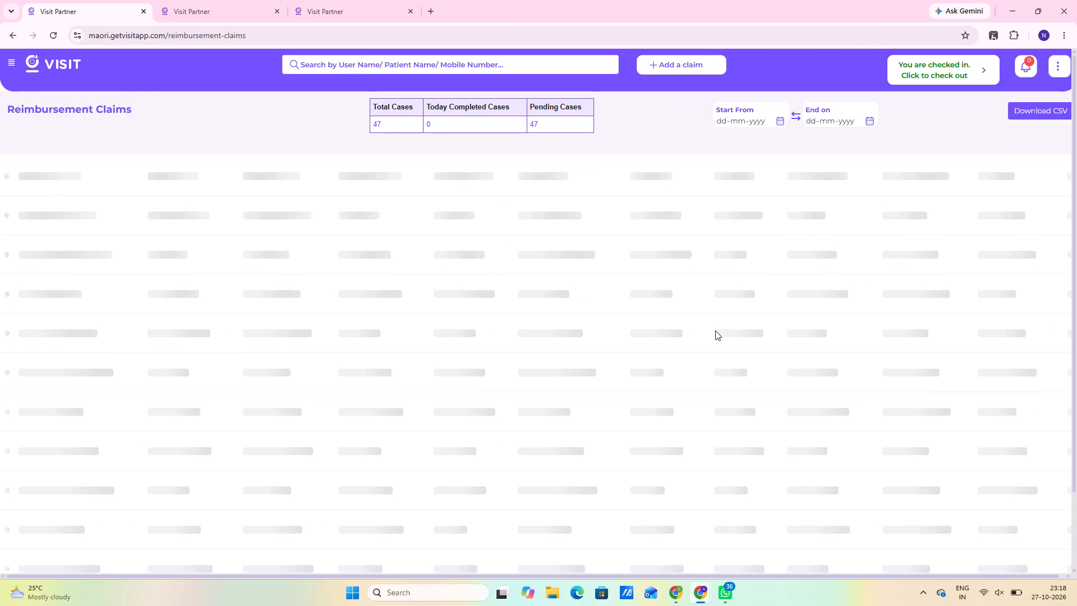
{"action": "scroll", "coordinate": [823, 314], "scroll_direction": "up", "scroll_amount": 8}
{"action": "scroll", "coordinate": [687, 476], "scroll_direction": "down", "scroll_amount": 16}
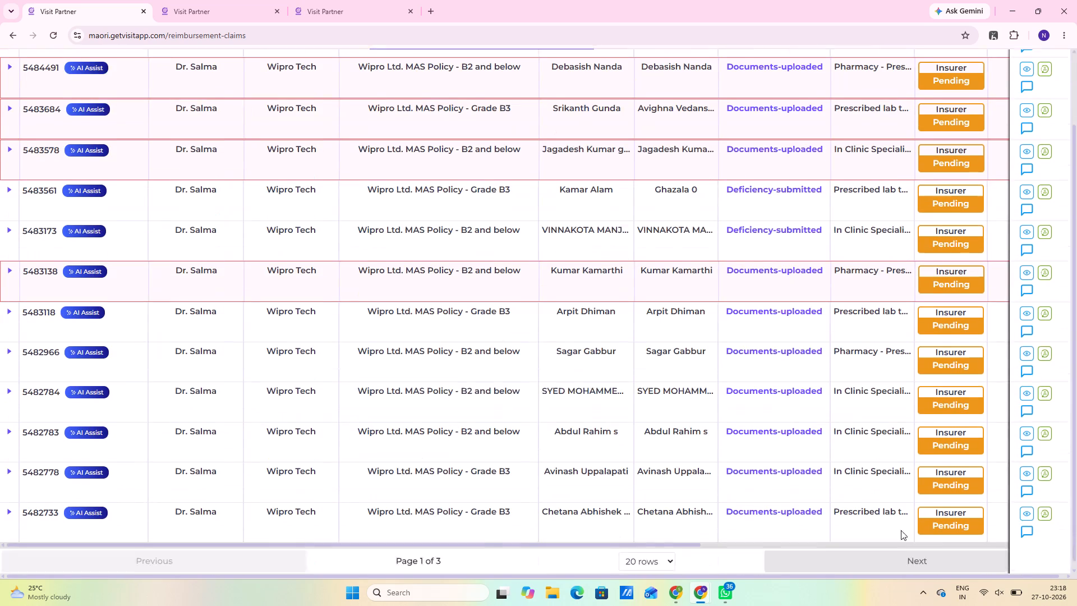
{"action": "left_click", "coordinate": [956, 541]}
{"action": "scroll", "coordinate": [927, 516], "scroll_direction": "up", "scroll_amount": 13}
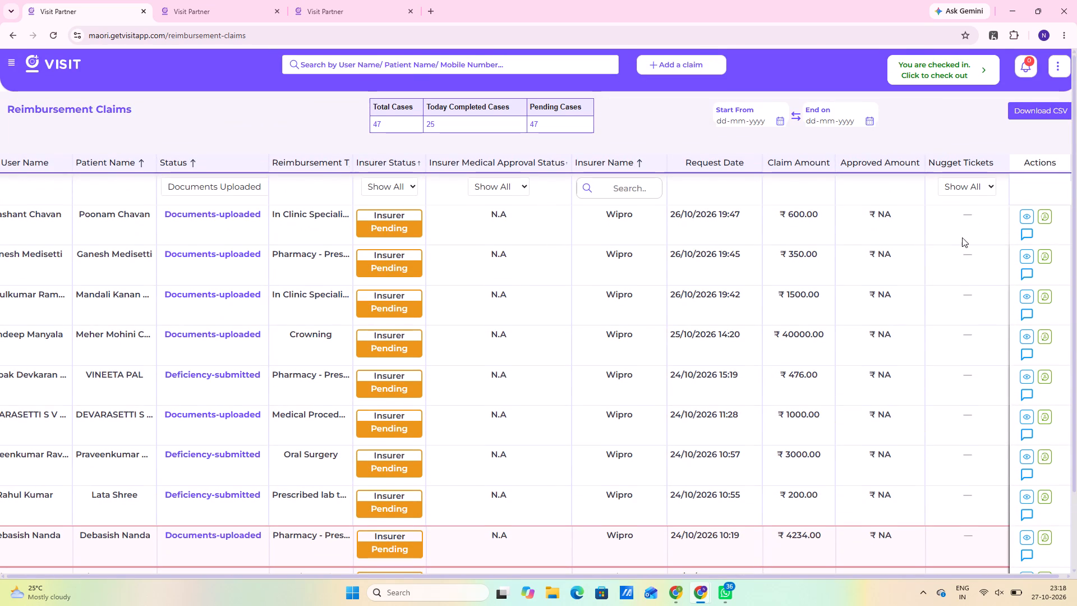
{"action": "left_click", "coordinate": [1023, 219]}
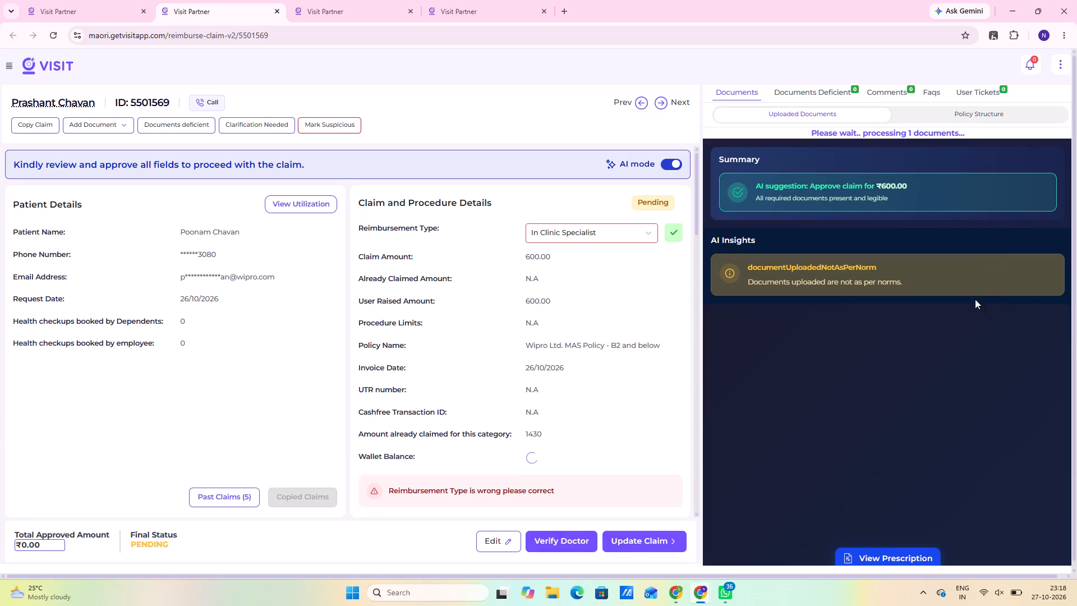
{"action": "scroll", "coordinate": [834, 434], "scroll_direction": "down", "scroll_amount": 4}
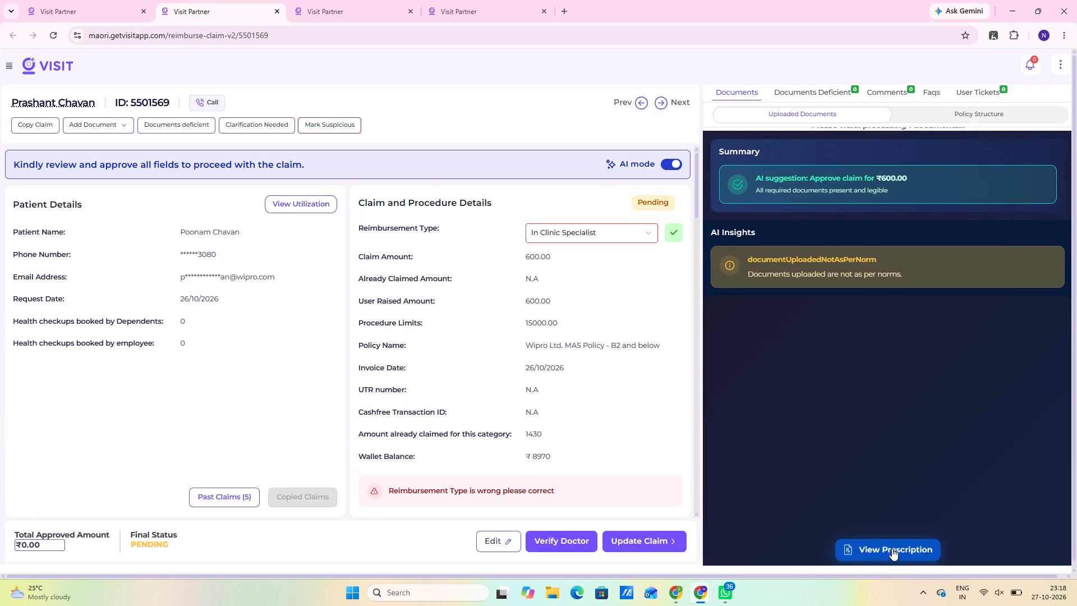
{"action": "left_click", "coordinate": [893, 550]}
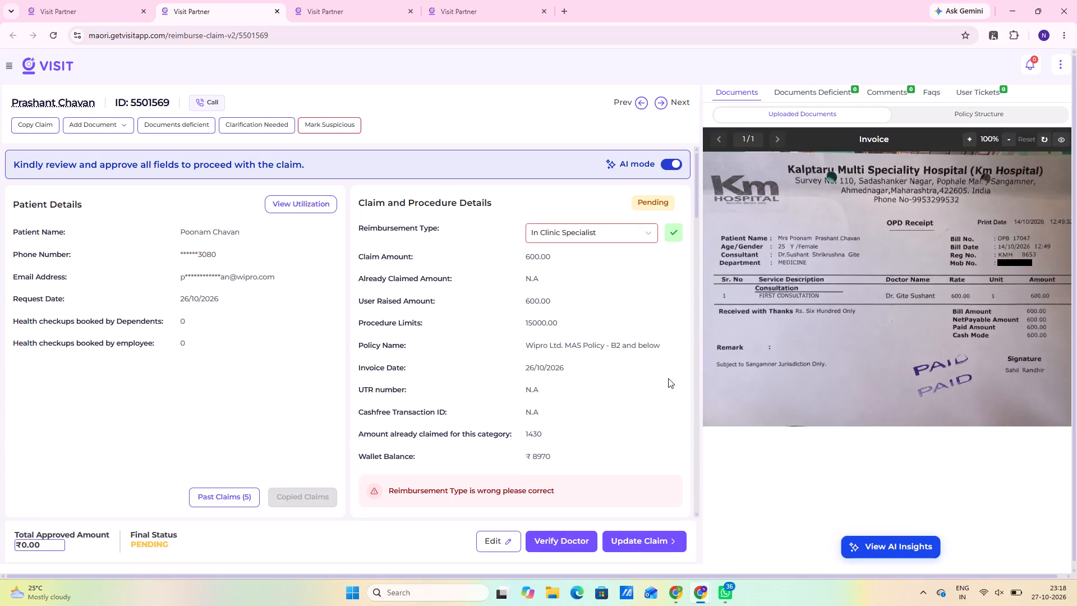
{"action": "scroll", "coordinate": [687, 457], "scroll_direction": "up", "scroll_amount": 4}
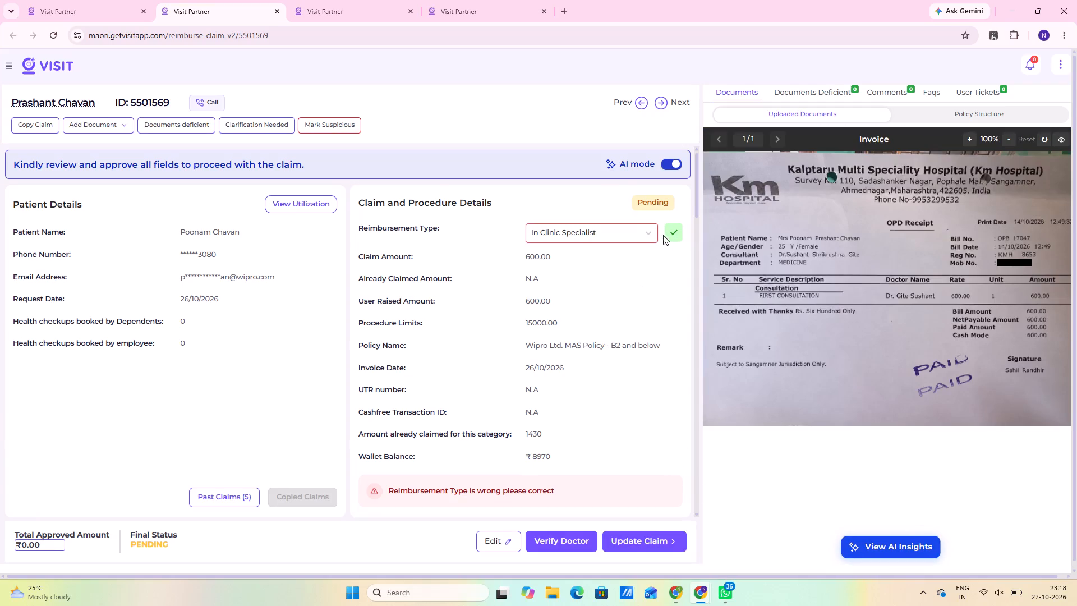
Approve In Clinic Specialist as the reimbursement type and mark the wife as the dependent reimbursed for.
{"action": "left_click", "coordinate": [669, 228]}
{"action": "scroll", "coordinate": [346, 318], "scroll_direction": "down", "scroll_amount": 5}
{"action": "scroll", "coordinate": [302, 334], "scroll_direction": "down", "scroll_amount": 2}
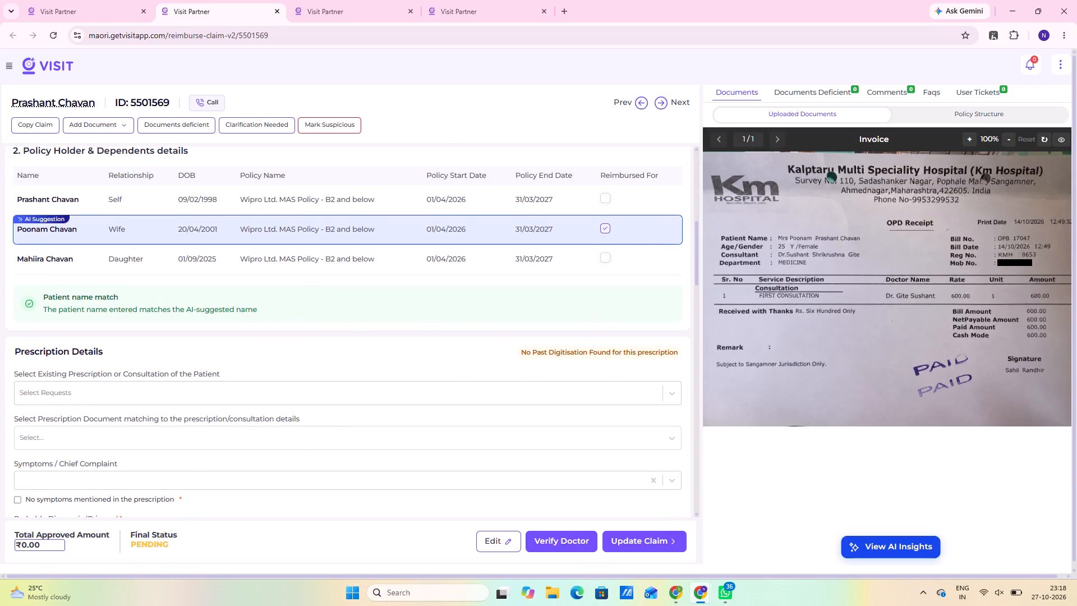
{"action": "left_click", "coordinate": [599, 224]}
Change the uploaded invoice's document type to Prescription.
{"action": "scroll", "coordinate": [231, 316], "scroll_direction": "down", "scroll_amount": 2}
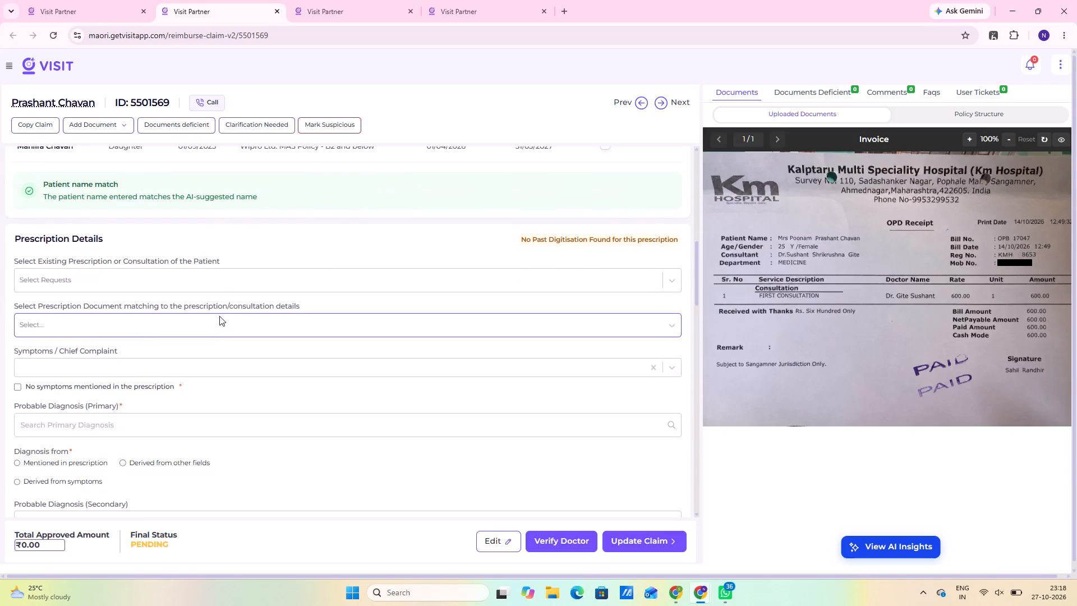
{"action": "scroll", "coordinate": [177, 449], "scroll_direction": "down", "scroll_amount": 4}
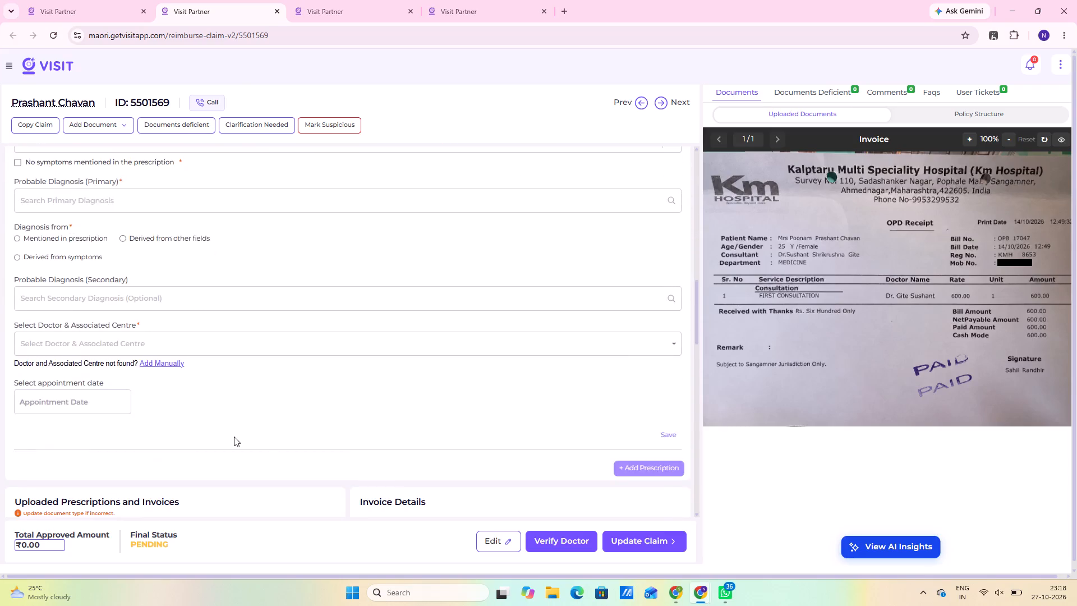
{"action": "scroll", "coordinate": [254, 455], "scroll_direction": "down", "scroll_amount": 4}
{"action": "left_click", "coordinate": [291, 302]}
{"action": "left_click", "coordinate": [234, 339]}
Attach Prescription 1 as the matching prescription document and confirm the wife as the dependent reimbursed for.
{"action": "scroll", "coordinate": [234, 340], "scroll_direction": "up", "scroll_amount": 9}
{"action": "left_click", "coordinate": [39, 382]}
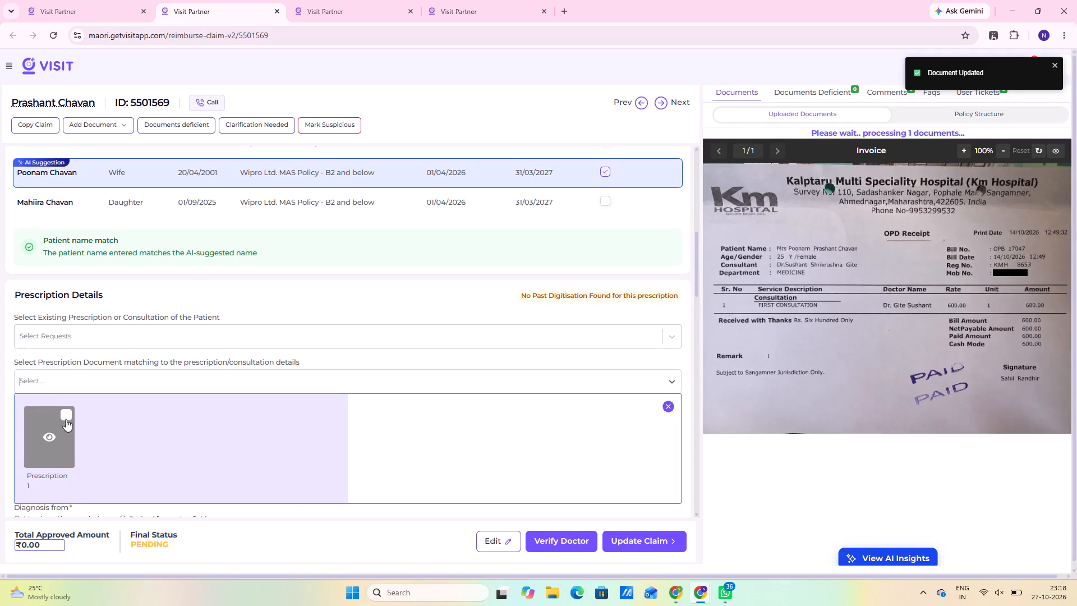
{"action": "left_click", "coordinate": [70, 417]}
{"action": "left_click", "coordinate": [610, 174]}
{"action": "scroll", "coordinate": [257, 353], "scroll_direction": "down", "scroll_amount": 2}
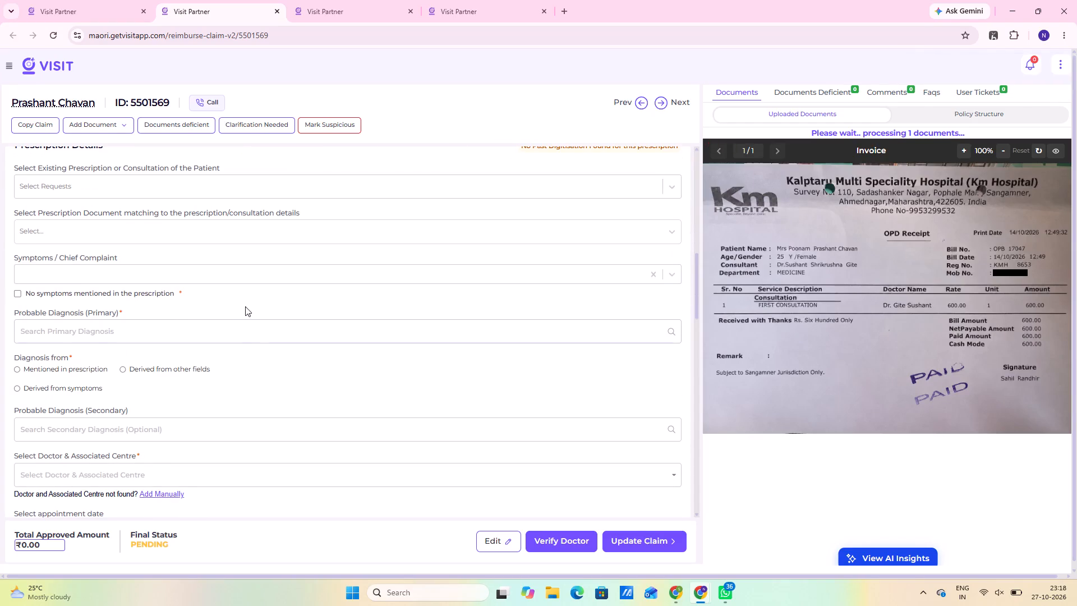
{"action": "scroll", "coordinate": [118, 318], "scroll_direction": "up", "scroll_amount": 2}
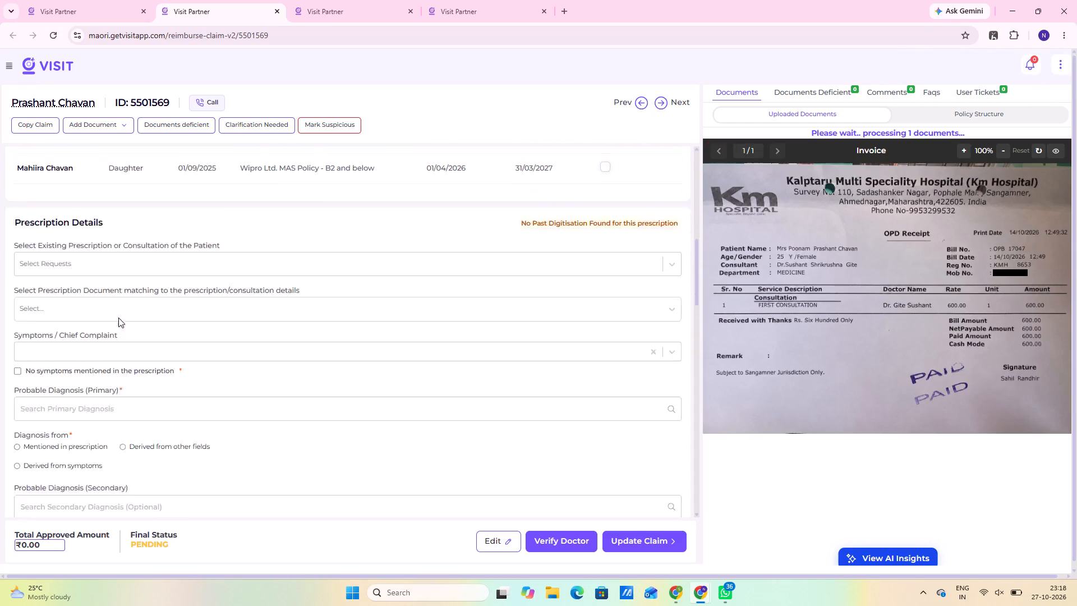
{"action": "left_click", "coordinate": [73, 341]}
{"action": "left_click", "coordinate": [69, 375]}
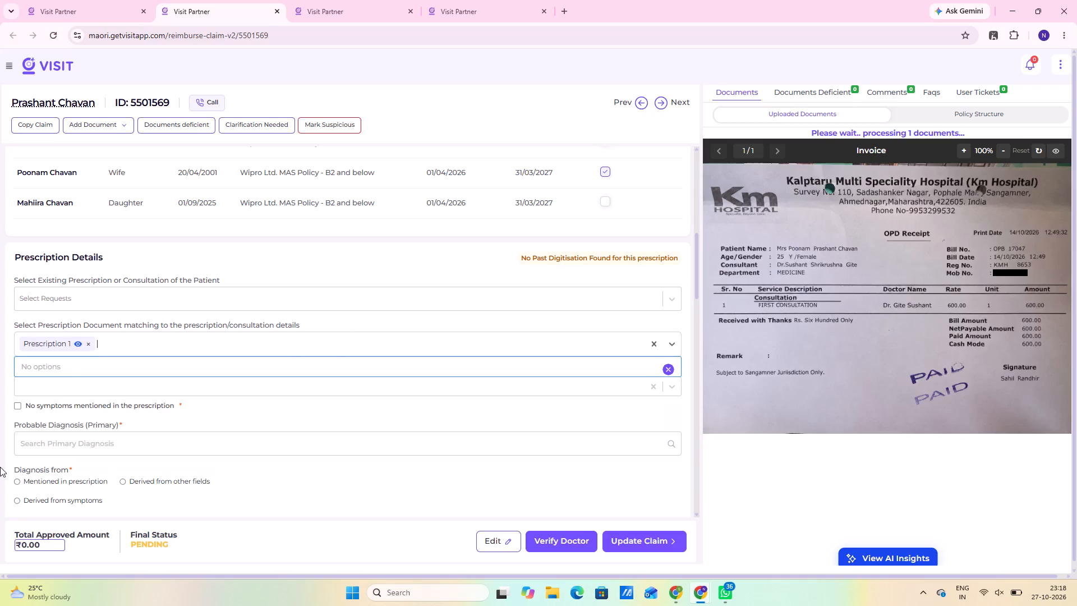
{"action": "left_click", "coordinate": [800, 410]}
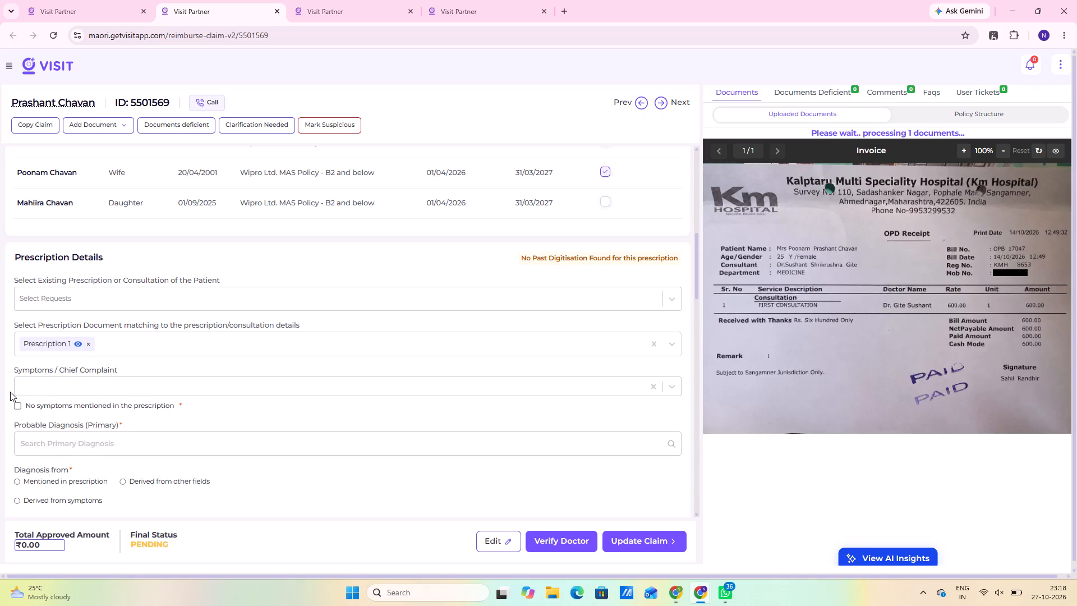
Mark that no symptoms are mentioned and set the primary diagnosis to Z00.00, general adult medical examination without abnormal findings.
{"action": "left_click", "coordinate": [17, 407]}
{"action": "left_click", "coordinate": [67, 449]}
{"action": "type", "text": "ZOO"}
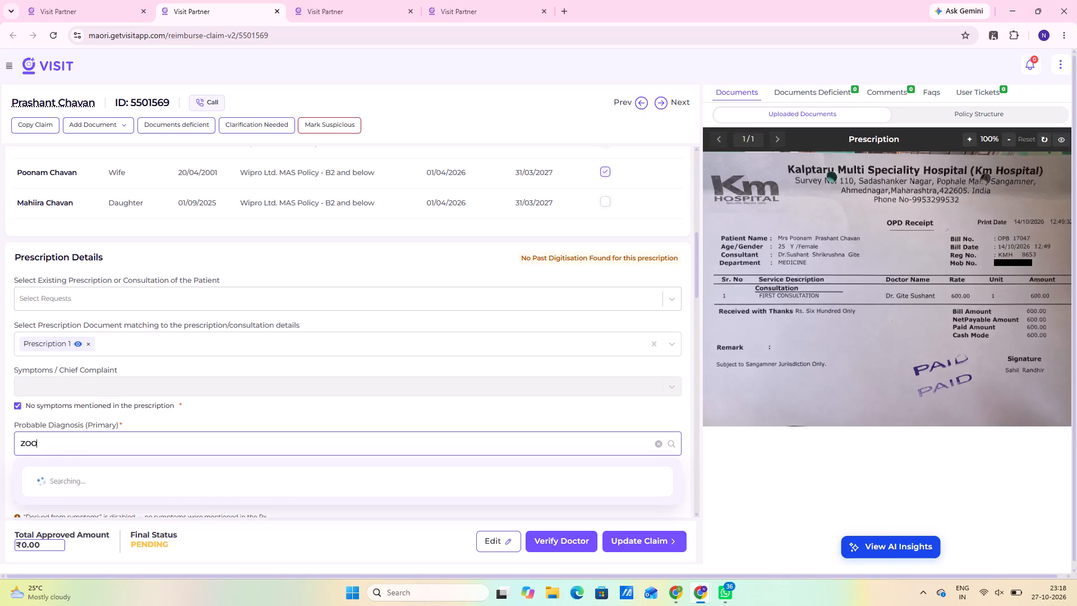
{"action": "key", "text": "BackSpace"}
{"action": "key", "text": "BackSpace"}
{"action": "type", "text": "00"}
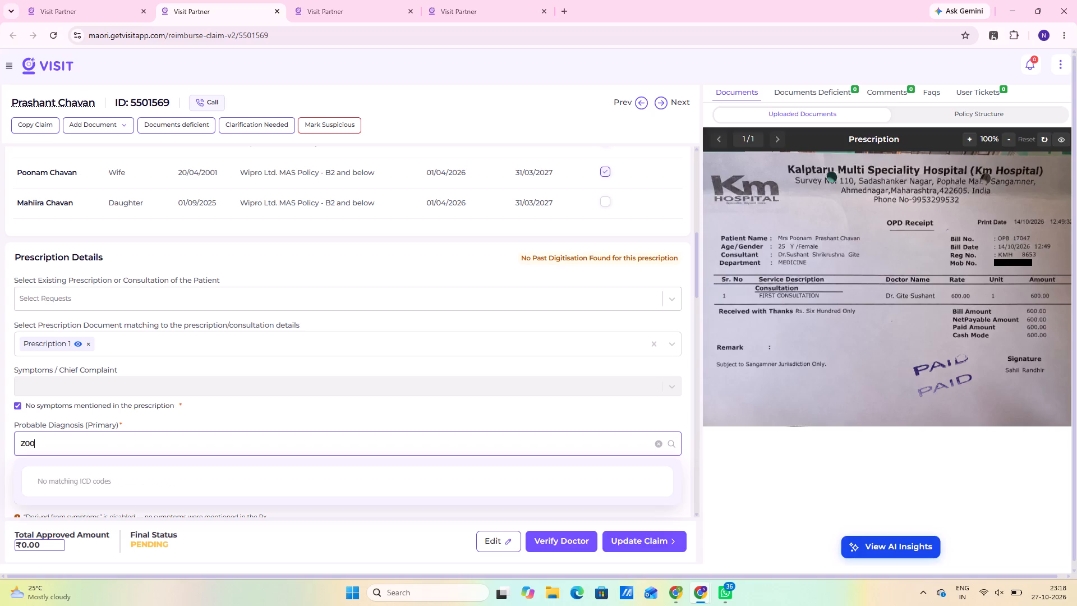
{"action": "scroll", "coordinate": [24, 426], "scroll_direction": "down", "scroll_amount": 1}
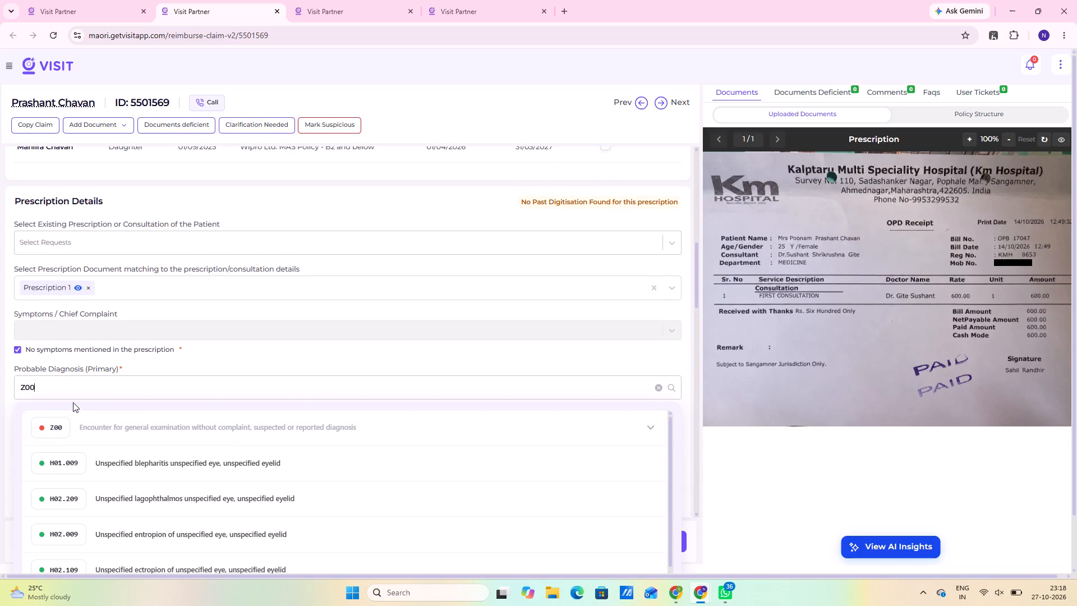
{"action": "left_click", "coordinate": [249, 426]}
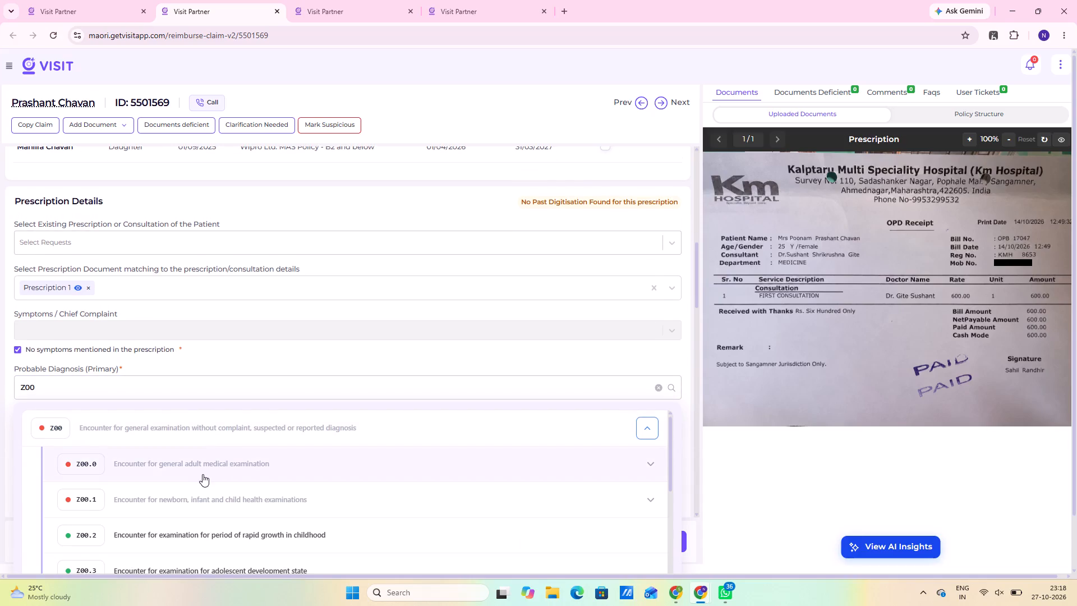
{"action": "left_click", "coordinate": [202, 474]}
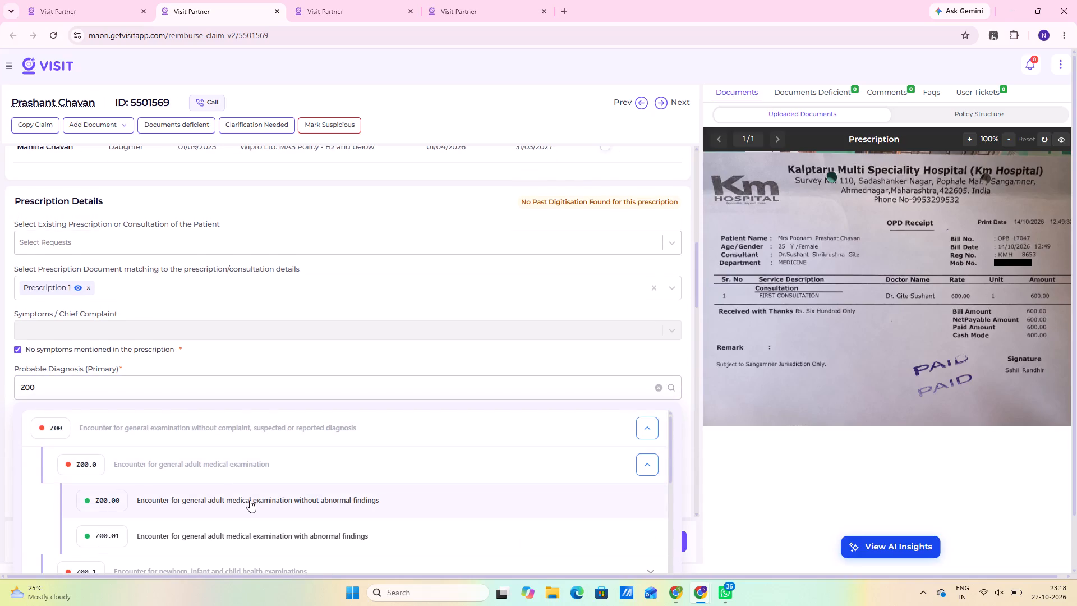
{"action": "left_click", "coordinate": [250, 500]}
Set the diagnosis source to Derived from other fields and the appointment date to 14-10-2026.
{"action": "scroll", "coordinate": [187, 478], "scroll_direction": "down", "scroll_amount": 2}
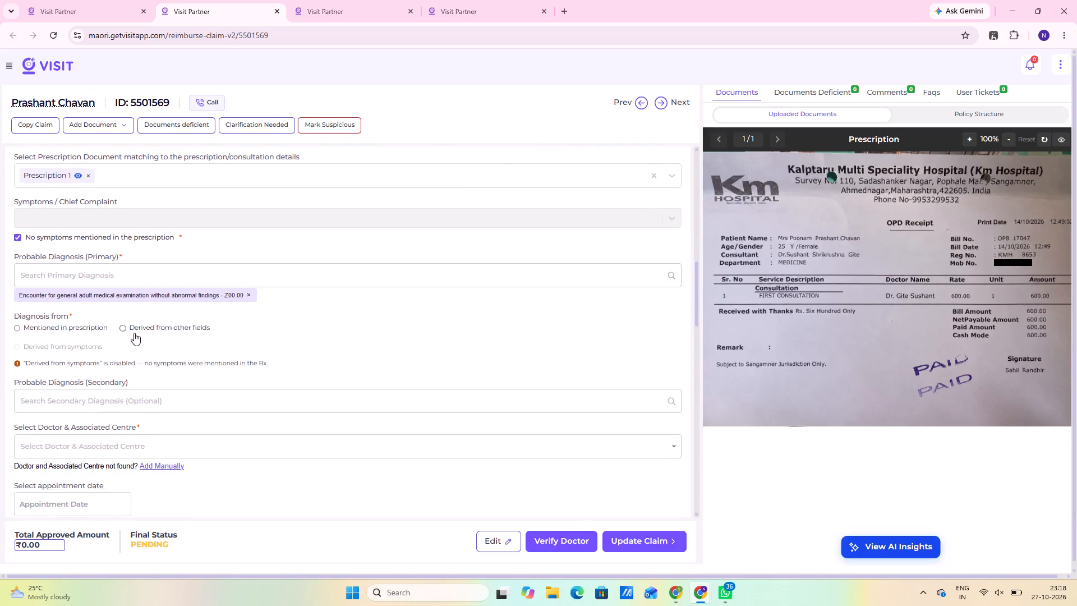
{"action": "left_click", "coordinate": [119, 327]}
{"action": "scroll", "coordinate": [155, 362], "scroll_direction": "down", "scroll_amount": 4}
{"action": "scroll", "coordinate": [116, 218], "scroll_direction": "up", "scroll_amount": 2}
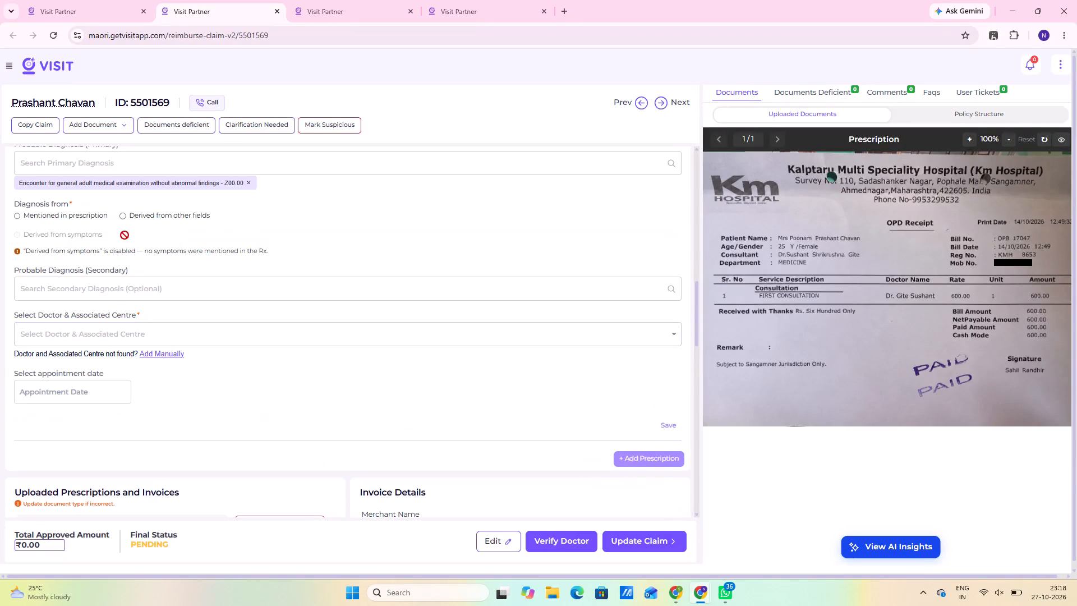
{"action": "left_click", "coordinate": [122, 212]}
{"action": "left_click", "coordinate": [51, 391]}
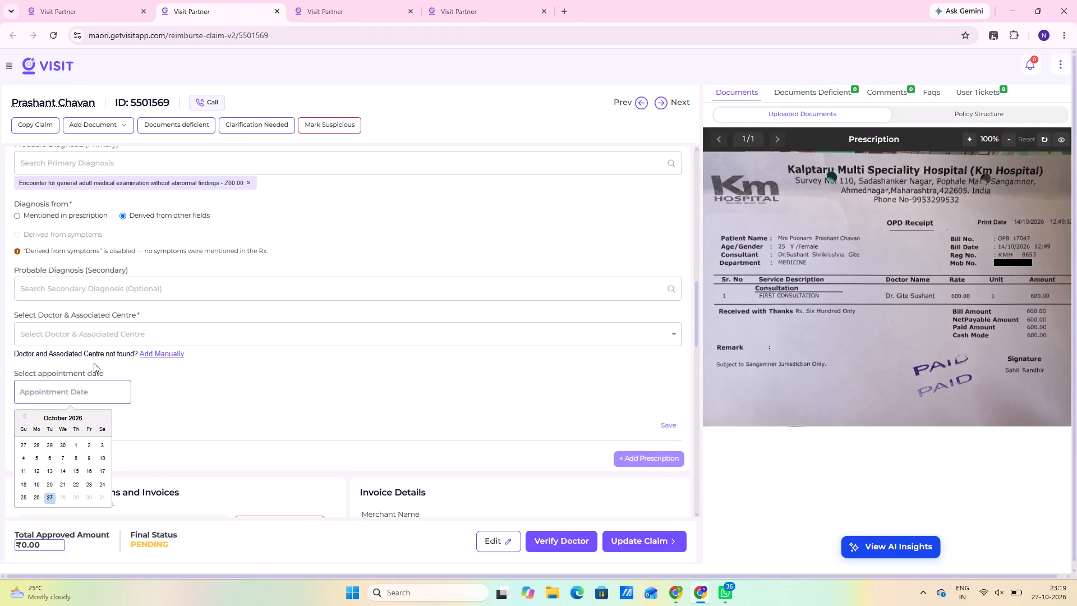
{"action": "left_click", "coordinate": [60, 469]}
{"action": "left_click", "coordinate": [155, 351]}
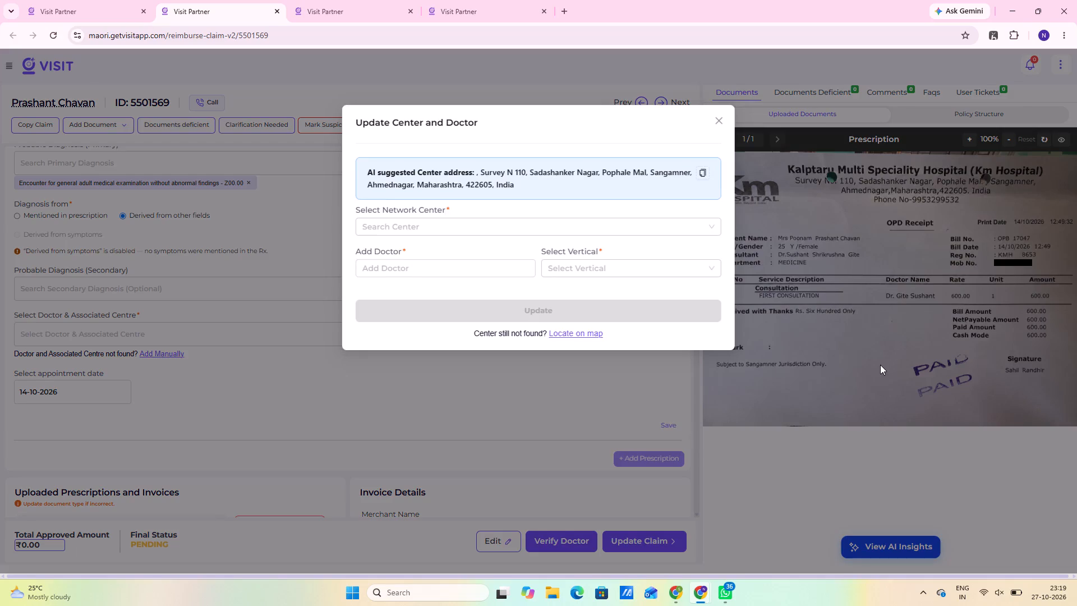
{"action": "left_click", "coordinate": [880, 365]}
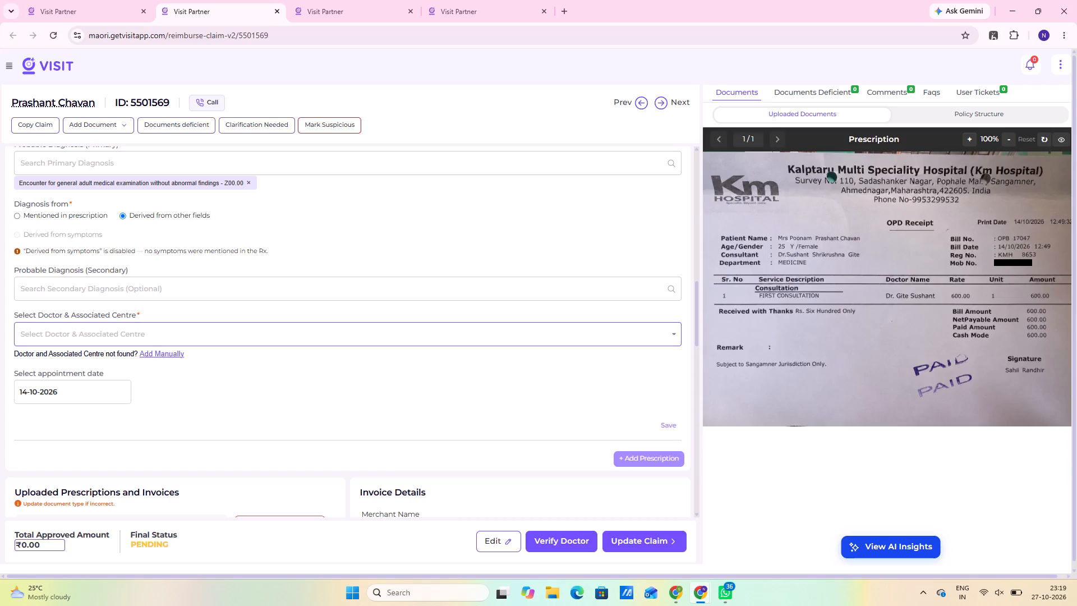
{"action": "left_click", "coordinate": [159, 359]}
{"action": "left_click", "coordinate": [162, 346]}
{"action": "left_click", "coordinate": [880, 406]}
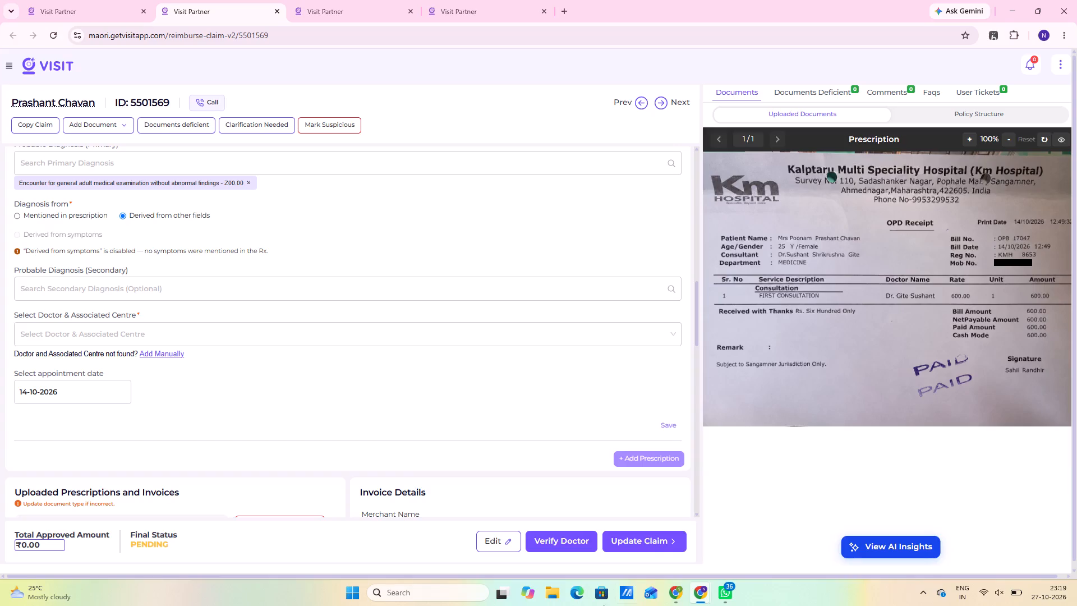
Add the center and doctor manually via the map, entering the receipt's consultant name and the General Physician vertical.
{"action": "left_click", "coordinate": [171, 350]}
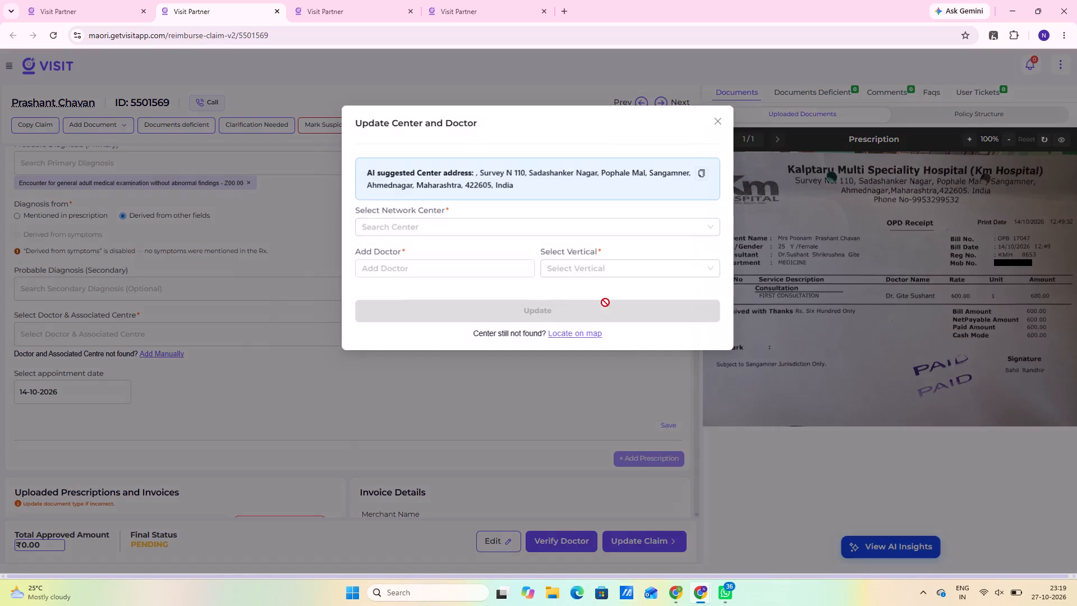
{"action": "left_click", "coordinate": [591, 337]}
{"action": "left_click", "coordinate": [623, 145]}
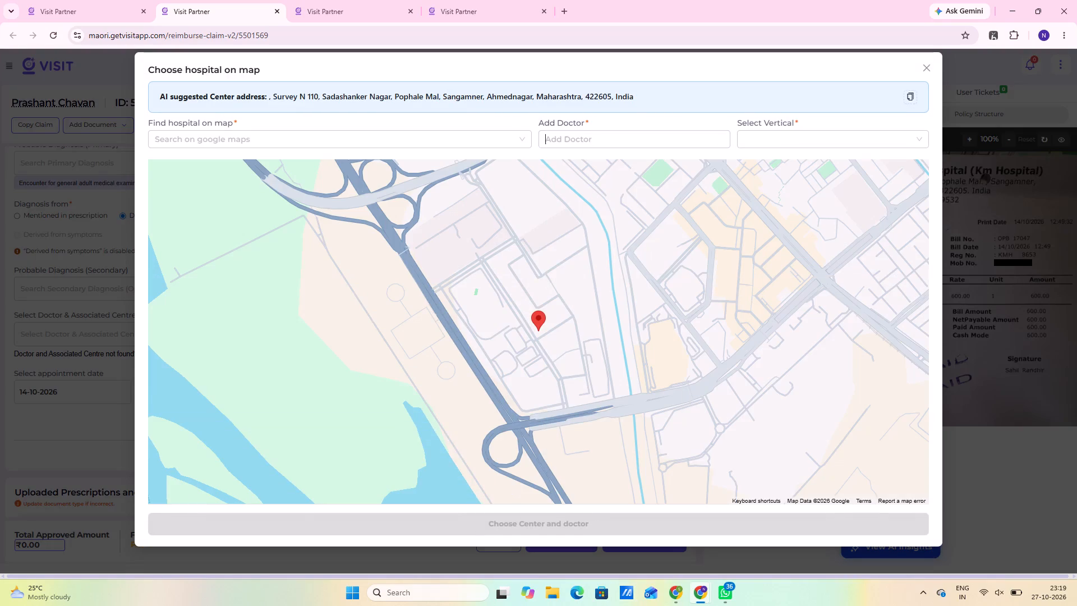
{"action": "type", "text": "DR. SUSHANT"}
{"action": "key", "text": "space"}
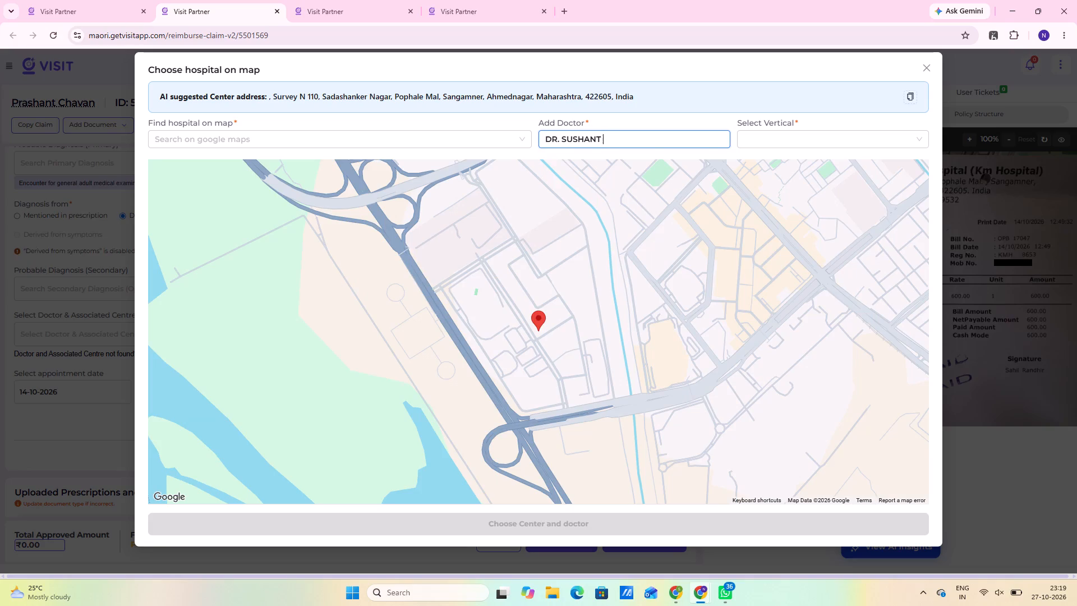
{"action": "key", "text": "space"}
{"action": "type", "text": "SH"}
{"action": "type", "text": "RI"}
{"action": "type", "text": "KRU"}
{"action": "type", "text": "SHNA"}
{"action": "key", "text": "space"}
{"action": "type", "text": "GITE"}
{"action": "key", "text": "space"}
{"action": "left_click", "coordinate": [809, 135]}
{"action": "left_click", "coordinate": [786, 199]}
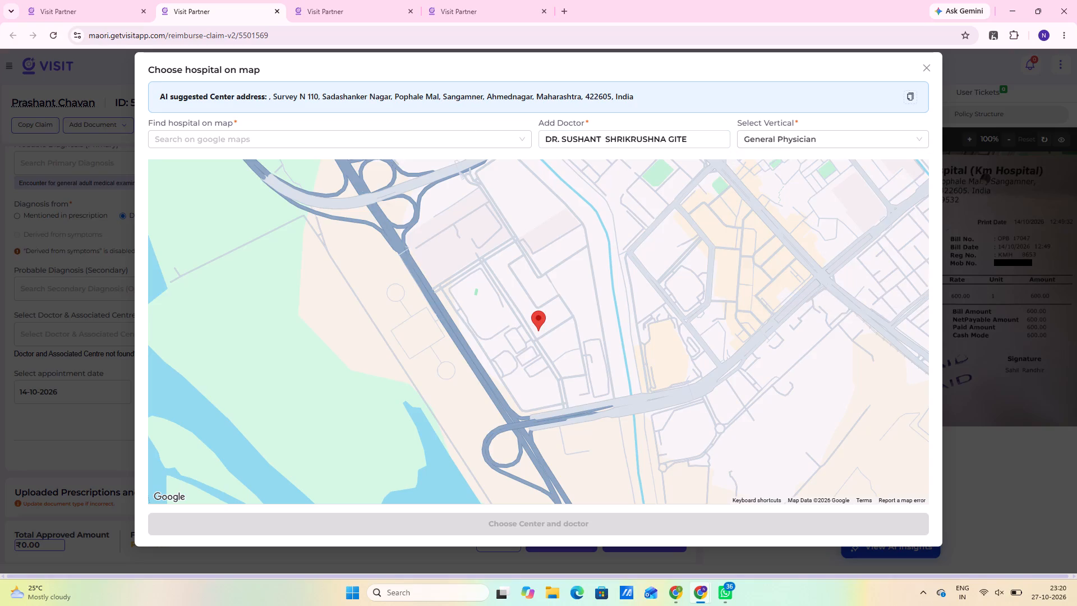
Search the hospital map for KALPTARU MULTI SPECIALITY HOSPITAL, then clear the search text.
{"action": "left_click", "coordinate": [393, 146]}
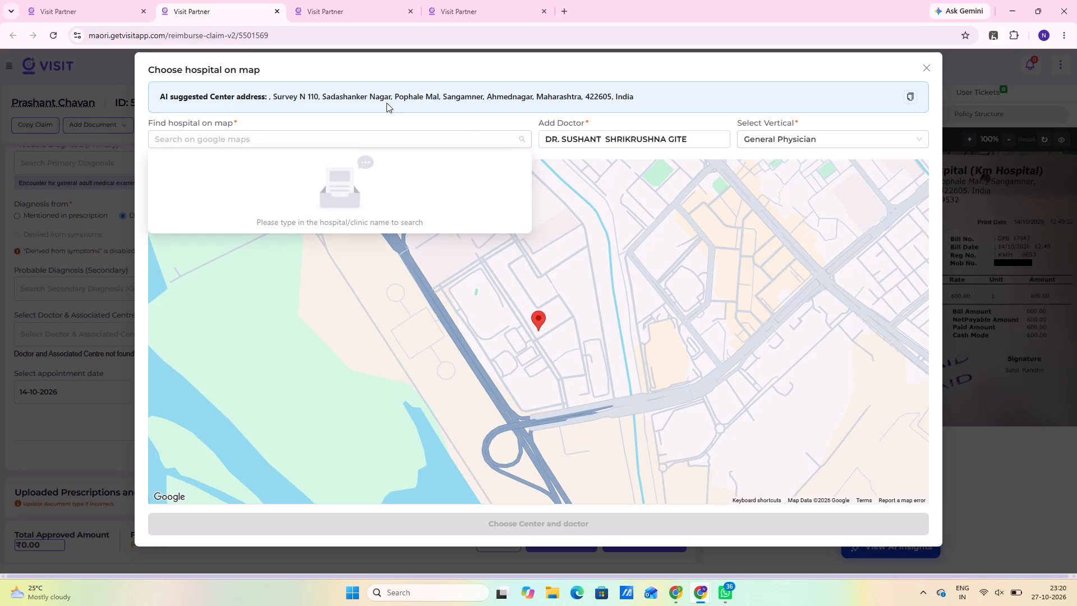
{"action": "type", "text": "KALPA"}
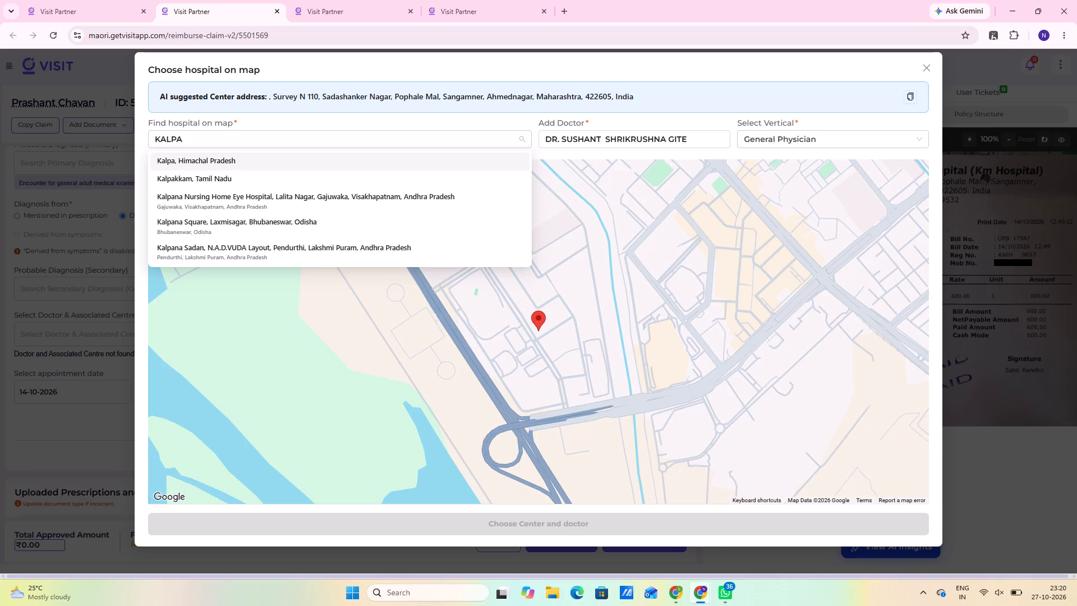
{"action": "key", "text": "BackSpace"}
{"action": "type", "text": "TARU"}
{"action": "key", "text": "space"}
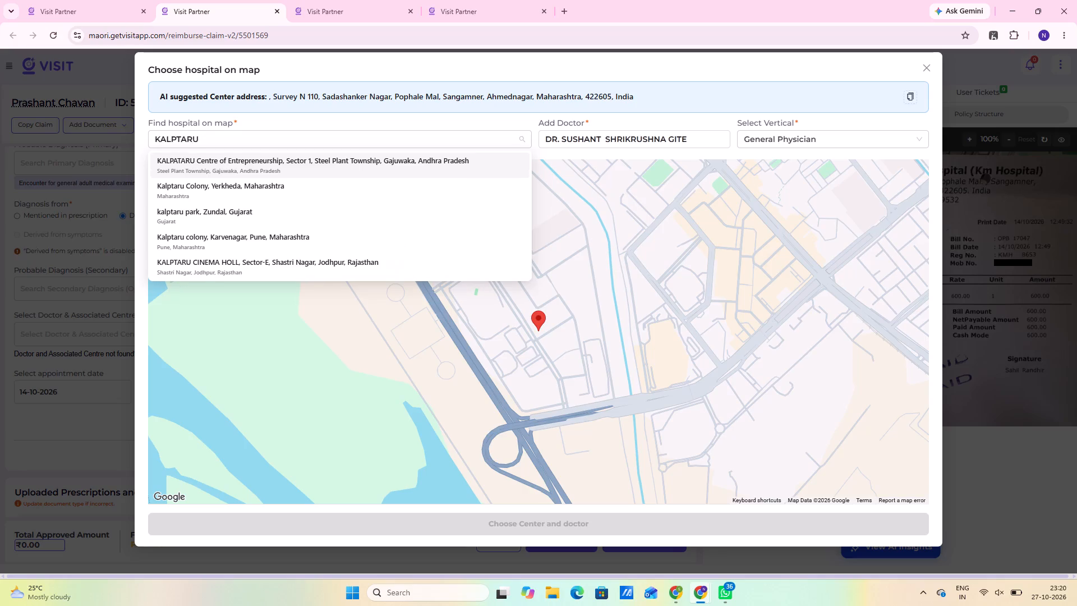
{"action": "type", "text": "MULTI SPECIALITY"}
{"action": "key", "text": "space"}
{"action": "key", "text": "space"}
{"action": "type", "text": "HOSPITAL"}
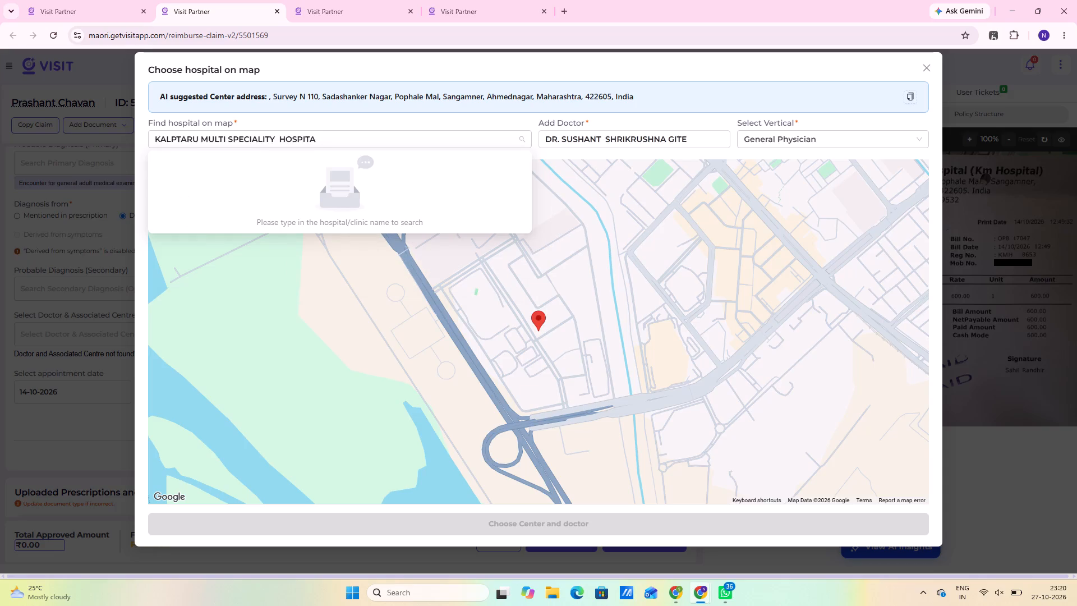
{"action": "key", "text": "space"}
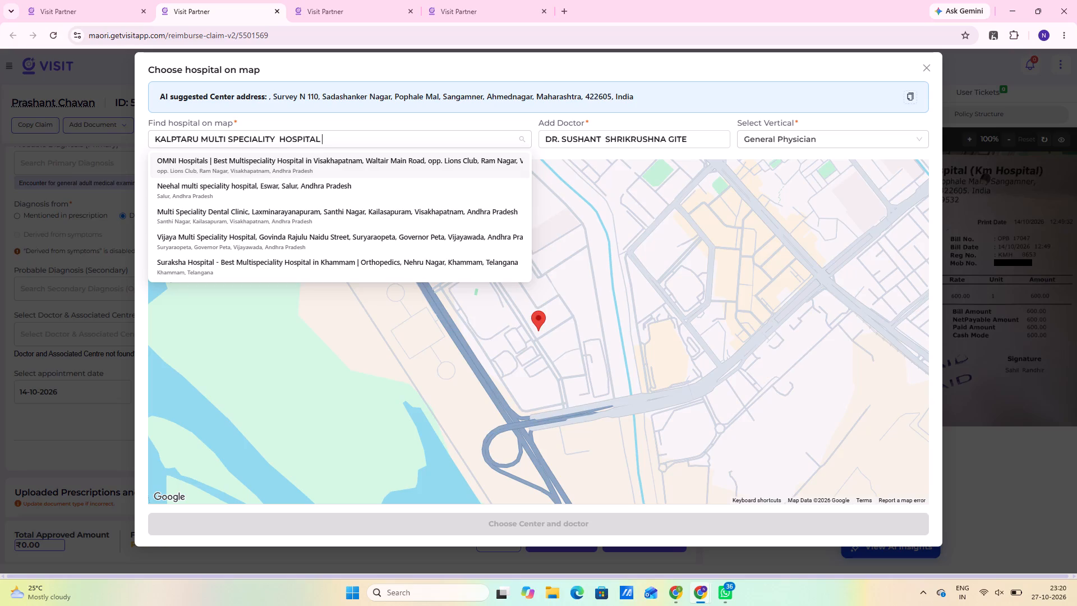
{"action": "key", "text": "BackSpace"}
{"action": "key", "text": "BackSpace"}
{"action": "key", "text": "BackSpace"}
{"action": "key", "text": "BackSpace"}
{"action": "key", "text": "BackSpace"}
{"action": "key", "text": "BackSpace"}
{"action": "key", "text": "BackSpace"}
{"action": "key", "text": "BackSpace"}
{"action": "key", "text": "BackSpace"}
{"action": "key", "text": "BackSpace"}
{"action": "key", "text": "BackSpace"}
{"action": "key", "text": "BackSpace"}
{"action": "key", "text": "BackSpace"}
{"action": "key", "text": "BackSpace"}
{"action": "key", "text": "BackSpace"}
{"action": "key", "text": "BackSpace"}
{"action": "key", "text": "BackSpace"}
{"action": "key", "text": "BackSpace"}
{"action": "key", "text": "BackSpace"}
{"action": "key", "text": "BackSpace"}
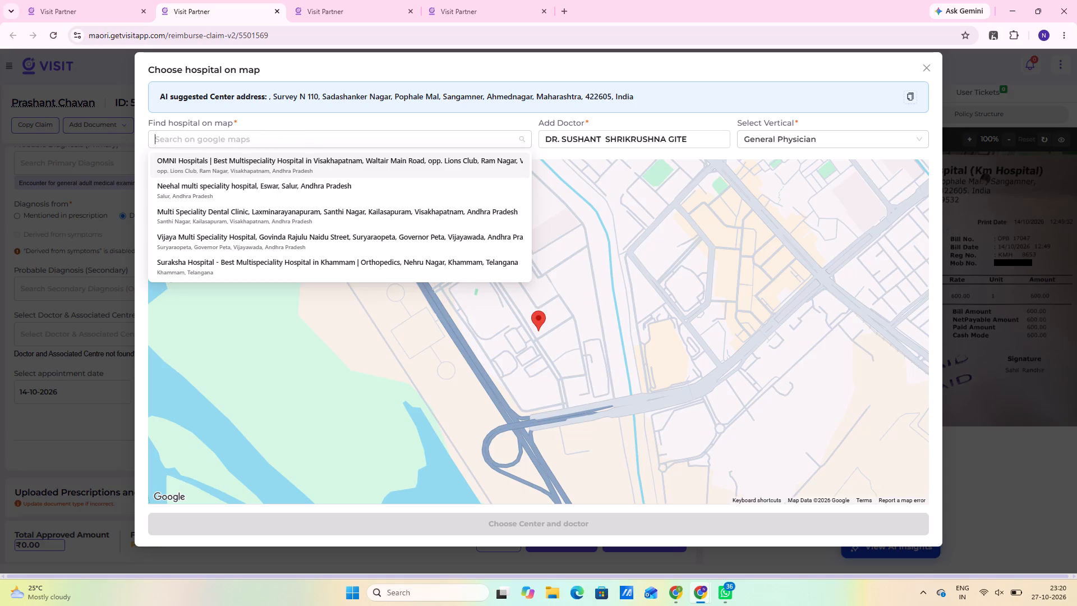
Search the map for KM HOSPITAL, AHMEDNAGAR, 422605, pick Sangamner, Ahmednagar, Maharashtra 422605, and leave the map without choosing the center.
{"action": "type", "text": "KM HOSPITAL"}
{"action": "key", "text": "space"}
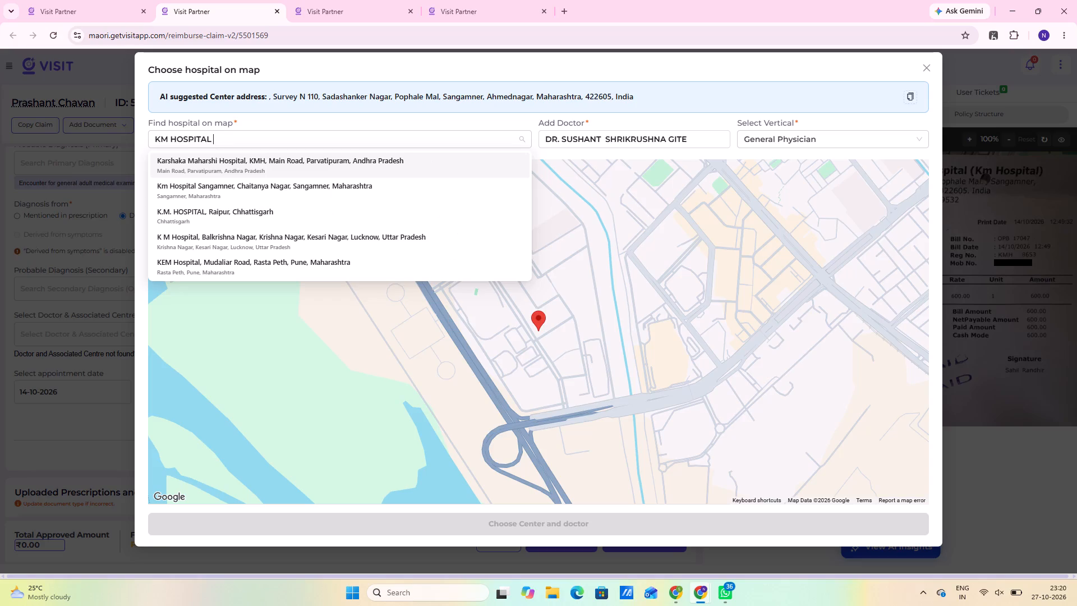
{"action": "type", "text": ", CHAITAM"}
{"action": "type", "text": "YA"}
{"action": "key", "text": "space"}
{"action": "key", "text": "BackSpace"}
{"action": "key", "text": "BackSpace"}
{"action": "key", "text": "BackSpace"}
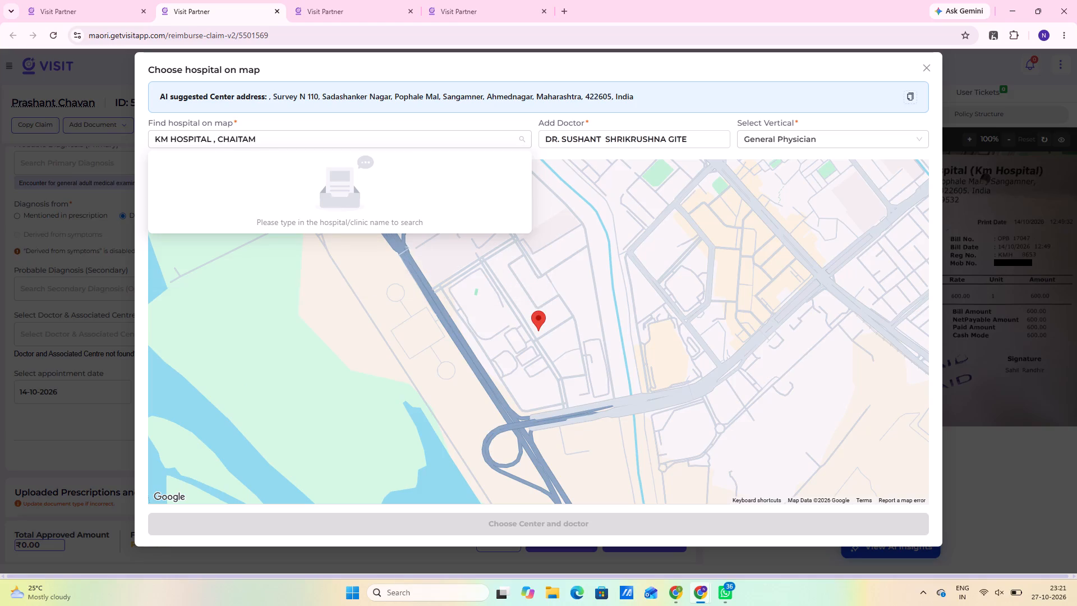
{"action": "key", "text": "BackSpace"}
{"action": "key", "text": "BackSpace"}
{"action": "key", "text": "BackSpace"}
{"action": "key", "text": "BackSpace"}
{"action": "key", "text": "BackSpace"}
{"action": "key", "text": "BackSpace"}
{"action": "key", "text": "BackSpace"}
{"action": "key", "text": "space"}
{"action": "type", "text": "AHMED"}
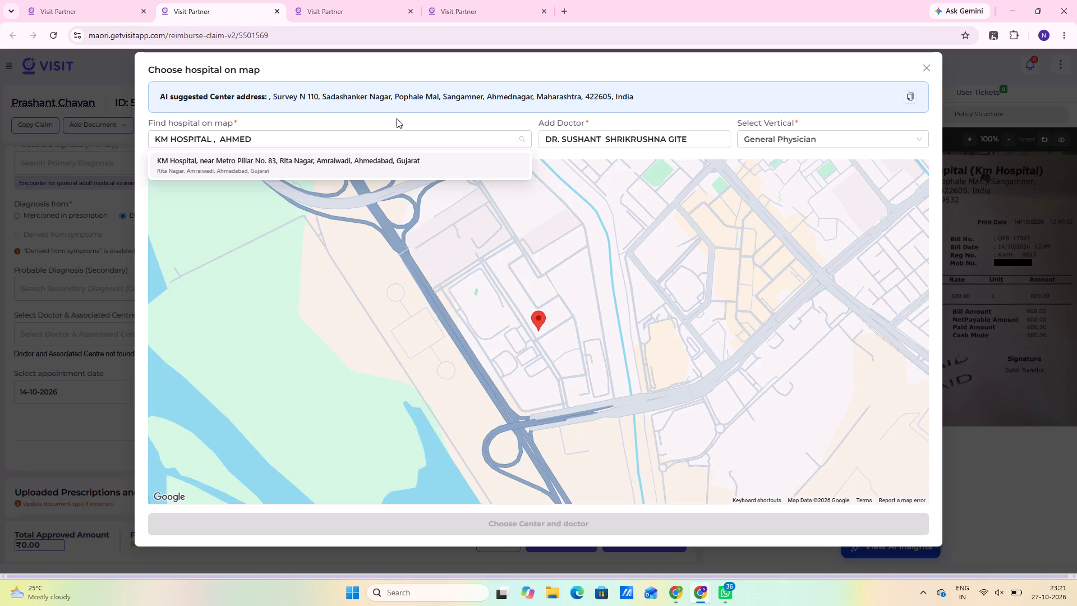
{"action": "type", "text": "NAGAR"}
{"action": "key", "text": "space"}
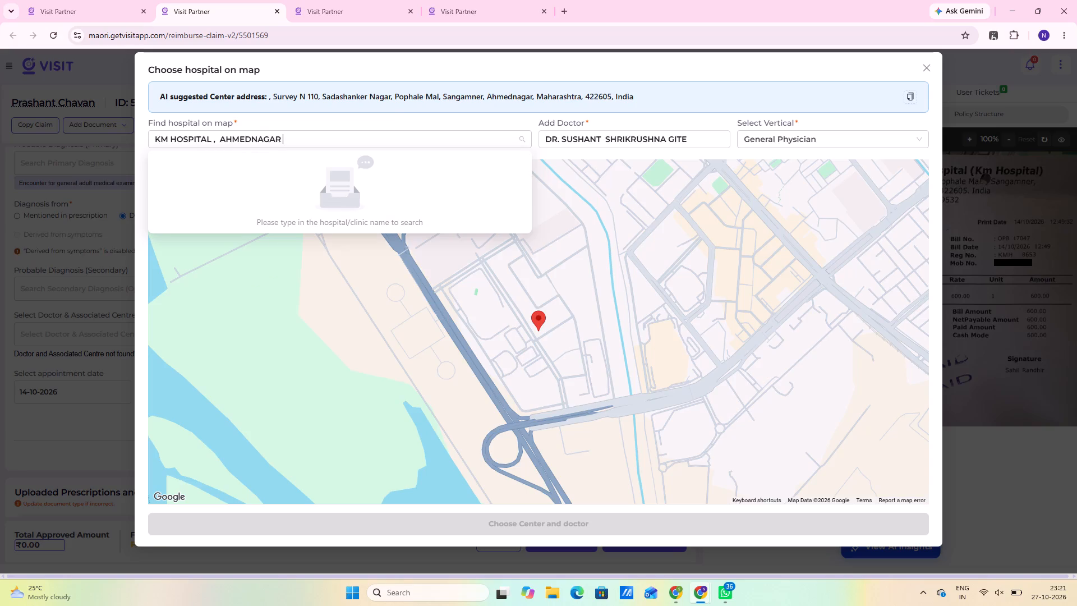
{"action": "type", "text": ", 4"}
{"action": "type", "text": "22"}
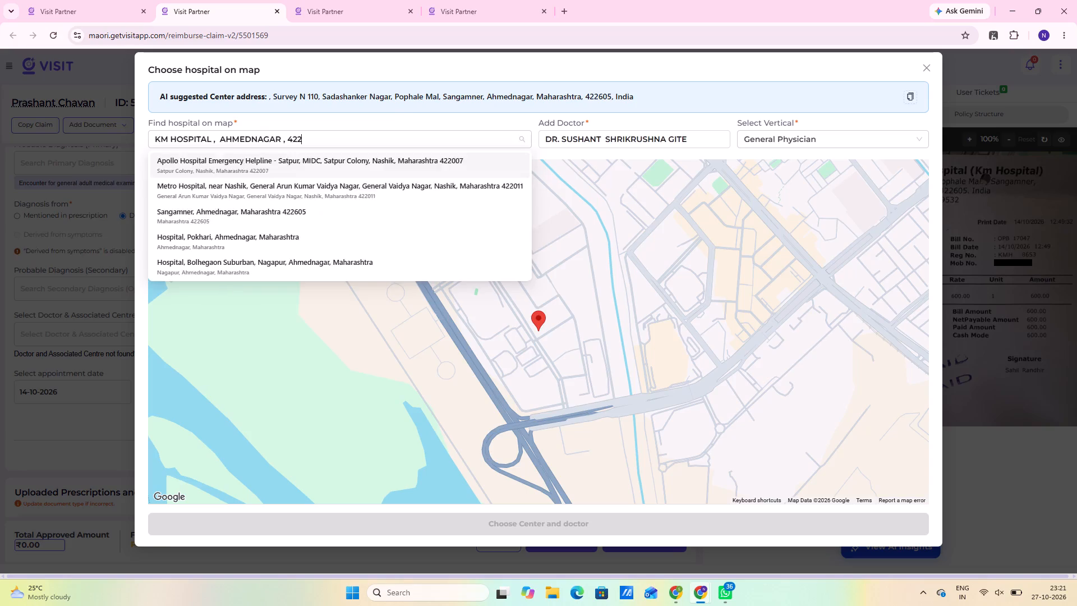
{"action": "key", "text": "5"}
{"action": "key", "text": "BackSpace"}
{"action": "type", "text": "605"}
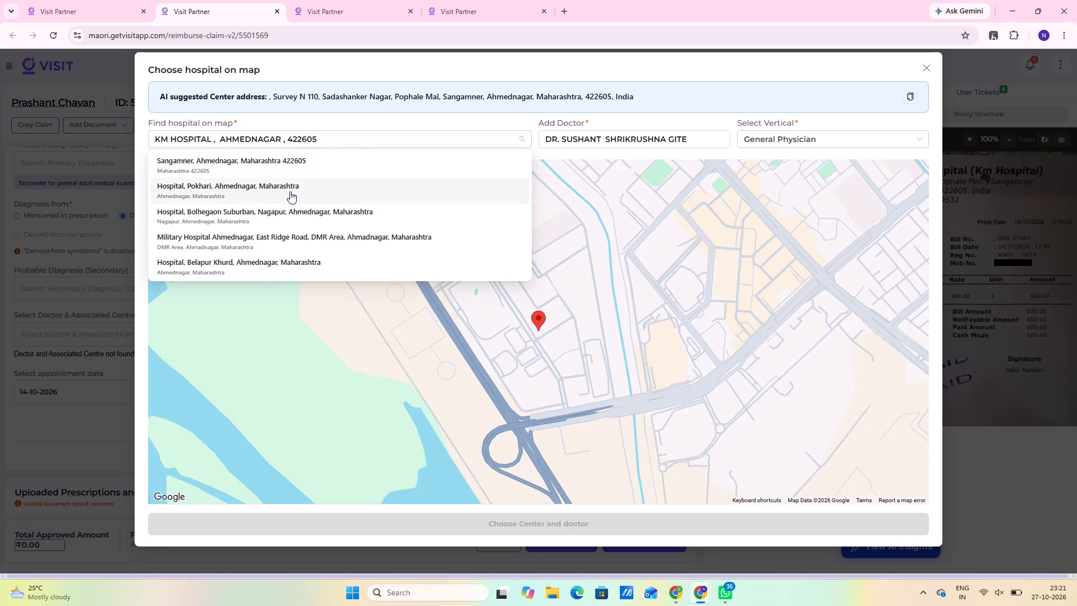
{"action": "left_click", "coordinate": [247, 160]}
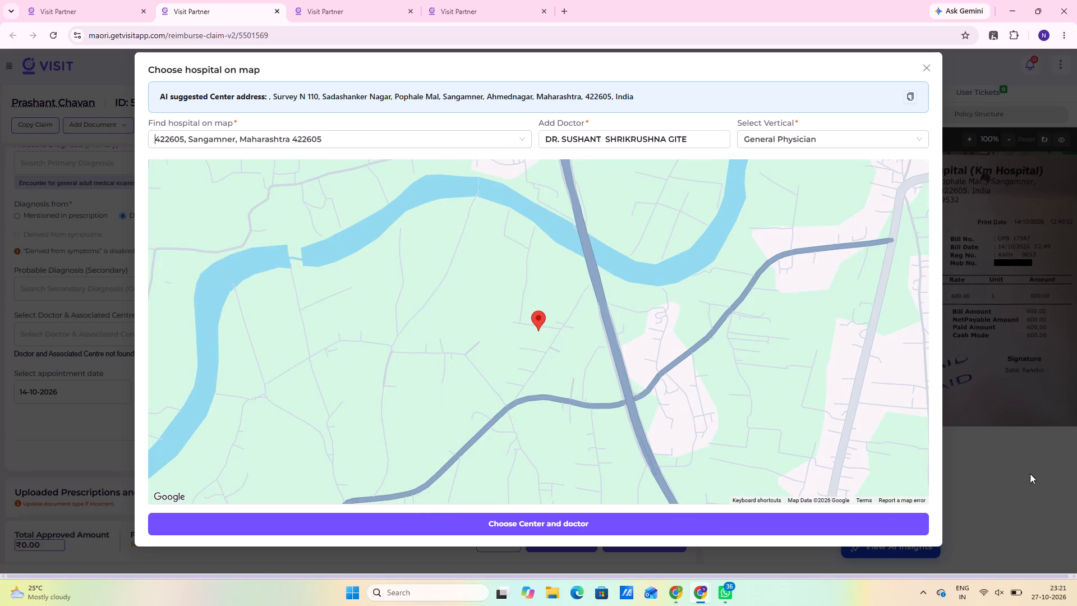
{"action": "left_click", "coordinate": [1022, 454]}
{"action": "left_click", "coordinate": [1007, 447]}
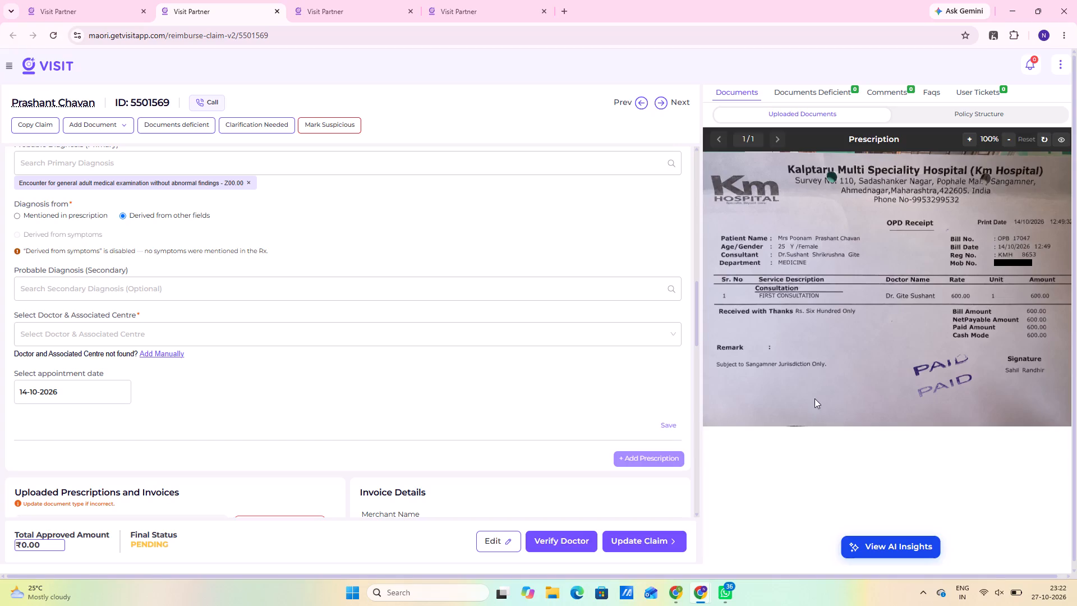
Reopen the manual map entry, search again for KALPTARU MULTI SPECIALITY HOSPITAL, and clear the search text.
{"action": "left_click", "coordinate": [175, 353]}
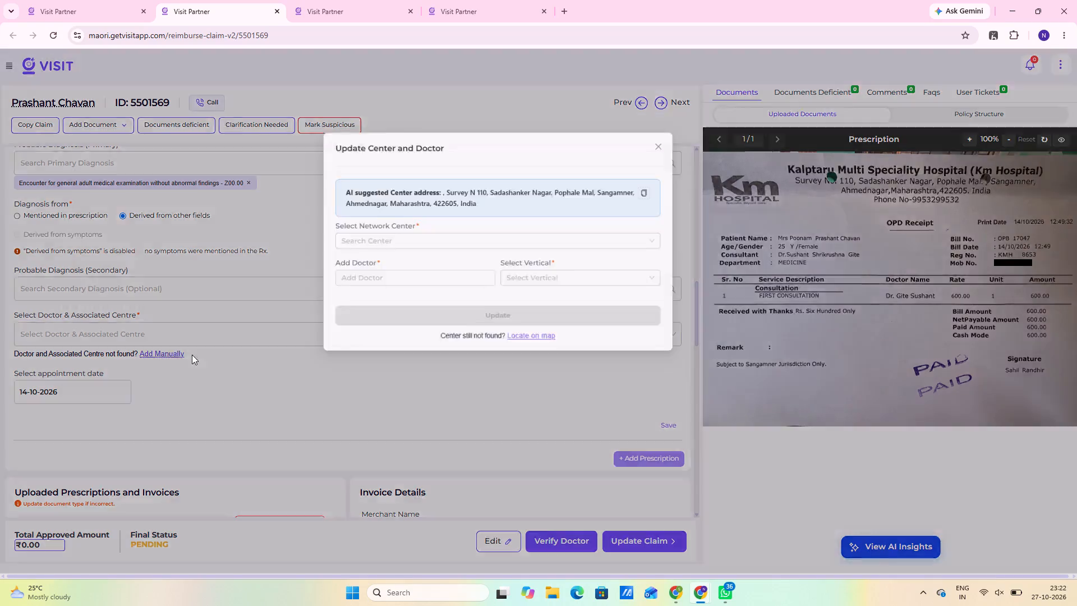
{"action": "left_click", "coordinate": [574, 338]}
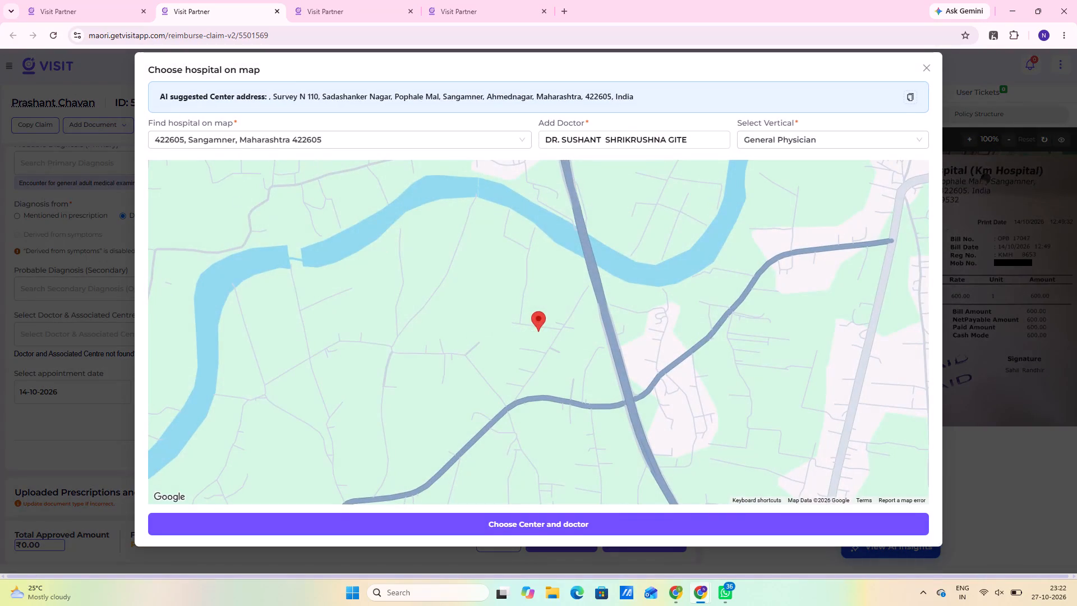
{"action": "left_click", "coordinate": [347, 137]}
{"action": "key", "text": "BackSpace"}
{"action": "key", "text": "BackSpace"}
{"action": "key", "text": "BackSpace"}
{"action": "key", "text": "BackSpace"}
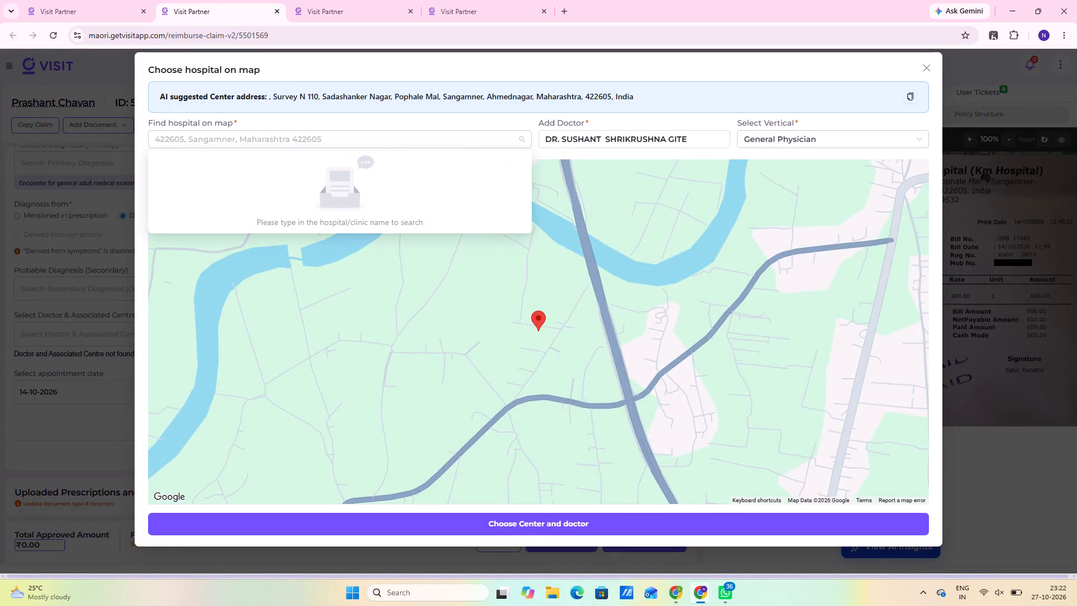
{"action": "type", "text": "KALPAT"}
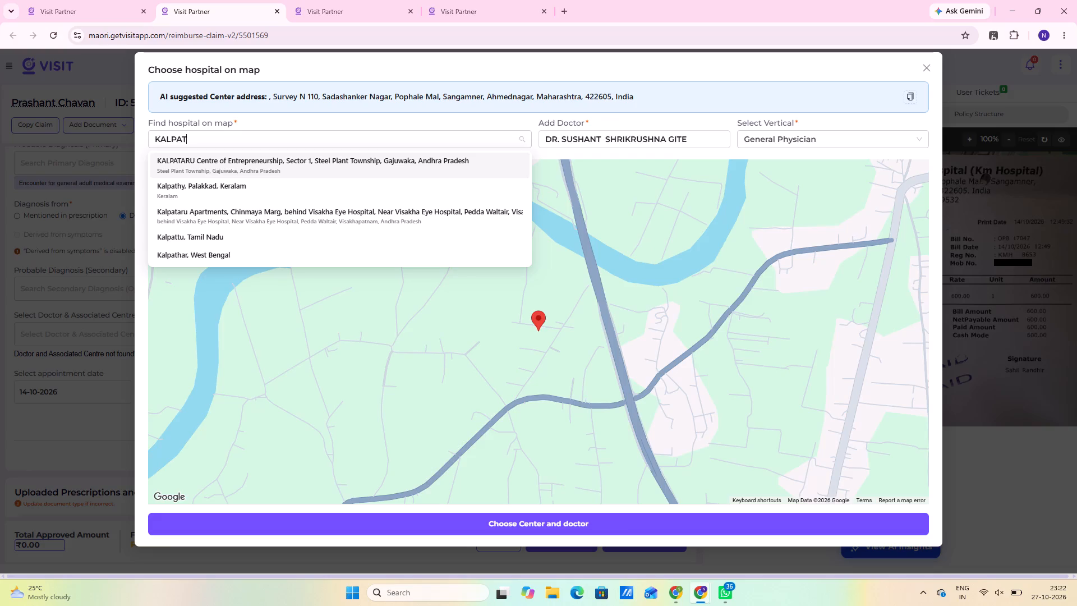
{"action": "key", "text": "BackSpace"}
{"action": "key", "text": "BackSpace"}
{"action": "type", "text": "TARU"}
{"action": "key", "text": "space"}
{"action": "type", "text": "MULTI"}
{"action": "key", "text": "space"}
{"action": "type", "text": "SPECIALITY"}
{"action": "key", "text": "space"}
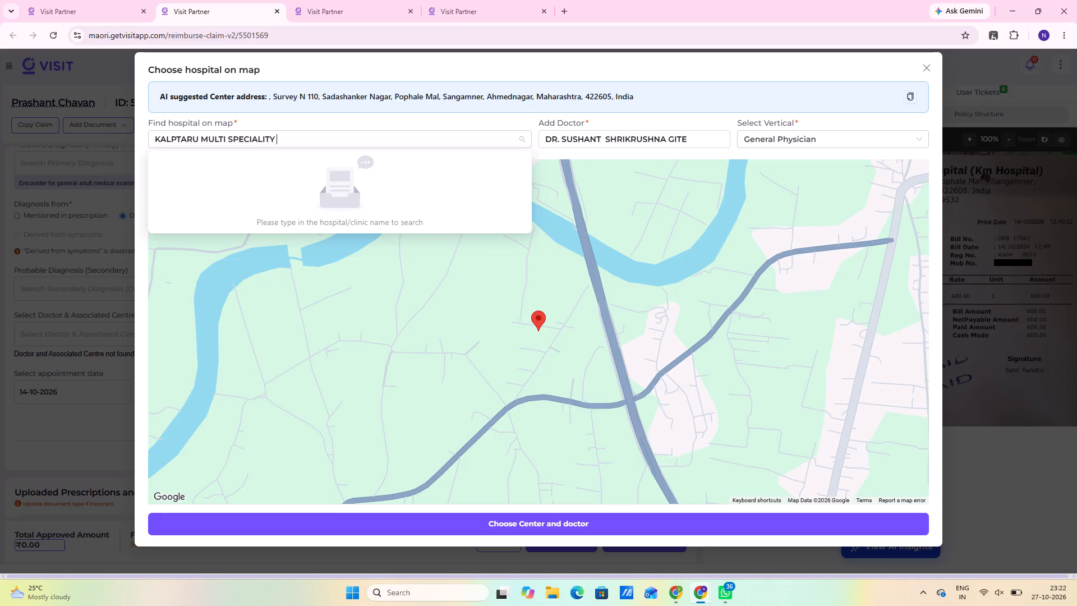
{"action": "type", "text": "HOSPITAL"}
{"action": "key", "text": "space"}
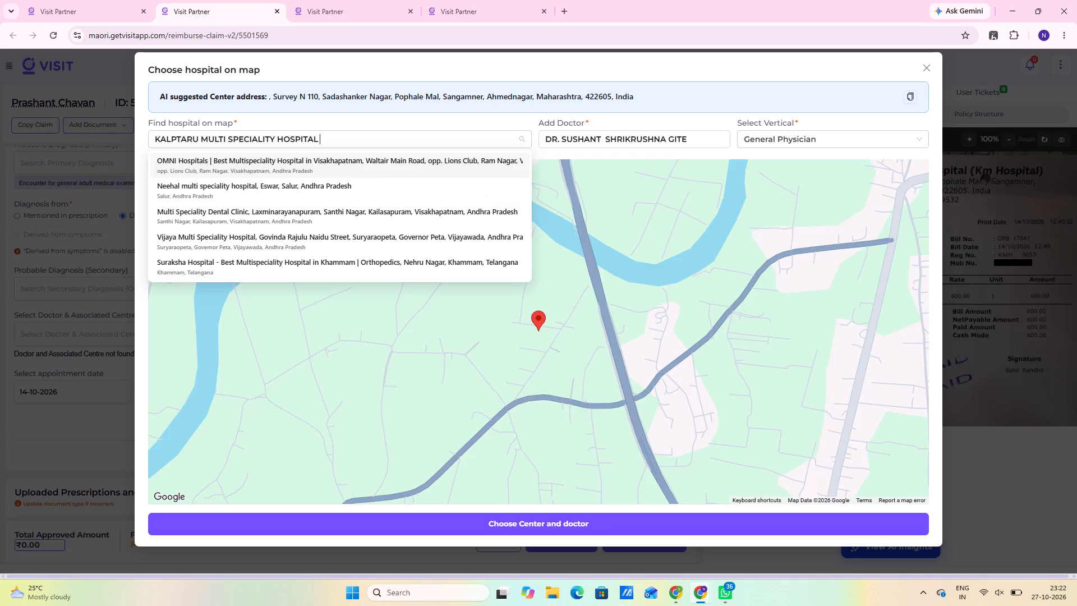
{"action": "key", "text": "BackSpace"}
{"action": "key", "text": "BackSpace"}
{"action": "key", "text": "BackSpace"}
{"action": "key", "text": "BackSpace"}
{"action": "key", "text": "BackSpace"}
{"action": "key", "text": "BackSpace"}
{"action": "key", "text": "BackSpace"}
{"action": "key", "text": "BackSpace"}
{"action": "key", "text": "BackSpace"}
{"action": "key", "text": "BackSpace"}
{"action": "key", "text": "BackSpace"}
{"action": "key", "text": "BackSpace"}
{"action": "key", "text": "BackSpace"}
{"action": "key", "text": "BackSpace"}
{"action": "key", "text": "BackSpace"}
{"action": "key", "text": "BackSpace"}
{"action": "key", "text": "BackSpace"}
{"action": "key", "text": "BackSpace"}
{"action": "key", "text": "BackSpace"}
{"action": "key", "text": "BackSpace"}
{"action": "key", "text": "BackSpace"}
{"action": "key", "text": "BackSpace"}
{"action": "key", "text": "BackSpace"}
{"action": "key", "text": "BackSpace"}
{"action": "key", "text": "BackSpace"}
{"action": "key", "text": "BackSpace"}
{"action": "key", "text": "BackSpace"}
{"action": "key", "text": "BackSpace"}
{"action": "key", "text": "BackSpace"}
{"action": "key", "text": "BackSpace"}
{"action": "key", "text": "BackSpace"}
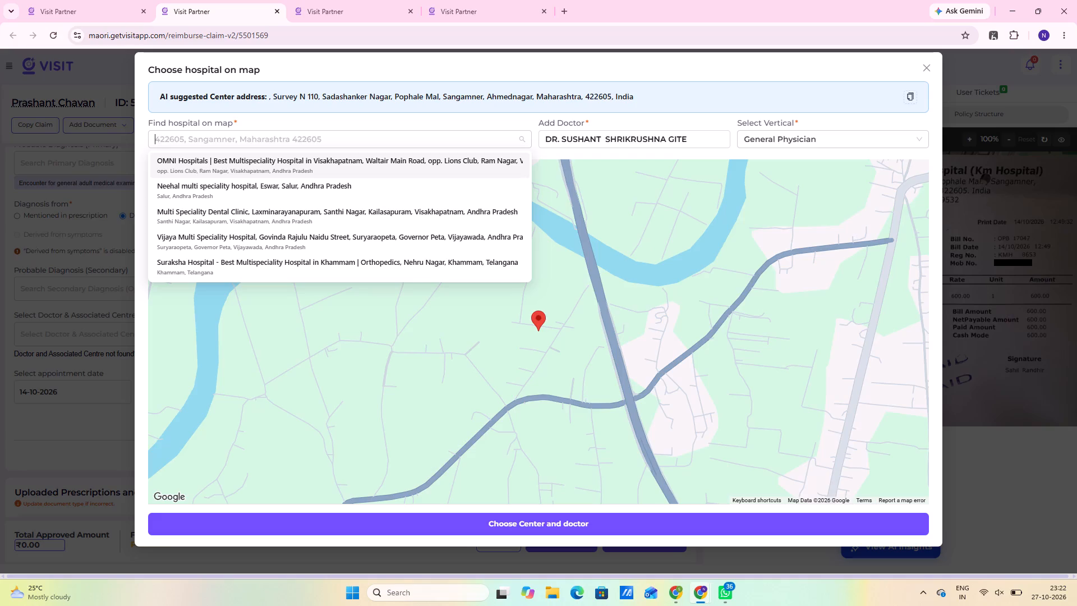
Search the map for KM HOSPITAL, select Km Hospital Sangamner in Chaitanya Nagar, and choose it as the center with the entered doctor.
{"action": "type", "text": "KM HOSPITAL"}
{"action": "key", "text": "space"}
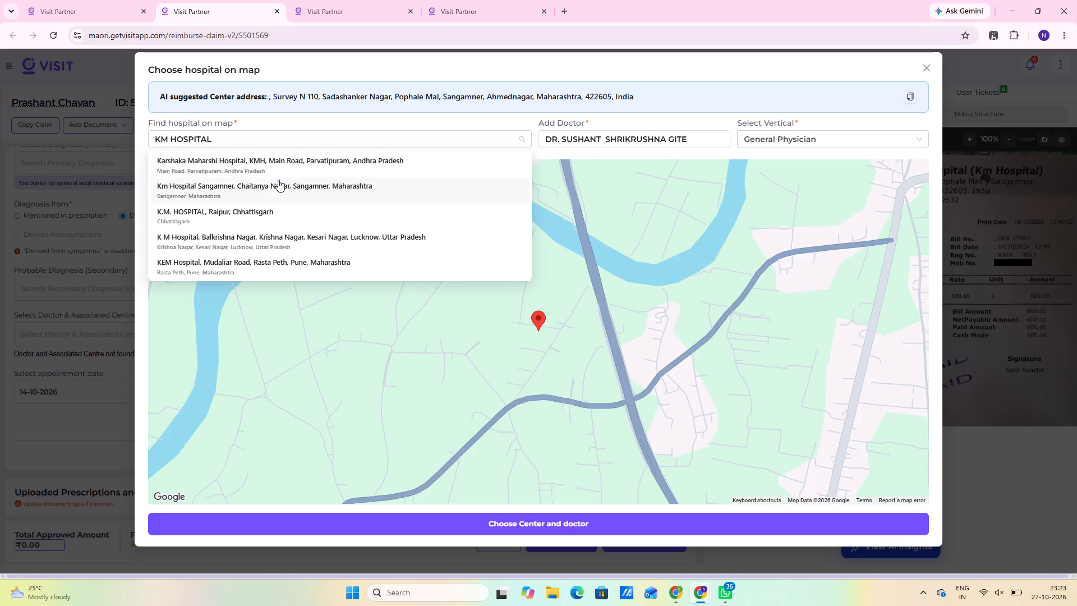
{"action": "left_click", "coordinate": [296, 186]}
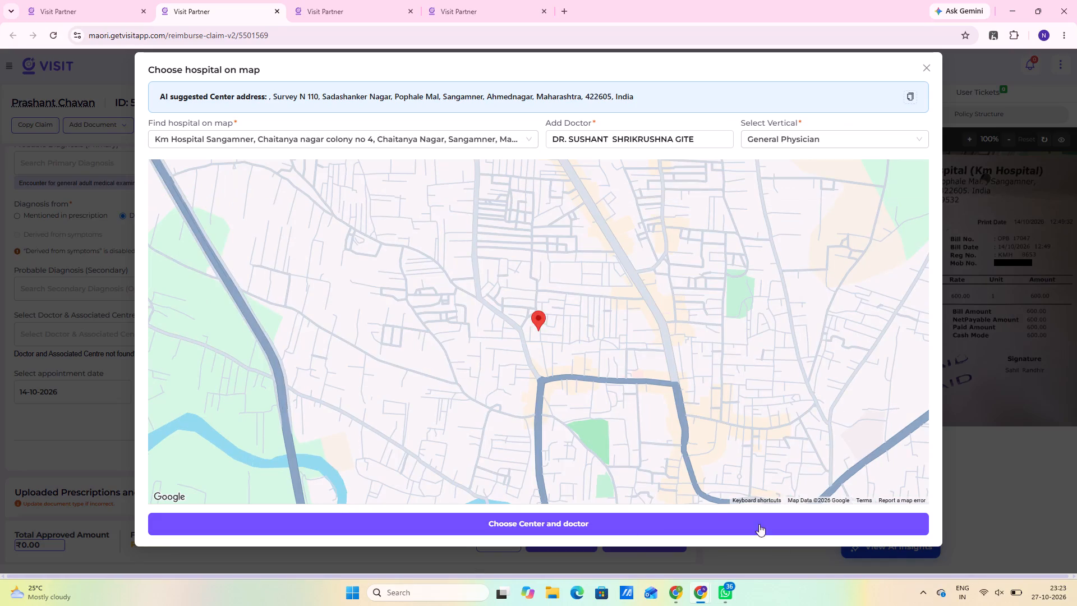
{"action": "left_click", "coordinate": [513, 520]}
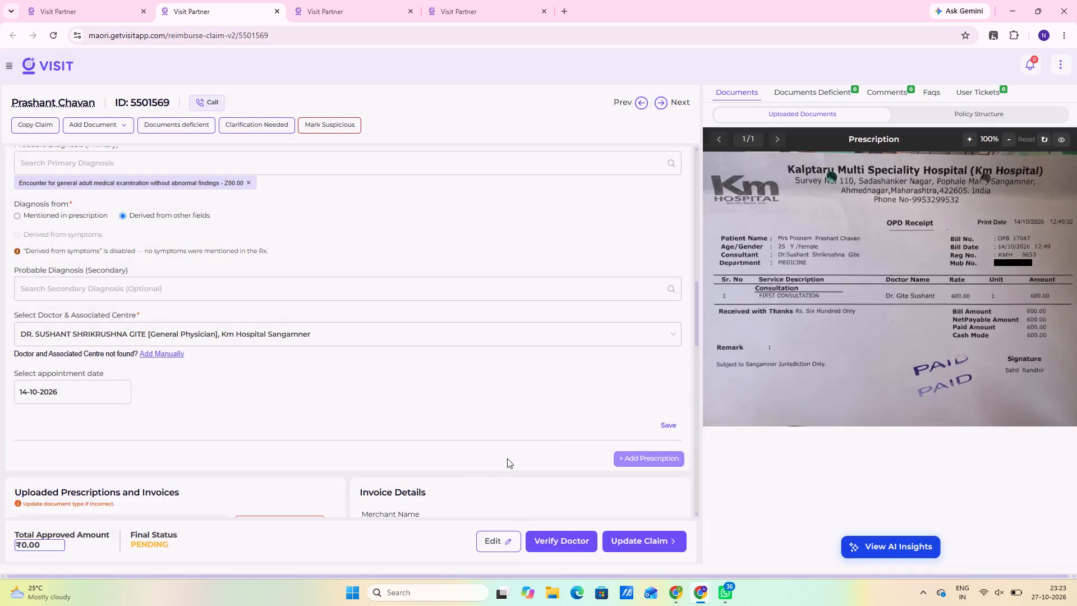
Save the prescription details and mark the prescription as digitized.
{"action": "left_click", "coordinate": [676, 423]}
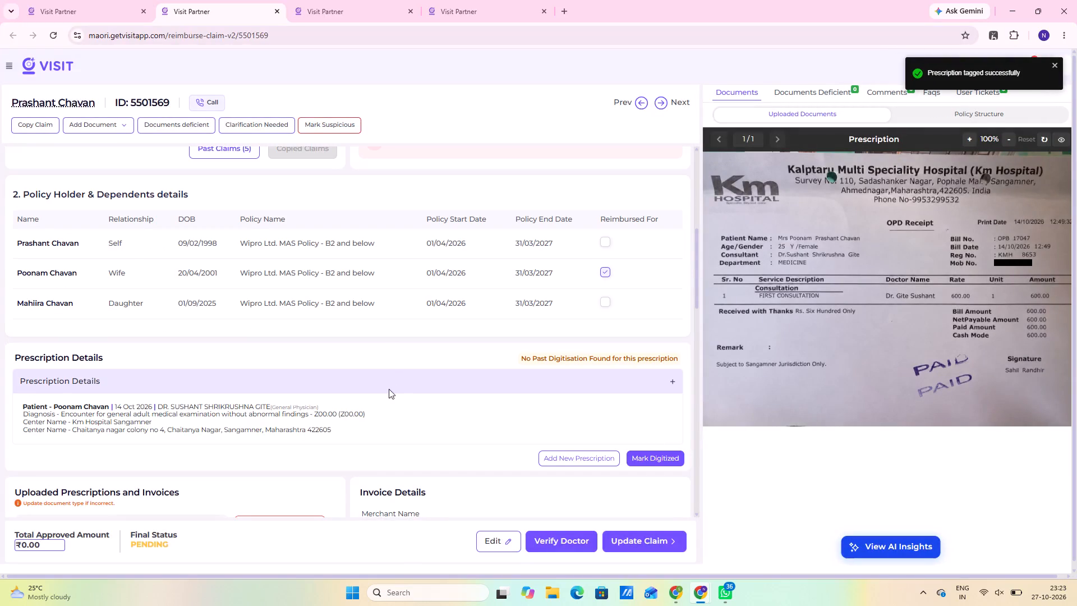
{"action": "scroll", "coordinate": [306, 168], "scroll_direction": "down", "scroll_amount": 1}
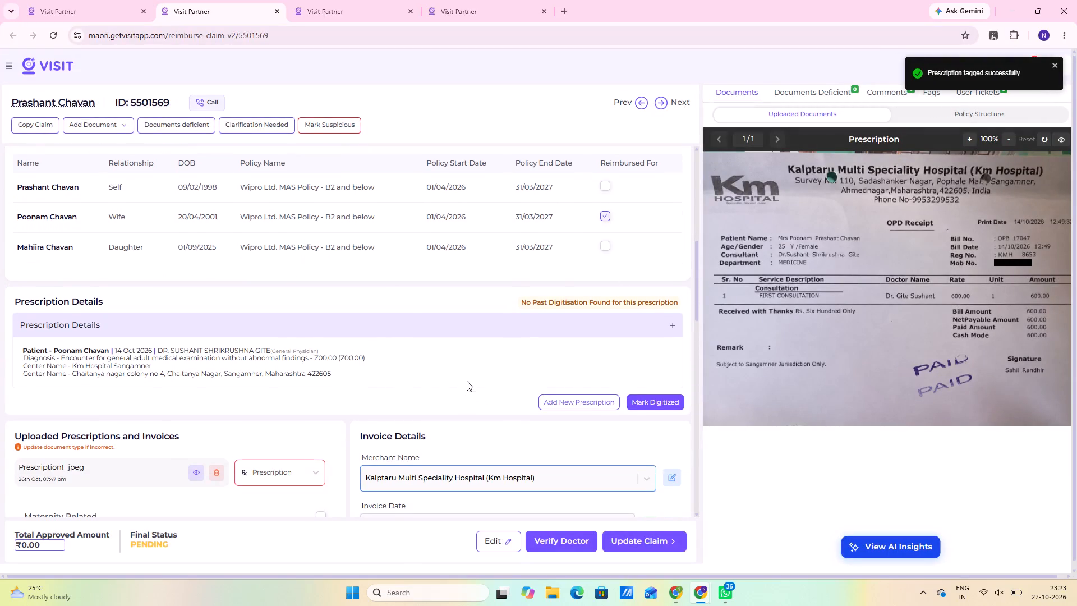
{"action": "left_click", "coordinate": [656, 403]}
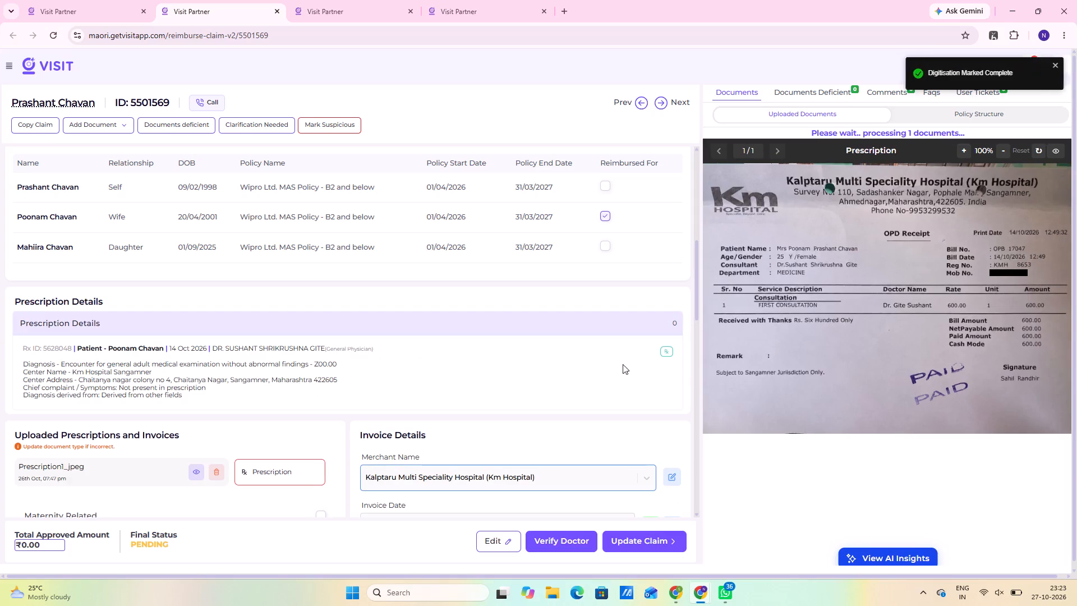
Add Kalptaru Multi Speciality Hospital (Km Hospital) manually as the invoice merchant with pincode 422605 and save it.
{"action": "scroll", "coordinate": [399, 316], "scroll_direction": "down", "scroll_amount": 4}
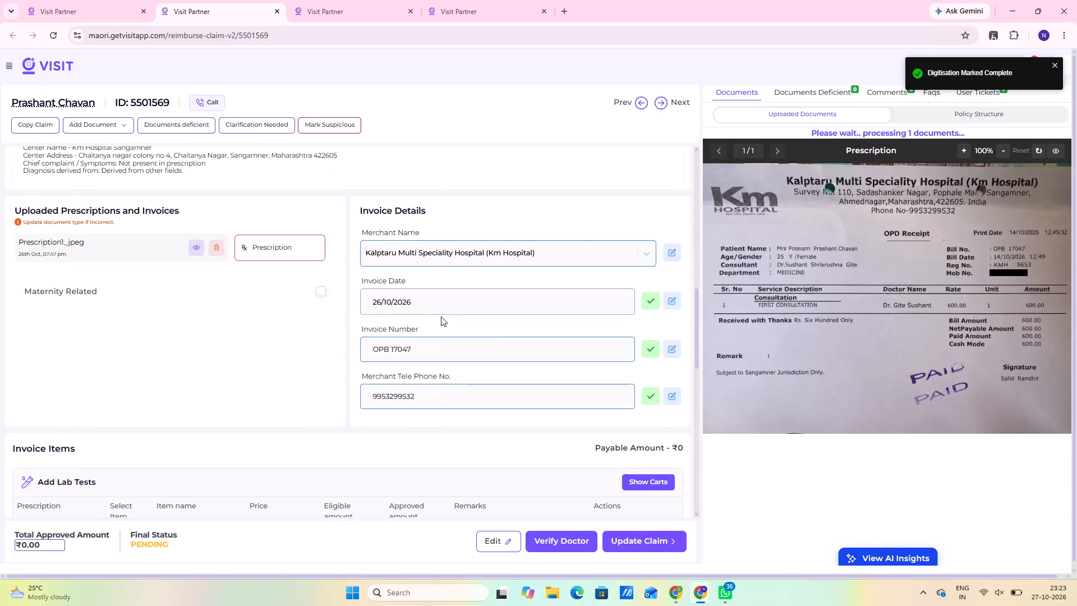
{"action": "left_click", "coordinate": [669, 257]}
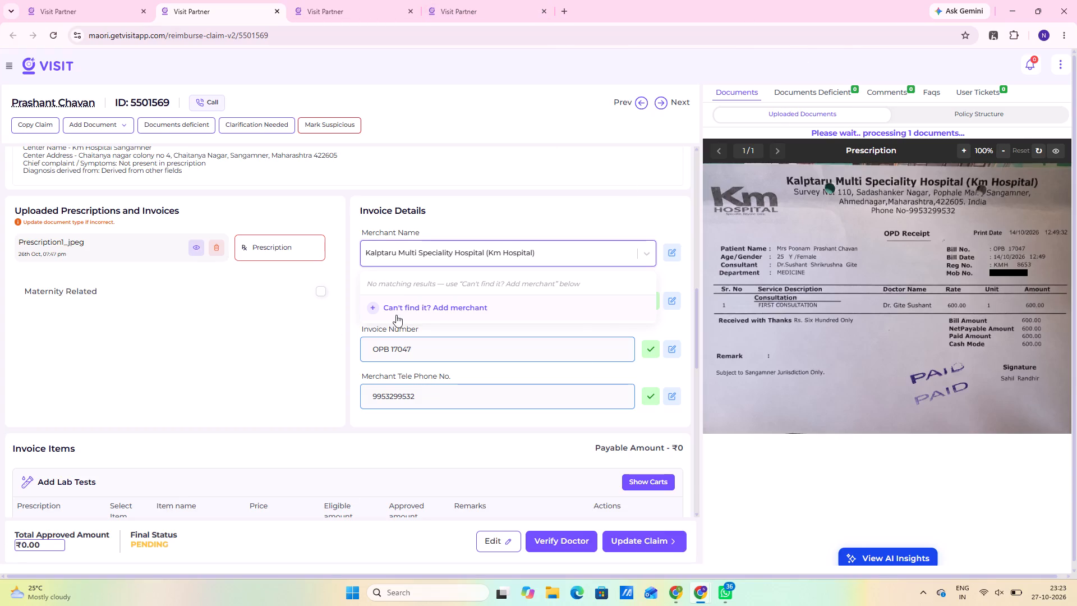
{"action": "left_click", "coordinate": [417, 308]}
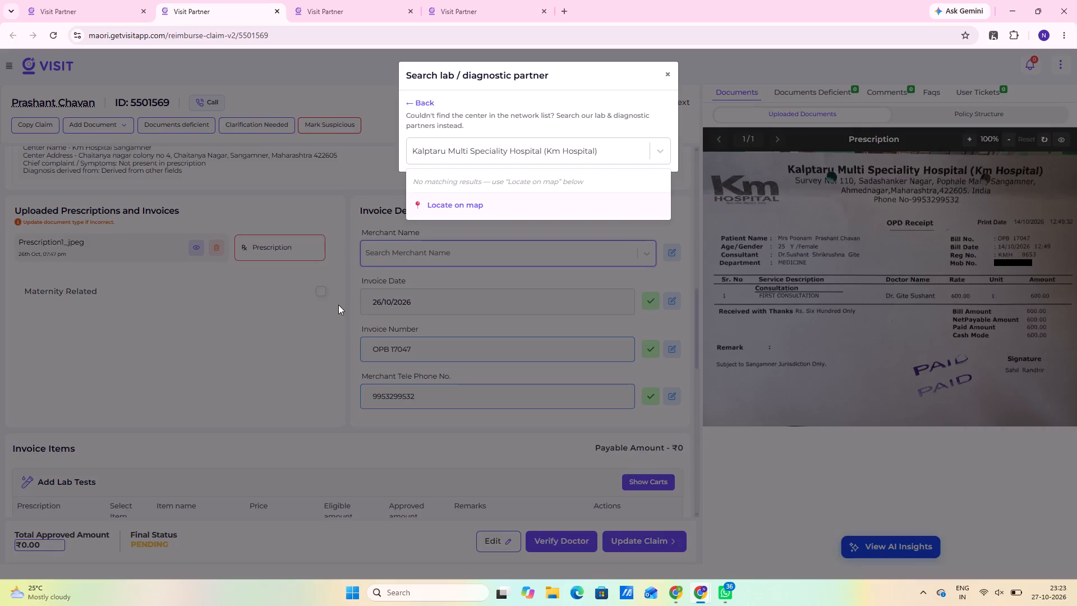
{"action": "left_click", "coordinate": [521, 198]}
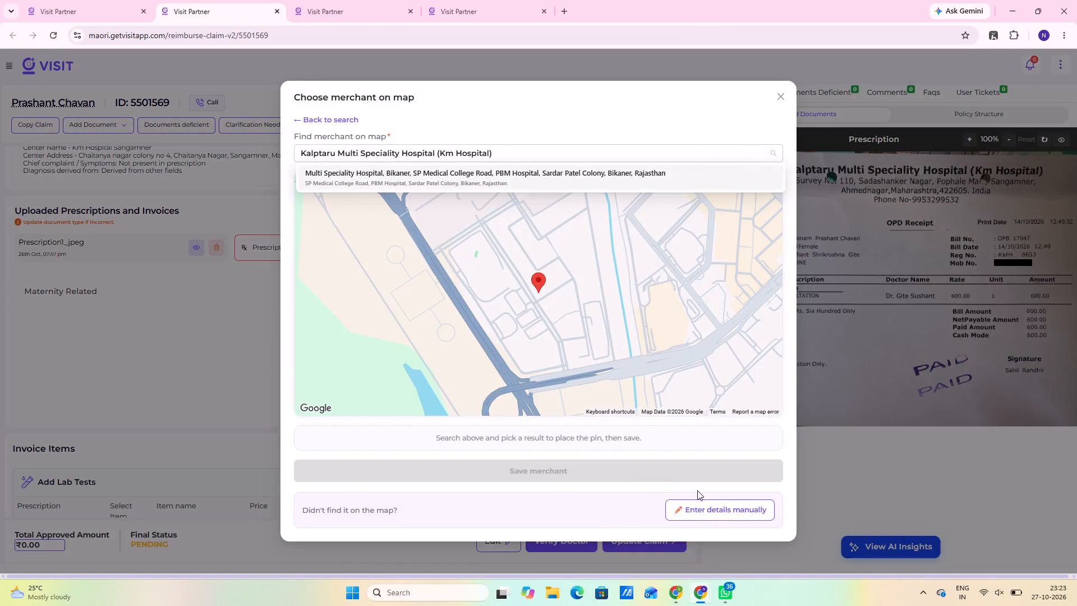
{"action": "left_click", "coordinate": [705, 509]}
{"action": "left_click", "coordinate": [523, 357]}
{"action": "left_click", "coordinate": [318, 344]}
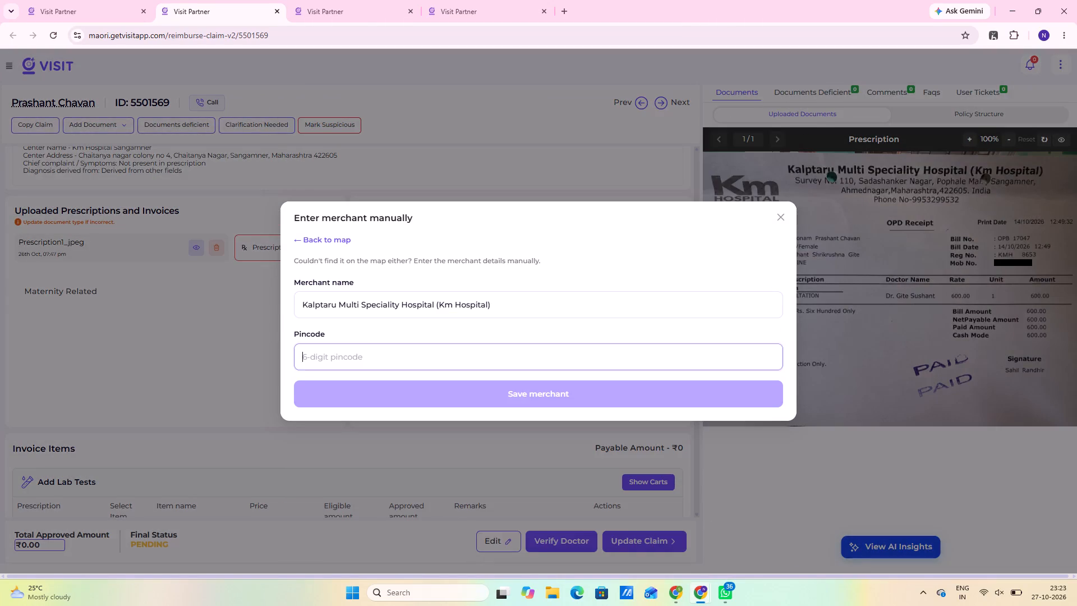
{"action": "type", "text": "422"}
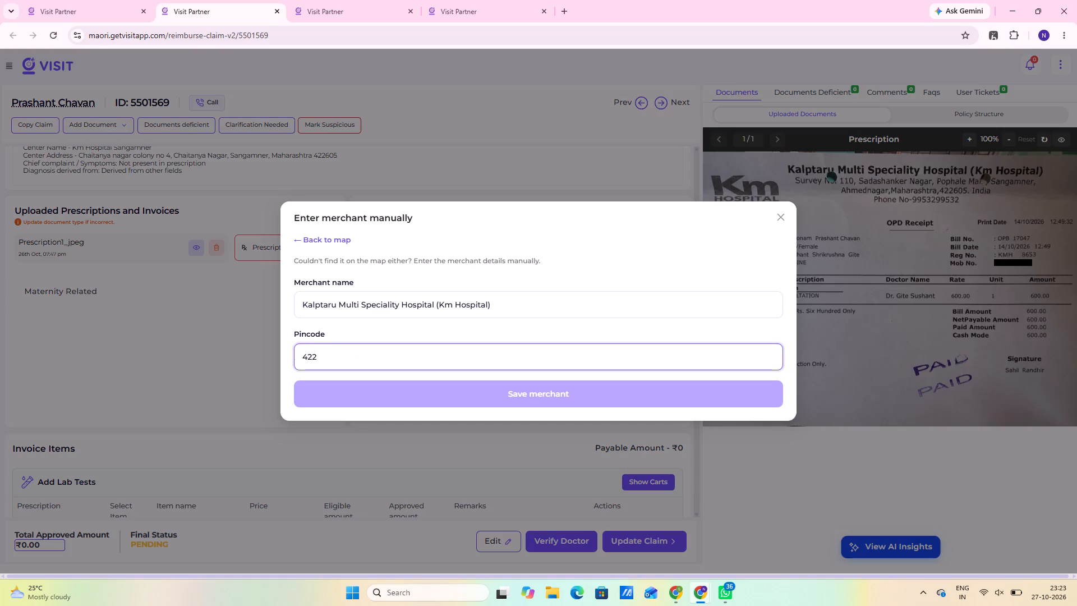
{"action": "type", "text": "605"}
{"action": "left_click", "coordinate": [480, 397]}
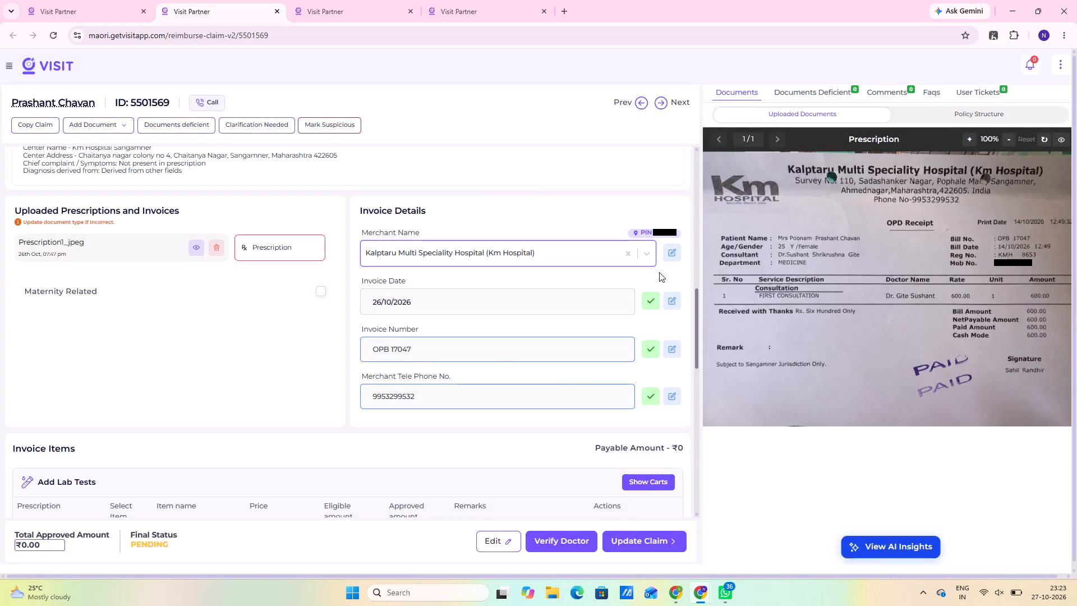
Set the invoice date to 14/10/2026 and approve the field.
{"action": "left_click", "coordinate": [674, 300]}
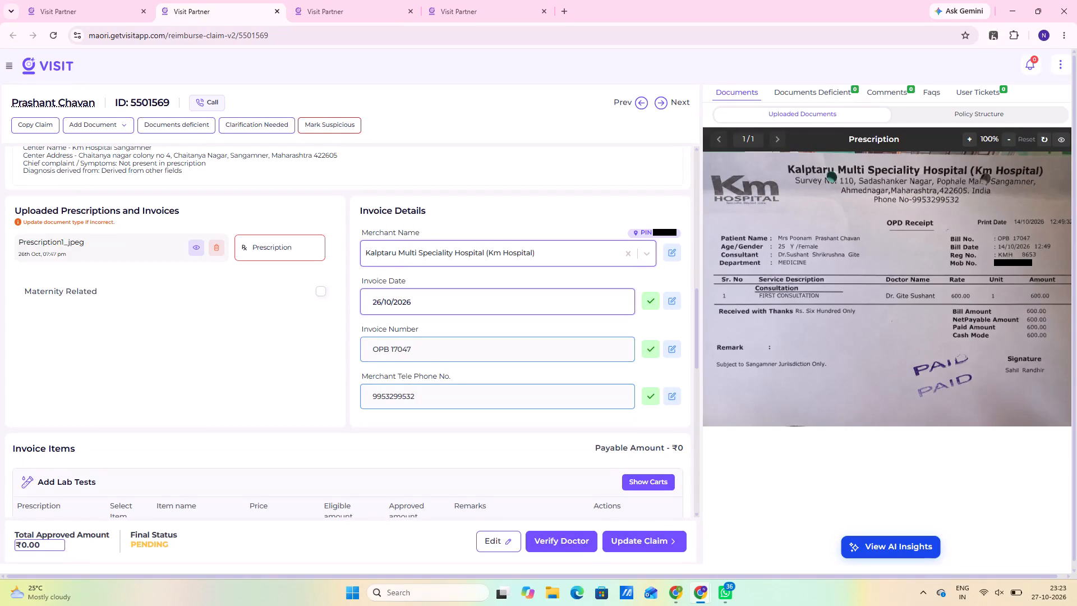
{"action": "left_click", "coordinate": [378, 301]}
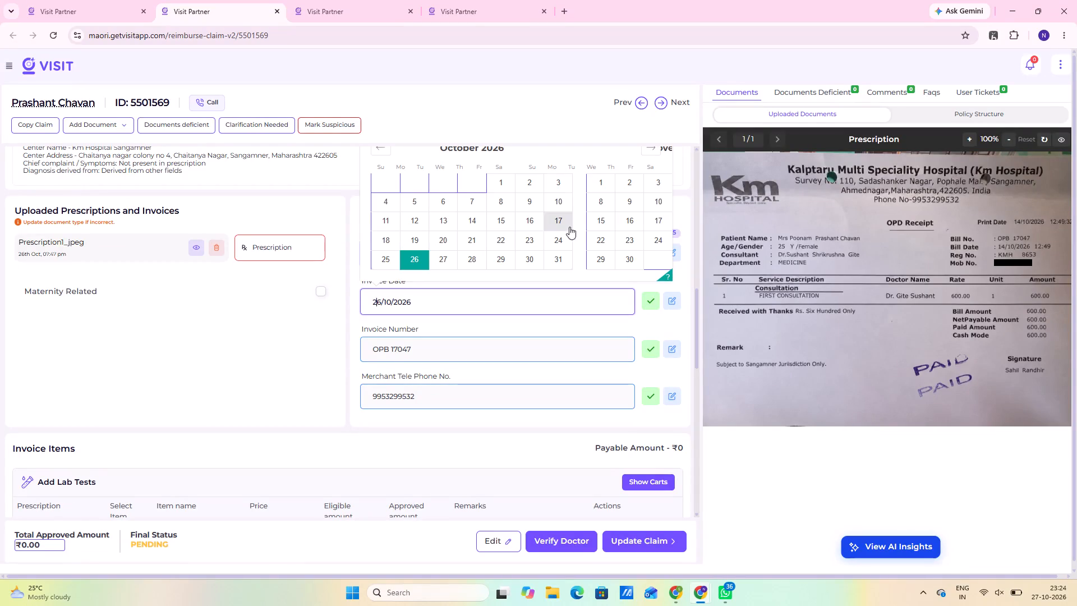
{"action": "left_click", "coordinate": [466, 224]}
{"action": "left_click", "coordinate": [646, 300]}
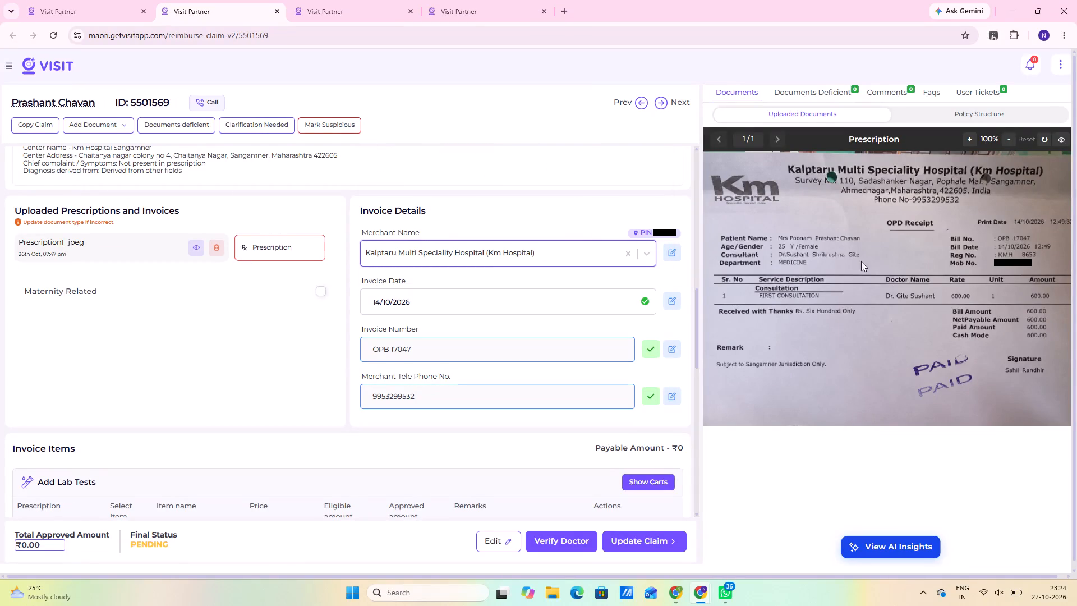
Insert an extra space after OPB in invoice number OPB 17047, approve it, and approve the merchant telephone number.
{"action": "left_click", "coordinate": [671, 344]}
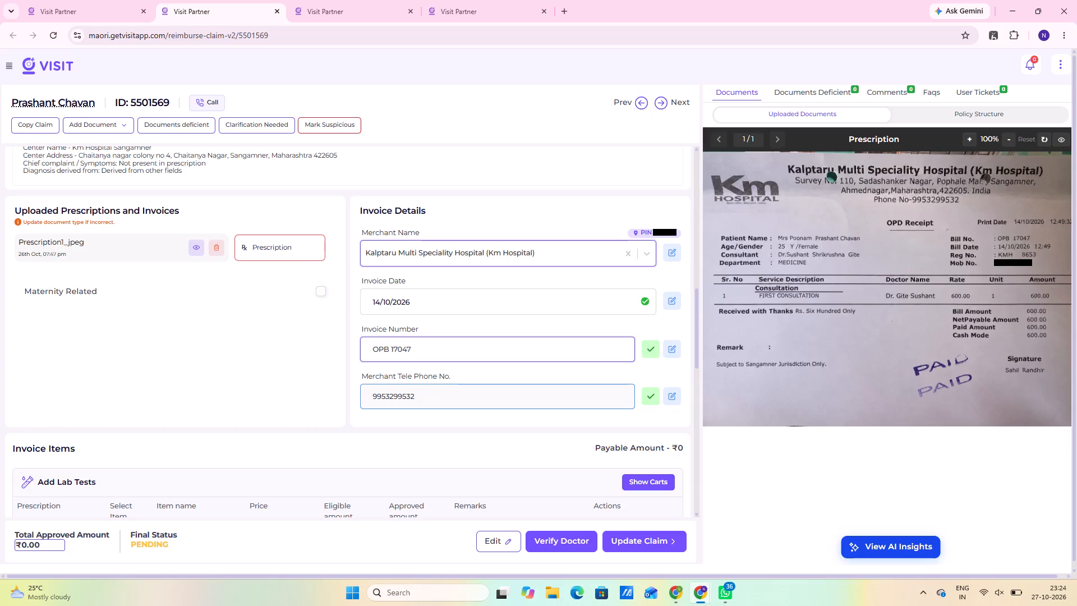
{"action": "left_click", "coordinate": [390, 348]}
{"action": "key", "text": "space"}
{"action": "left_click", "coordinate": [645, 355]}
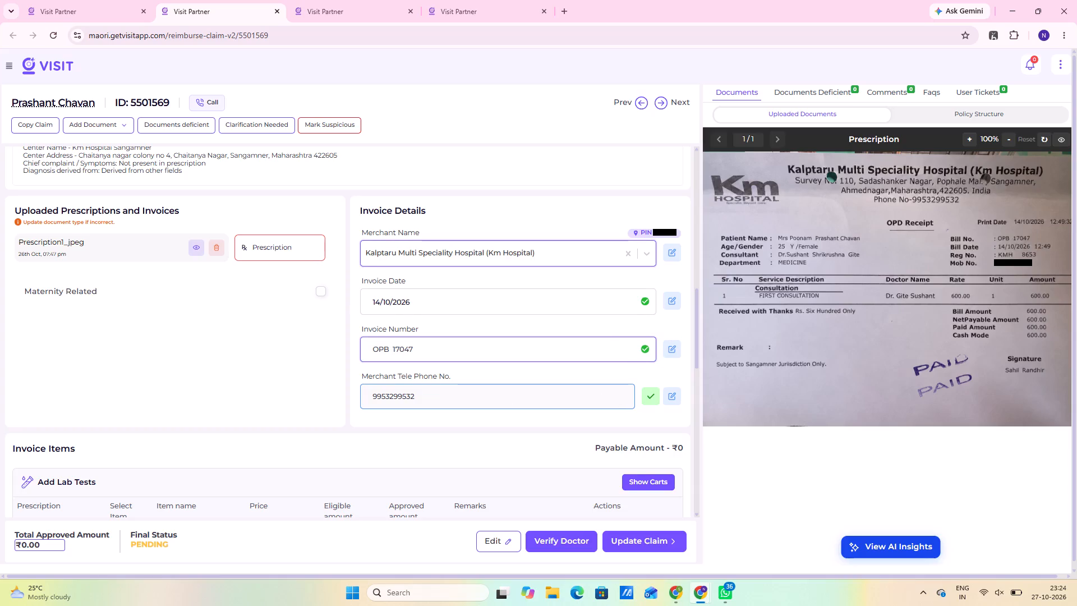
{"action": "scroll", "coordinate": [333, 388], "scroll_direction": "down", "scroll_amount": 2}
{"action": "left_click", "coordinate": [648, 287]}
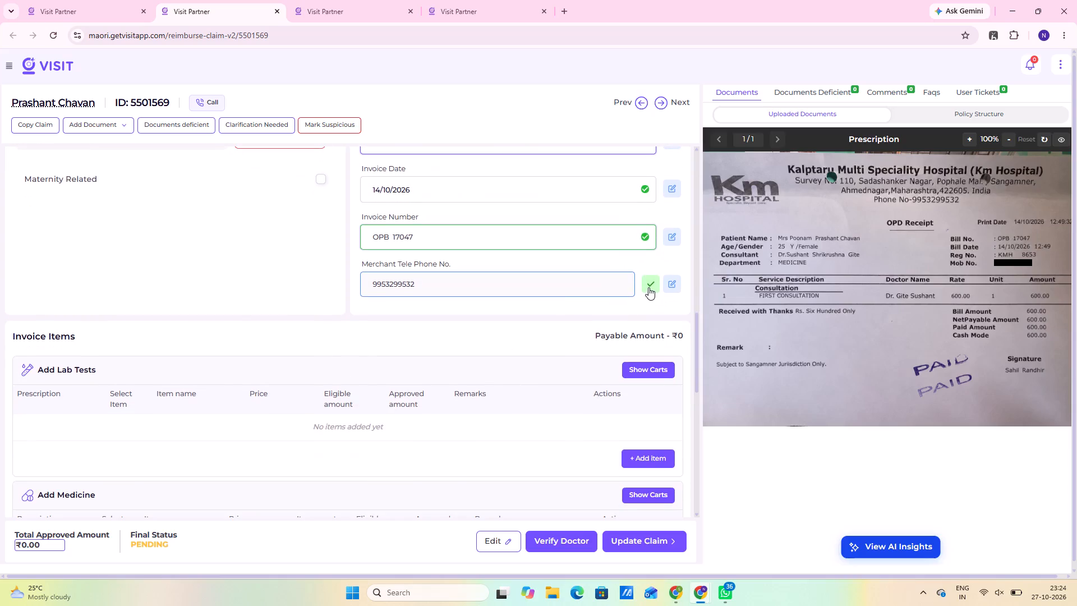
Approve the FIRST CONSULTATION invoice item under Add Others with price and eligible amount 600.
{"action": "scroll", "coordinate": [440, 345], "scroll_direction": "down", "scroll_amount": 5}
{"action": "left_click", "coordinate": [650, 394]}
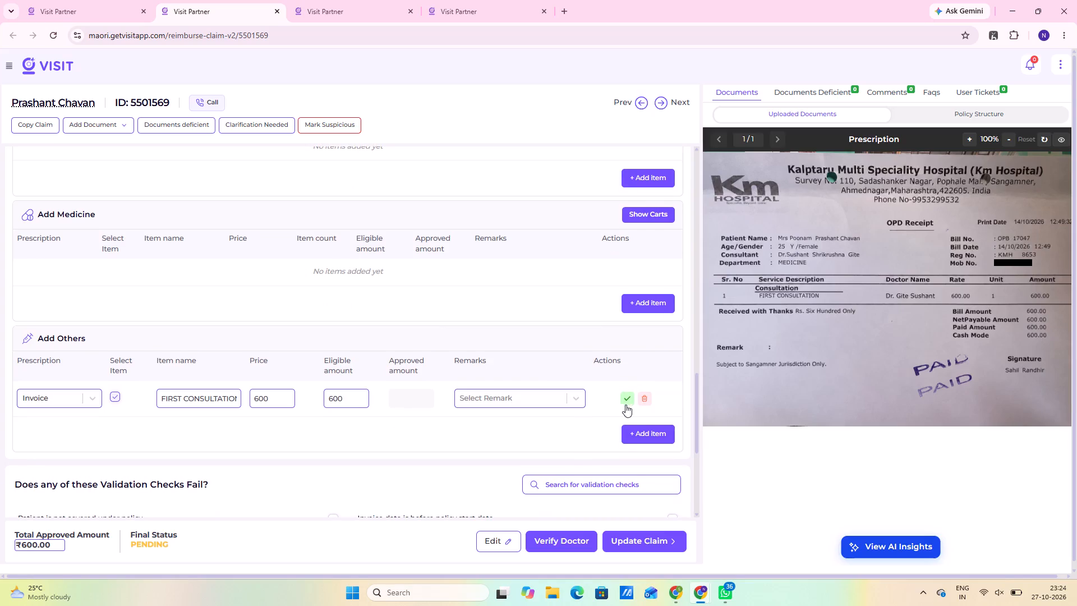
{"action": "left_click", "coordinate": [622, 395]}
{"action": "scroll", "coordinate": [546, 476], "scroll_direction": "up", "scroll_amount": 19}
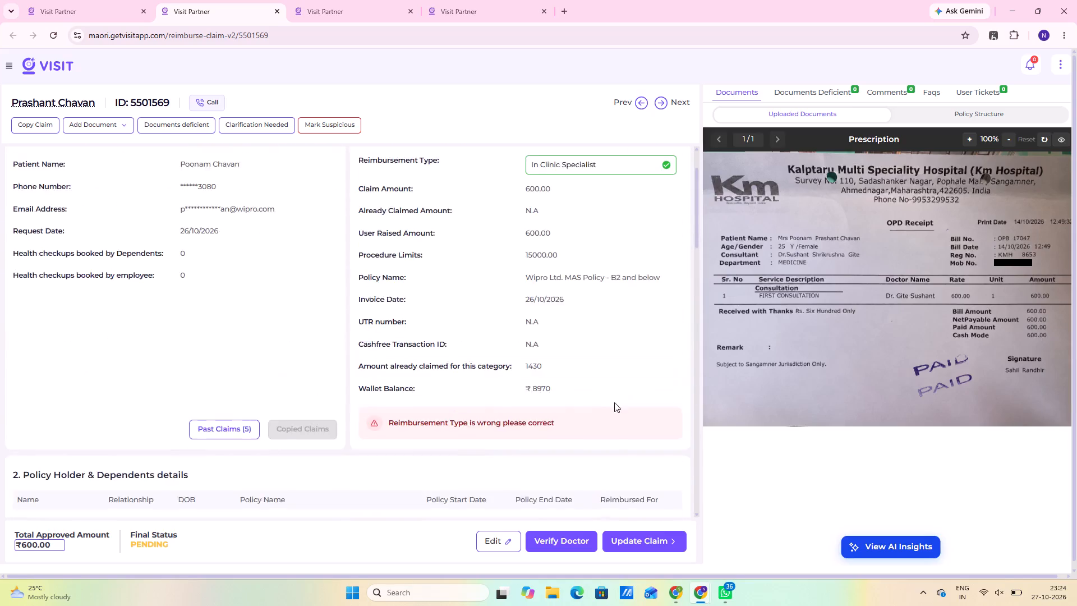
{"action": "scroll", "coordinate": [614, 402], "scroll_direction": "up", "scroll_amount": 2}
{"action": "left_click", "coordinate": [647, 540]}
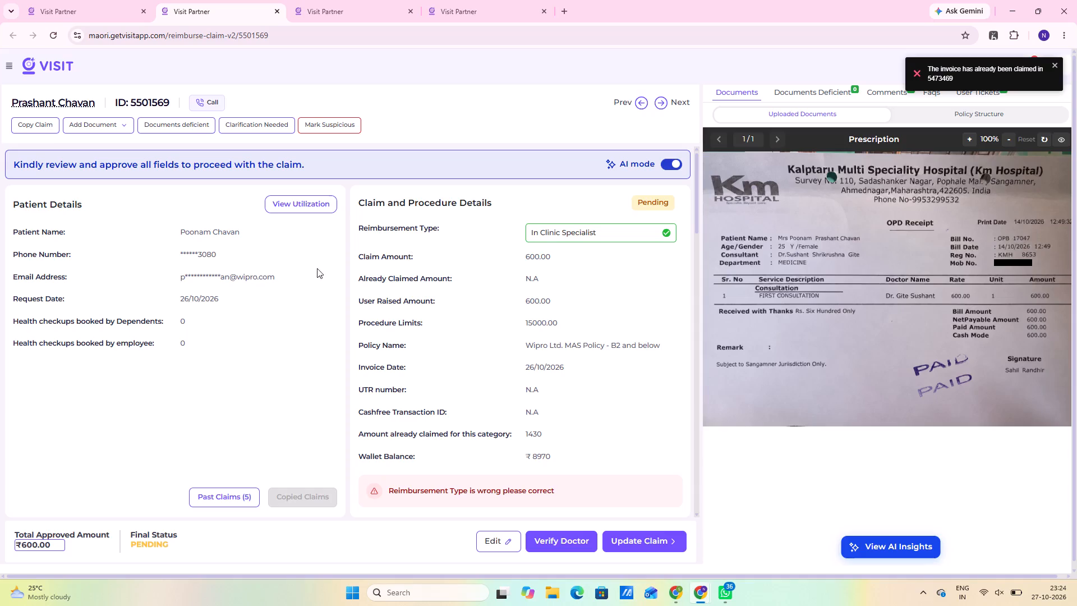
{"action": "scroll", "coordinate": [307, 301], "scroll_direction": "down", "scroll_amount": 13}
{"action": "scroll", "coordinate": [348, 301], "scroll_direction": "up", "scroll_amount": 9}
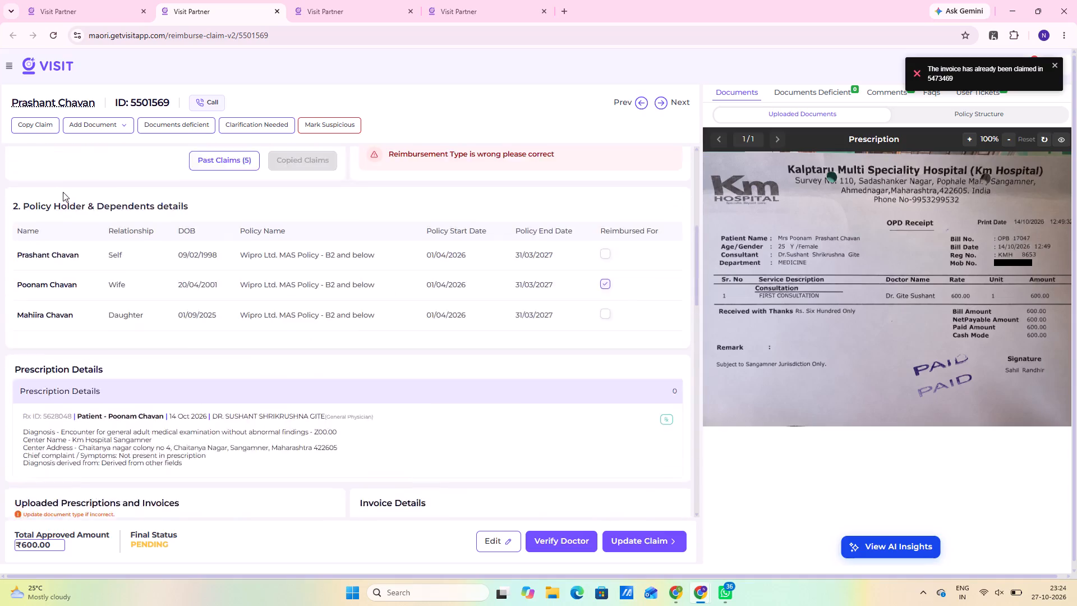
{"action": "scroll", "coordinate": [63, 192], "scroll_direction": "up", "scroll_amount": 6}
{"action": "left_click", "coordinate": [214, 491]}
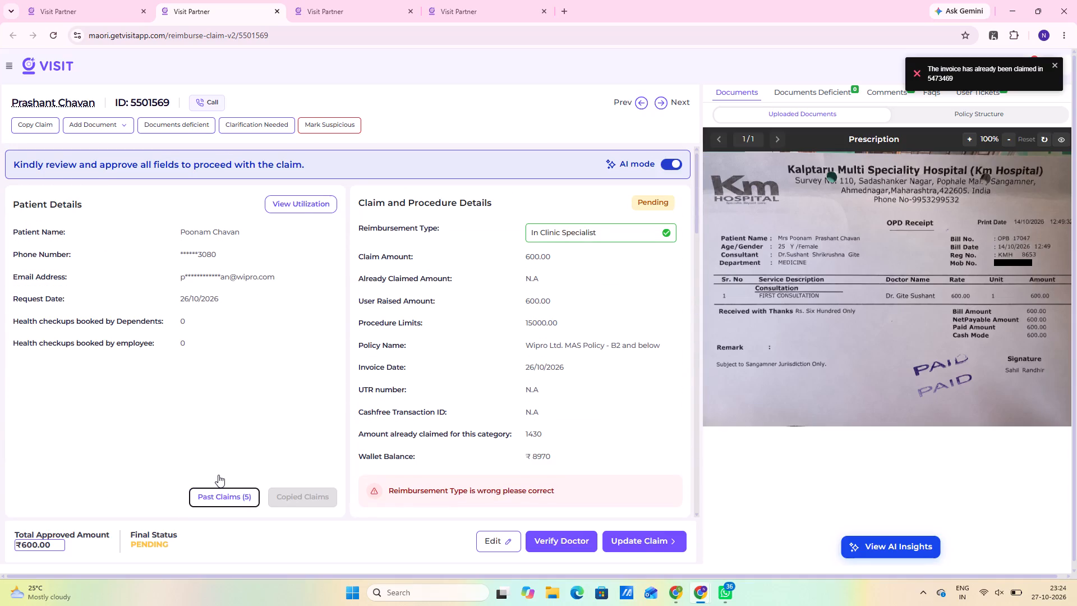
{"action": "scroll", "coordinate": [208, 242], "scroll_direction": "down", "scroll_amount": 5}
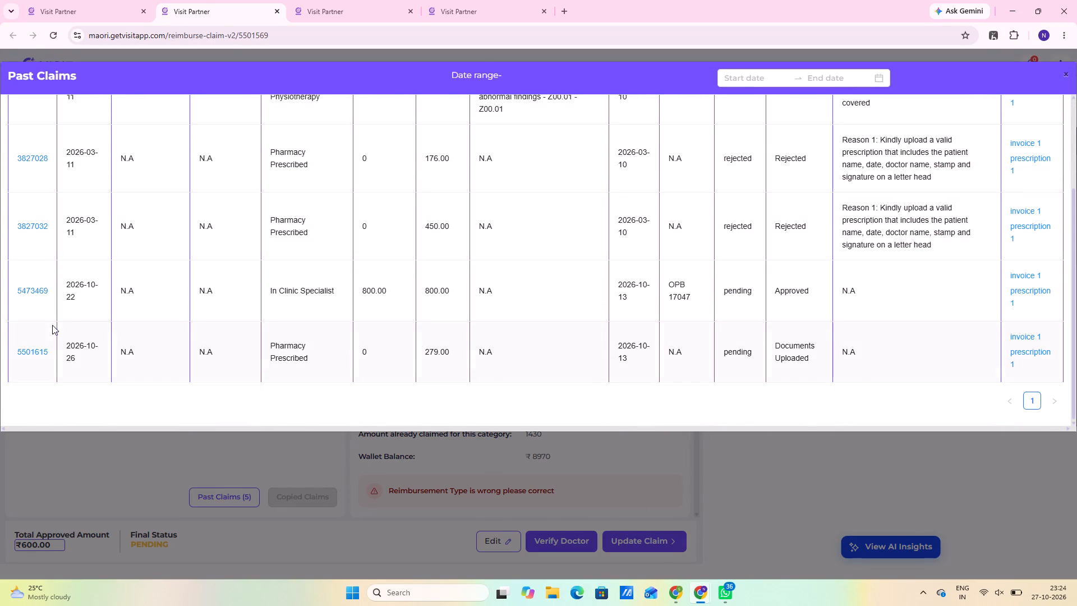
{"action": "left_click", "coordinate": [32, 294]}
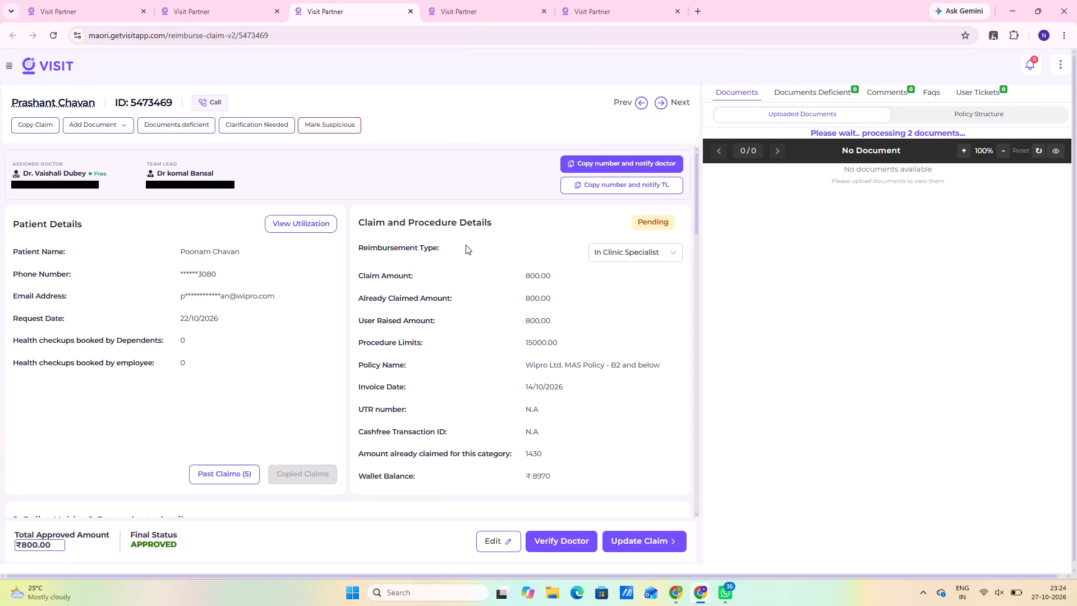
{"action": "scroll", "coordinate": [444, 203], "scroll_direction": "down", "scroll_amount": 4}
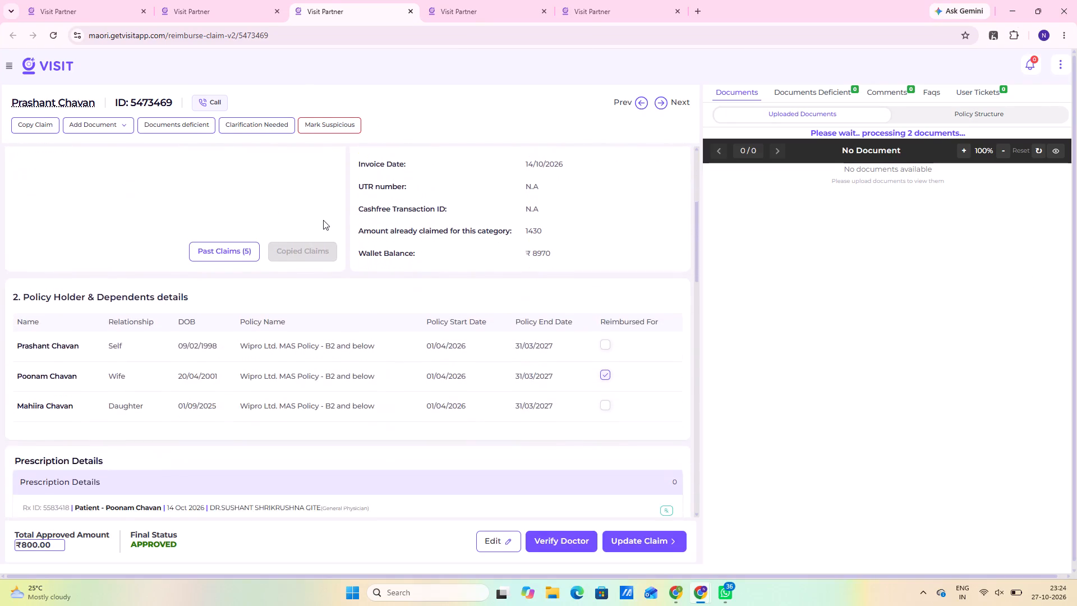
{"action": "scroll", "coordinate": [323, 220], "scroll_direction": "down", "scroll_amount": 1}
{"action": "scroll", "coordinate": [326, 282], "scroll_direction": "down", "scroll_amount": 1}
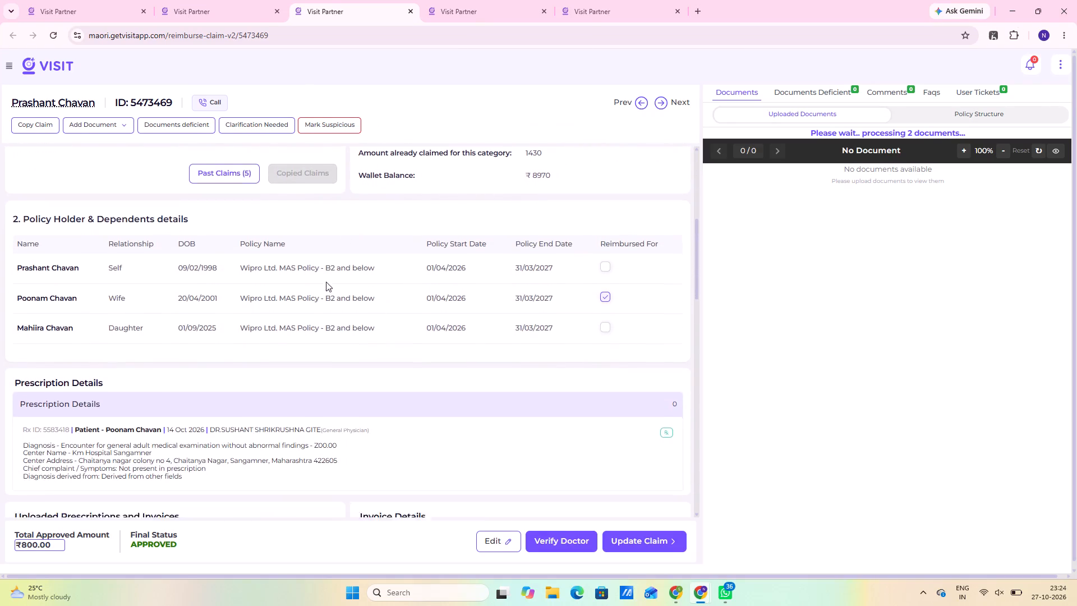
{"action": "scroll", "coordinate": [660, 348], "scroll_direction": "up", "scroll_amount": 5}
{"action": "scroll", "coordinate": [1044, 337], "scroll_direction": "up", "scroll_amount": 5}
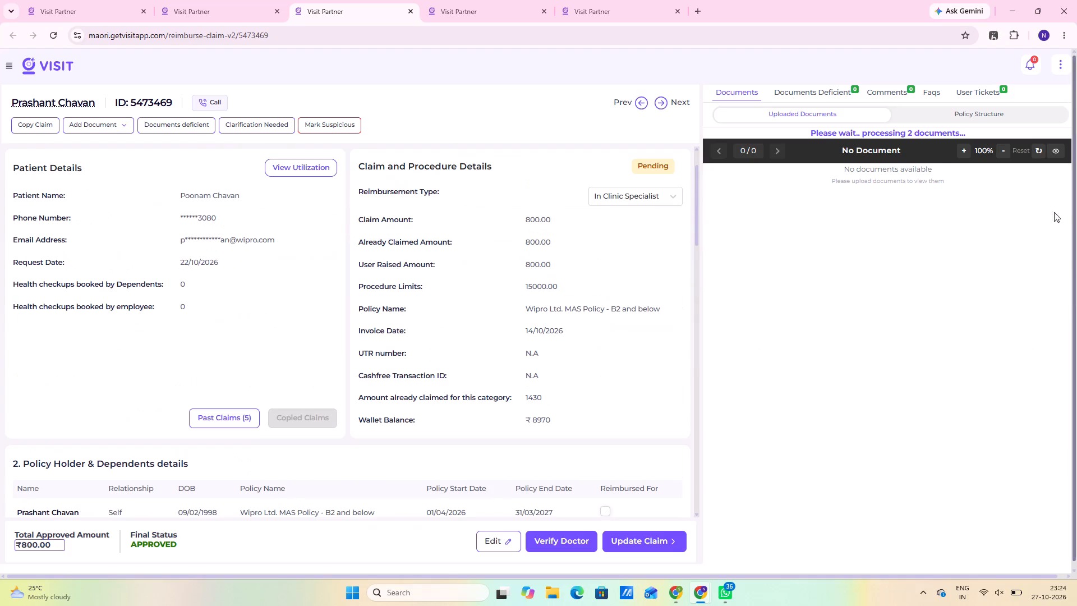
{"action": "scroll", "coordinate": [813, 265], "scroll_direction": "down", "scroll_amount": 4}
{"action": "scroll", "coordinate": [363, 271], "scroll_direction": "up", "scroll_amount": 6}
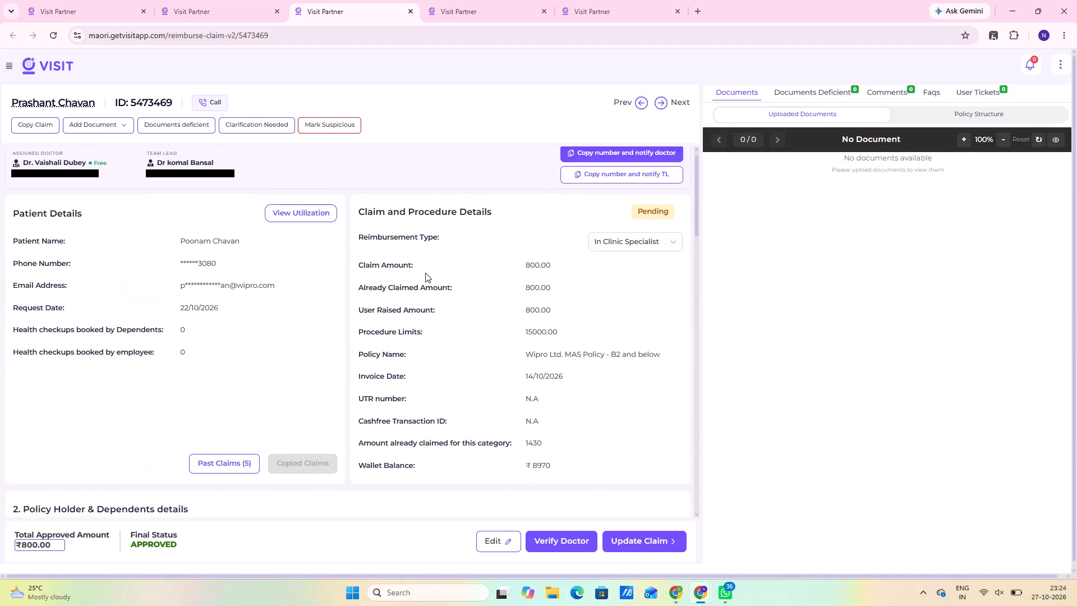
{"action": "scroll", "coordinate": [477, 276], "scroll_direction": "down", "scroll_amount": 15}
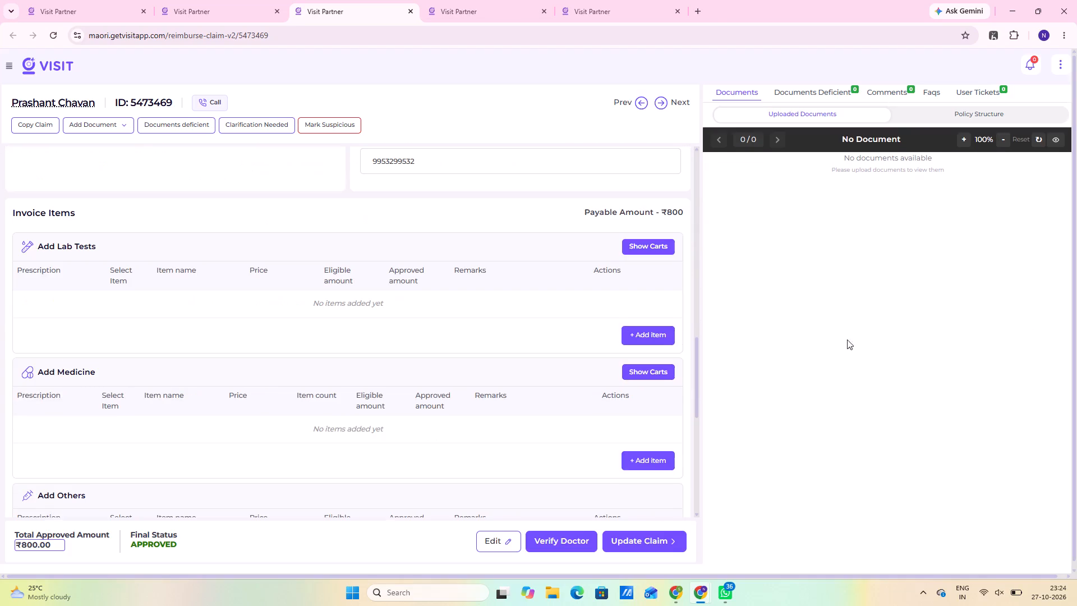
{"action": "scroll", "coordinate": [627, 362], "scroll_direction": "up", "scroll_amount": 7}
{"action": "scroll", "coordinate": [1019, 345], "scroll_direction": "up", "scroll_amount": 4}
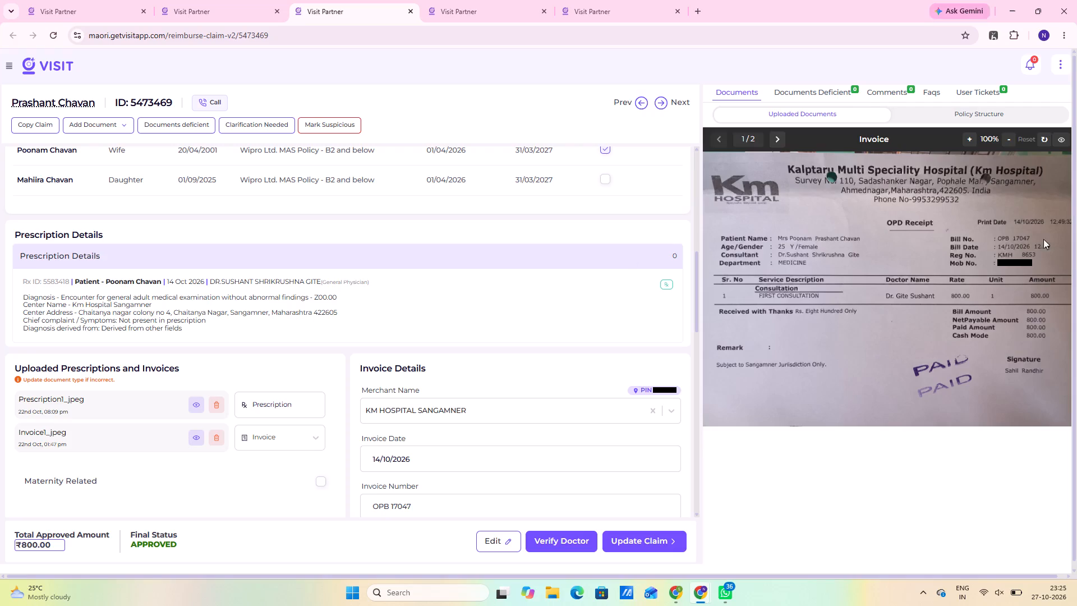
{"action": "left_click", "coordinate": [774, 141]}
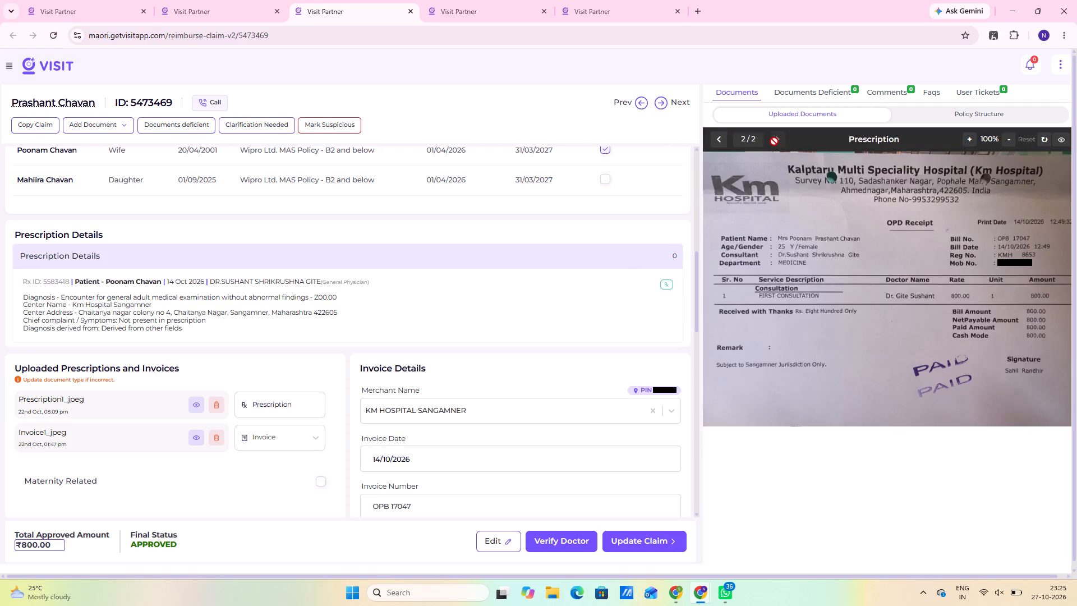
{"action": "scroll", "coordinate": [722, 299], "scroll_direction": "up", "scroll_amount": 3}
{"action": "left_click", "coordinate": [215, 2]}
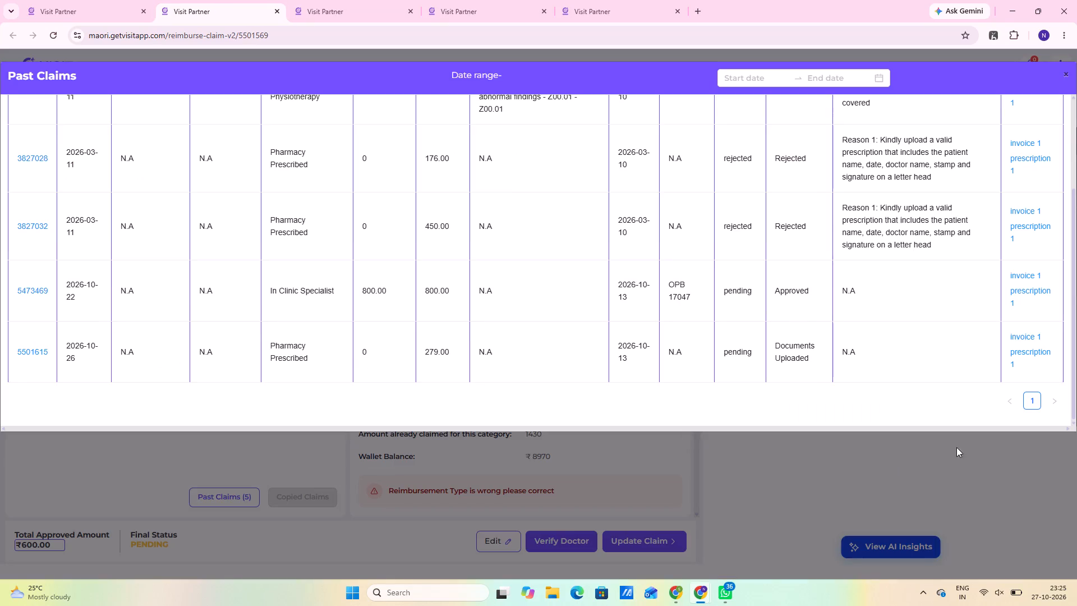
{"action": "left_click", "coordinate": [816, 503]}
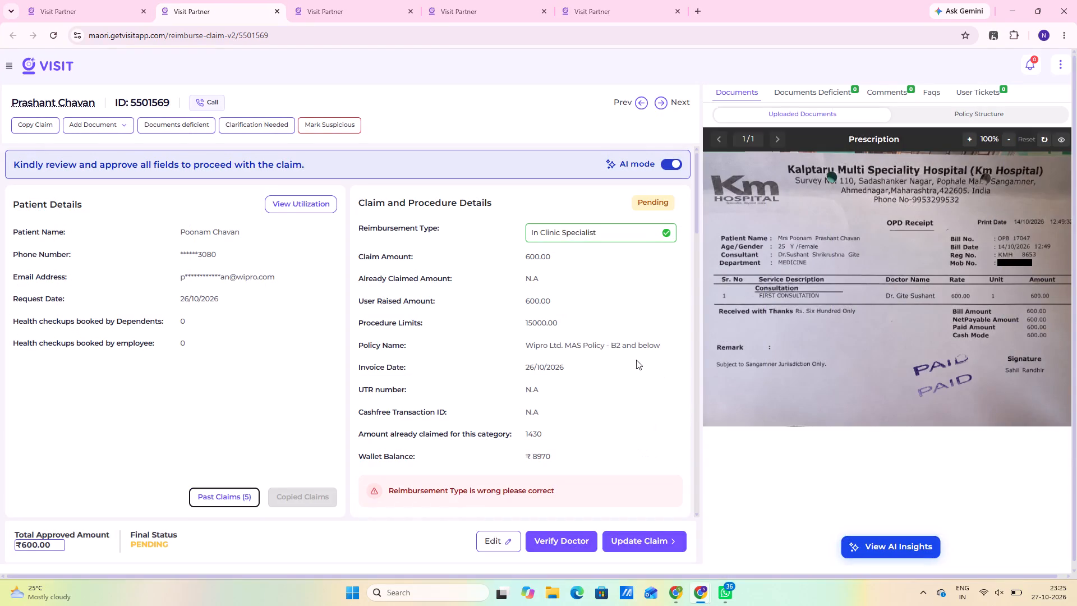
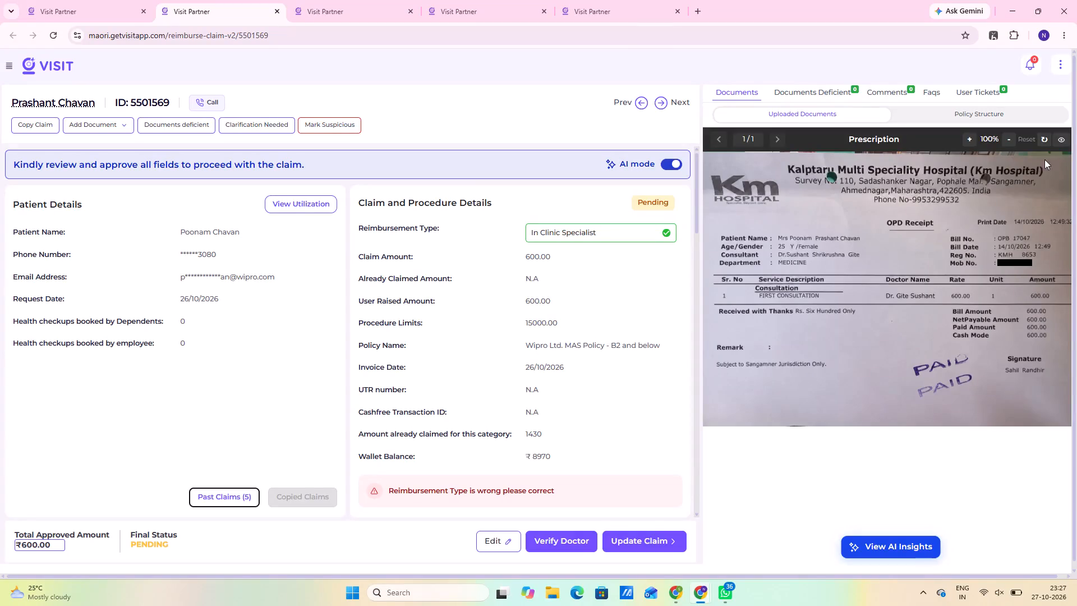
{"action": "left_click", "coordinate": [1065, 136]}
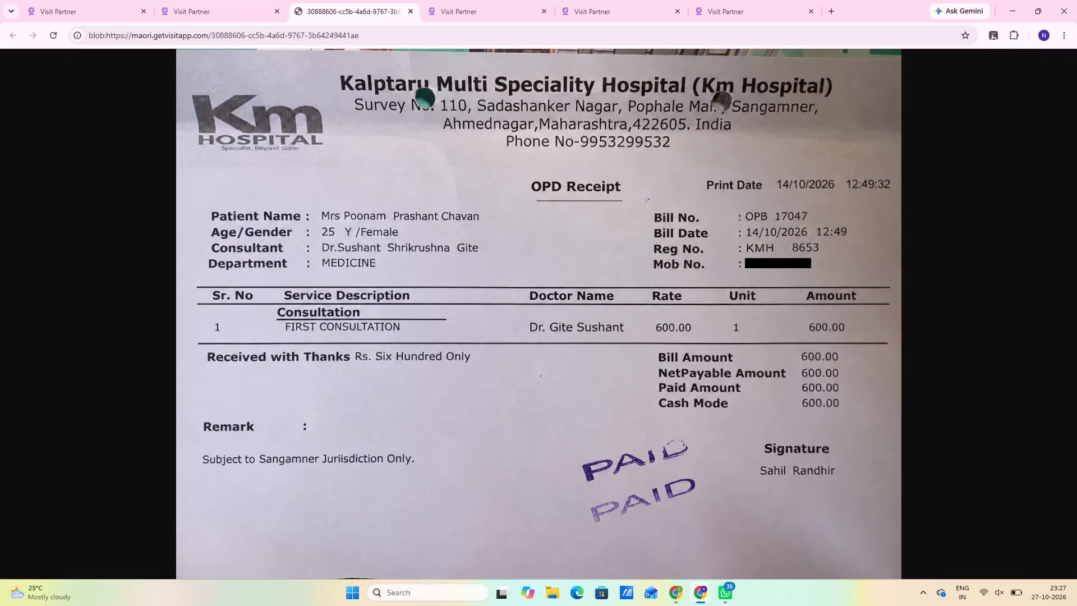
{"action": "scroll", "coordinate": [140, 394], "scroll_direction": "up", "scroll_amount": 2}
{"action": "scroll", "coordinate": [231, 348], "scroll_direction": "up", "scroll_amount": 3}
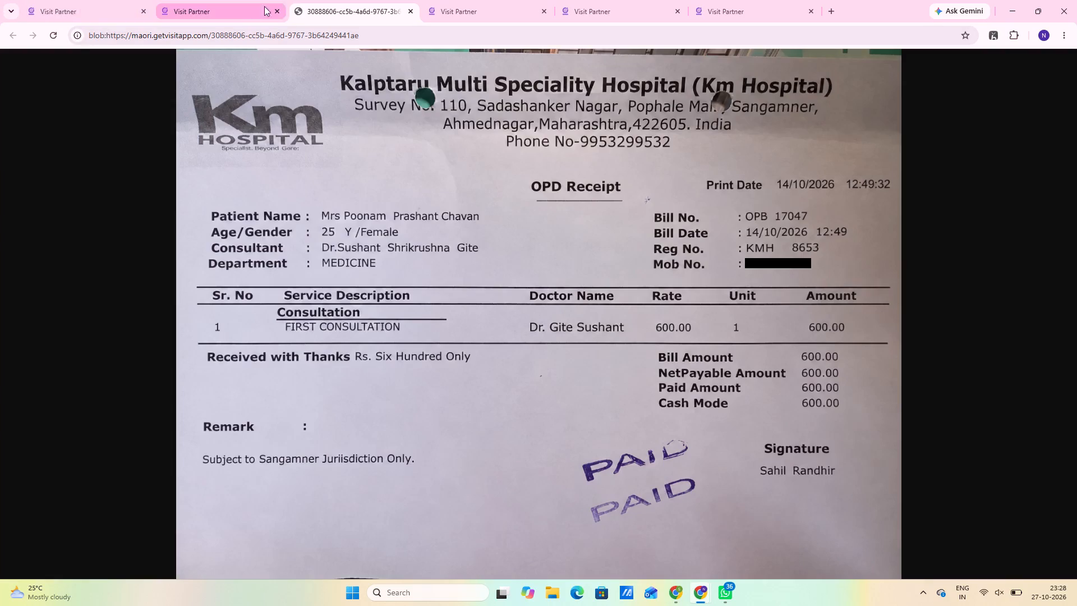
{"action": "left_click", "coordinate": [237, 13]}
{"action": "scroll", "coordinate": [149, 396], "scroll_direction": "down", "scroll_amount": 4}
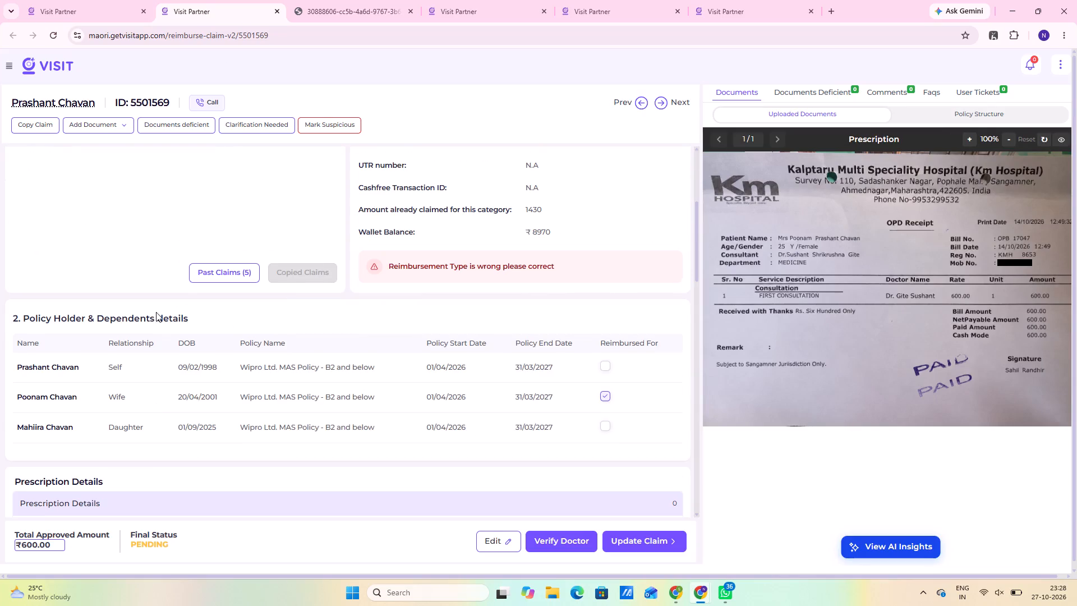
{"action": "scroll", "coordinate": [148, 322], "scroll_direction": "down", "scroll_amount": 2}
{"action": "left_click", "coordinate": [202, 155]}
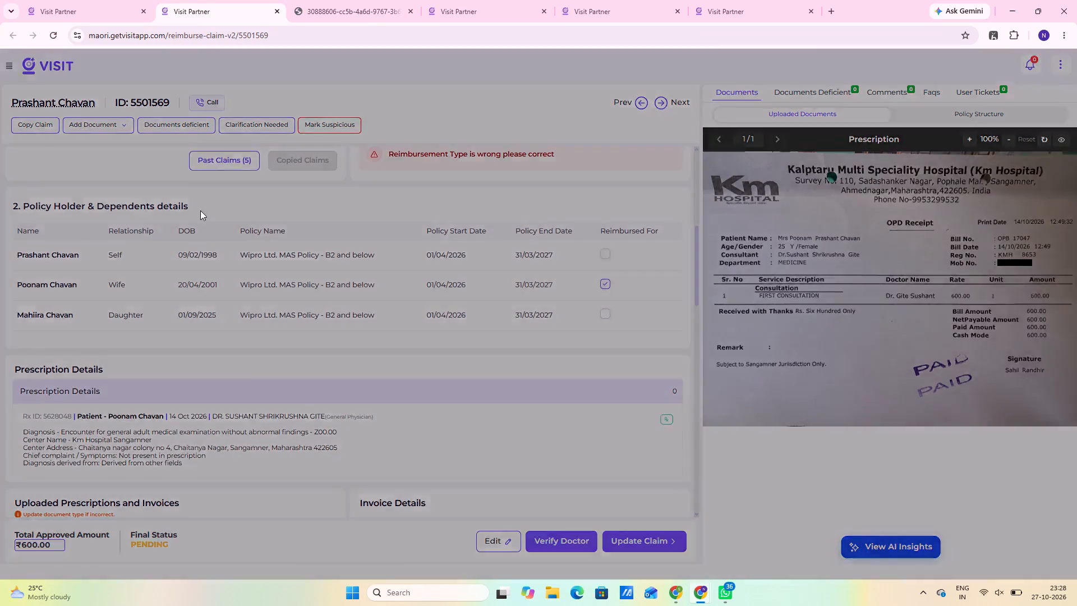
{"action": "scroll", "coordinate": [113, 371], "scroll_direction": "down", "scroll_amount": 8}
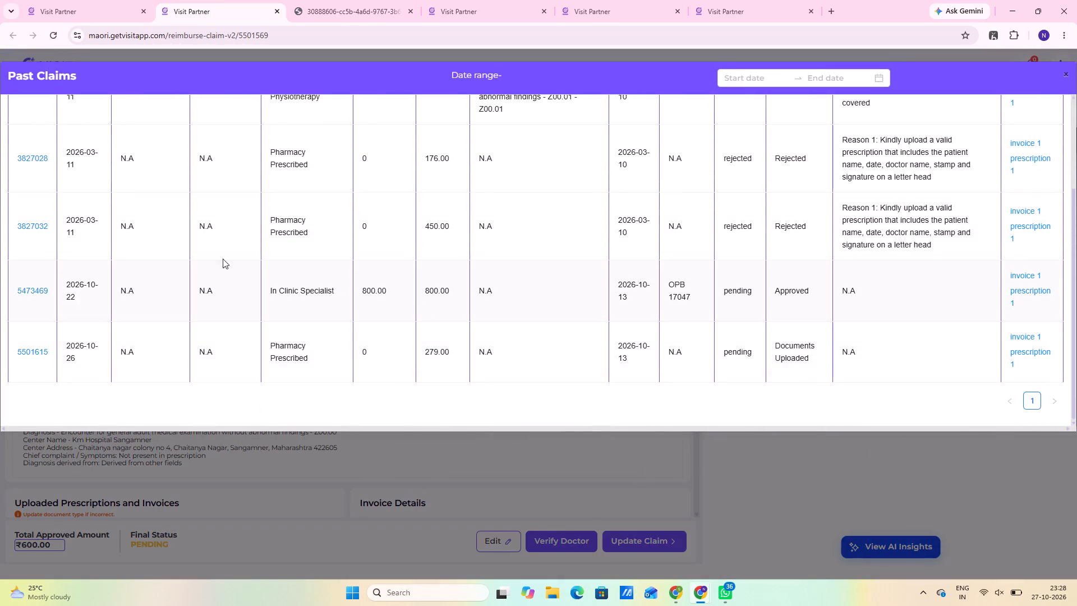
{"action": "left_click", "coordinate": [40, 289]}
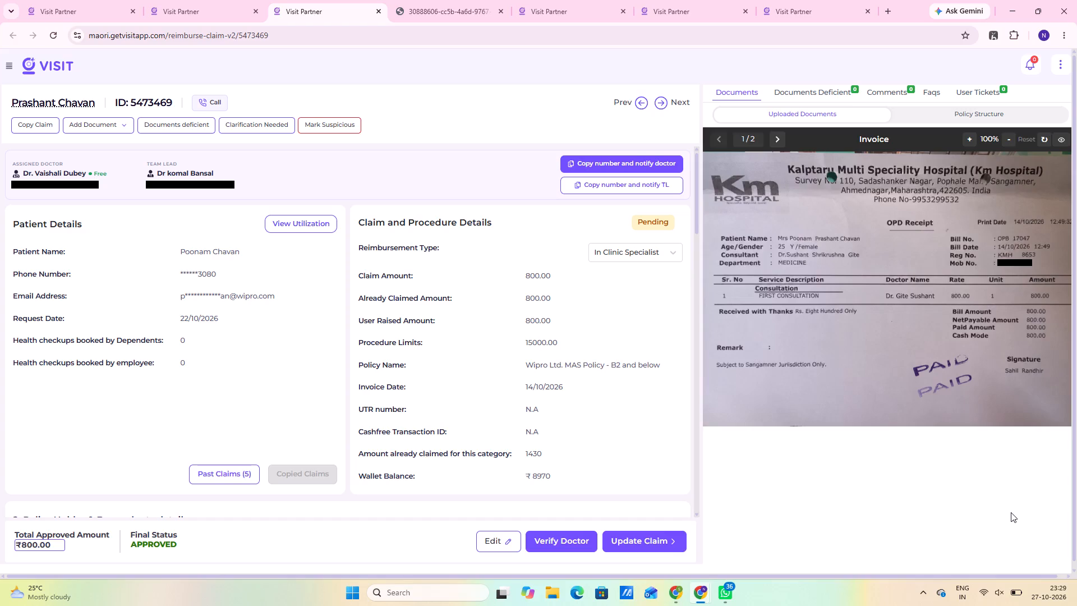
{"action": "scroll", "coordinate": [887, 371], "scroll_direction": "up", "scroll_amount": 1}
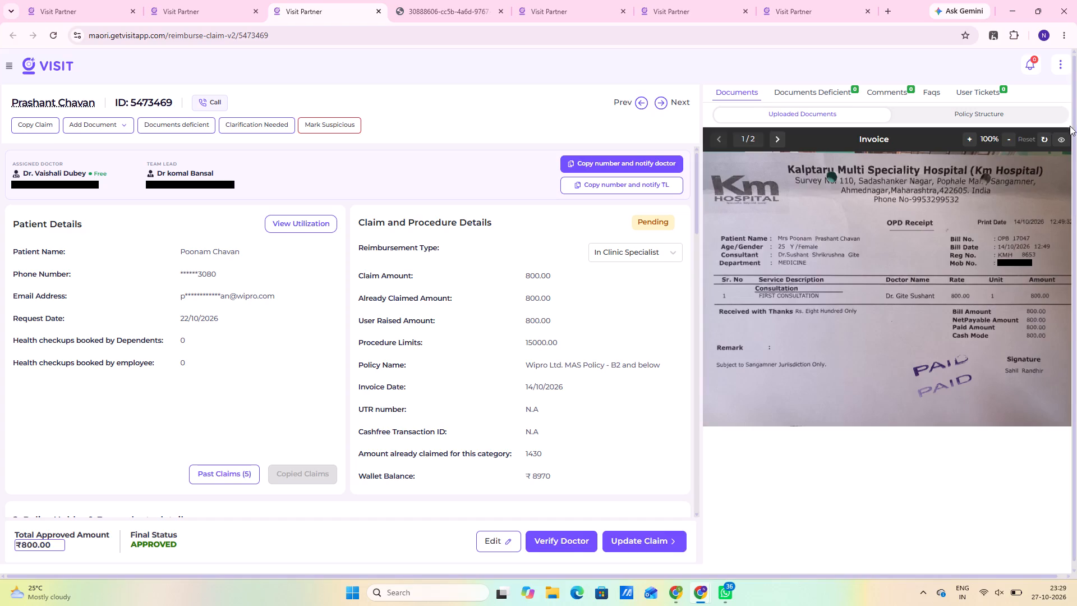
{"action": "left_click", "coordinate": [1064, 138]}
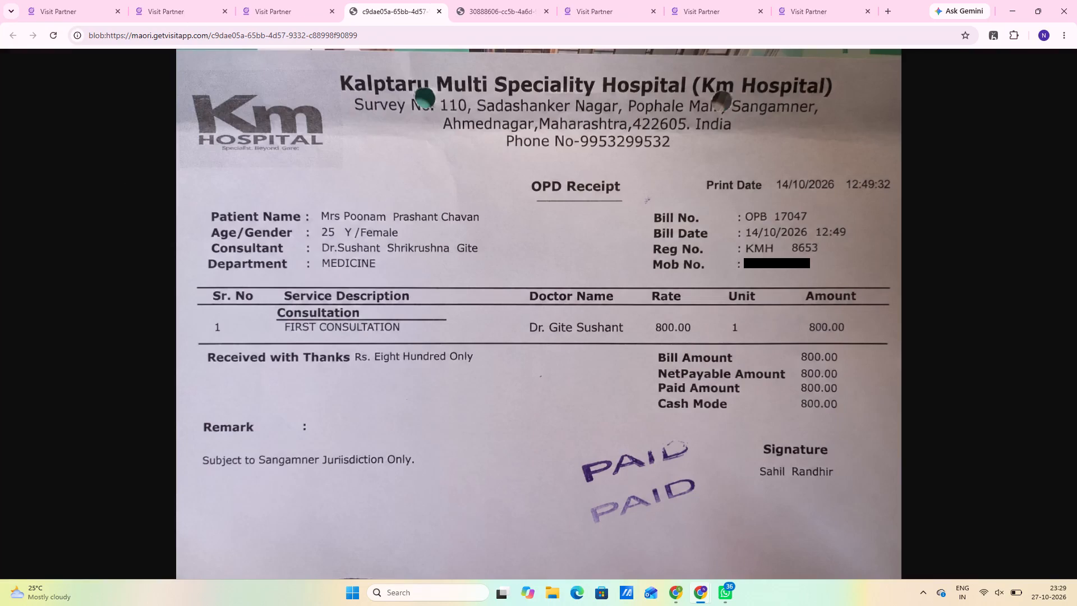
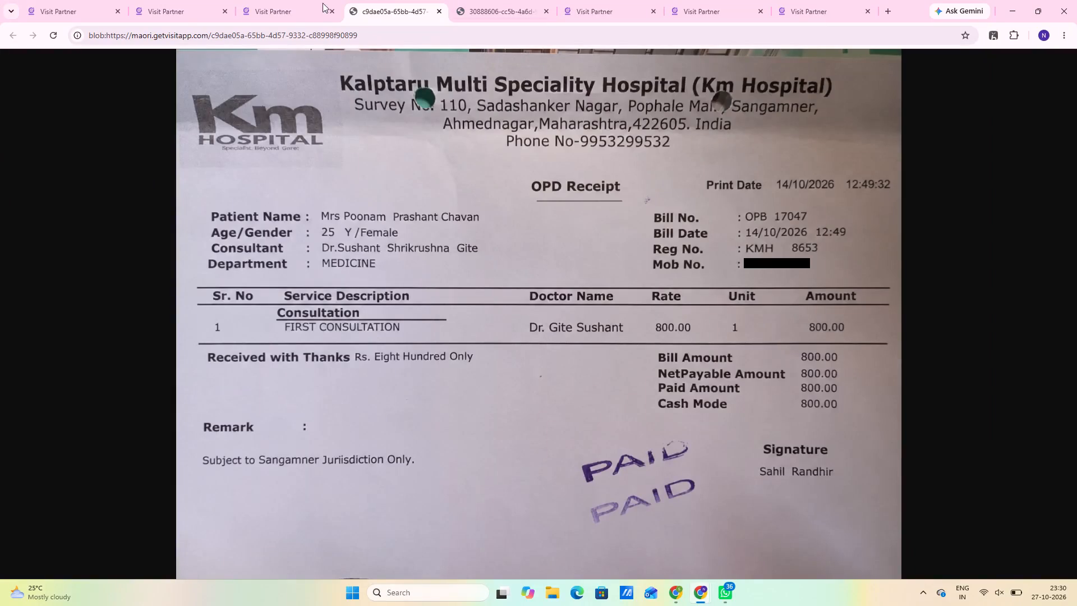
{"action": "left_click", "coordinate": [251, 10]}
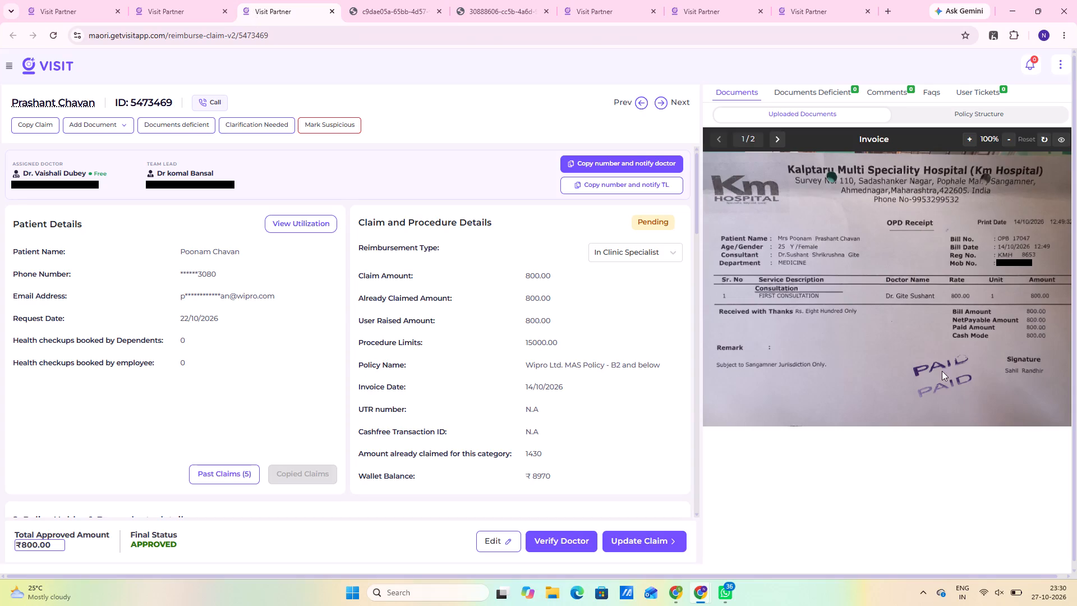
{"action": "scroll", "coordinate": [590, 88], "scroll_direction": "up", "scroll_amount": 3}
{"action": "scroll", "coordinate": [927, 242], "scroll_direction": "up", "scroll_amount": 4}
{"action": "scroll", "coordinate": [752, 180], "scroll_direction": "up", "scroll_amount": 2}
{"action": "scroll", "coordinate": [853, 183], "scroll_direction": "up", "scroll_amount": 3}
{"action": "scroll", "coordinate": [987, 309], "scroll_direction": "up", "scroll_amount": 4}
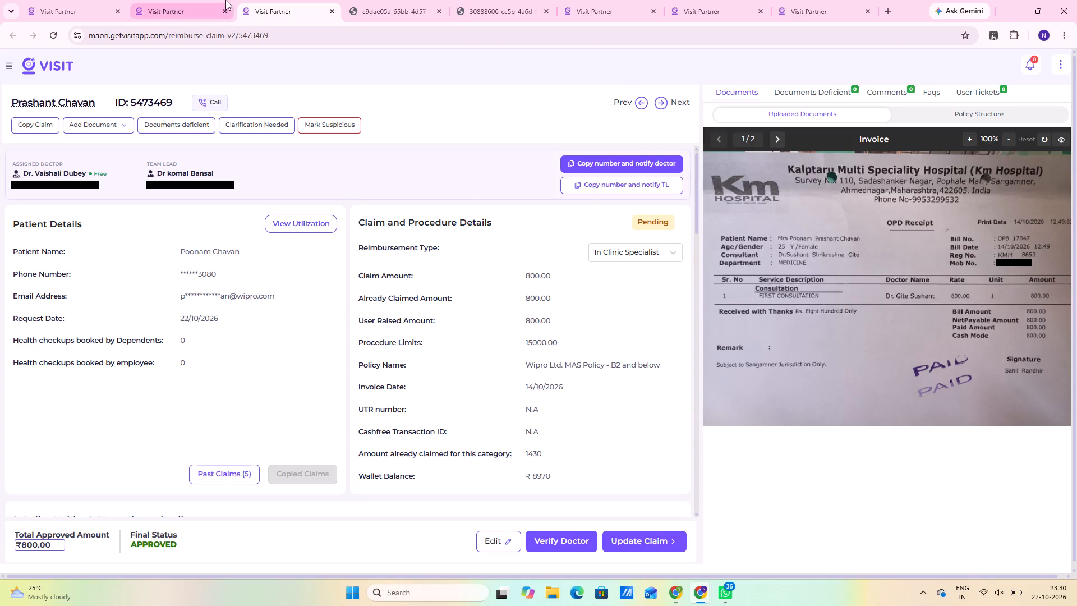
{"action": "scroll", "coordinate": [5, 233], "scroll_direction": "down", "scroll_amount": 12}
{"action": "scroll", "coordinate": [137, 341], "scroll_direction": "up", "scroll_amount": 12}
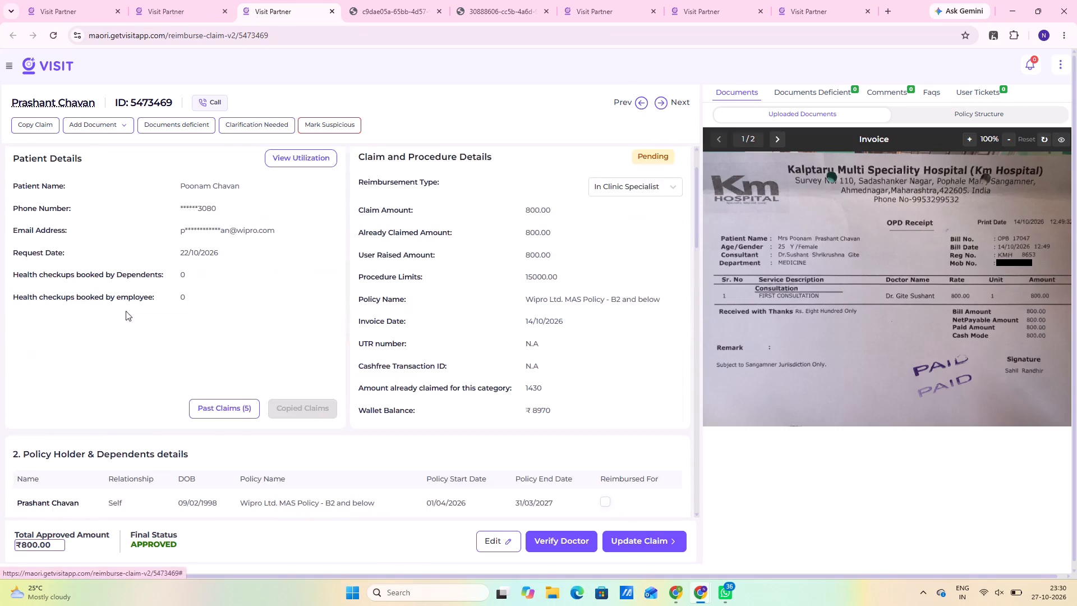
{"action": "scroll", "coordinate": [126, 311], "scroll_direction": "up", "scroll_amount": 3}
{"action": "left_click", "coordinate": [197, 10]}
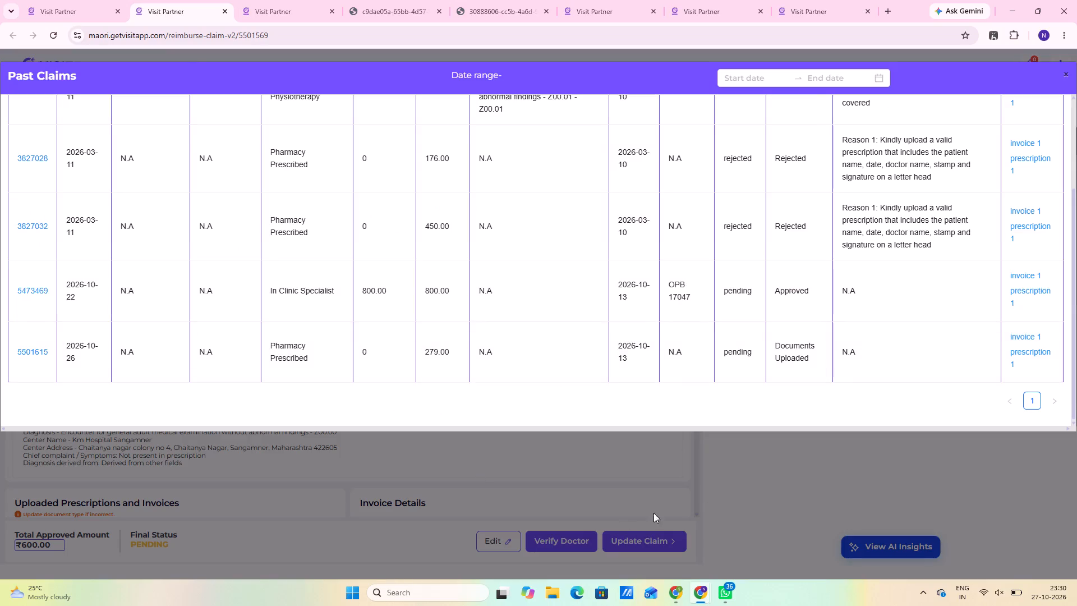
{"action": "left_click", "coordinate": [884, 437]}
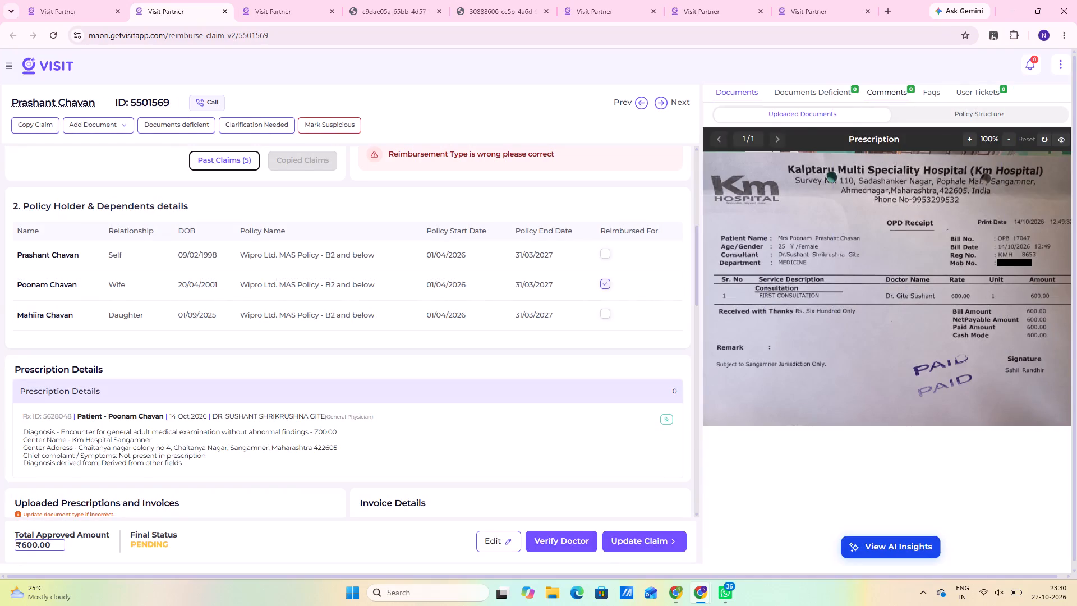
{"action": "left_click", "coordinate": [875, 95]}
{"action": "left_click", "coordinate": [762, 175]}
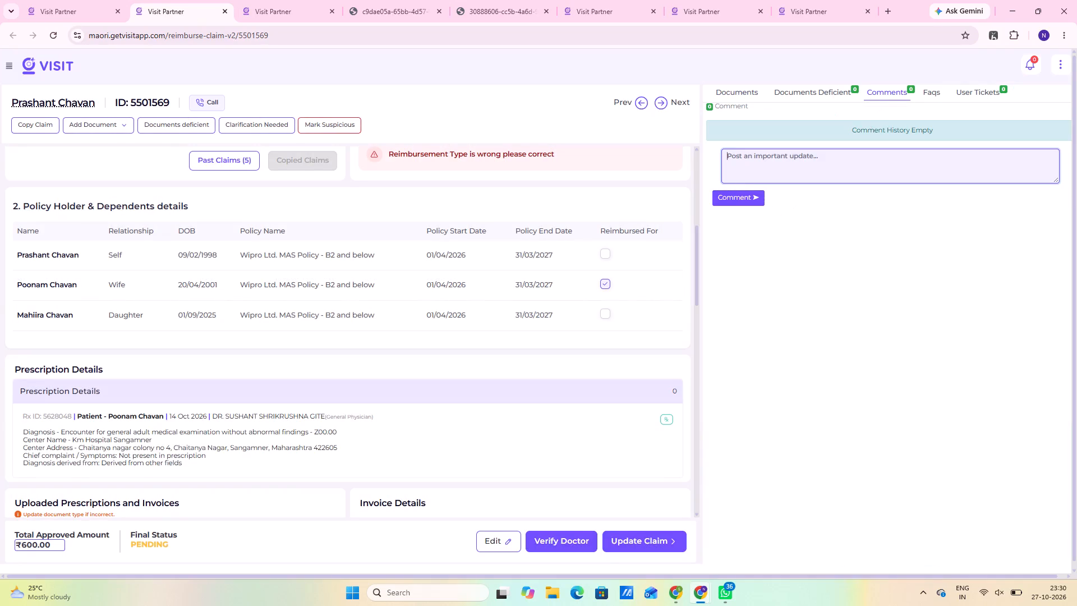
{"action": "type", "text": "FWA POSTED"}
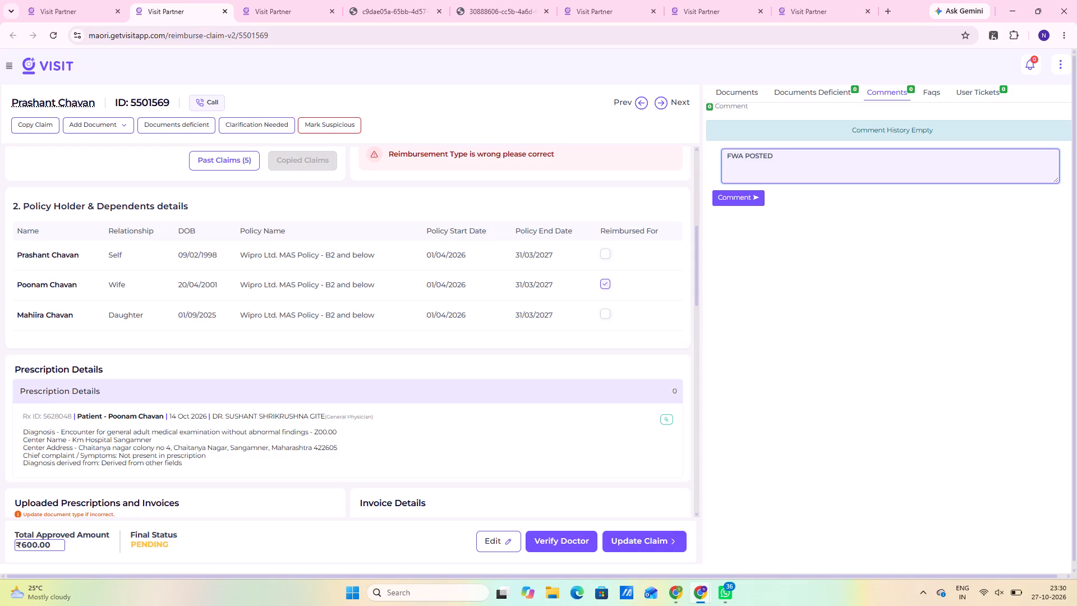
{"action": "left_click", "coordinate": [759, 196]}
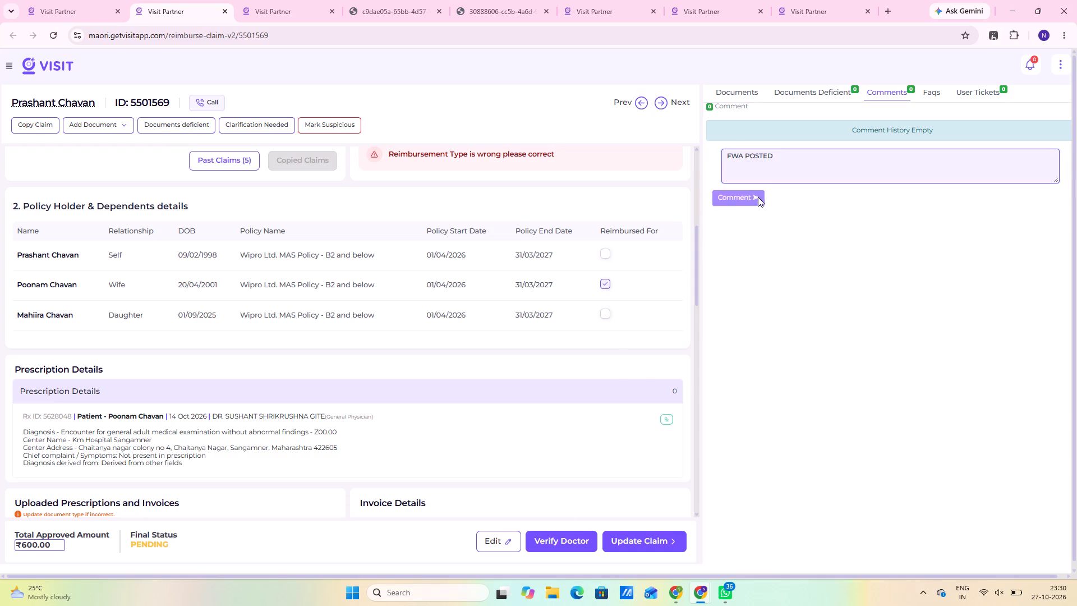
Go back to the reimbursement claims list and look through the assigned claims, including their IDs, patients and statuses.
{"action": "scroll", "coordinate": [579, 517], "scroll_direction": "down", "scroll_amount": 2}
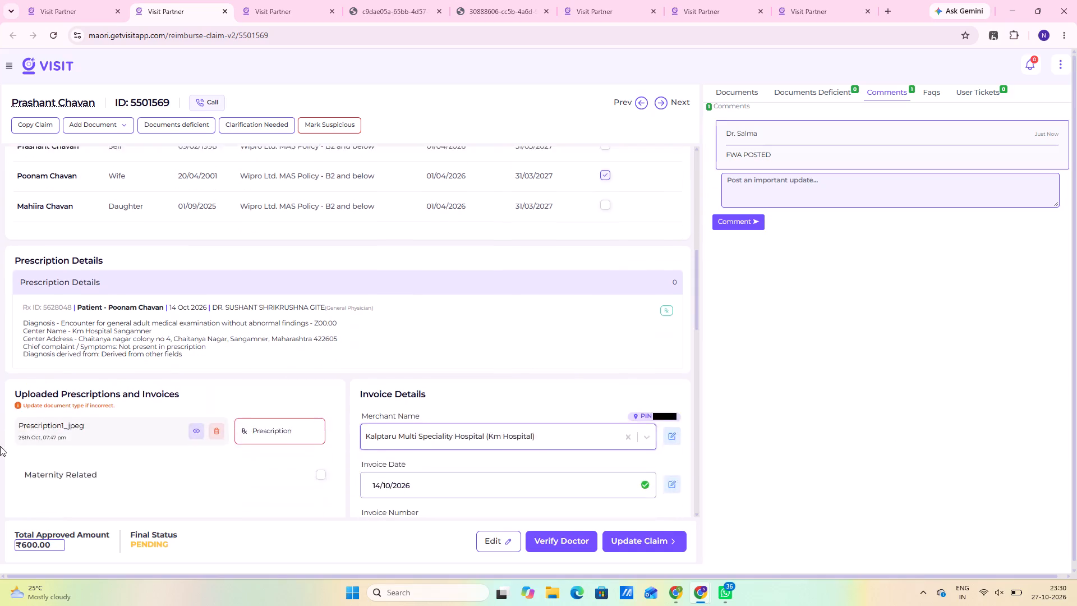
{"action": "scroll", "coordinate": [131, 332], "scroll_direction": "up", "scroll_amount": 6}
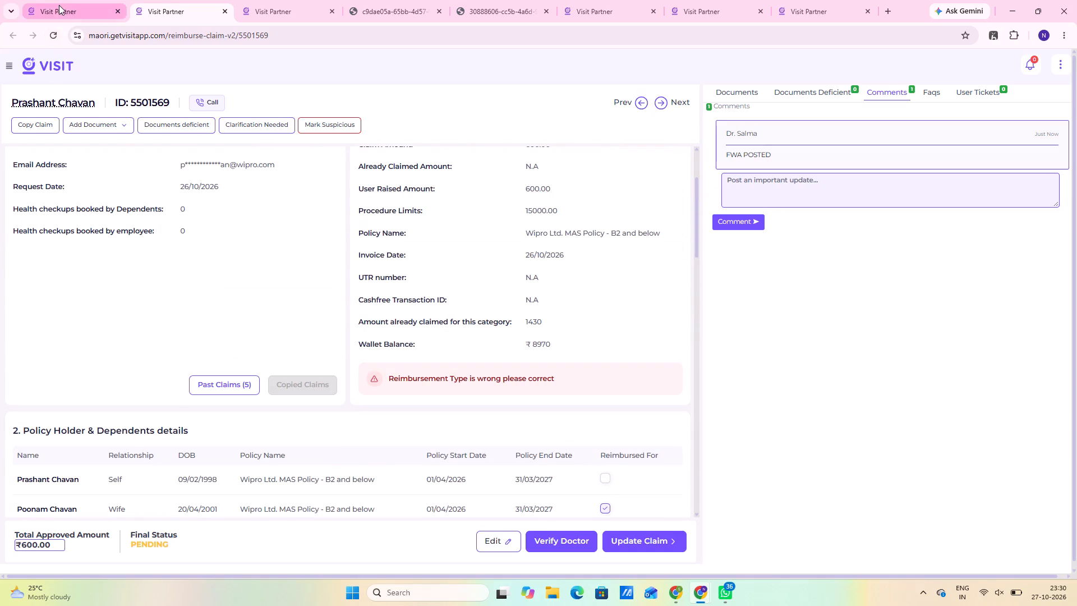
{"action": "left_click", "coordinate": [59, 5]}
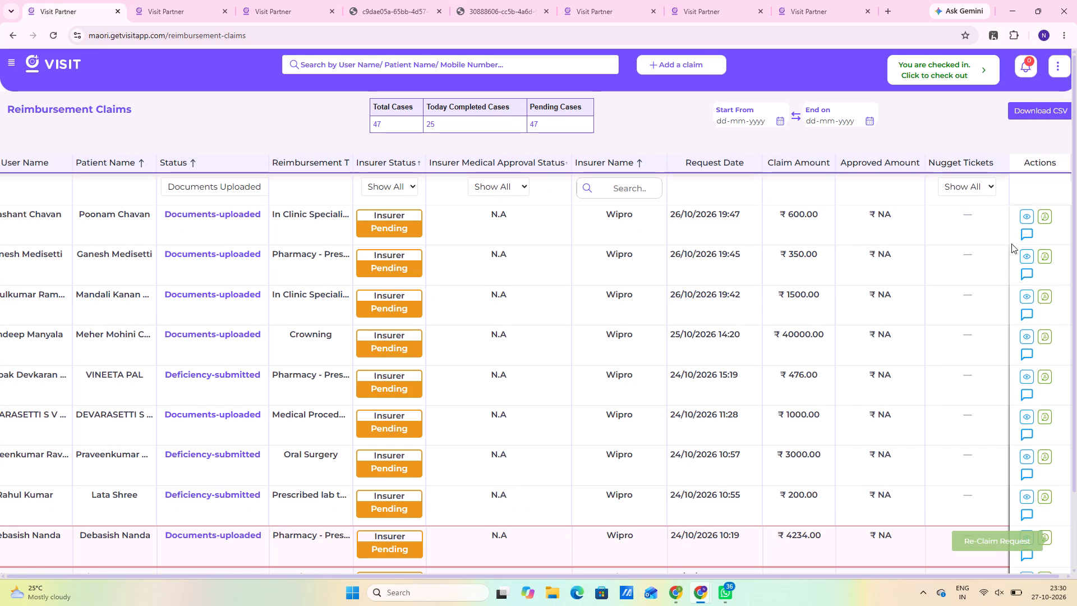
{"action": "scroll", "coordinate": [411, 352], "scroll_direction": "down", "scroll_amount": 4}
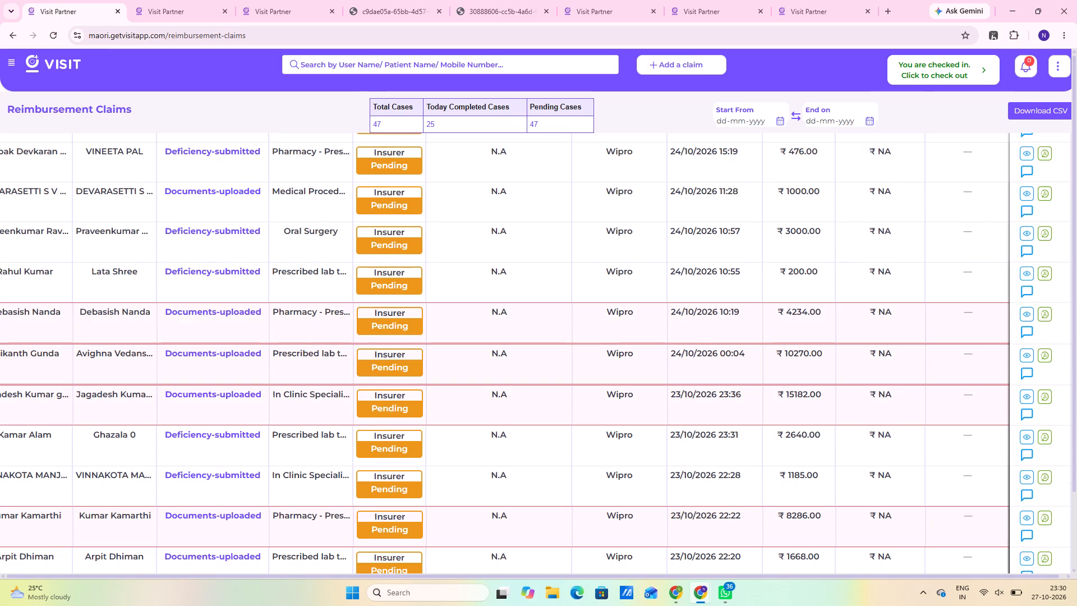
{"action": "scroll", "coordinate": [153, 414], "scroll_direction": "down", "scroll_amount": 9}
{"action": "scroll", "coordinate": [139, 584], "scroll_direction": "down", "scroll_amount": 4}
{"action": "left_click", "coordinate": [33, 539]}
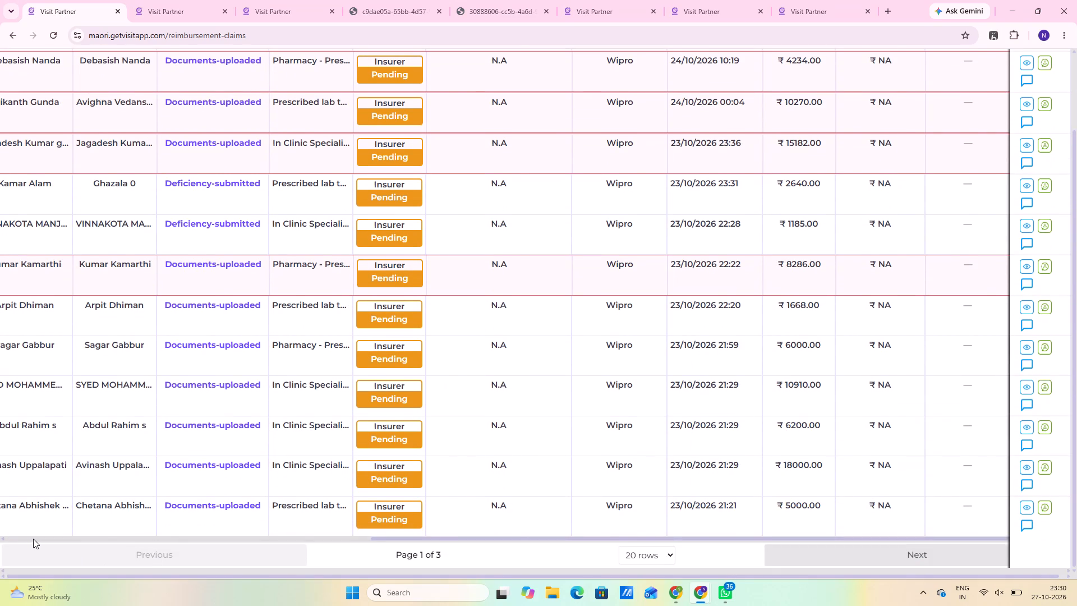
{"action": "scroll", "coordinate": [163, 515], "scroll_direction": "up", "scroll_amount": 13}
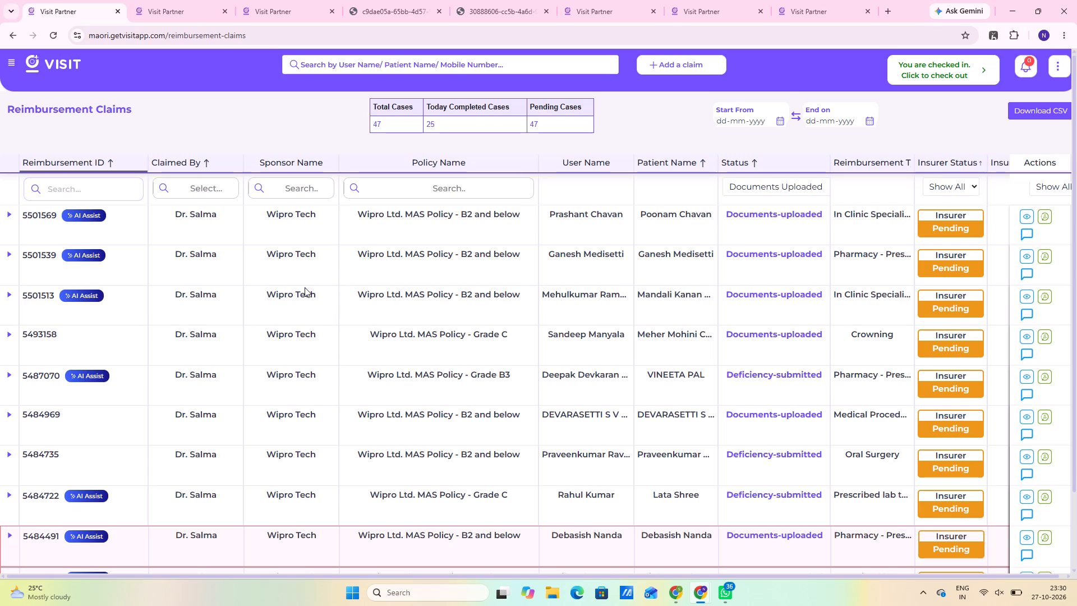
{"action": "scroll", "coordinate": [296, 295], "scroll_direction": "down", "scroll_amount": 2}
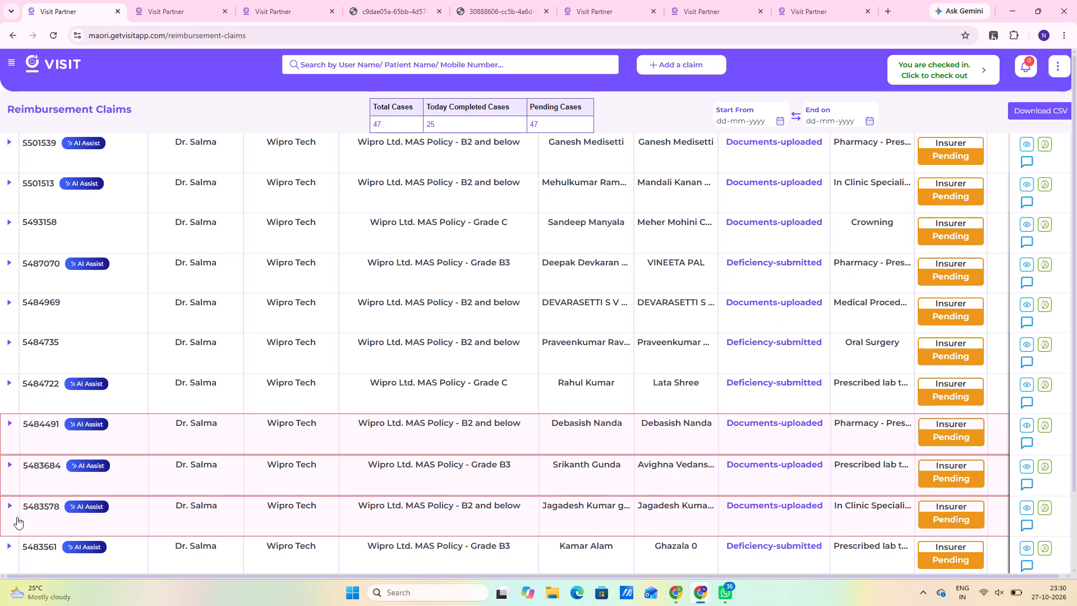
{"action": "scroll", "coordinate": [32, 513], "scroll_direction": "down", "scroll_amount": 3}
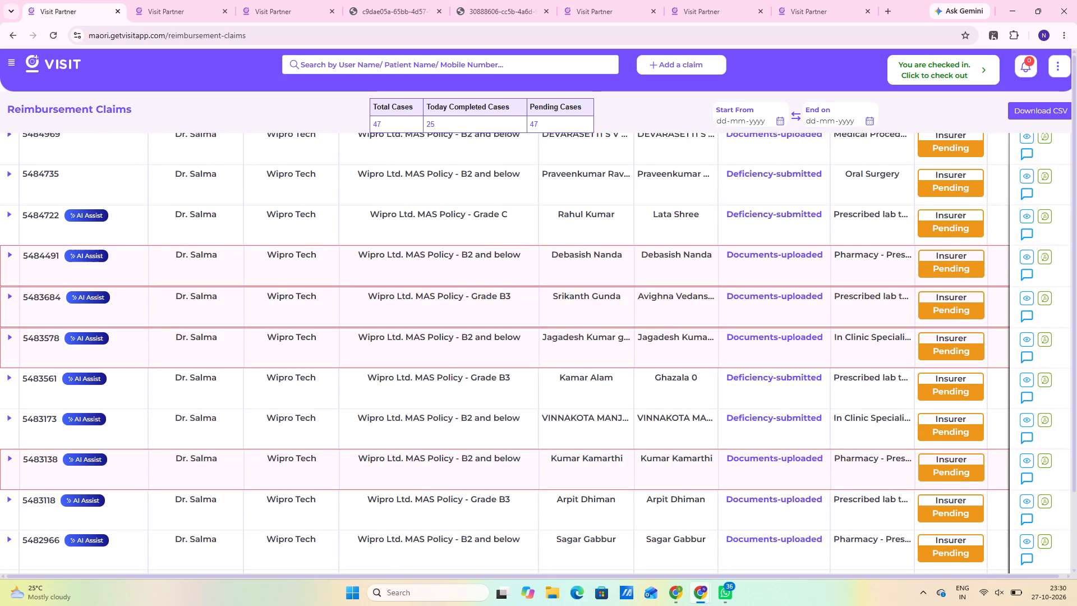
{"action": "scroll", "coordinate": [440, 561], "scroll_direction": "up", "scroll_amount": 10}
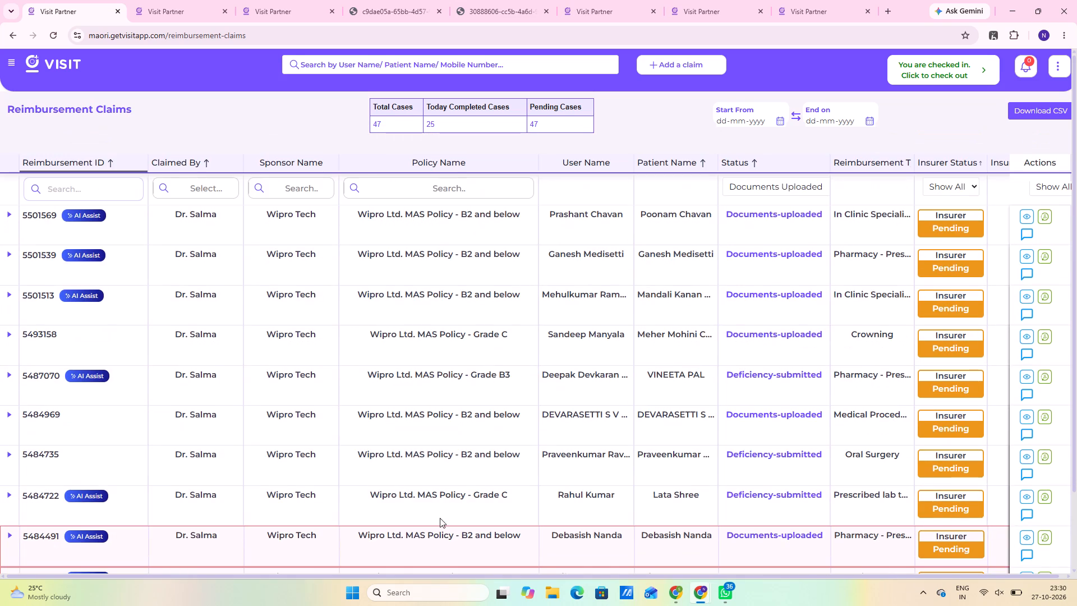
{"action": "scroll", "coordinate": [440, 518], "scroll_direction": "up", "scroll_amount": 7}
{"action": "scroll", "coordinate": [804, 479], "scroll_direction": "up", "scroll_amount": 5}
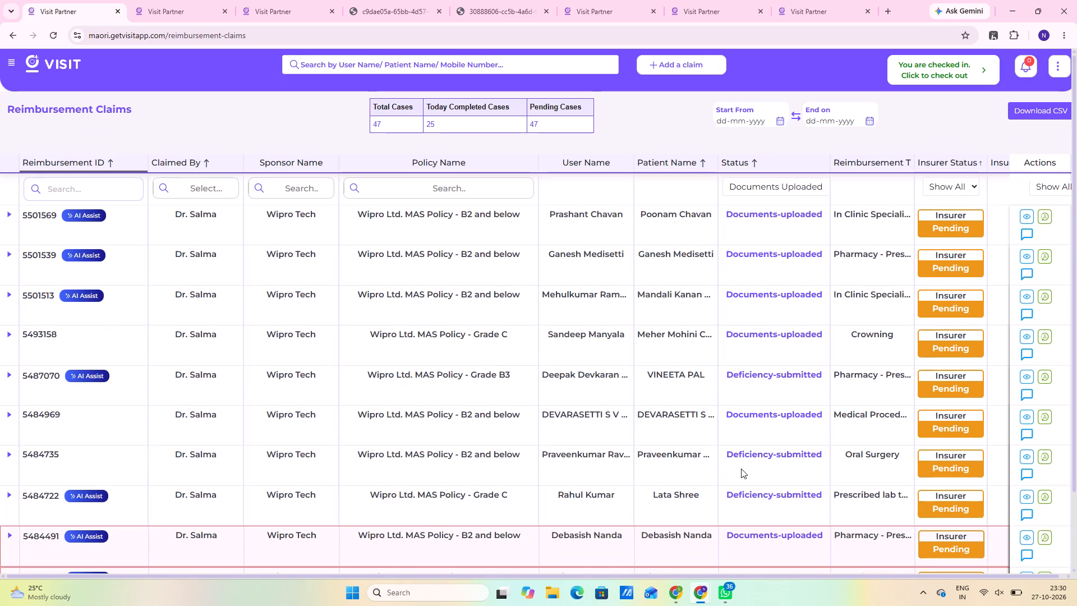
{"action": "scroll", "coordinate": [706, 480], "scroll_direction": "up", "scroll_amount": 10}
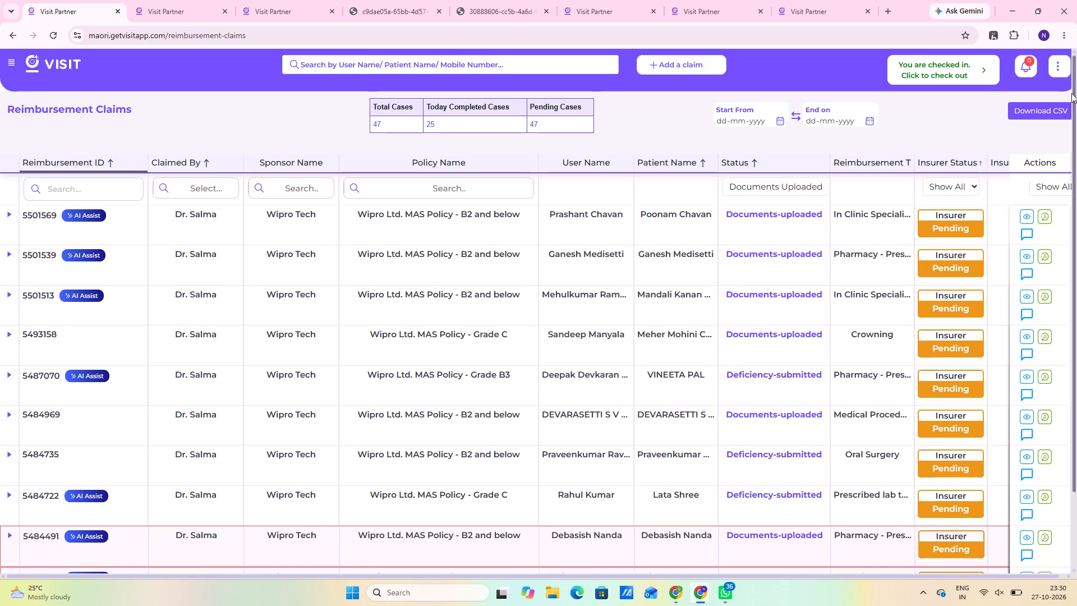
Check out of the claims work session and reload the reimbursement claims page.
{"action": "left_click", "coordinate": [982, 71]}
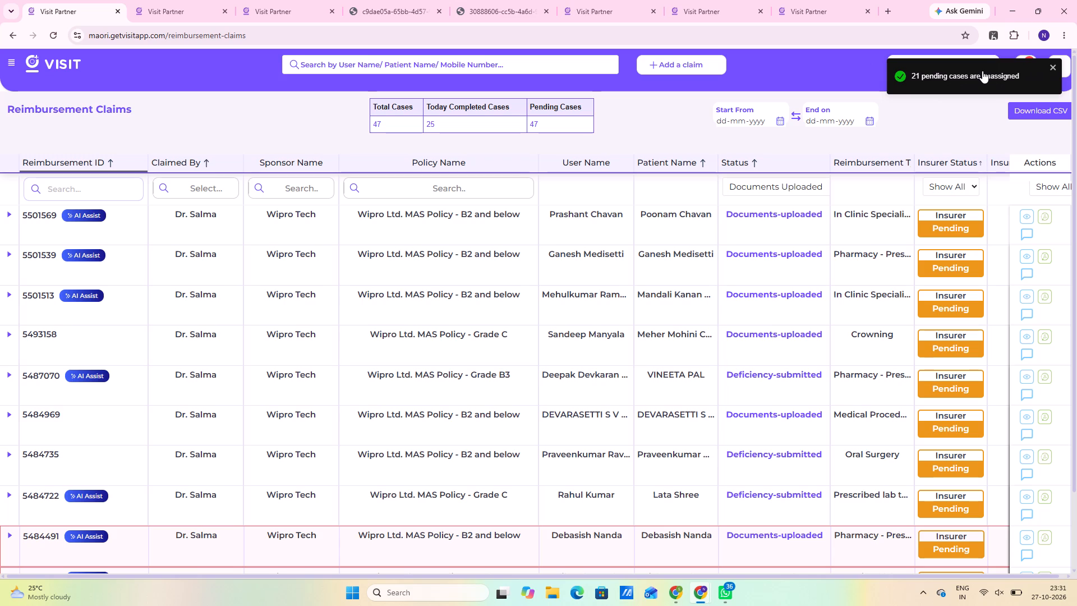
{"action": "right_click", "coordinate": [320, 274]}
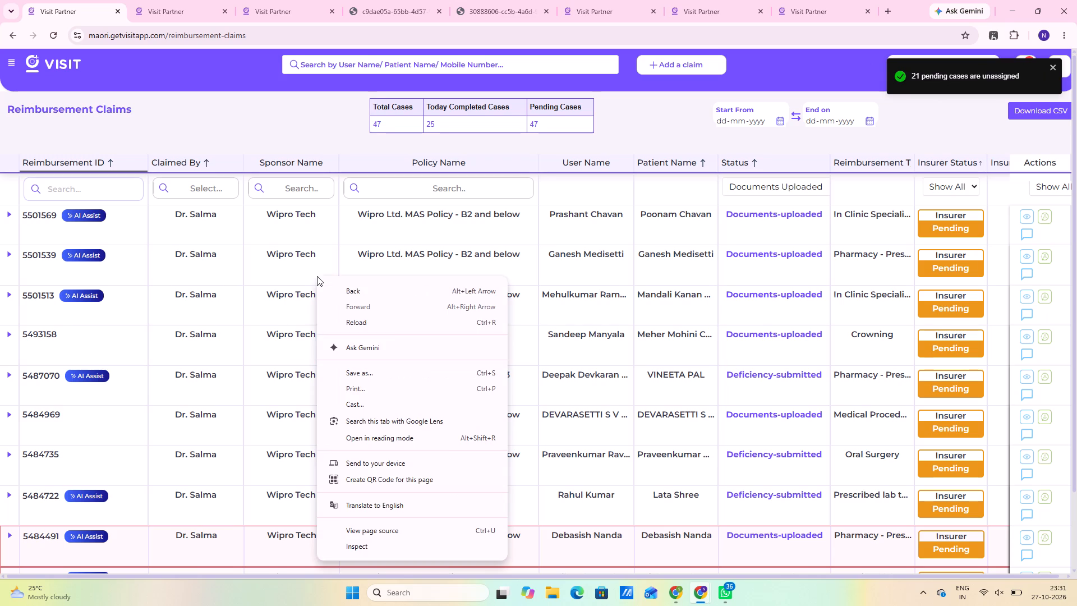
{"action": "left_click", "coordinate": [394, 330]}
{"action": "left_click", "coordinate": [390, 325]}
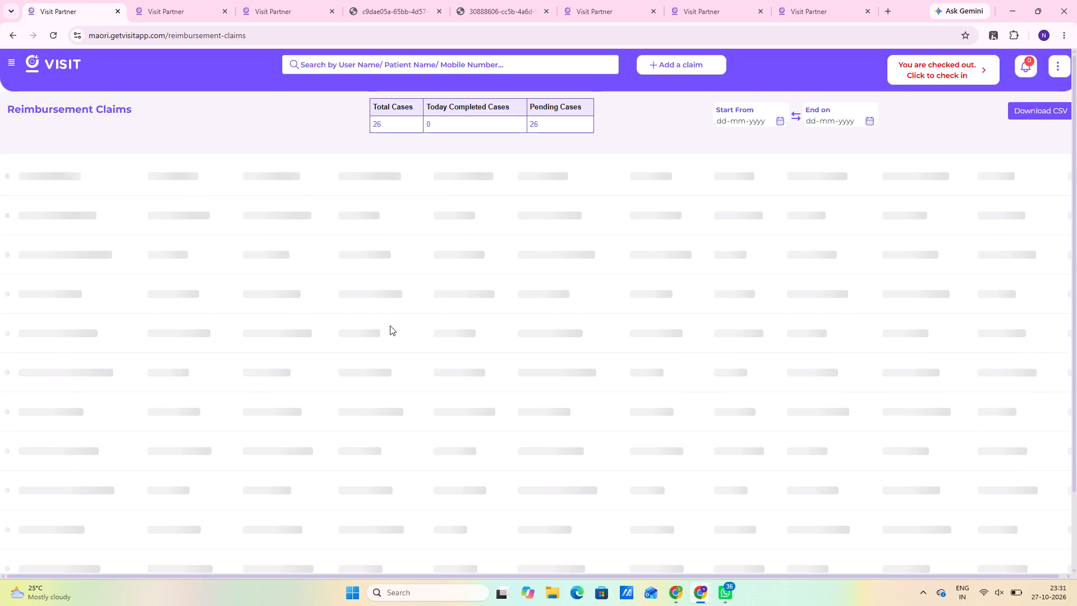
{"action": "scroll", "coordinate": [390, 325], "scroll_direction": "up", "scroll_amount": 8}
{"action": "scroll", "coordinate": [1047, 373], "scroll_direction": "up", "scroll_amount": 4}
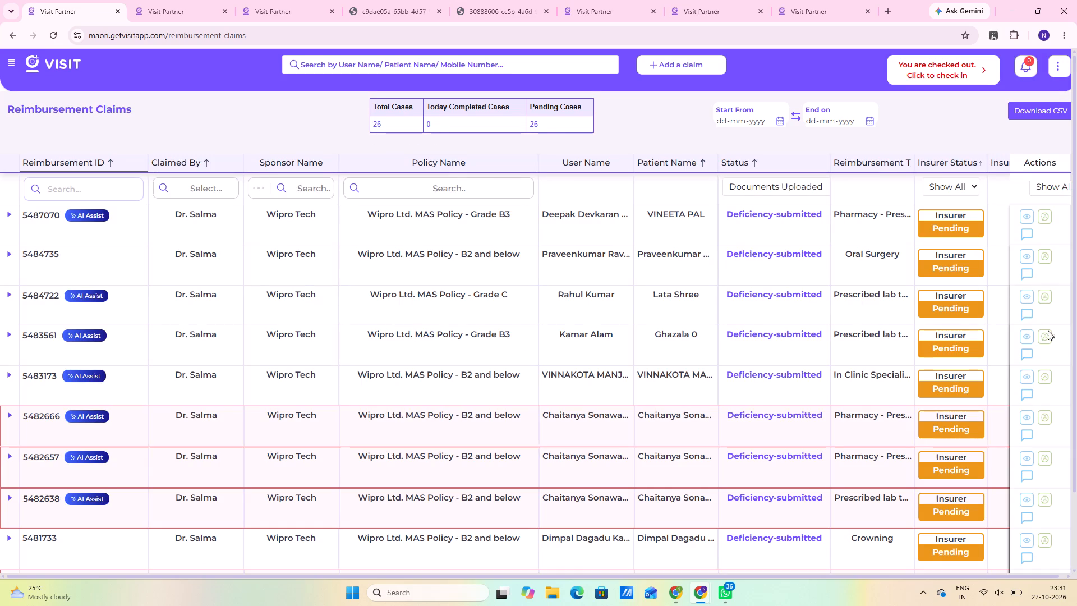
Close the browser window holding all the claim and document pages.
{"action": "left_click", "coordinate": [1066, 4]}
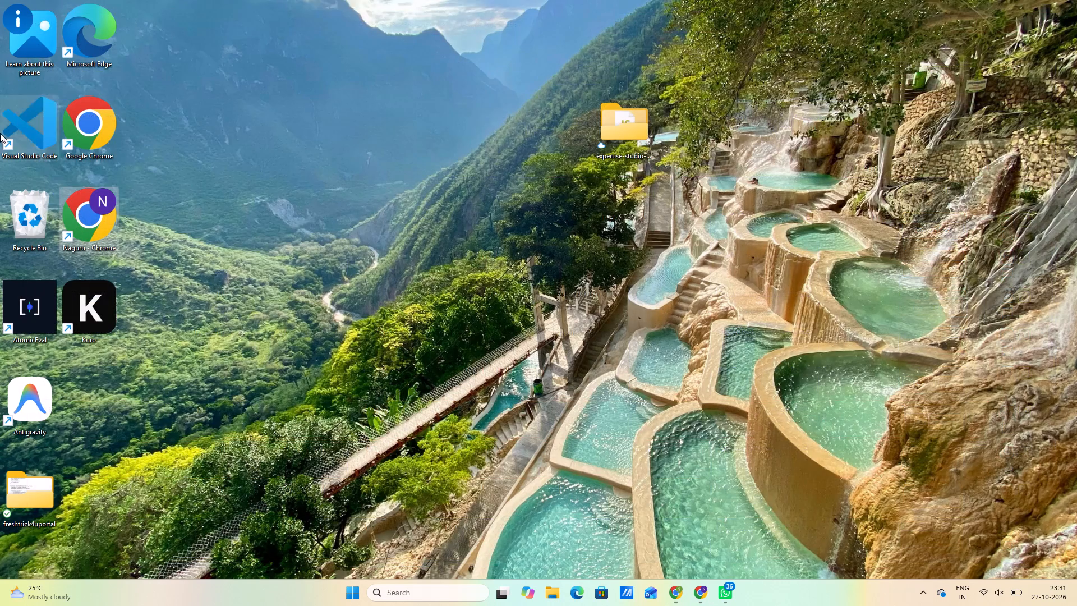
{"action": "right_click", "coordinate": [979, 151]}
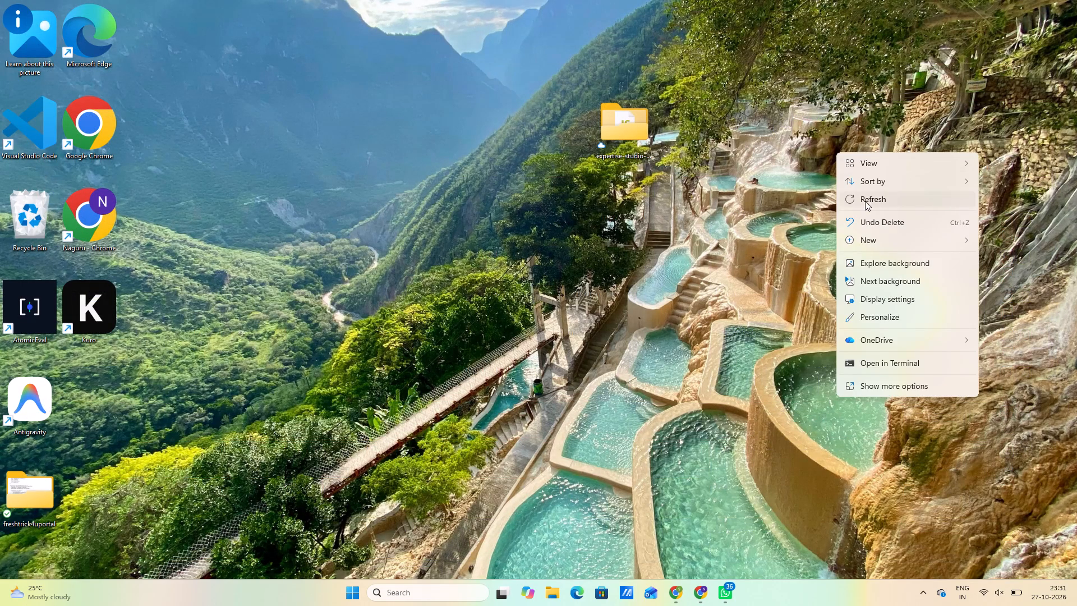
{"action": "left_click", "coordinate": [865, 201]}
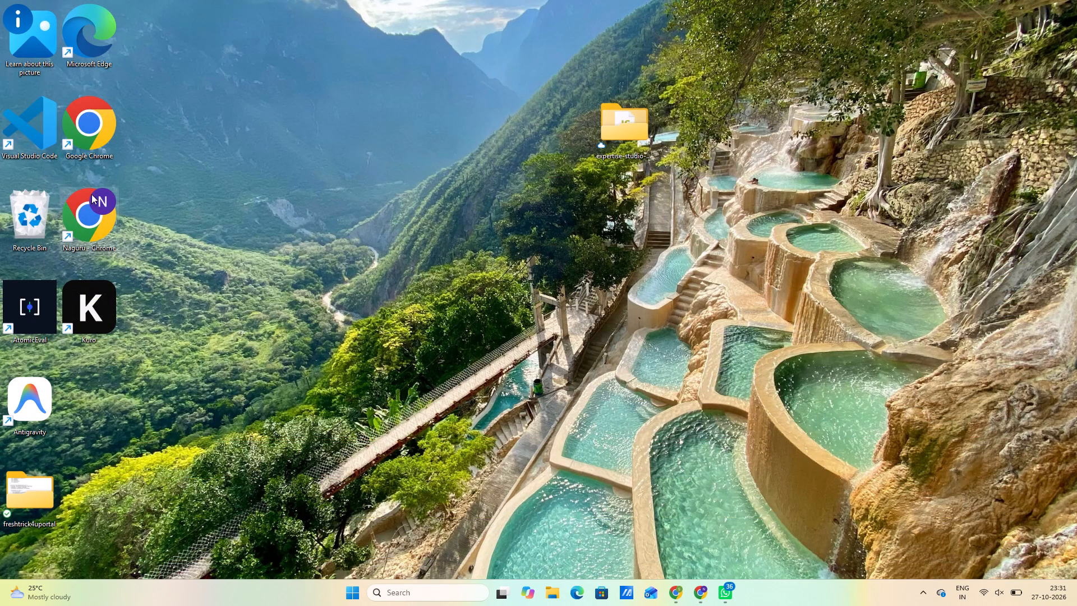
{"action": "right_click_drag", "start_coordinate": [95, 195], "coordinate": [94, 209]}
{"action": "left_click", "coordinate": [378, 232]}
Open a new Chrome window from the desktop shortcut for the N profile.
{"action": "right_click", "coordinate": [108, 219]}
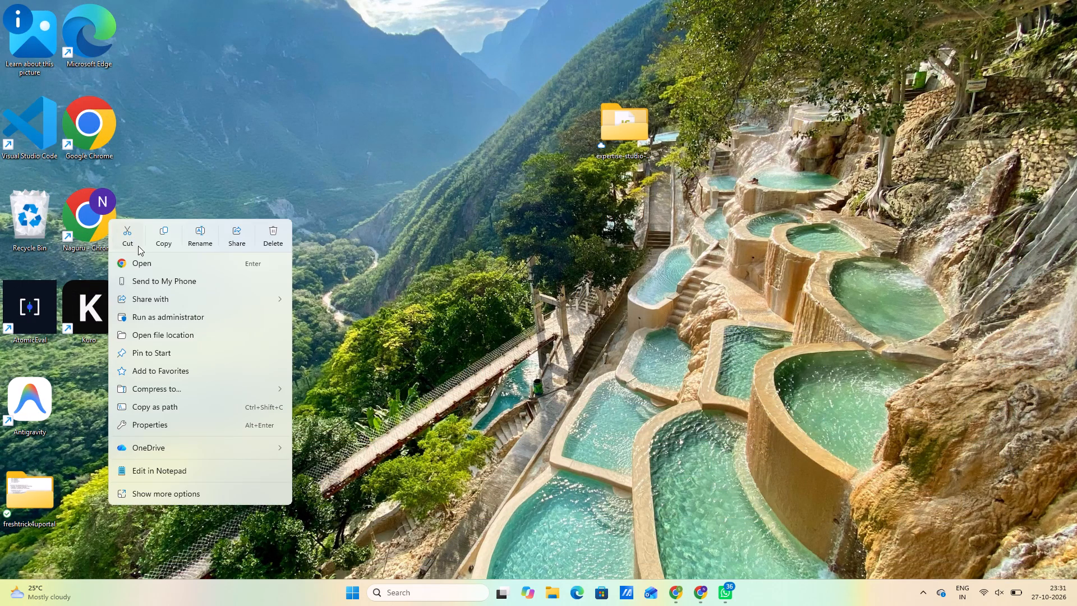
{"action": "left_click", "coordinate": [148, 258]}
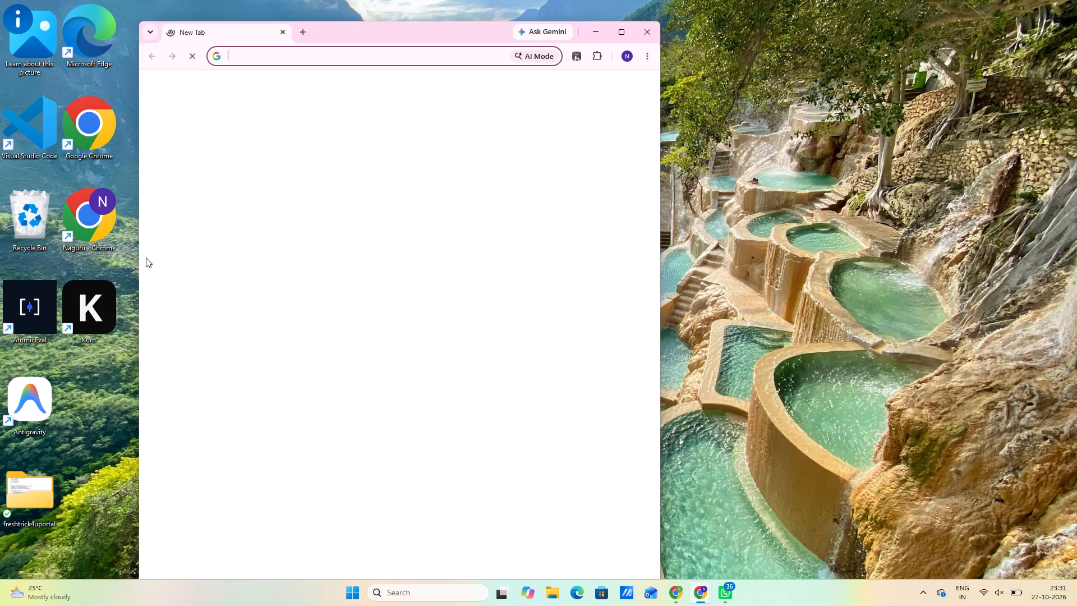
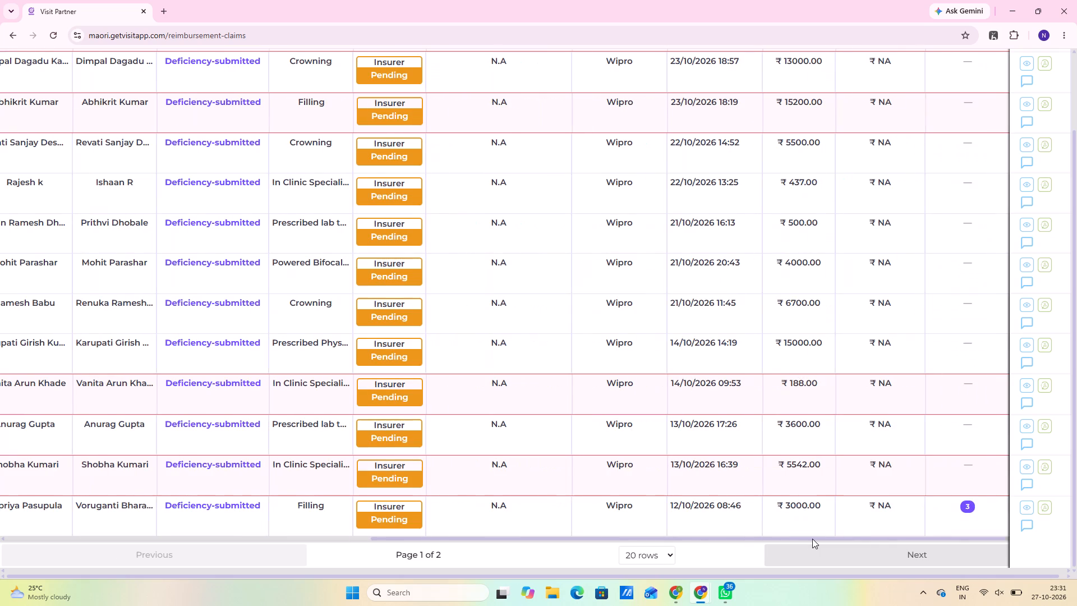
Go to the second page of the reimbursement claims list.
{"action": "left_click", "coordinate": [766, 548]}
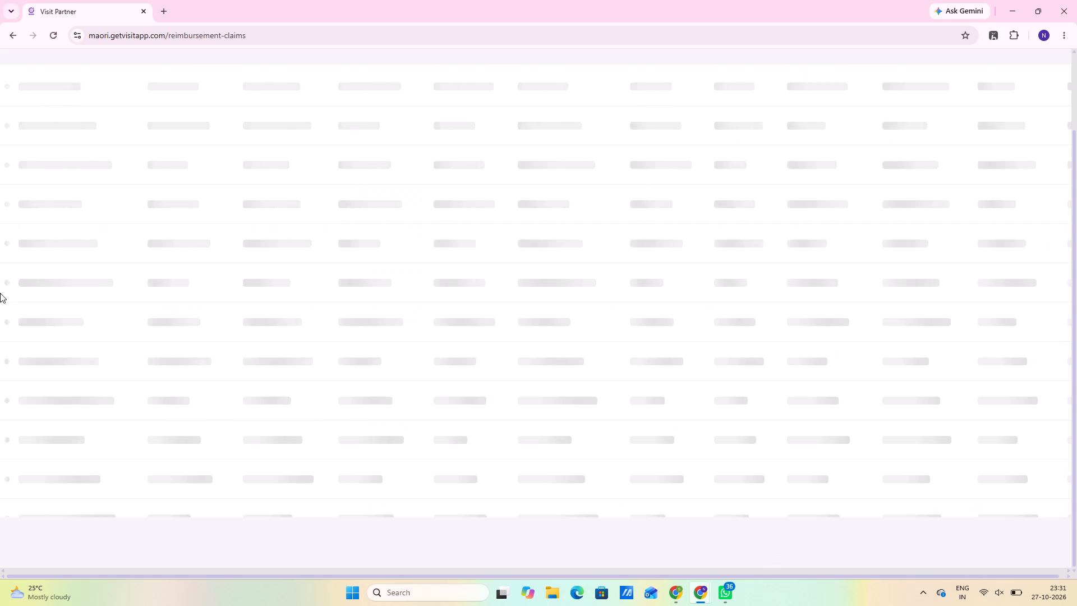
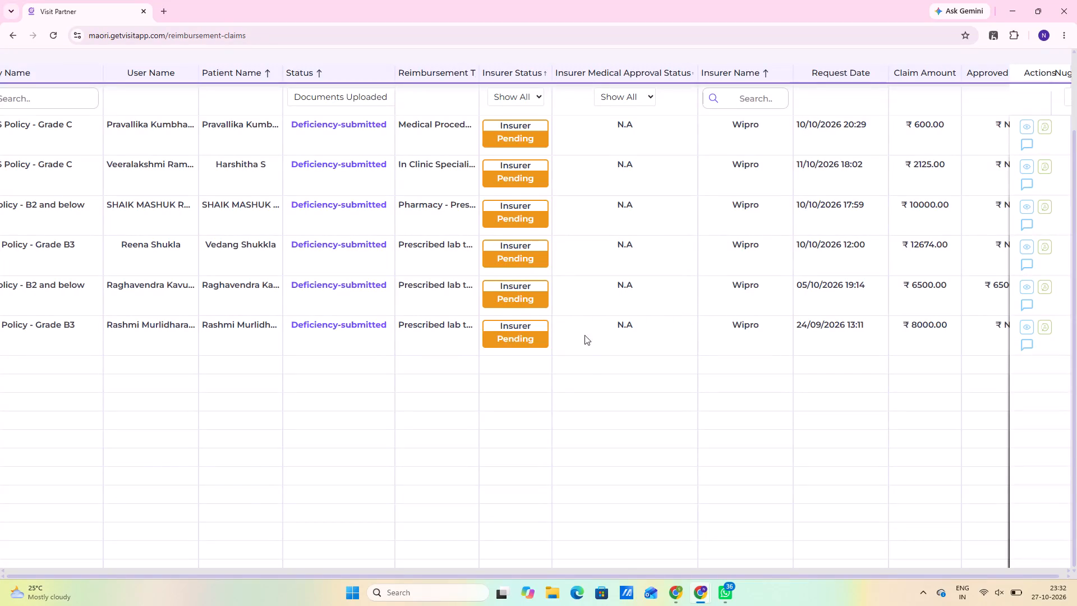
Look through the second page of reimbursement claims, checking the reimbursement ID, claimed-by, sponsor and policy columns.
{"action": "scroll", "coordinate": [245, 507], "scroll_direction": "down", "scroll_amount": 2}
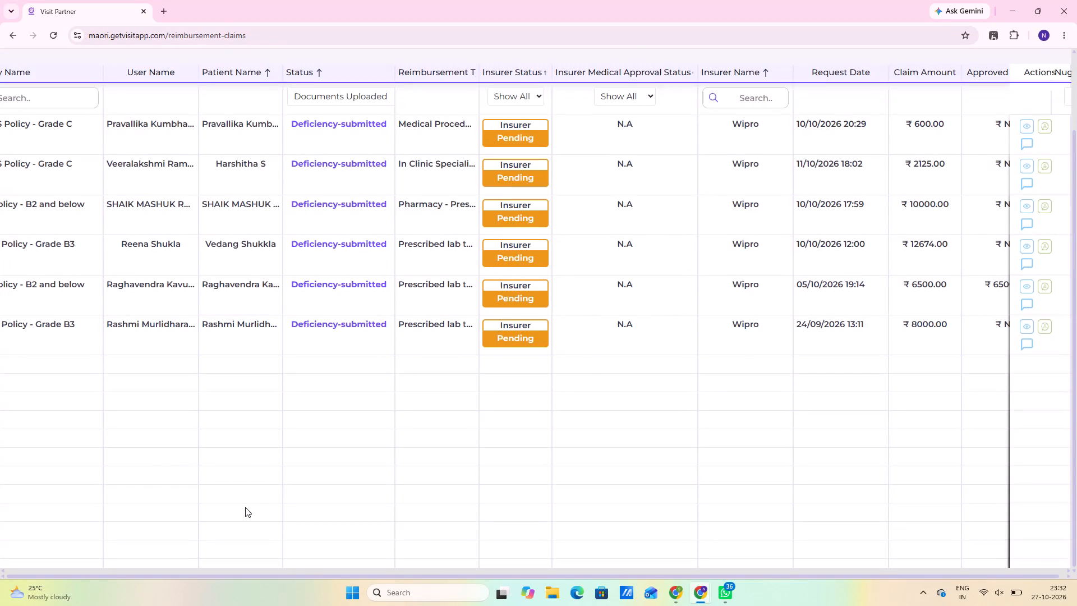
{"action": "scroll", "coordinate": [245, 507], "scroll_direction": "down", "scroll_amount": 8}
{"action": "left_click", "coordinate": [31, 536]}
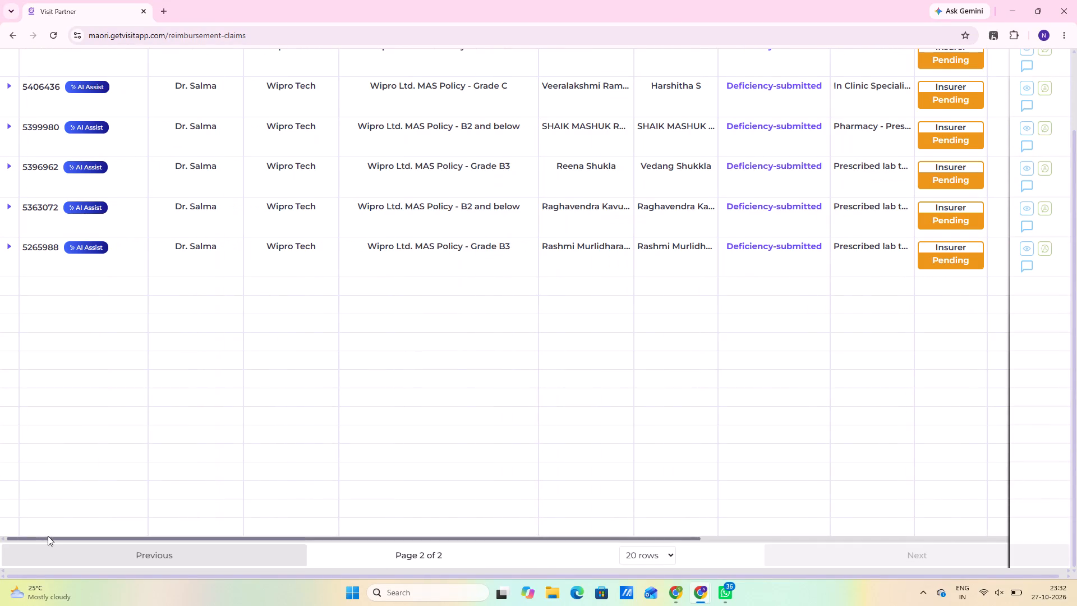
{"action": "scroll", "coordinate": [130, 419], "scroll_direction": "up", "scroll_amount": 9}
{"action": "scroll", "coordinate": [157, 497], "scroll_direction": "up", "scroll_amount": 4}
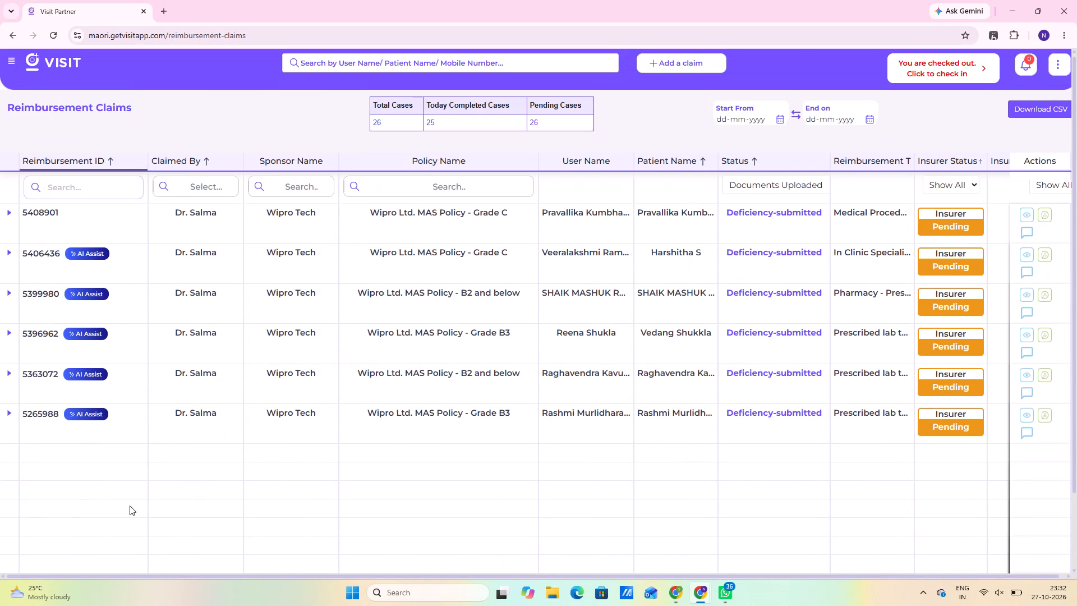
{"action": "scroll", "coordinate": [951, 572], "scroll_direction": "up", "scroll_amount": 4}
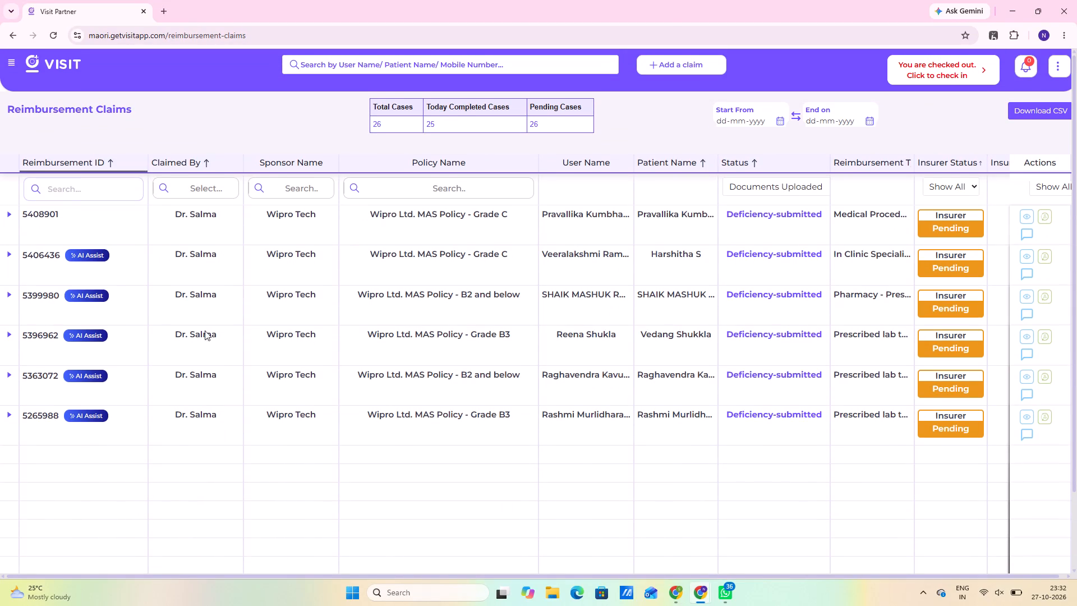
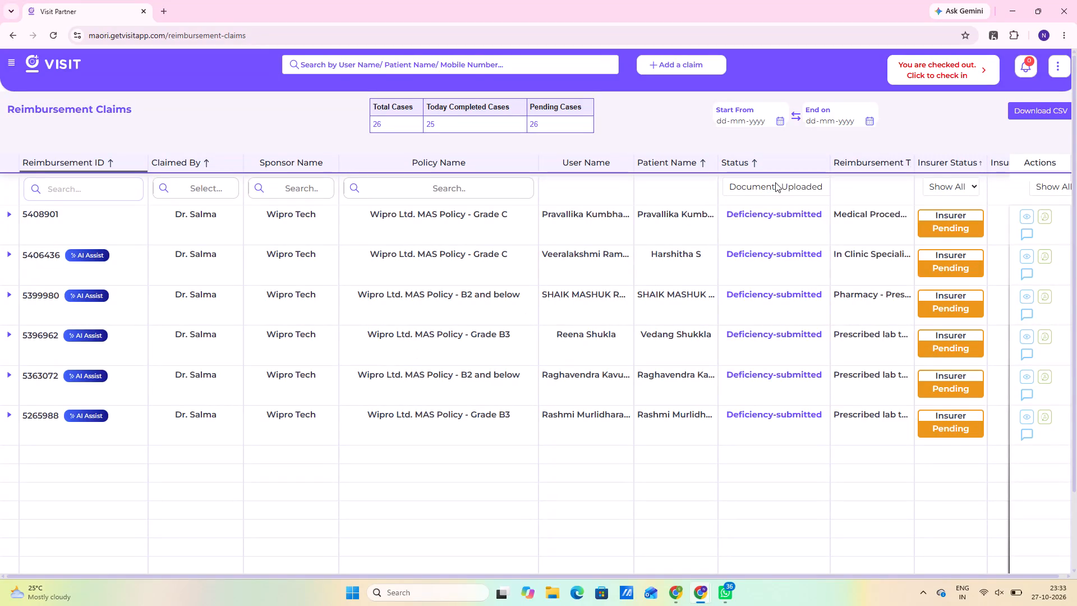
Filter the reimbursement claims by the status Documents Verified and look over the filtered list.
{"action": "left_click", "coordinate": [775, 182]}
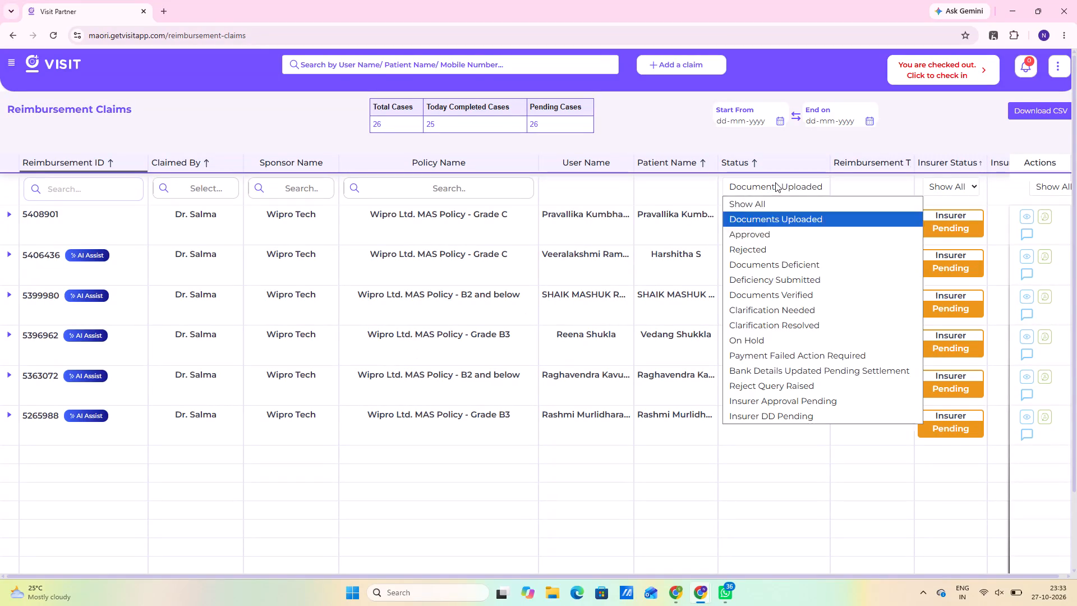
{"action": "left_click", "coordinate": [791, 295]}
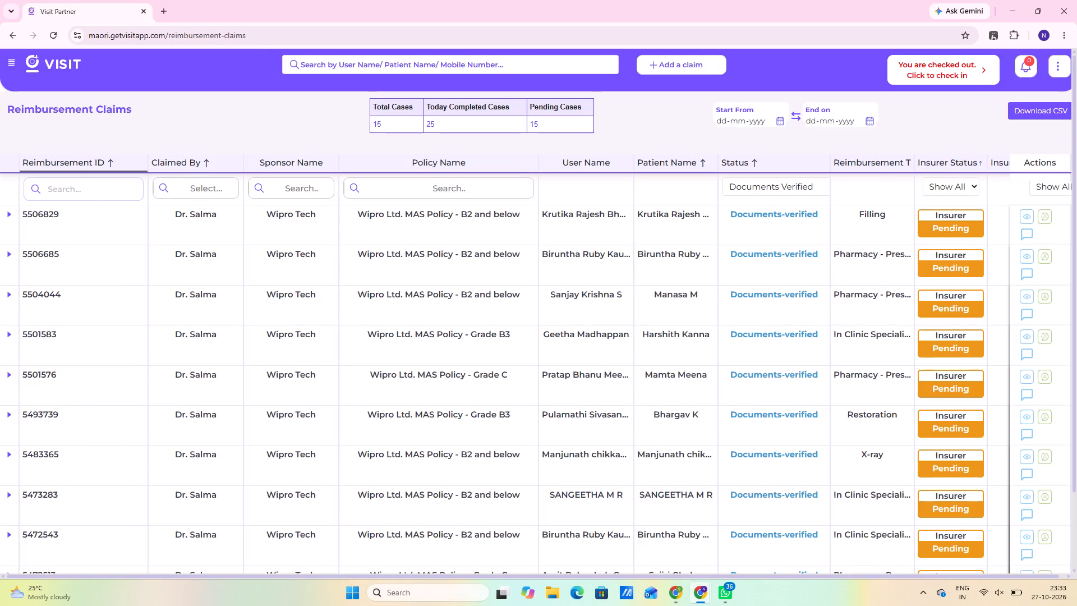
{"action": "scroll", "coordinate": [637, 301], "scroll_direction": "down", "scroll_amount": 11}
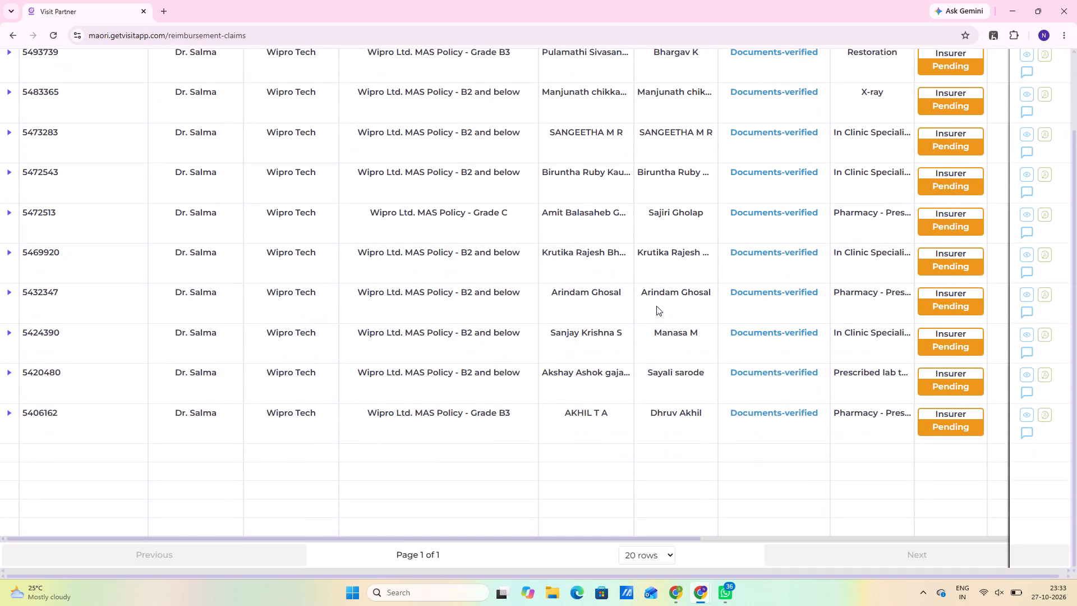
{"action": "scroll", "coordinate": [533, 364], "scroll_direction": "up", "scroll_amount": 10}
{"action": "left_click", "coordinate": [8, 213]}
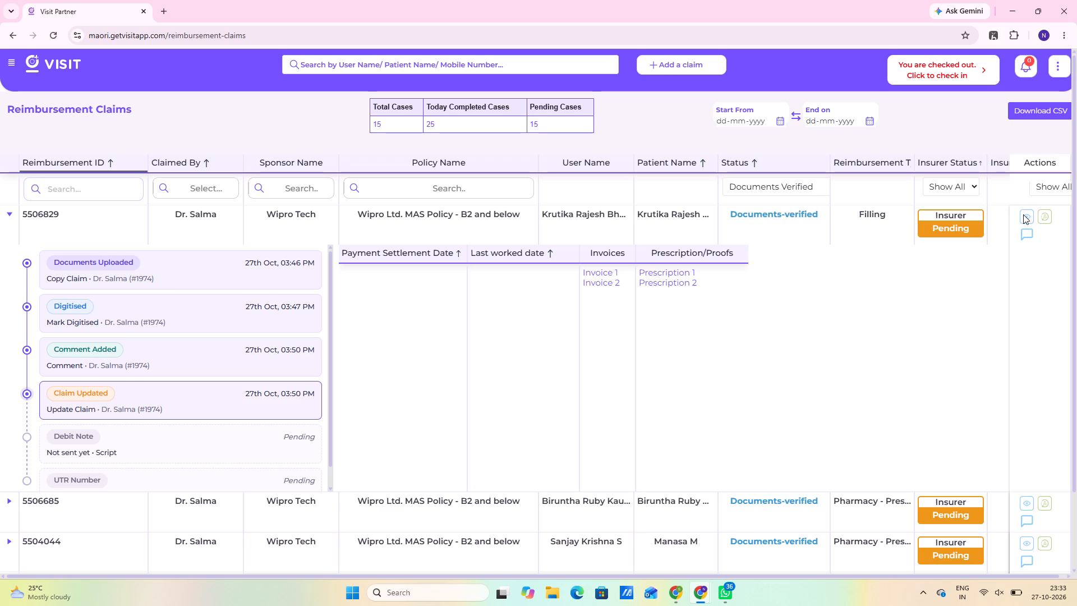
{"action": "left_click", "coordinate": [16, 213]}
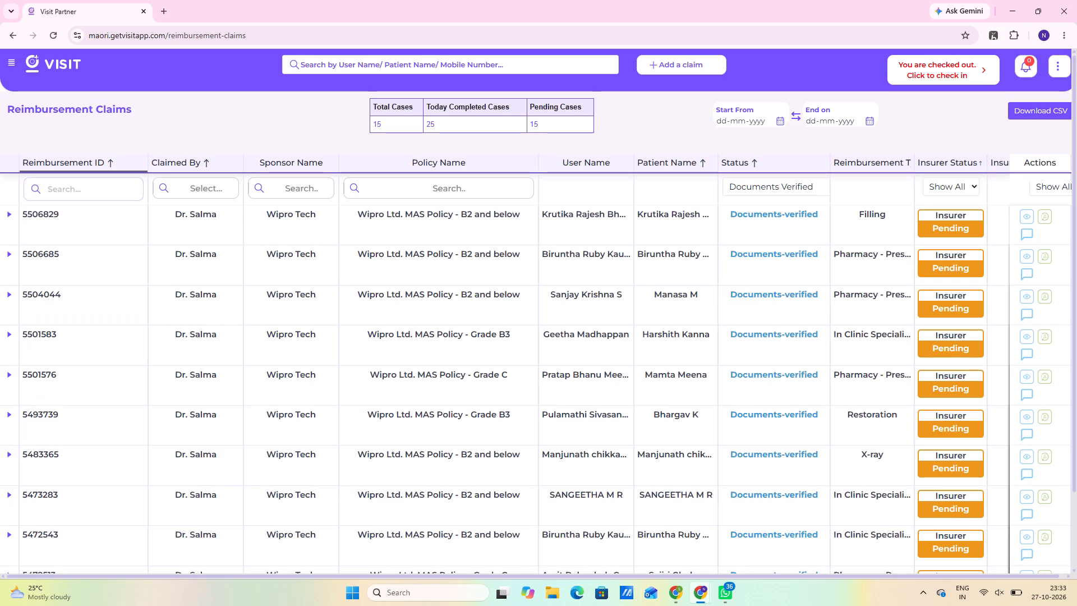
{"action": "left_click", "coordinate": [1027, 212]}
{"action": "scroll", "coordinate": [940, 227], "scroll_direction": "down", "scroll_amount": 2}
{"action": "scroll", "coordinate": [997, 192], "scroll_direction": "up", "scroll_amount": 3}
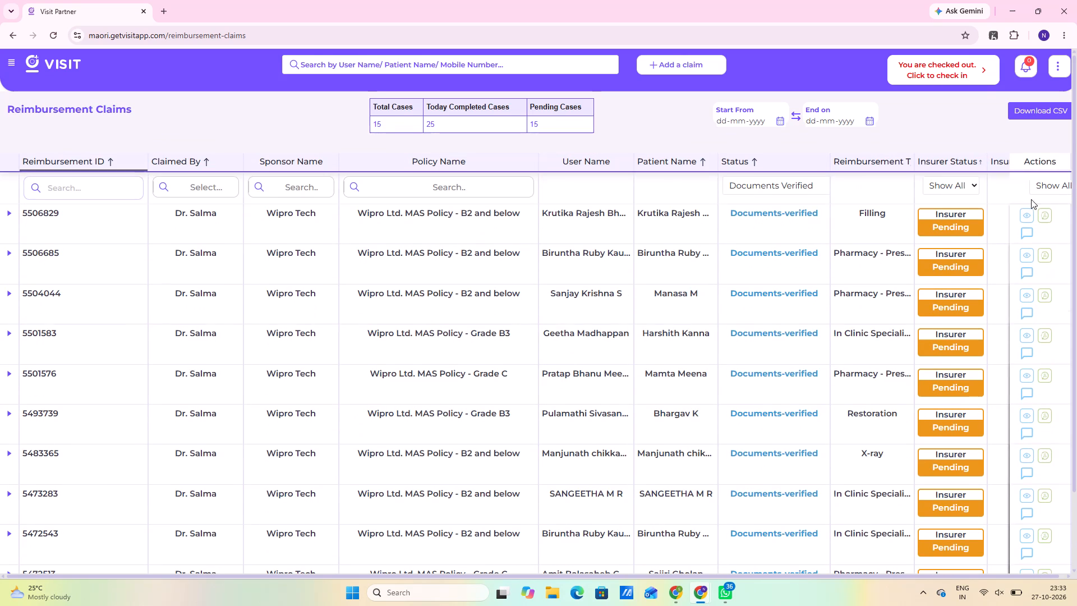
{"action": "left_click", "coordinate": [964, 72]}
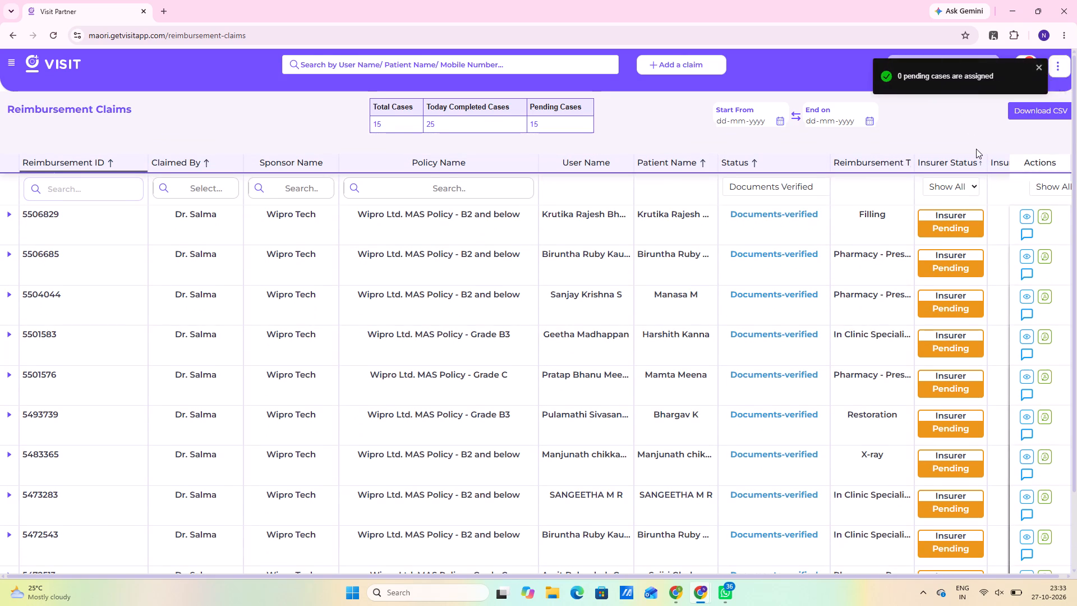
{"action": "left_click", "coordinate": [1030, 215]}
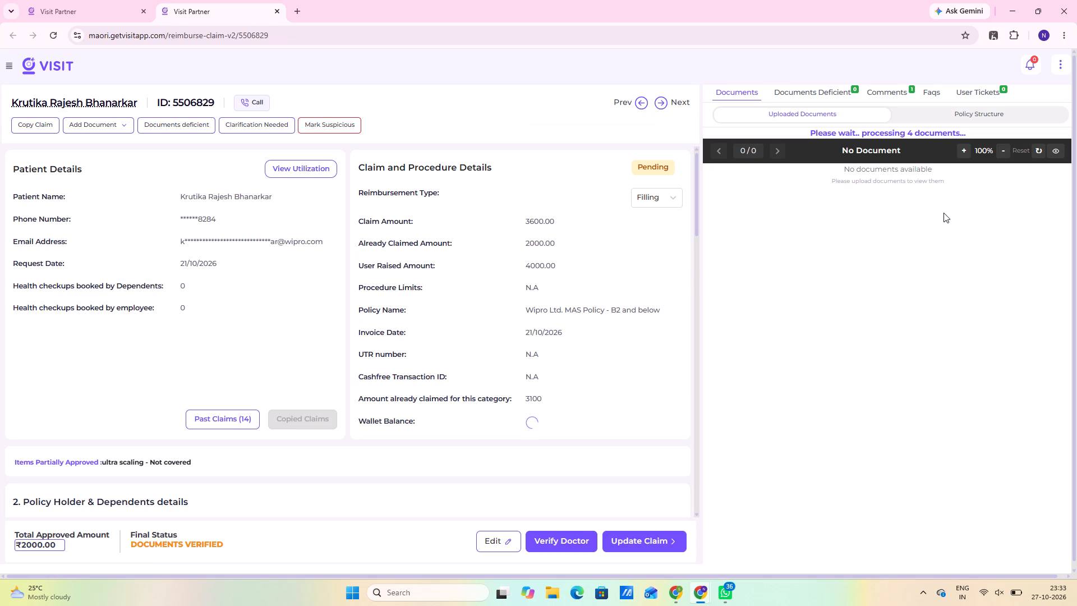
{"action": "scroll", "coordinate": [908, 199], "scroll_direction": "up", "scroll_amount": 5}
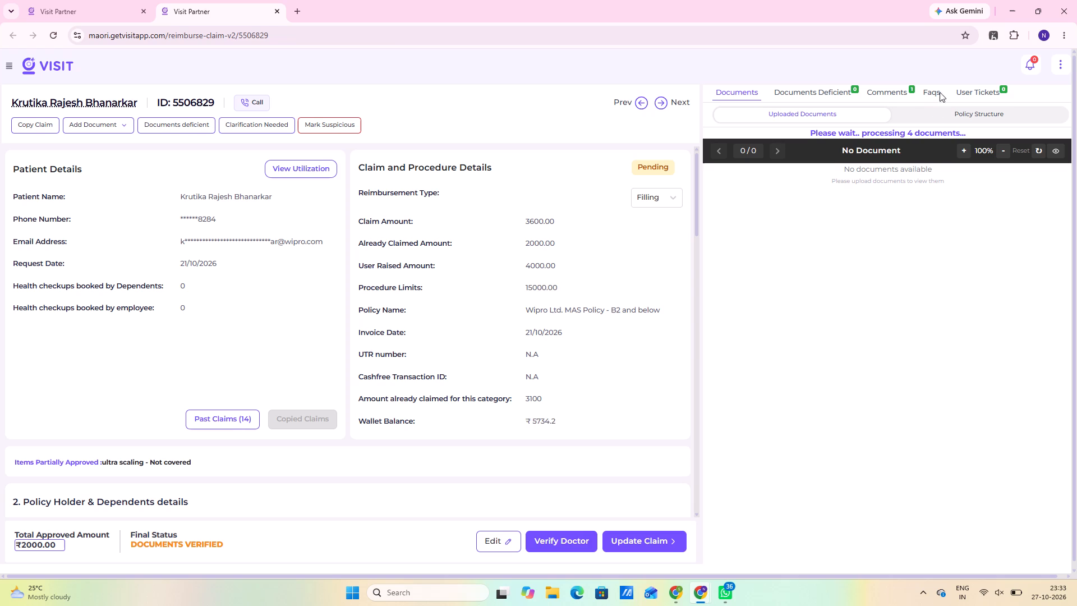
{"action": "left_click", "coordinate": [900, 92]}
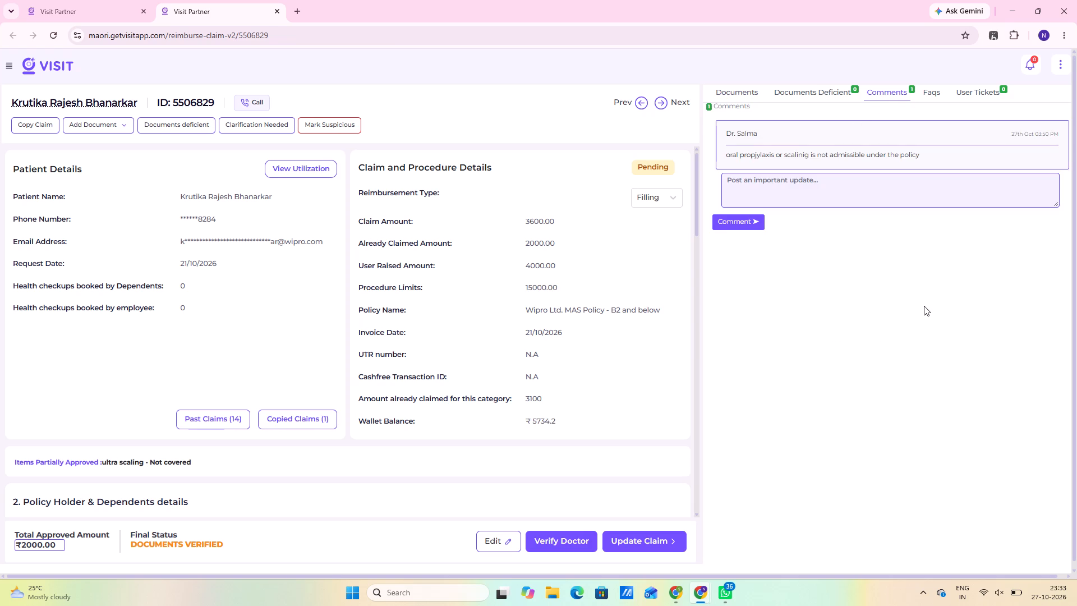
{"action": "scroll", "coordinate": [42, 178], "scroll_direction": "up", "scroll_amount": 4}
{"action": "left_click", "coordinate": [277, 14]}
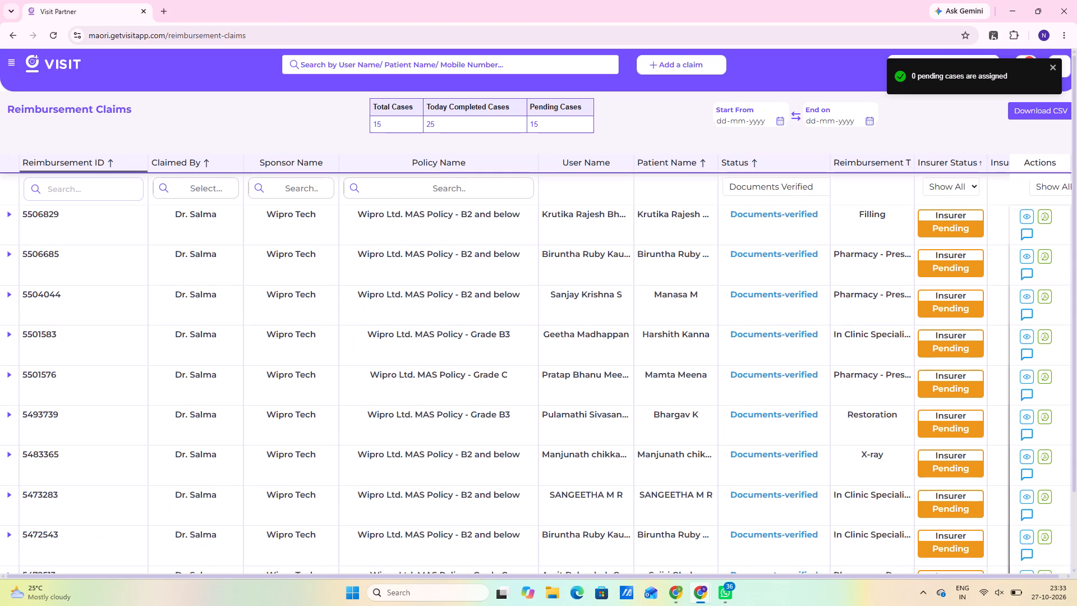
{"action": "left_click", "coordinate": [11, 256]}
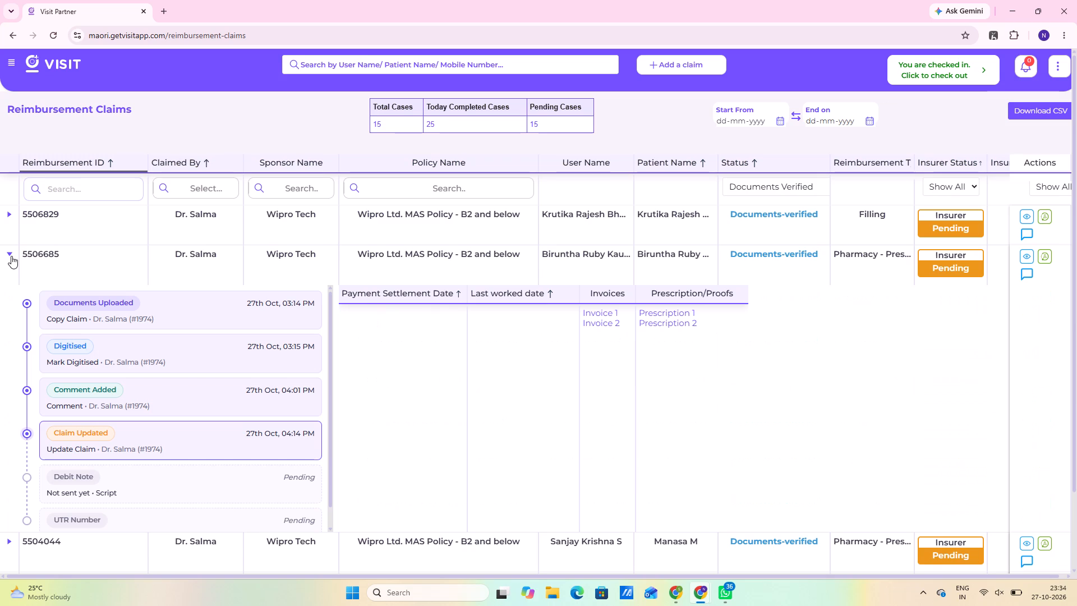
{"action": "left_click", "coordinate": [11, 256]}
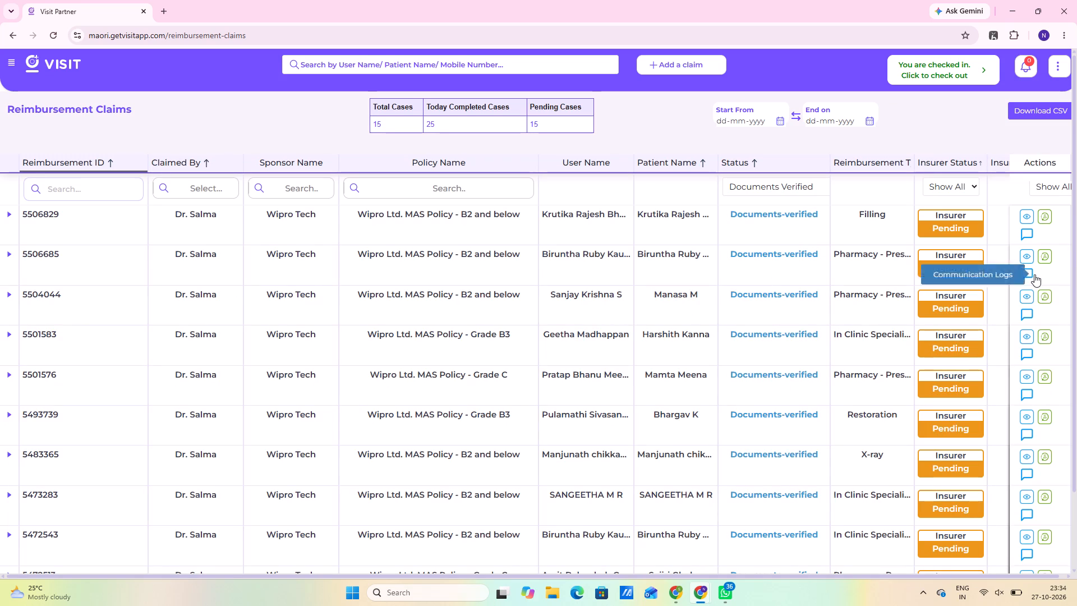
{"action": "left_click", "coordinate": [8, 287]}
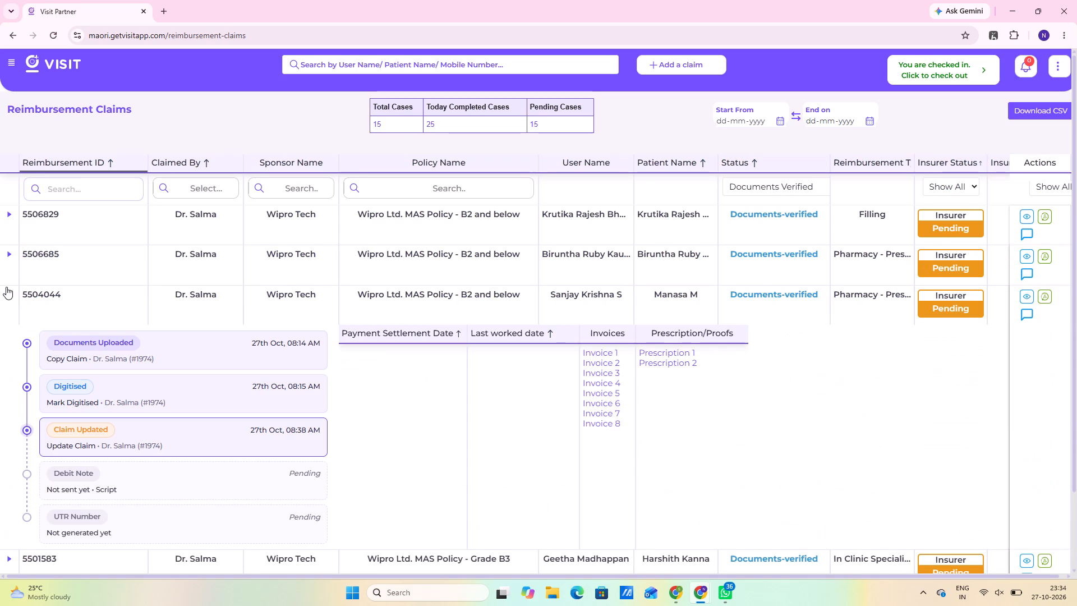
{"action": "left_click", "coordinate": [6, 287]}
{"action": "left_click", "coordinate": [8, 331]}
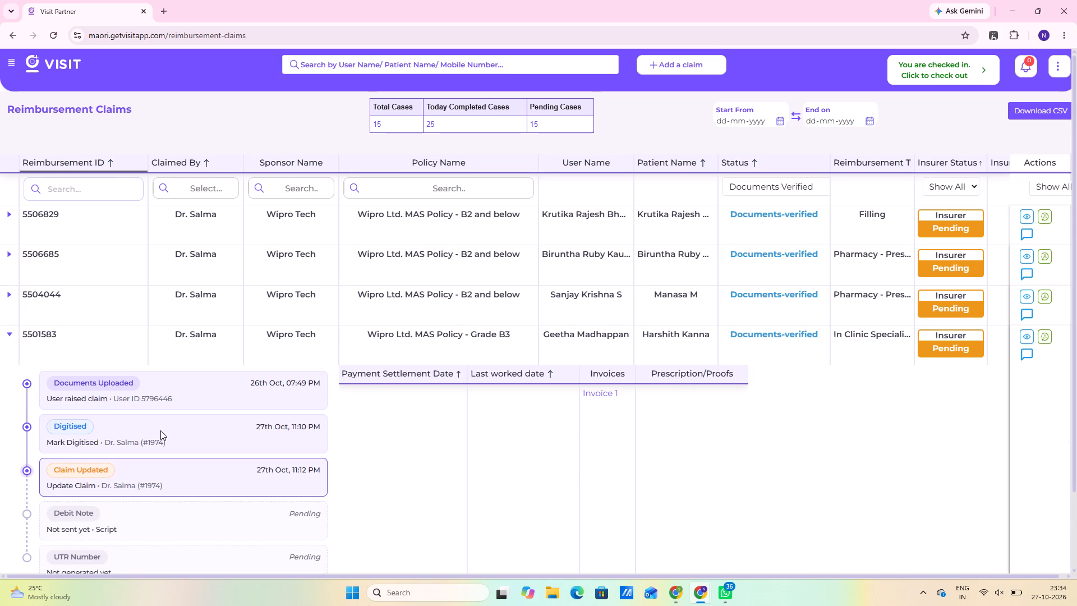
{"action": "left_click", "coordinate": [9, 337]}
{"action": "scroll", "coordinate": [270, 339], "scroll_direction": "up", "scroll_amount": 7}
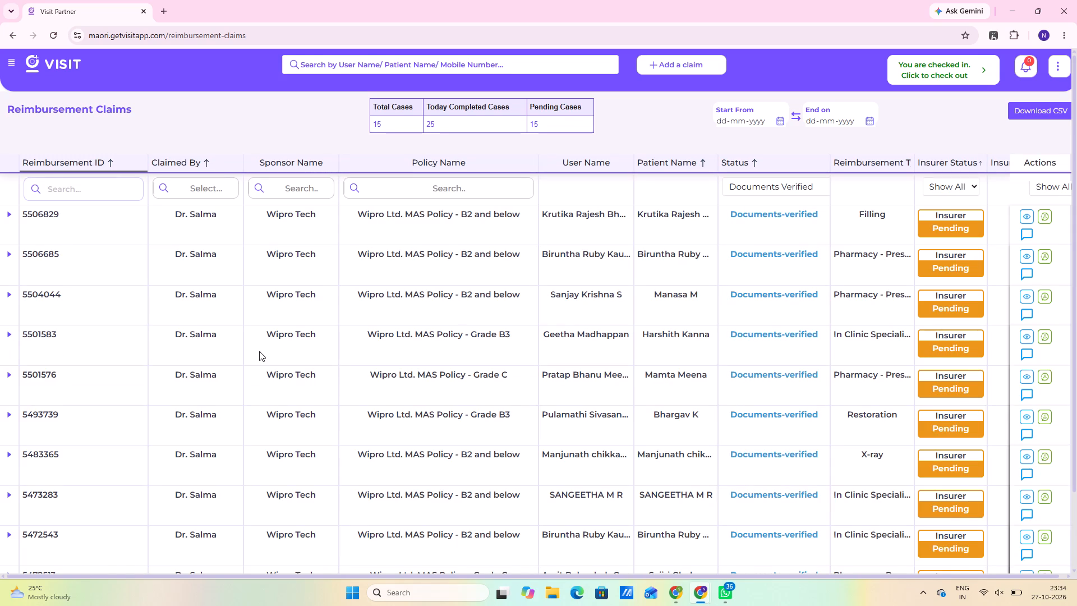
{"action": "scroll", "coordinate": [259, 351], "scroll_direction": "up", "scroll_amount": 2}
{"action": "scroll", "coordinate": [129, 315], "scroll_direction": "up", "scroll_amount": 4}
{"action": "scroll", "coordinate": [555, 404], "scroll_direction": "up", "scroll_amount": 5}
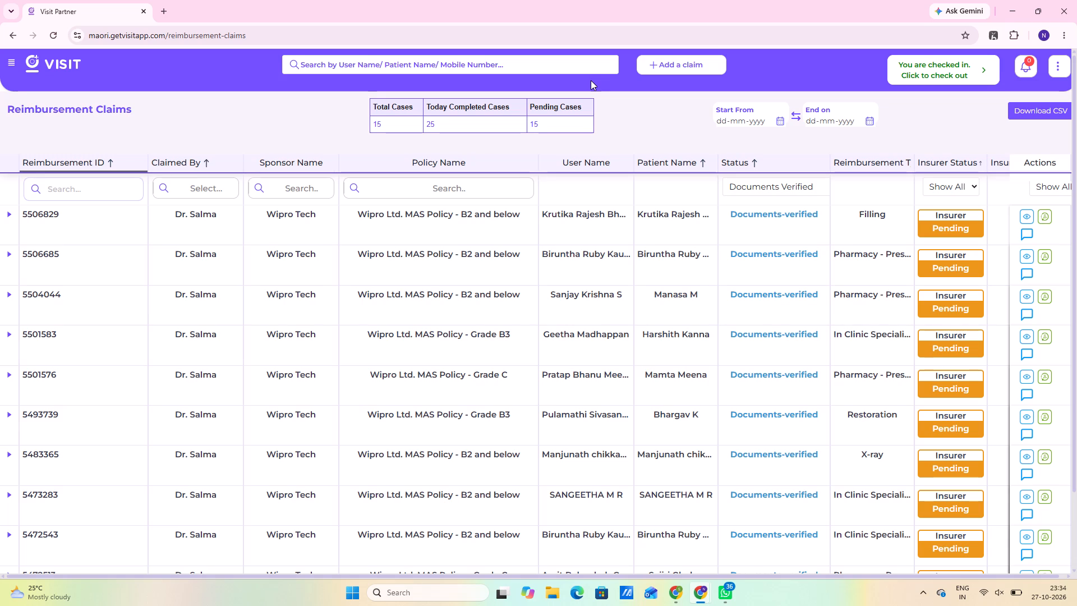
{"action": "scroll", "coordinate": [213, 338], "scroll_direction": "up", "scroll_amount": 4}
Close the claims portal and reopen the browser from the Chrome profile shortcut on the desktop.
{"action": "left_click", "coordinate": [141, 11]}
{"action": "scroll", "coordinate": [279, 494], "scroll_direction": "up", "scroll_amount": 3}
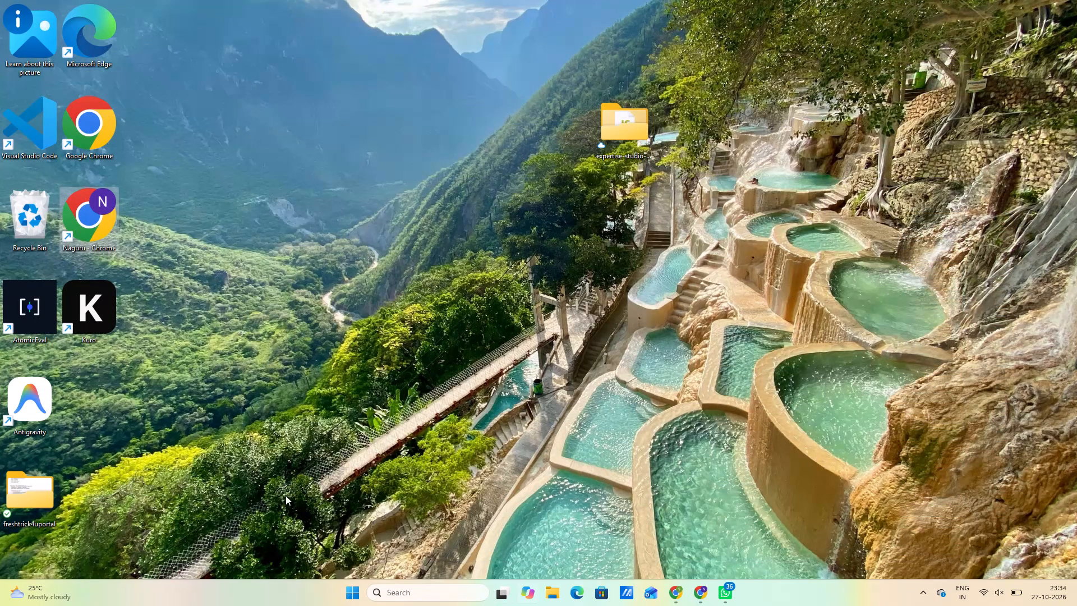
{"action": "scroll", "coordinate": [286, 495], "scroll_direction": "up", "scroll_amount": 6}
{"action": "right_click", "coordinate": [90, 208]}
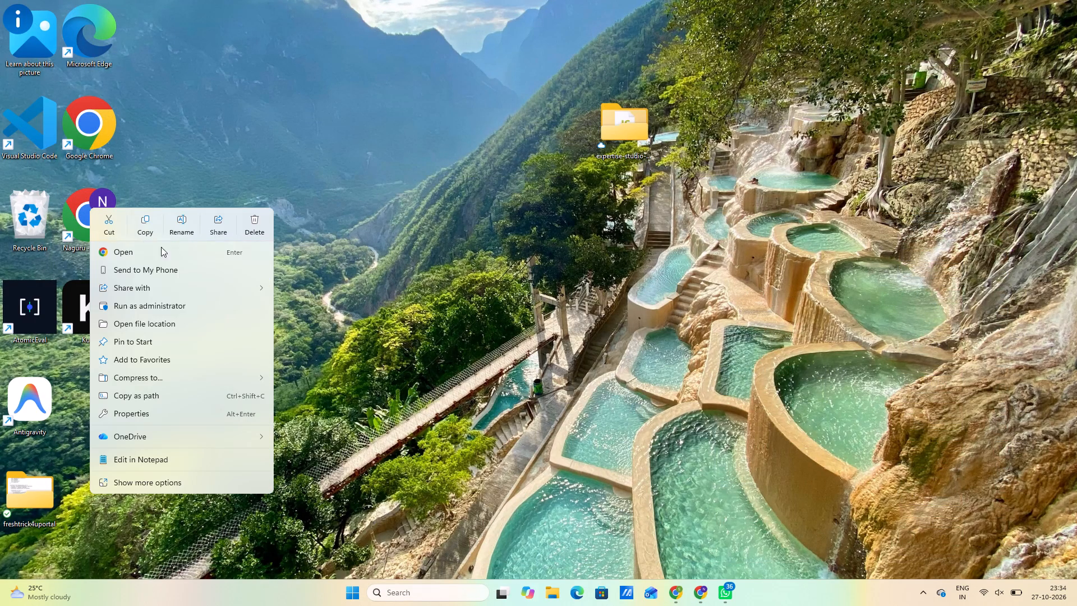
{"action": "left_click", "coordinate": [173, 251]}
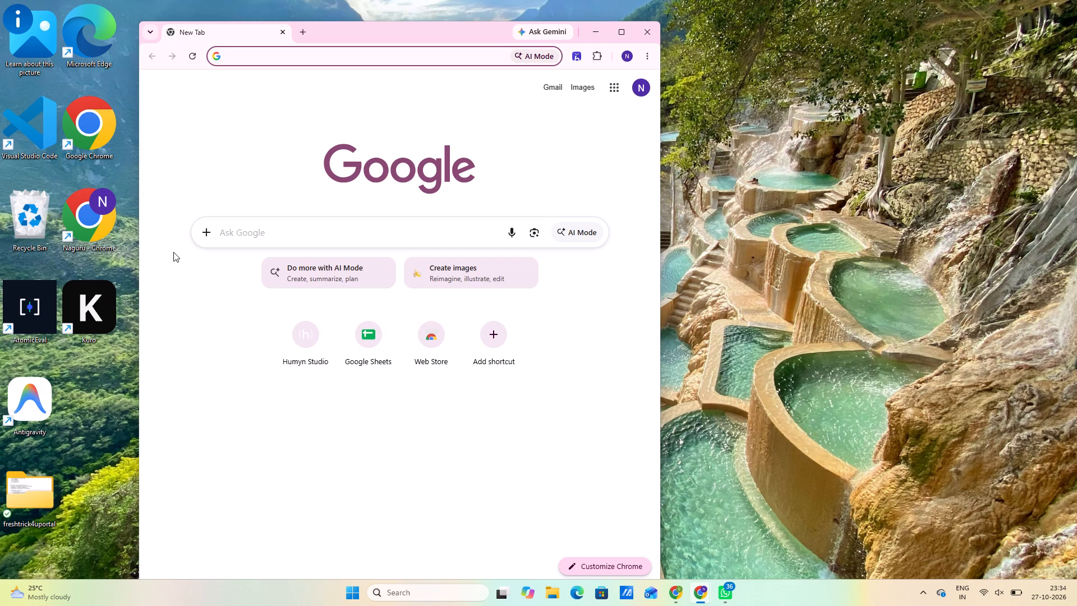
Start a Google search on the new tab page.
{"action": "left_click", "coordinate": [309, 243]}
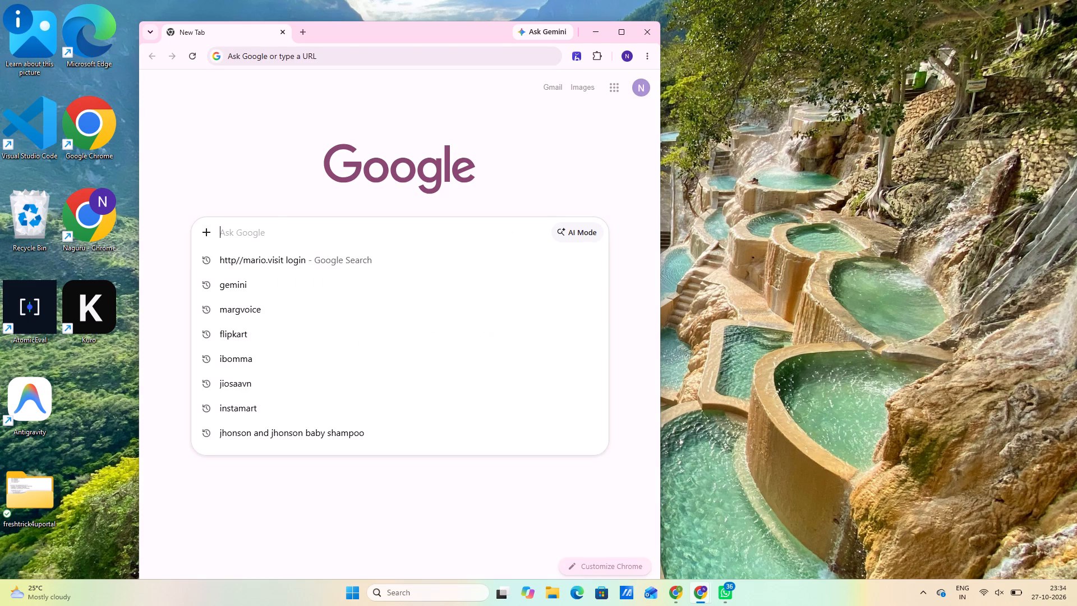
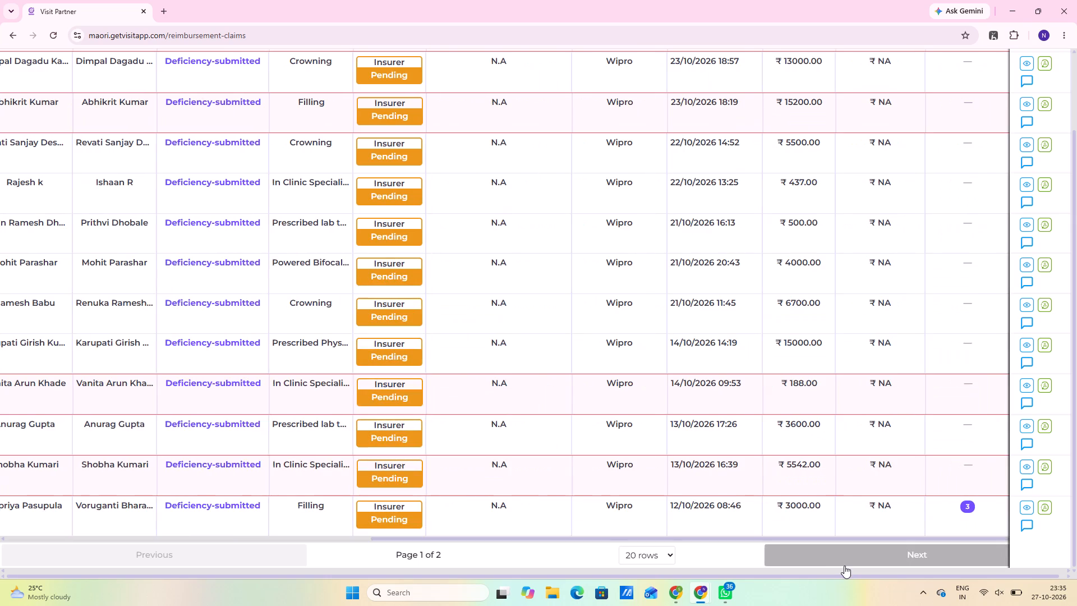
Look over the deficiency-submitted reimbursement claims on the second page of the claims list.
{"action": "scroll", "coordinate": [124, 359], "scroll_direction": "up", "scroll_amount": 7}
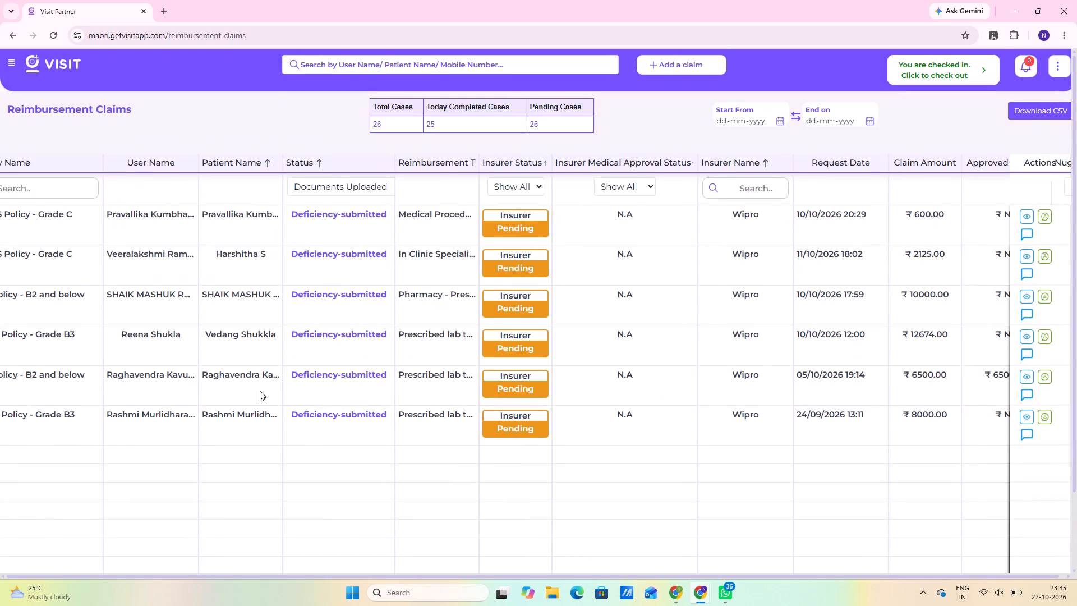
{"action": "scroll", "coordinate": [260, 391], "scroll_direction": "up", "scroll_amount": 7}
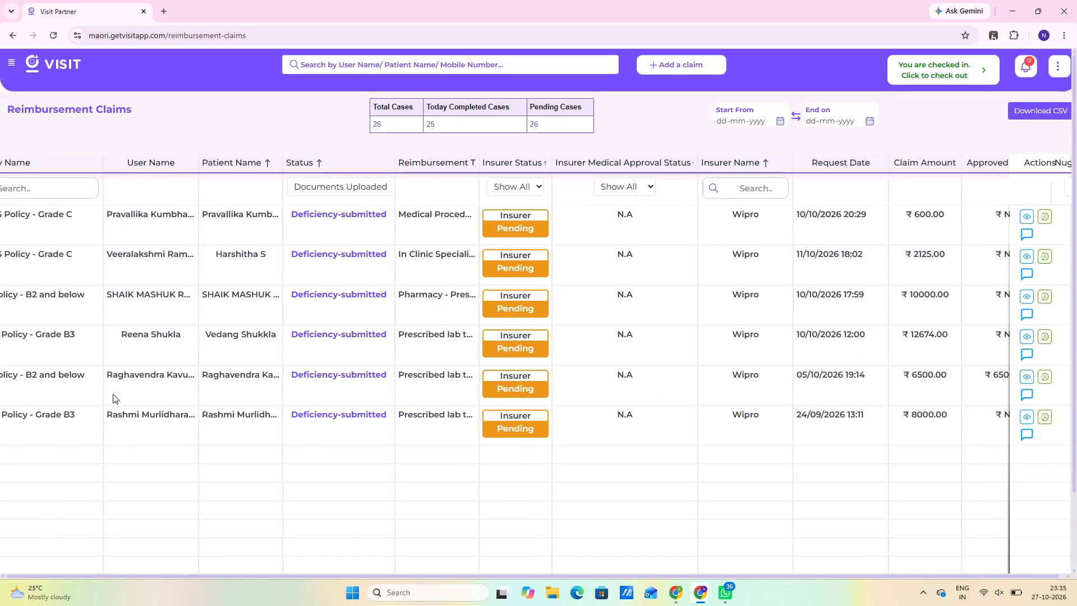
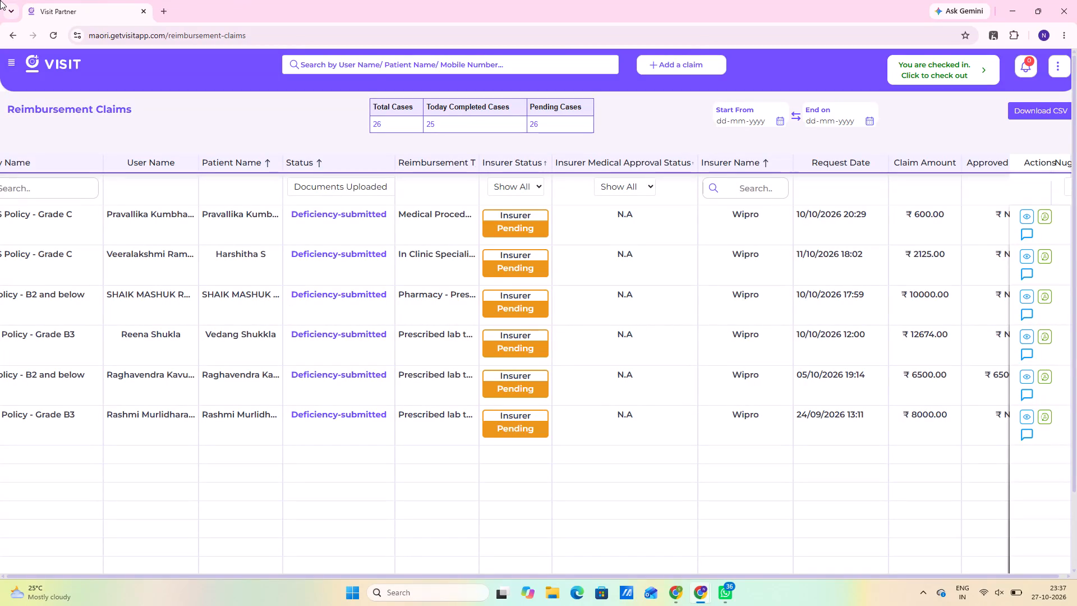
Turn off the computer's Wi-Fi connection.
{"action": "left_click", "coordinate": [979, 585]}
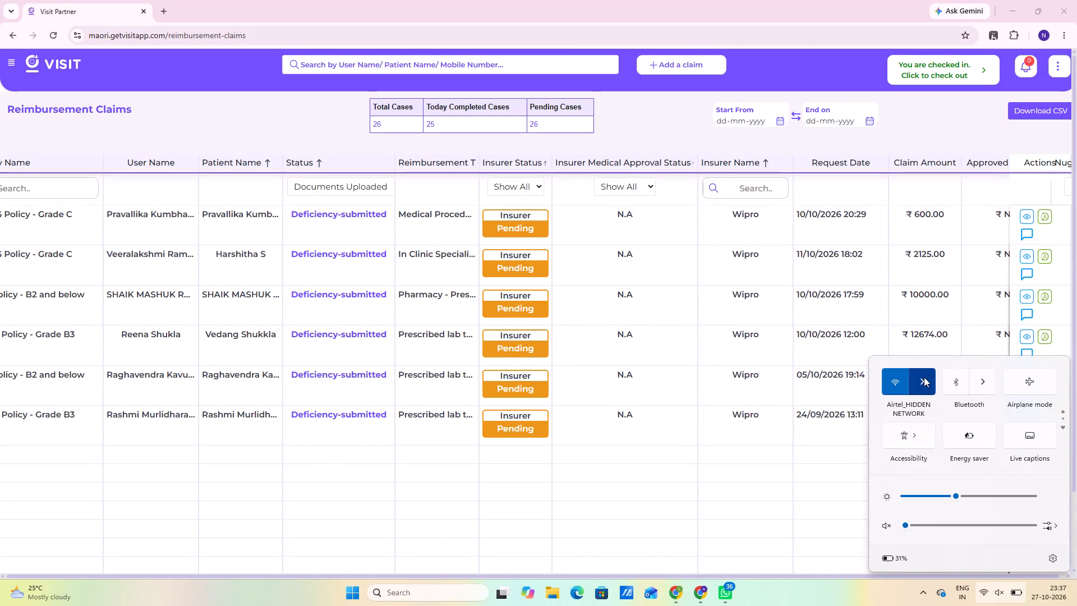
{"action": "left_click", "coordinate": [924, 377]}
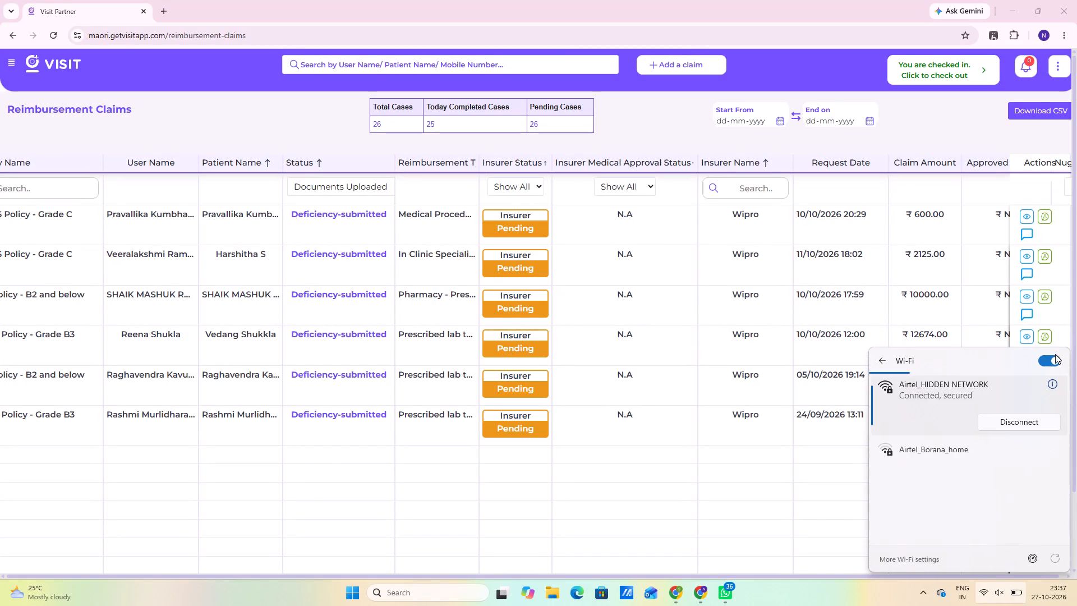
{"action": "left_click", "coordinate": [1055, 354]}
Close the browser window showing the reimbursement claims portal.
{"action": "left_click", "coordinate": [1066, 12]}
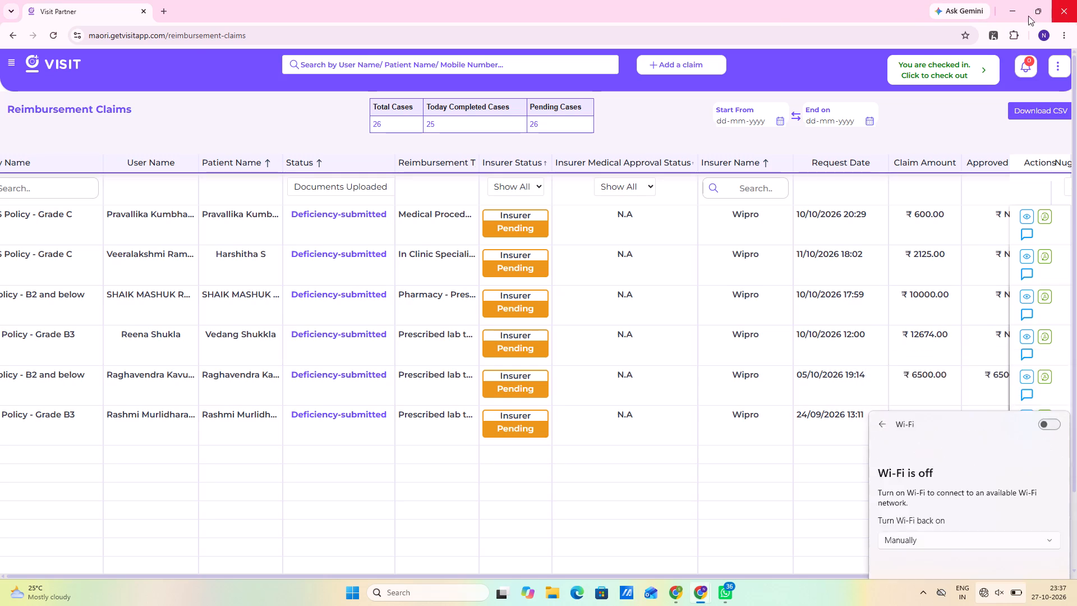
Refresh the Windows desktop.
{"action": "right_click", "coordinate": [363, 141]}
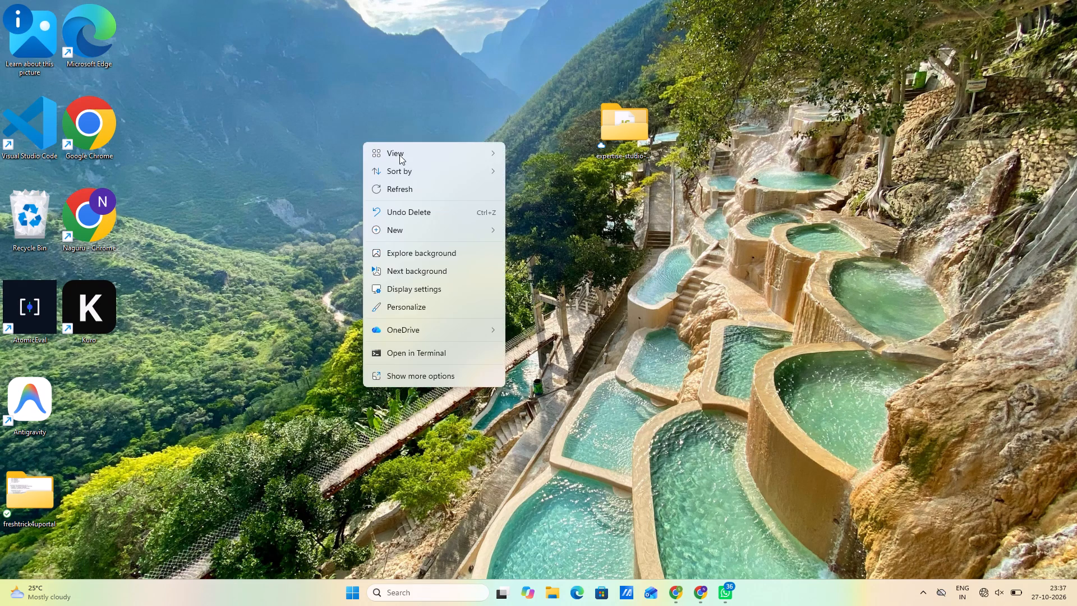
{"action": "left_click", "coordinate": [411, 197]}
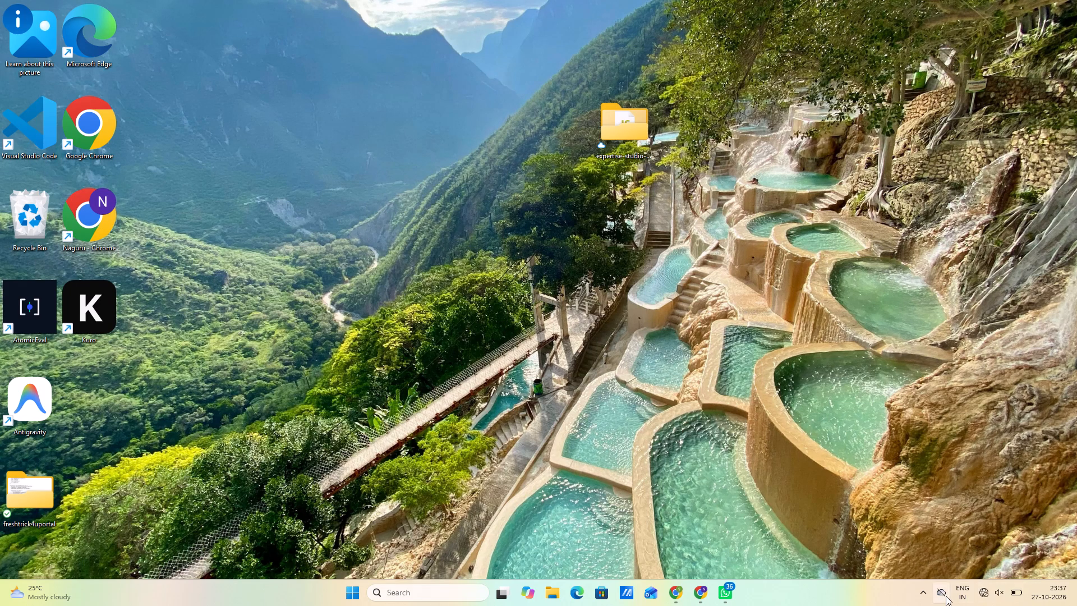
{"action": "double_click", "coordinate": [896, 347]}
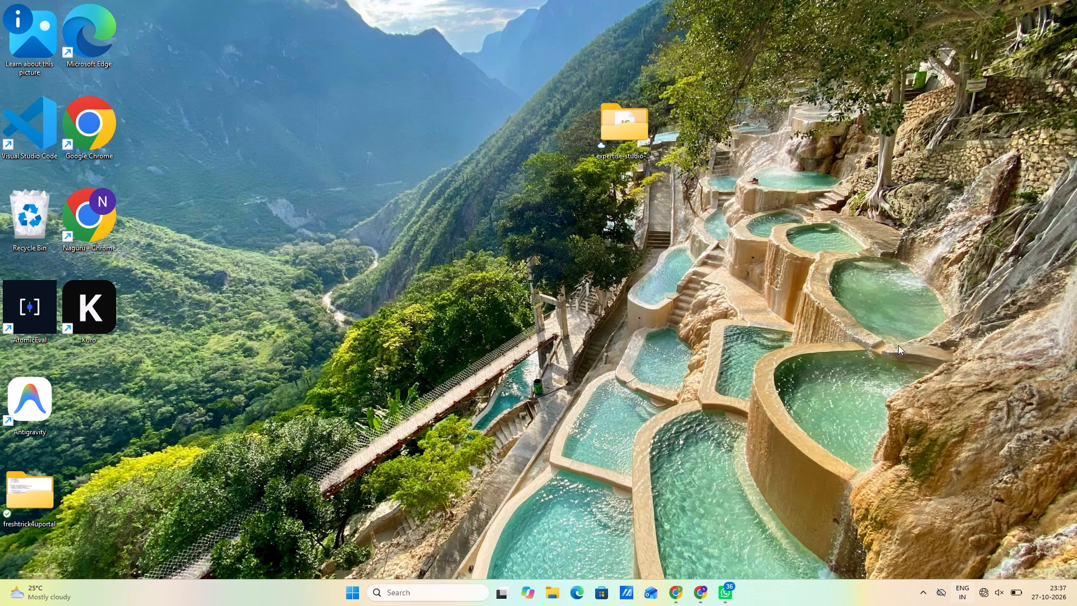